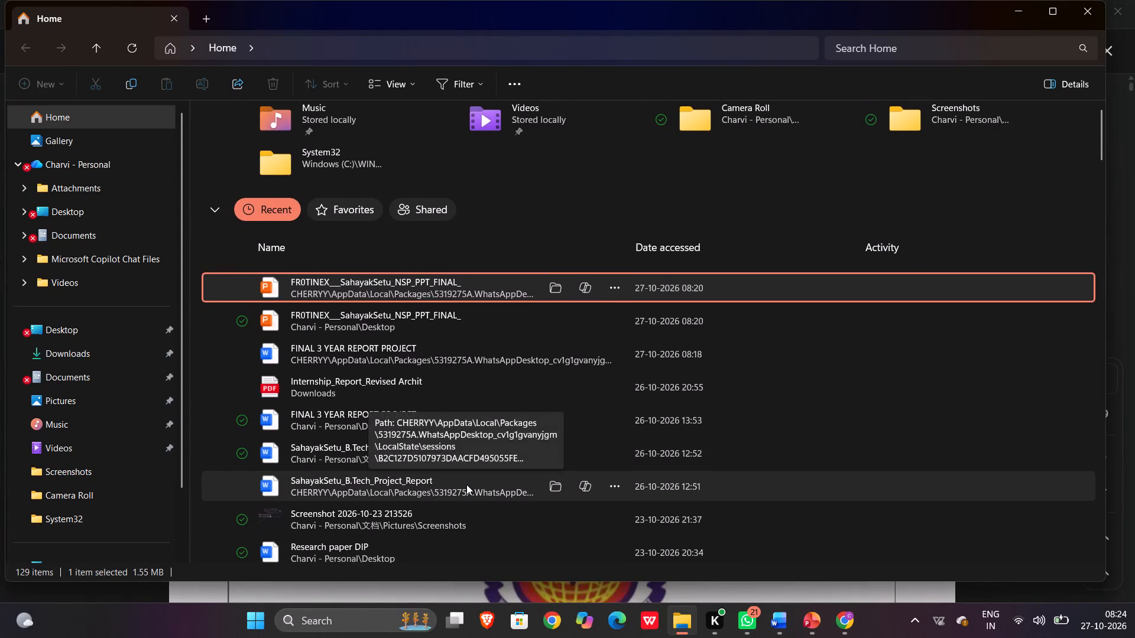
# Look through the recent files list in Home for the needed report document.
pyautogui.scroll(-2, 466, 484)
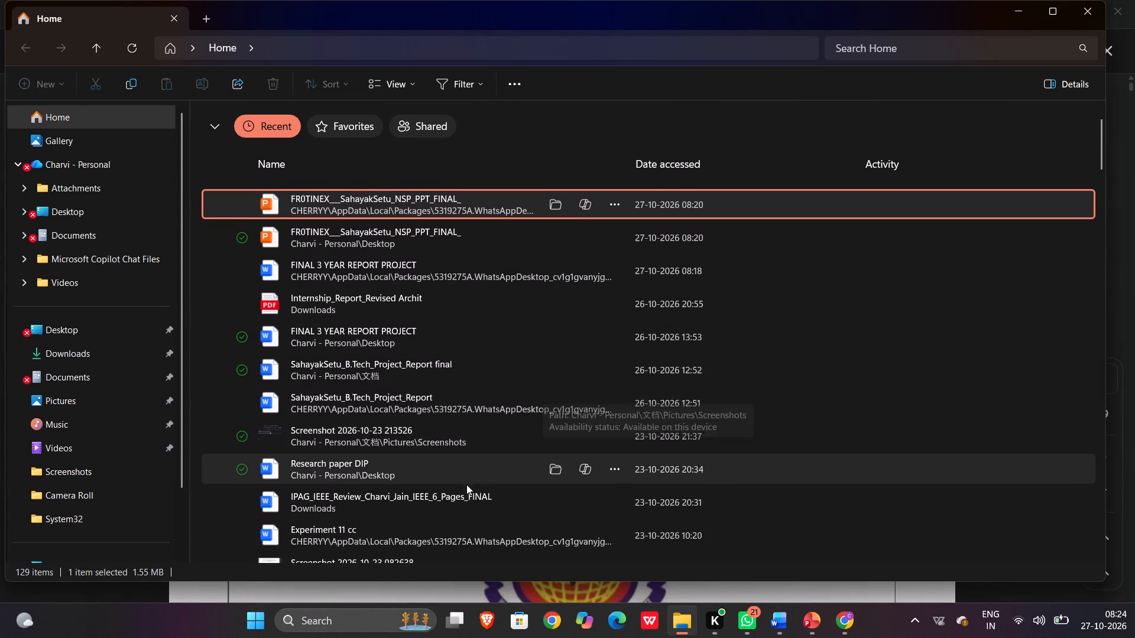
pyautogui.scroll(-3, 466, 484)
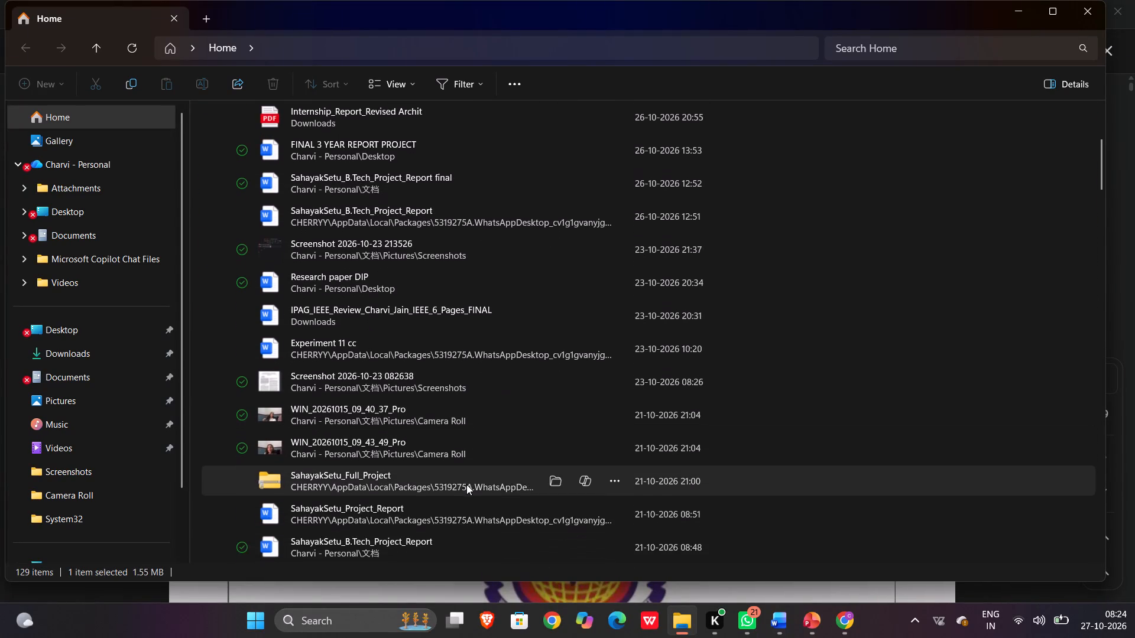
pyautogui.scroll(-3, 466, 484)
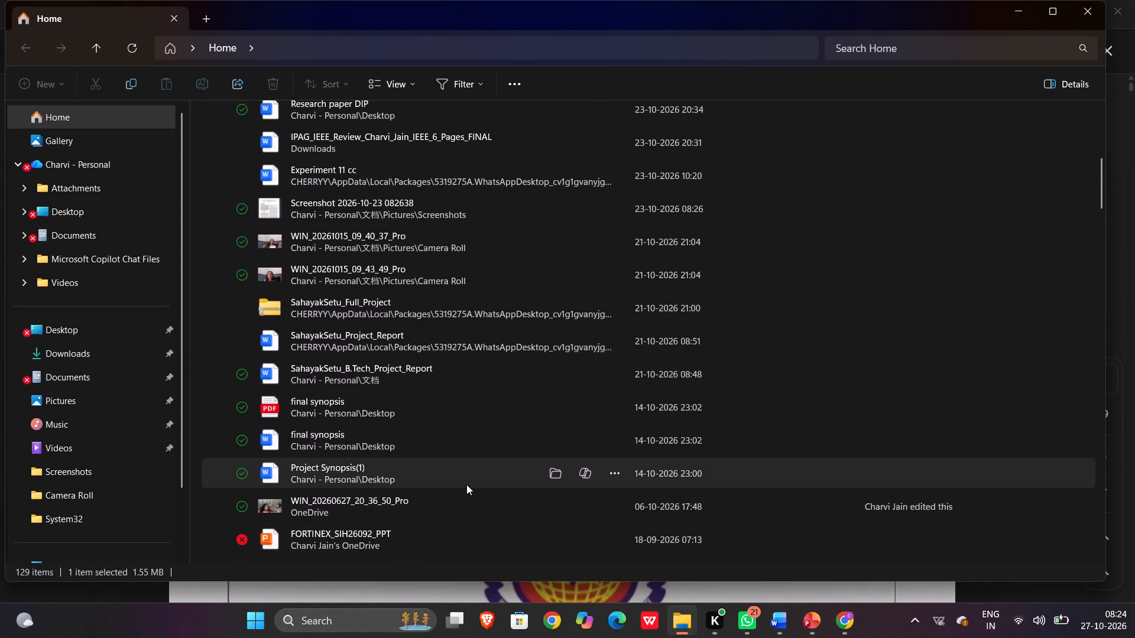
pyautogui.scroll(-3, 466, 484)
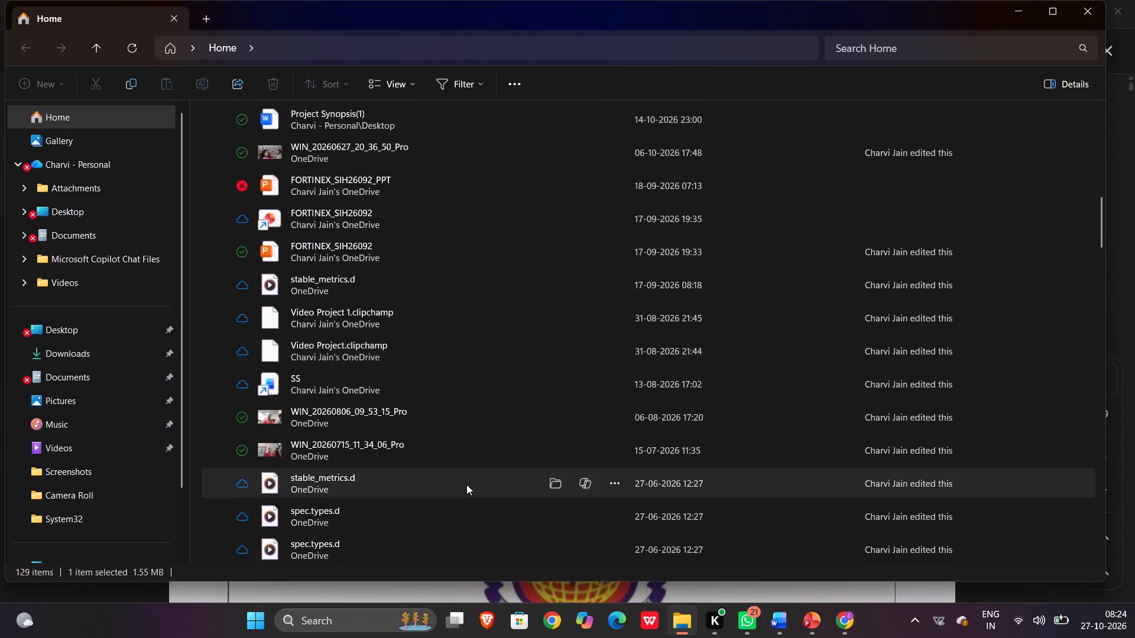
pyautogui.scroll(-1, 466, 484)
# Find the ITR_Report_CSE document in the Documents folder and open it.
pyautogui.doubleClick(77, 376)
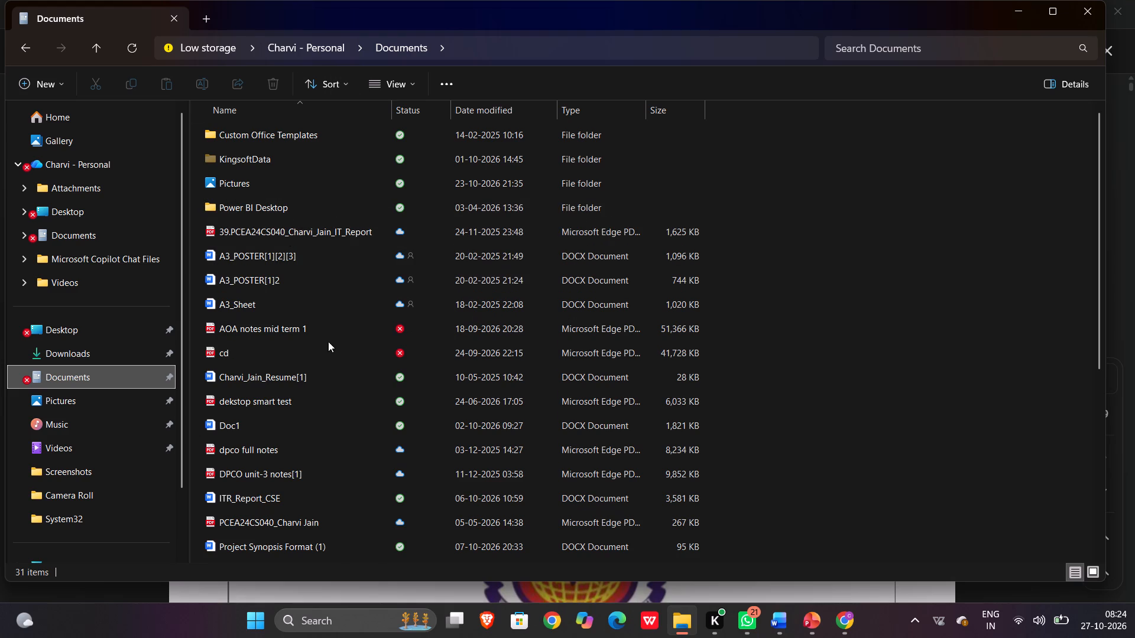
pyautogui.scroll(-2, 342, 391)
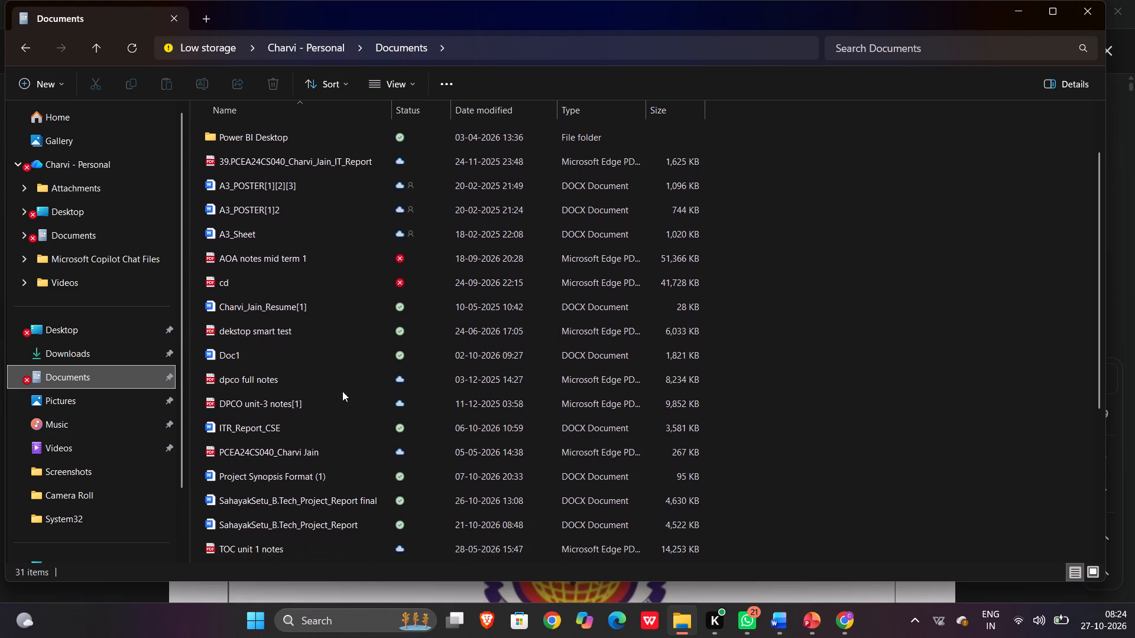
pyautogui.scroll(-1, 342, 391)
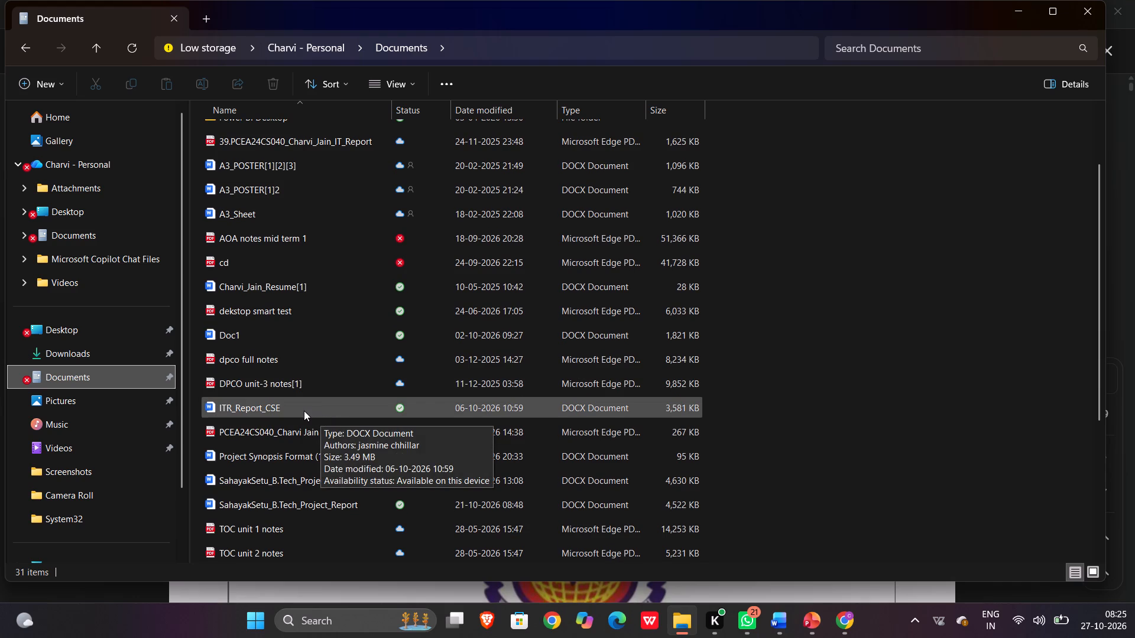
pyautogui.scroll(-2, 342, 534)
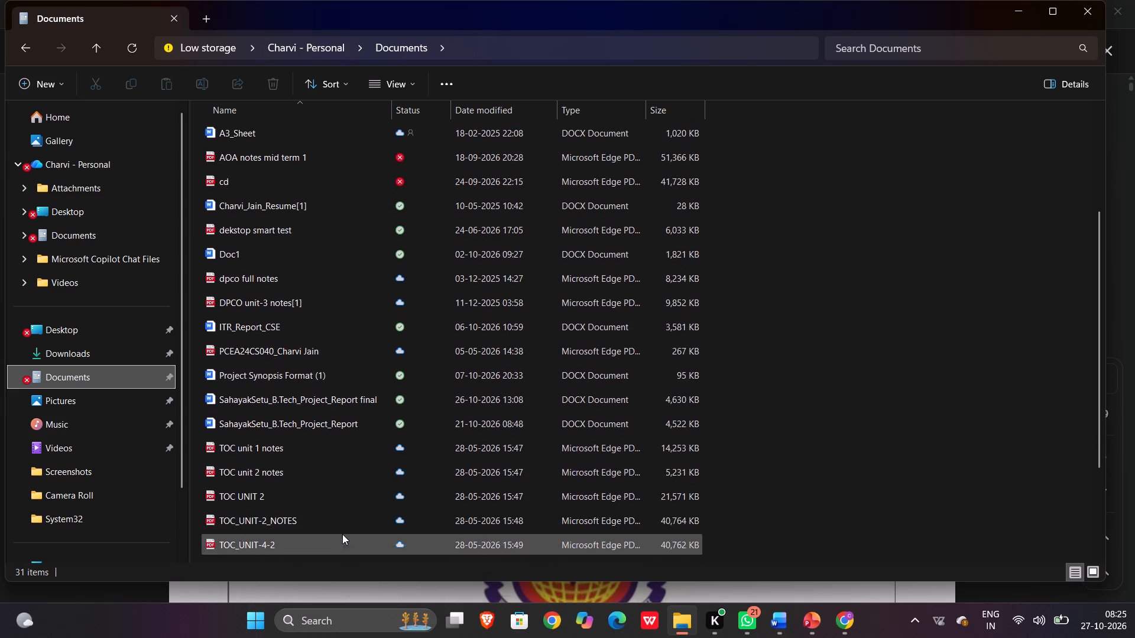
pyautogui.scroll(-5, 342, 534)
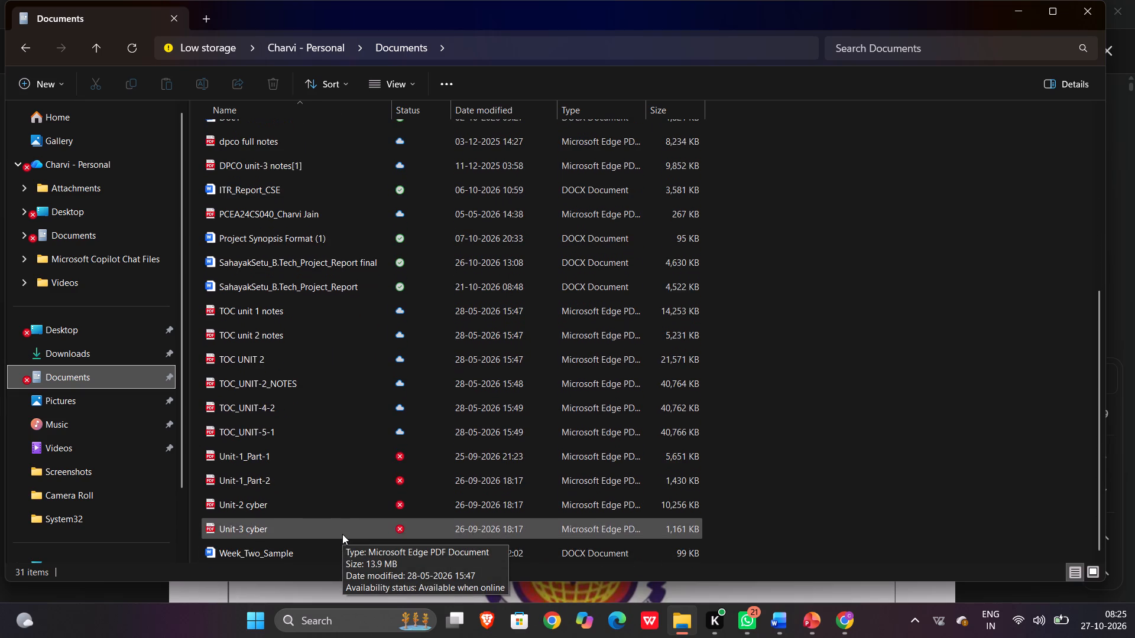
pyautogui.scroll(-2, 342, 534)
pyautogui.scroll(1, 318, 286)
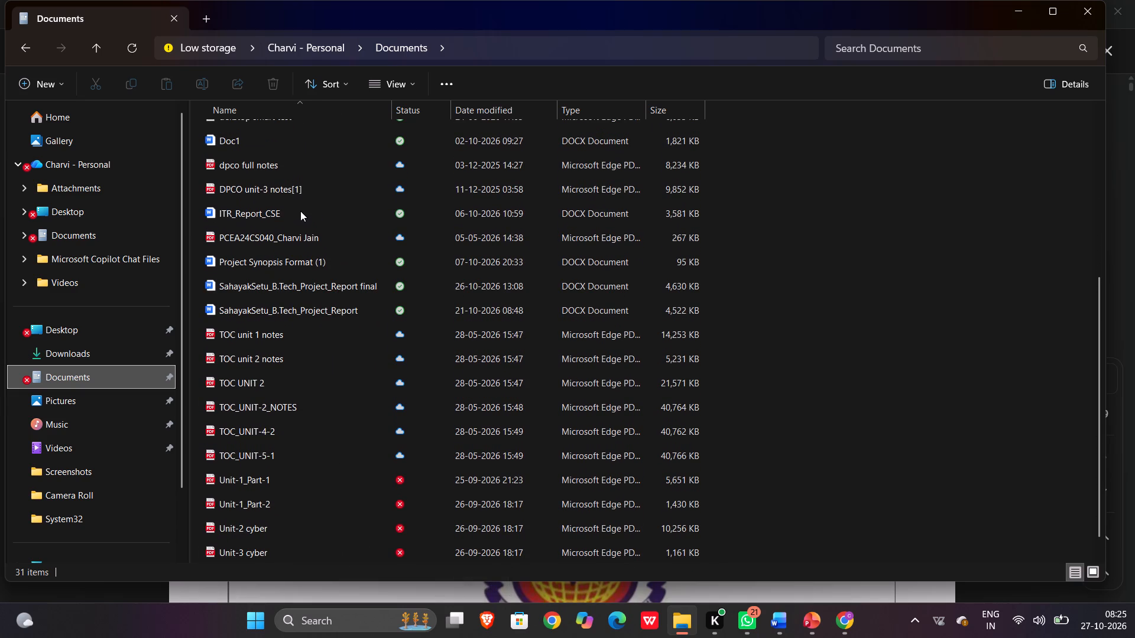
pyautogui.click(301, 213)
pyautogui.press('Return')
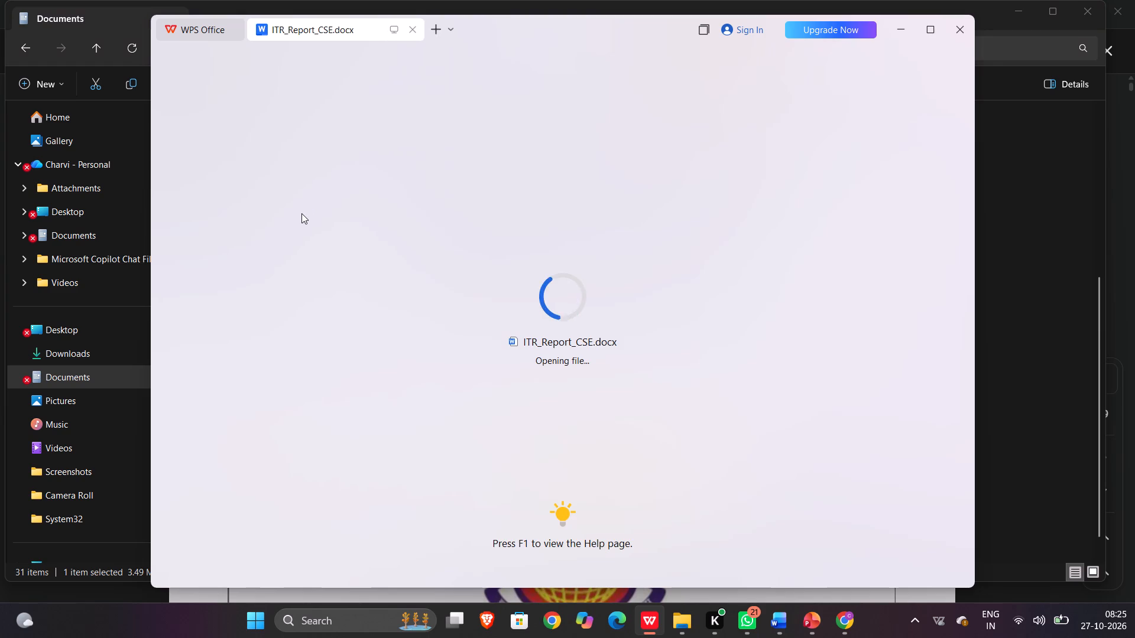
# Examine the cover page of ITR_Report_CSE in WPS Office and close the document.
pyautogui.scroll(-3, 550, 413)
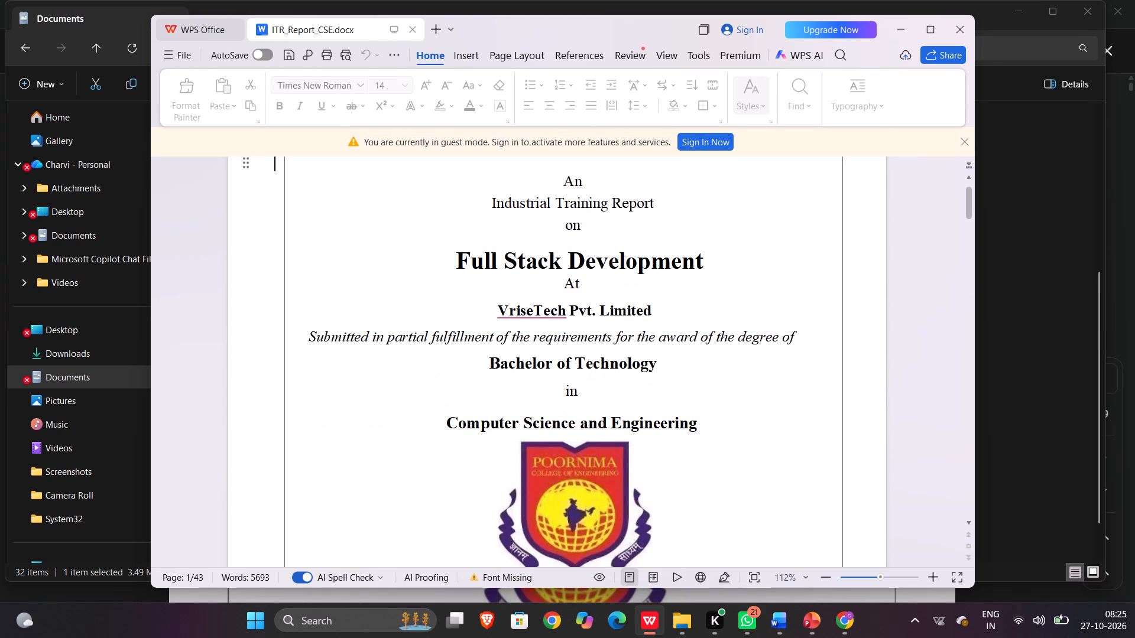
pyautogui.scroll(-8, 550, 413)
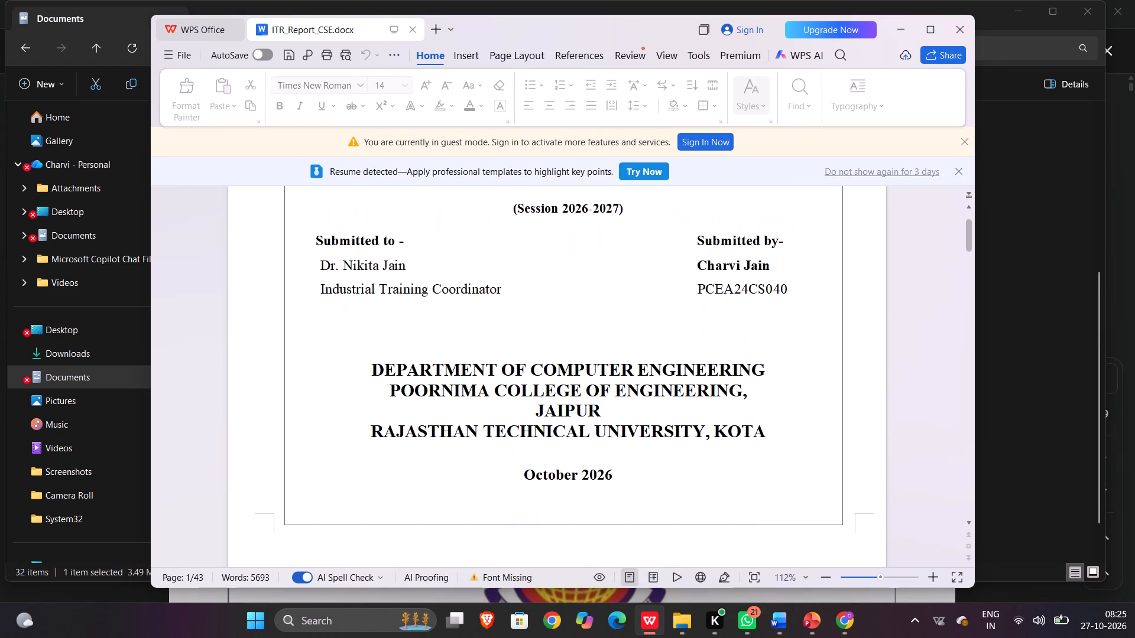
pyautogui.scroll(9, 550, 413)
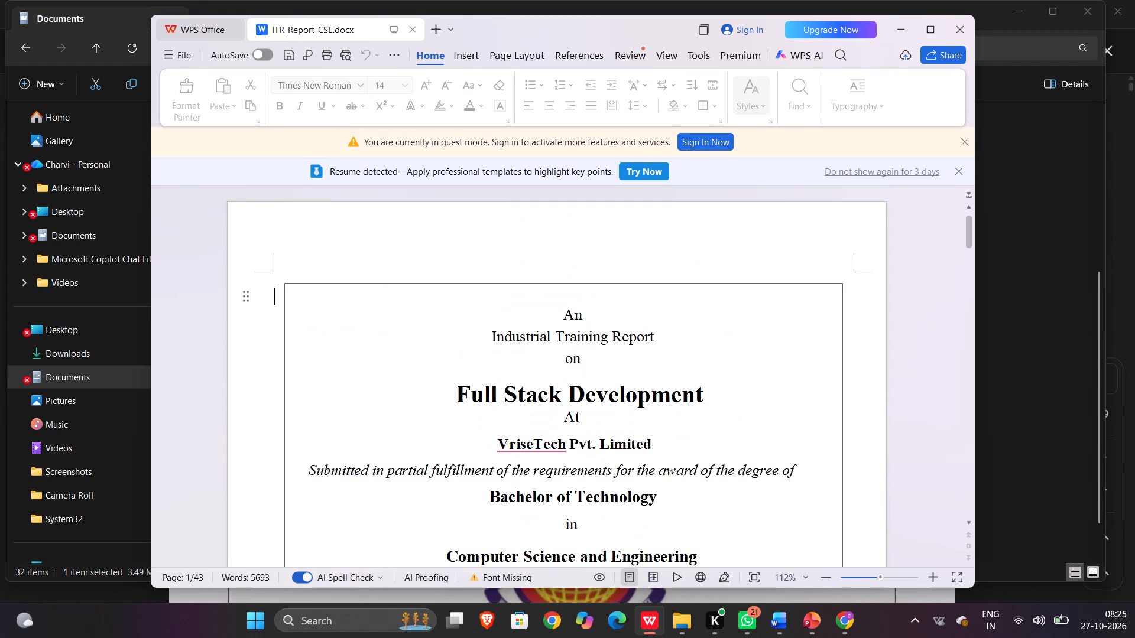
pyautogui.click(951, 25)
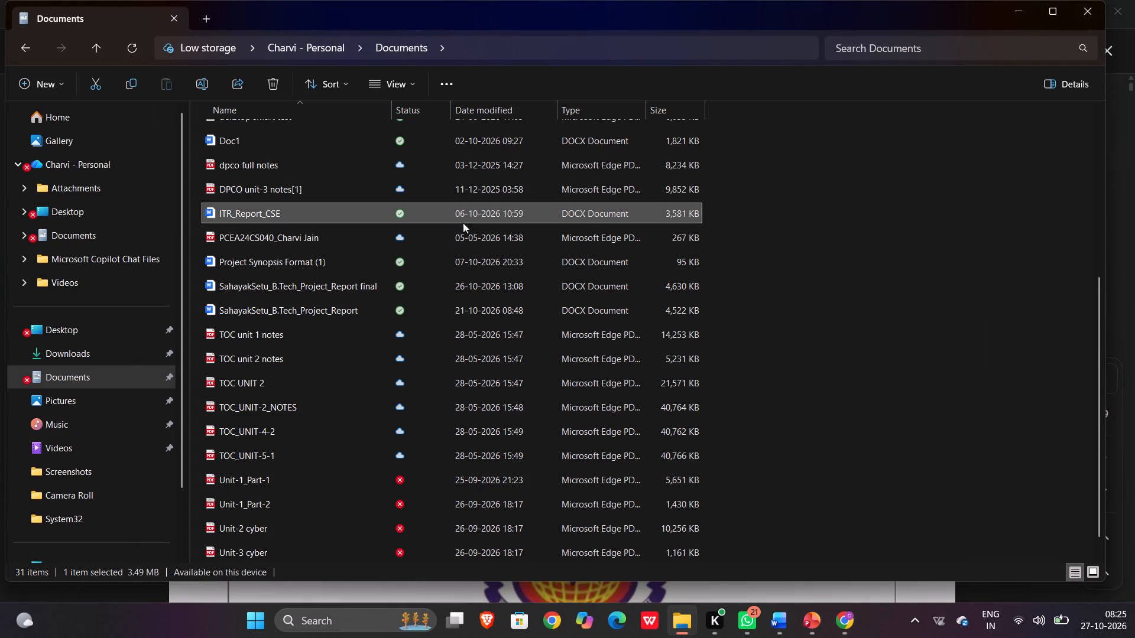
# Open ITR_Report_CSE from the Documents folder in Microsoft Word.
pyautogui.rightClick(417, 209)
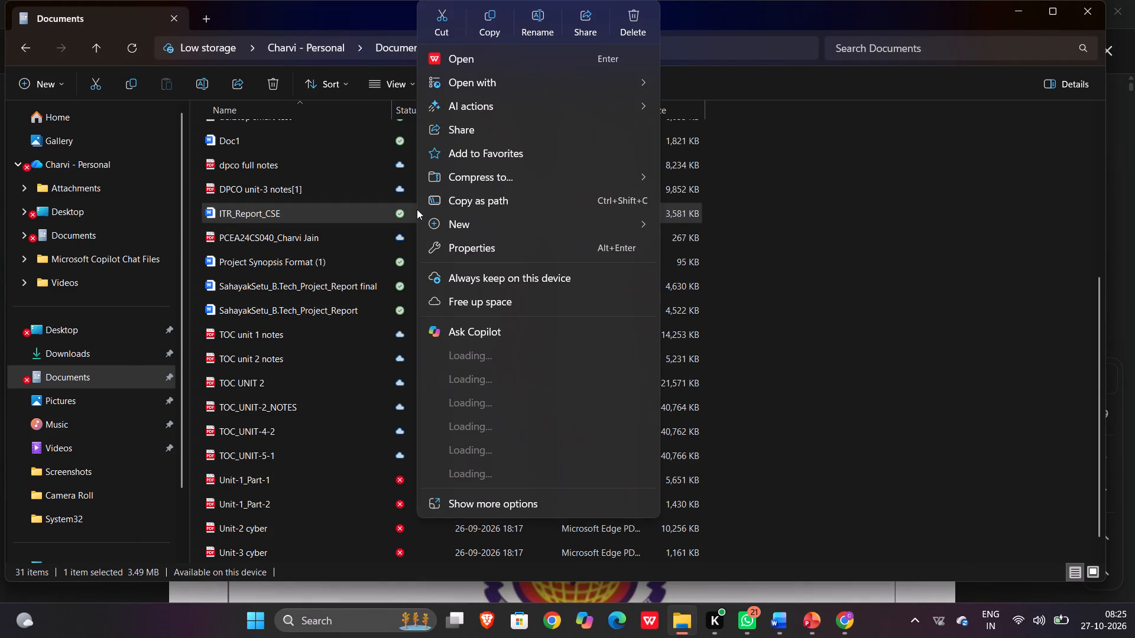
pyautogui.click(712, 108)
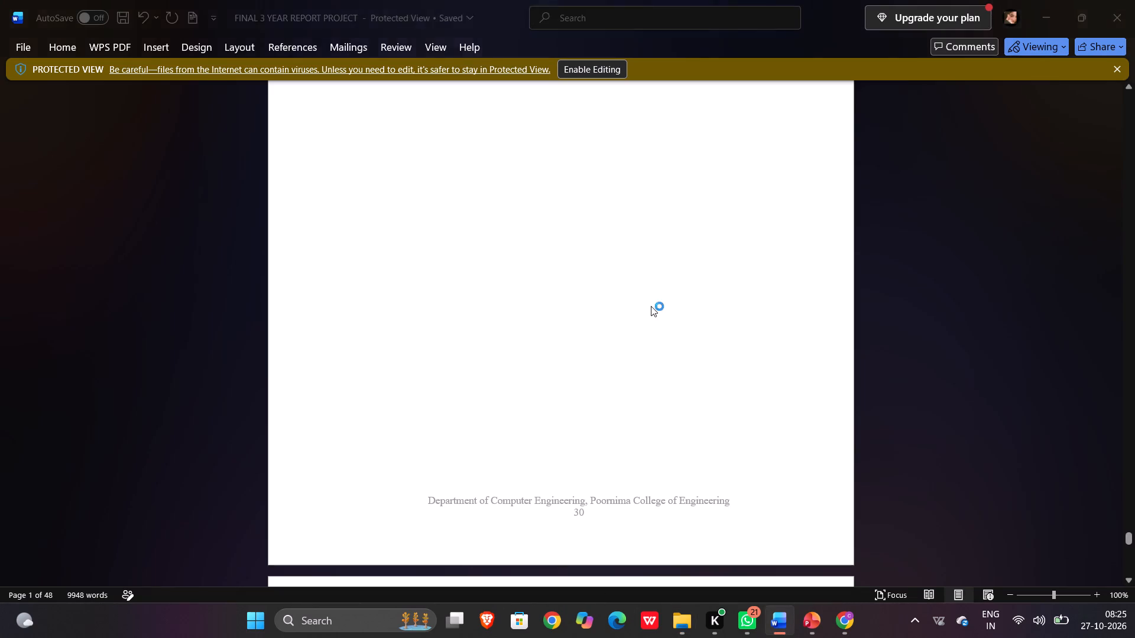
pyautogui.scroll(4, 641, 441)
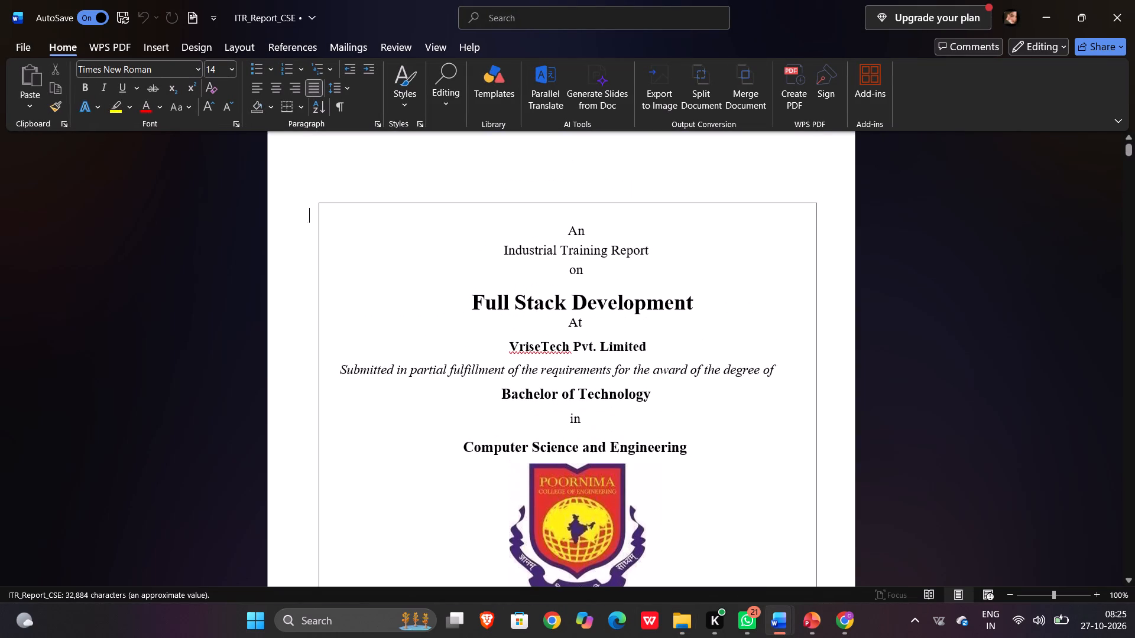
# Arrange the ITR_Report_CSE document window in a split-screen snap layout.
pyautogui.click(1079, 22)
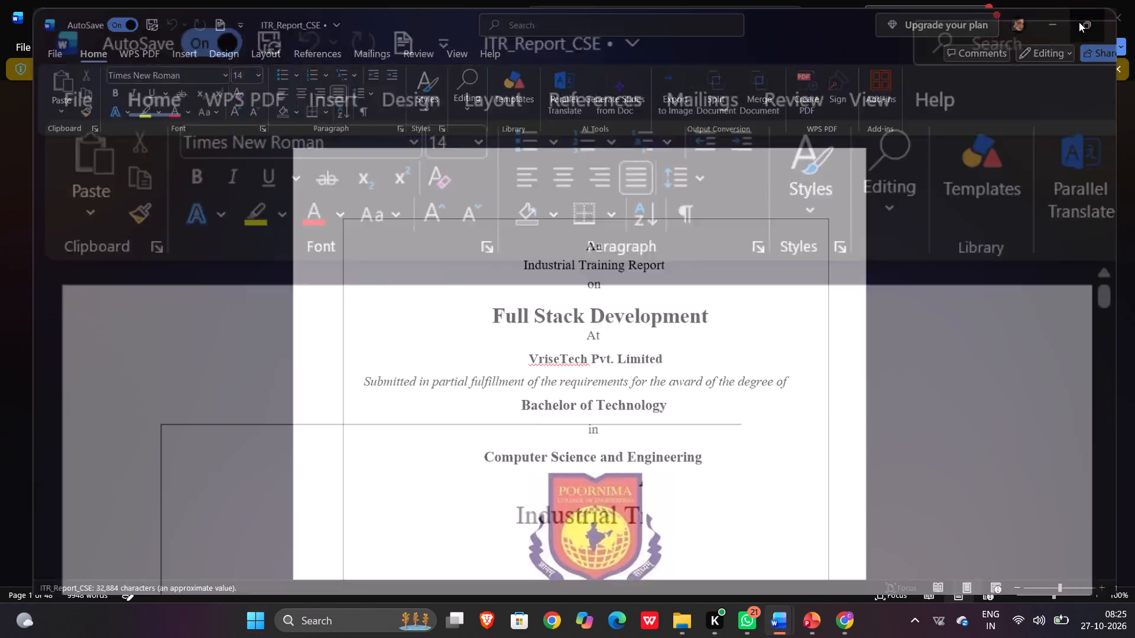
pyautogui.click(880, 112)
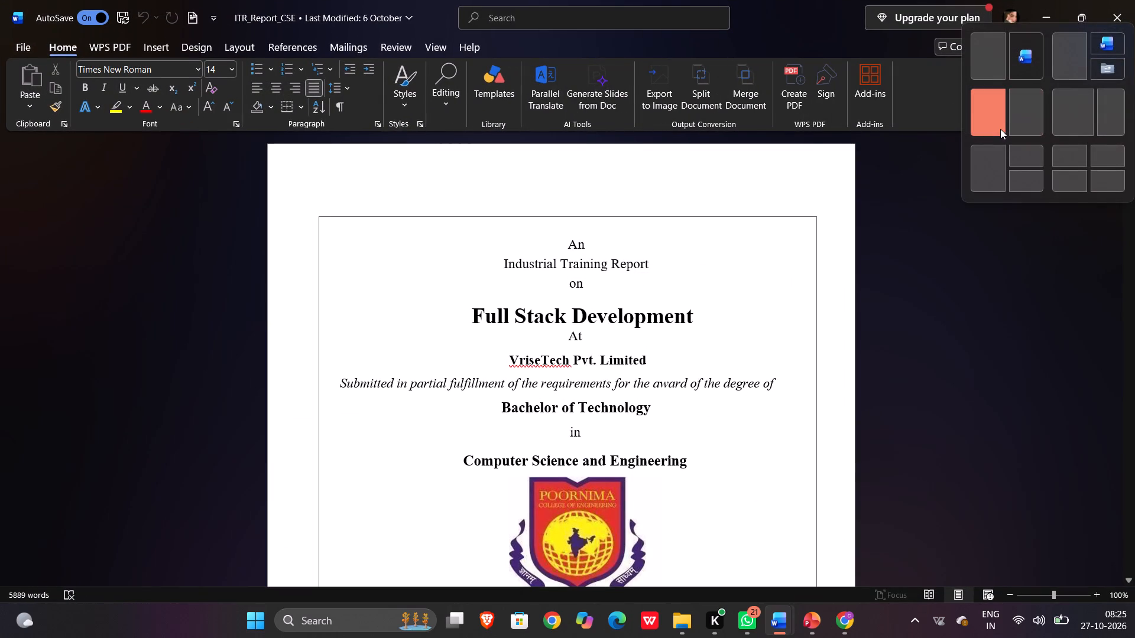
# Snap the ITR_Report_CSE document window into the left half of a two-window side-by-side layout.
pyautogui.click(1000, 129)
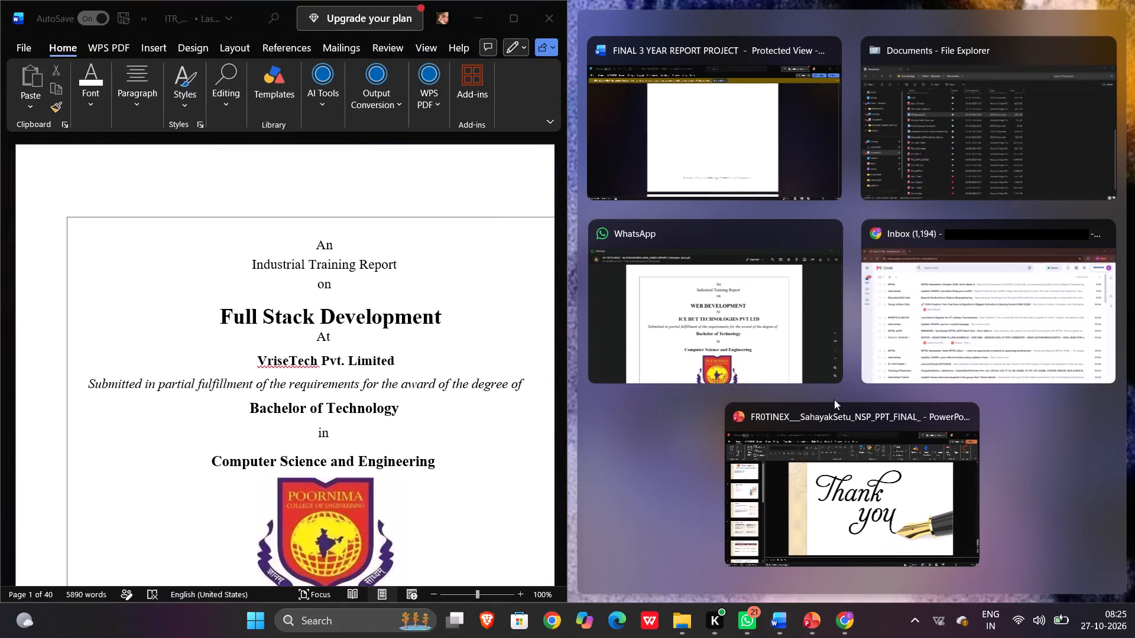
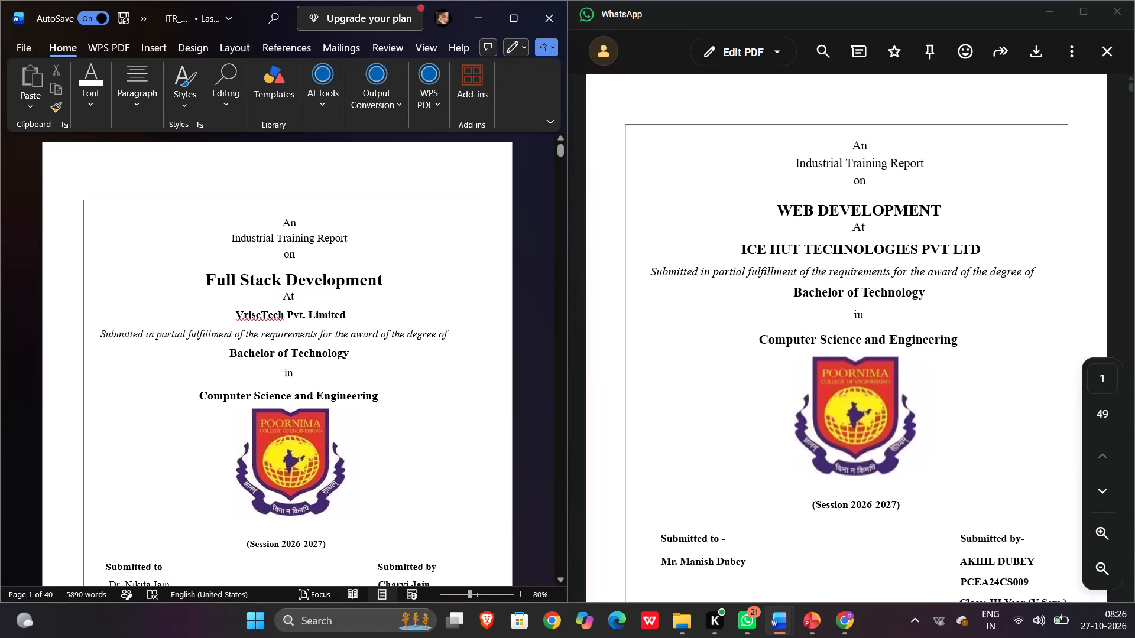
# Maximize the ITR_Report_CSE document window and enlarge the cover page to 120% zoom.
pyautogui.click(510, 9)
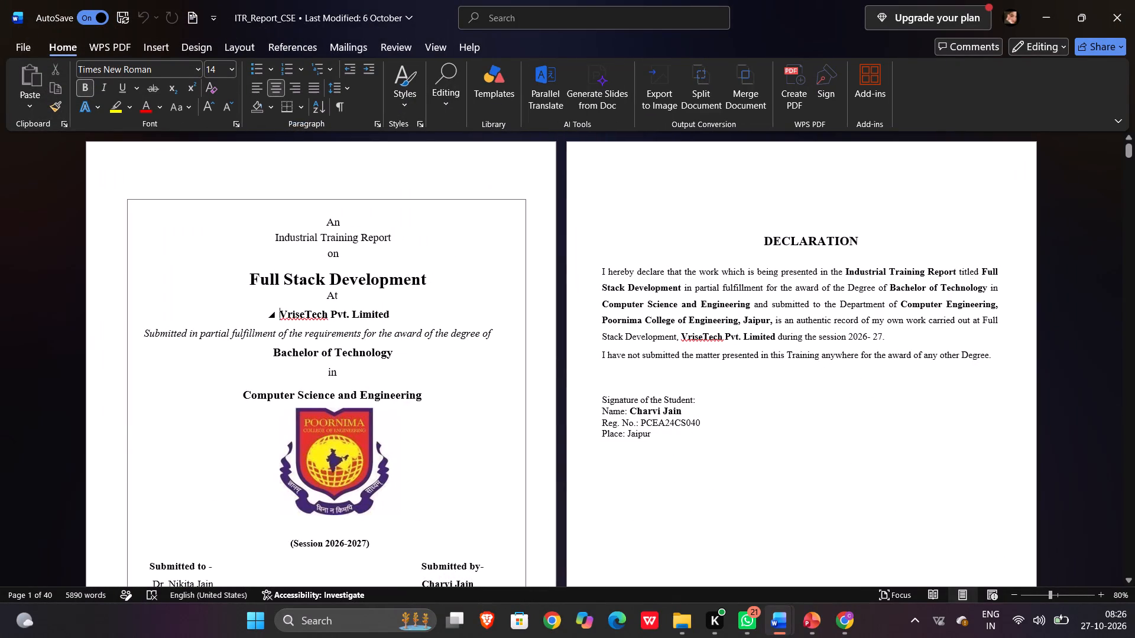
pyautogui.keyDown('ctrl'); pyautogui.scroll(1, 466, 380); pyautogui.keyUp('ctrl')
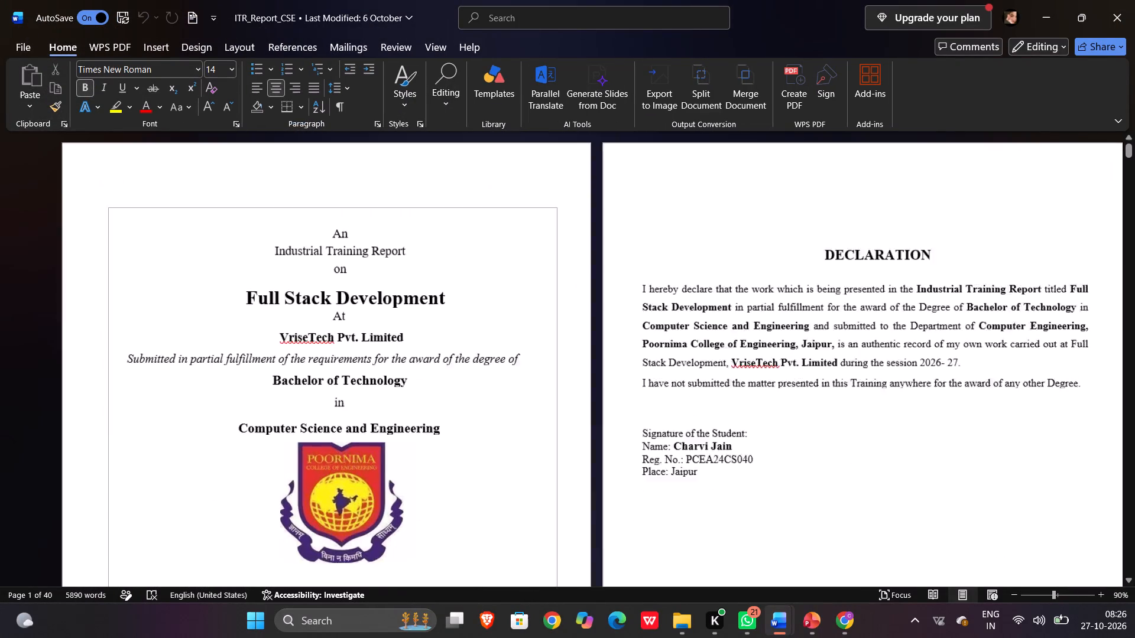
pyautogui.keyDown('ctrl'); pyautogui.scroll(3, 466, 380); pyautogui.keyUp('ctrl')
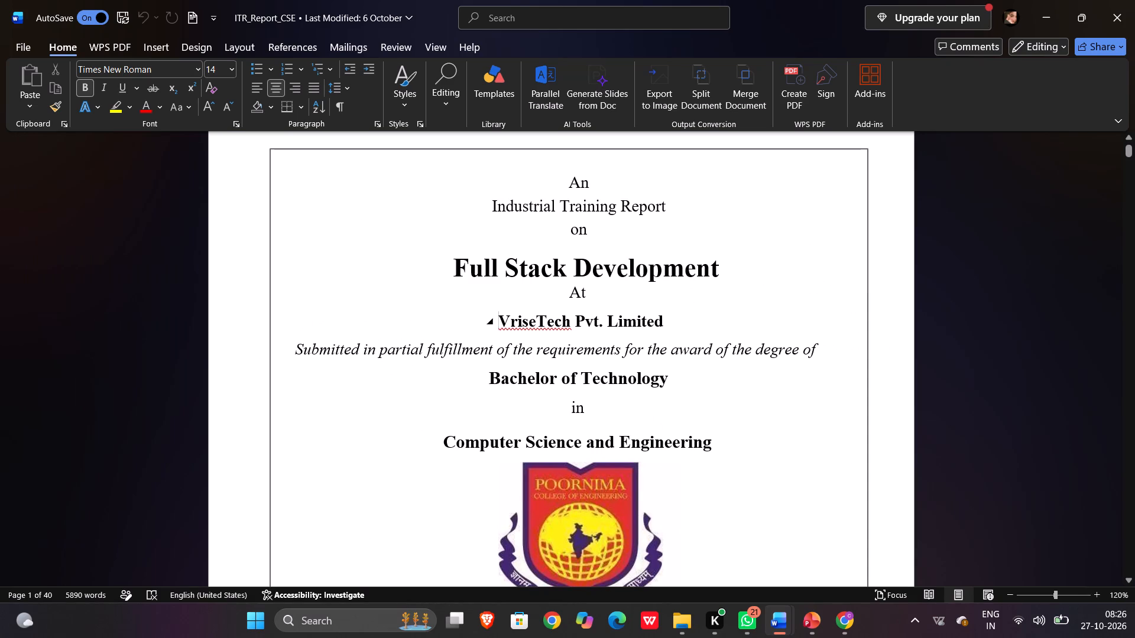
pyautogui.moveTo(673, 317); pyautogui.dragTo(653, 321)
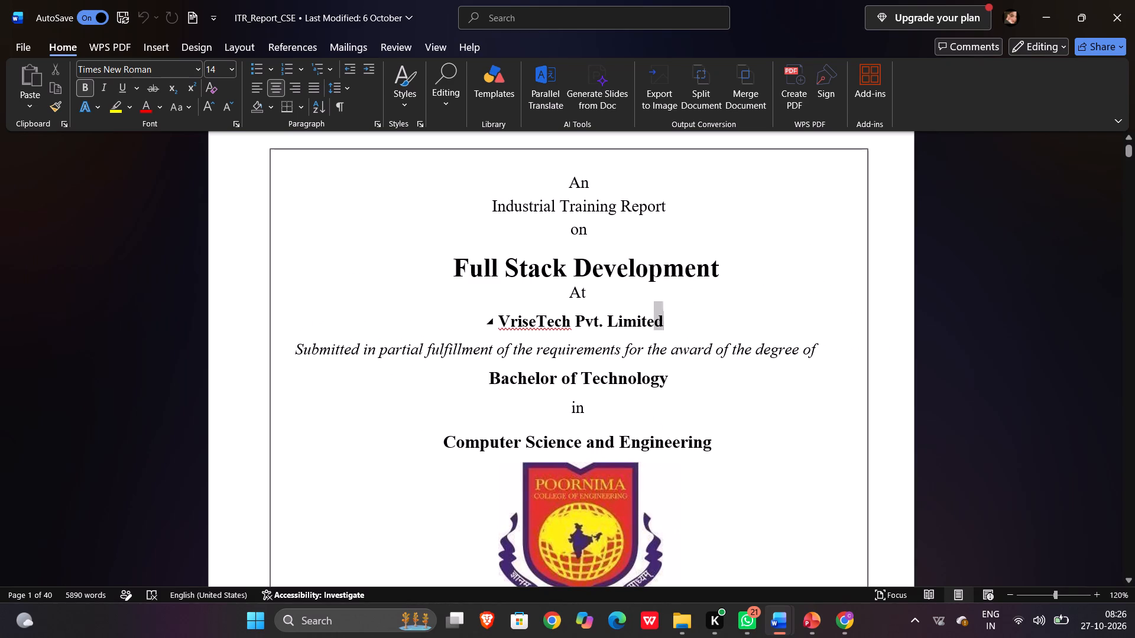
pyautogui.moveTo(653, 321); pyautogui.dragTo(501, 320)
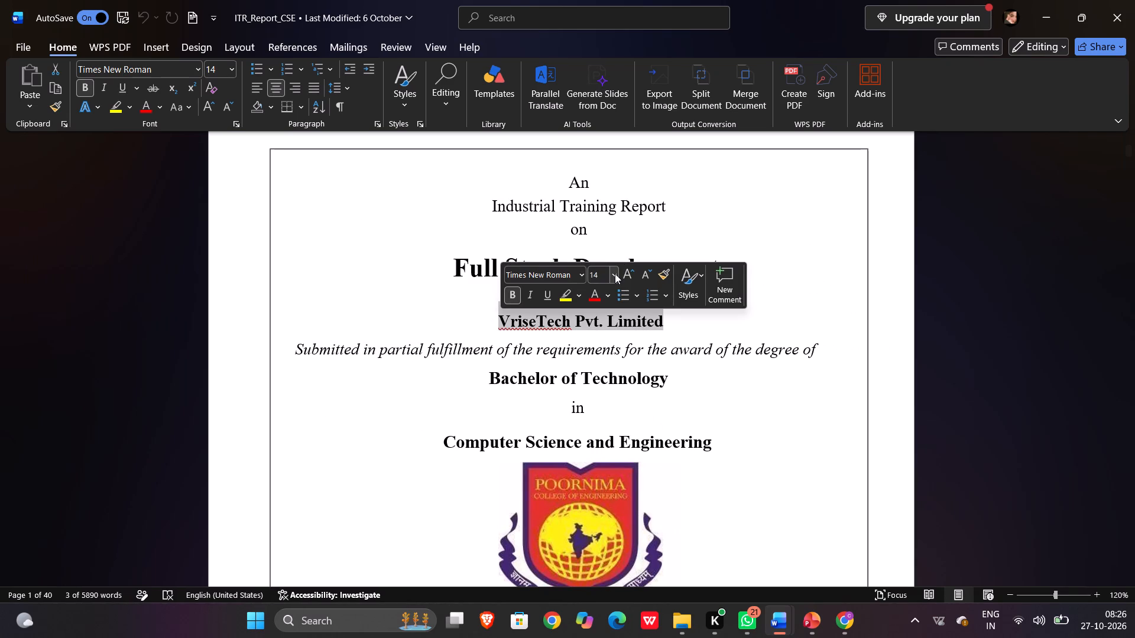
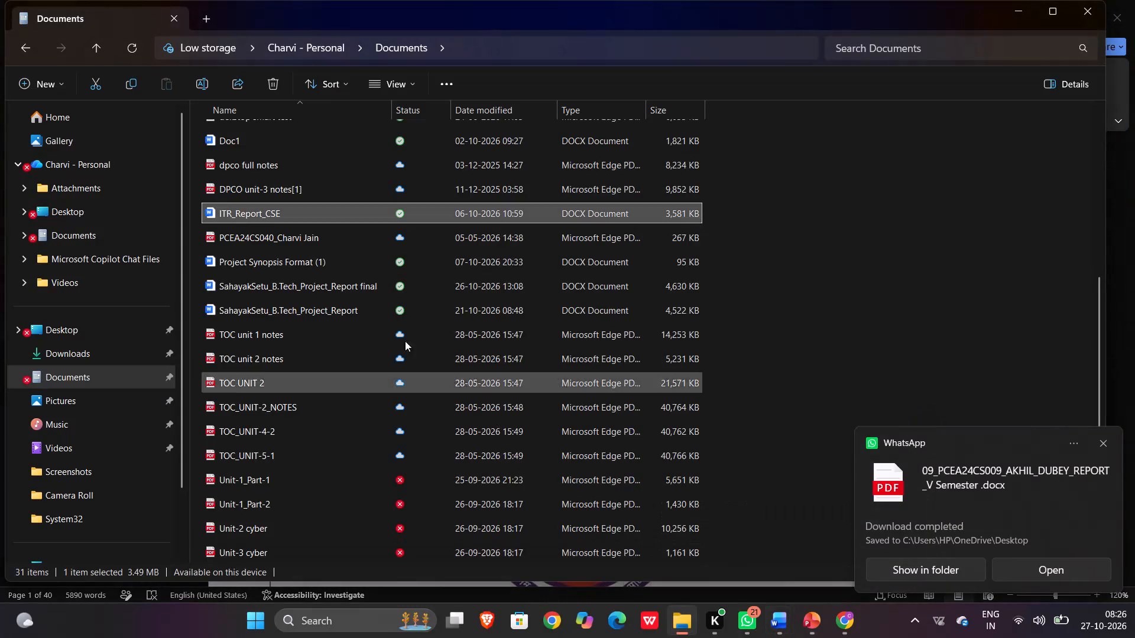
# Find the newly downloaded V Semester report PDF among the recent files and open it just once with Word.
pyautogui.doubleClick(112, 338)
pyautogui.scroll(4, 349, 255)
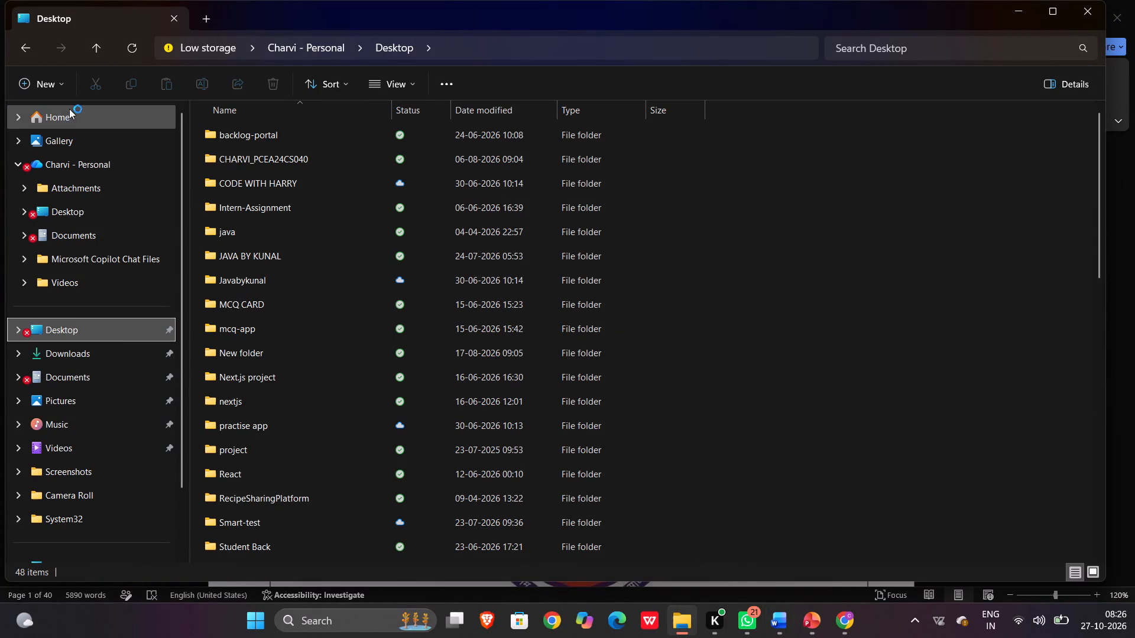
pyautogui.doubleClick(69, 109)
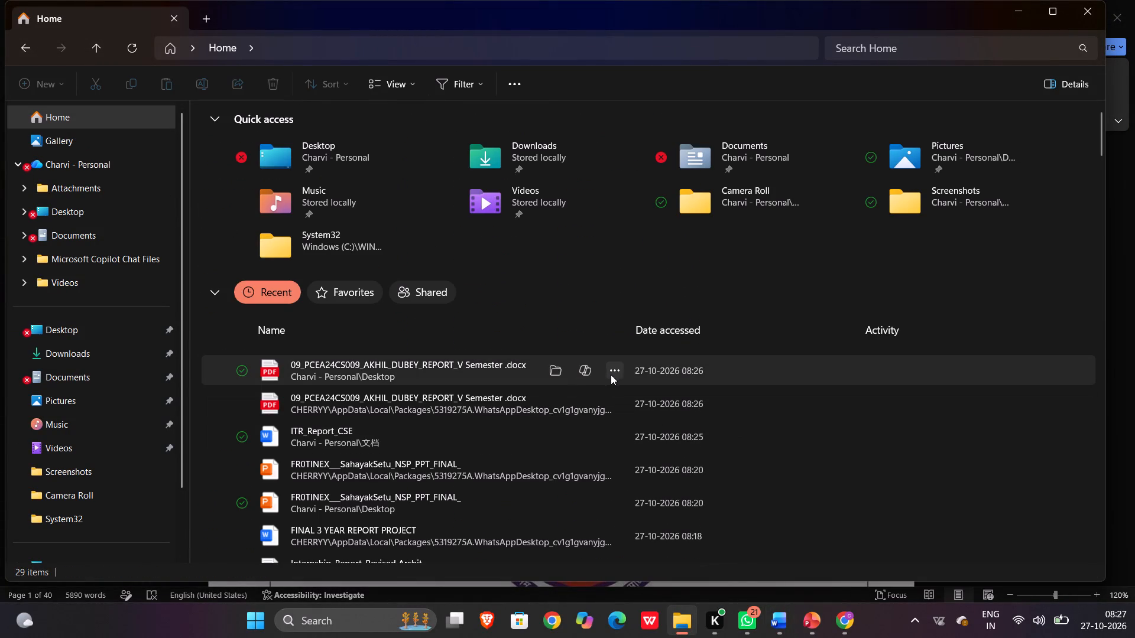
pyautogui.click(617, 367)
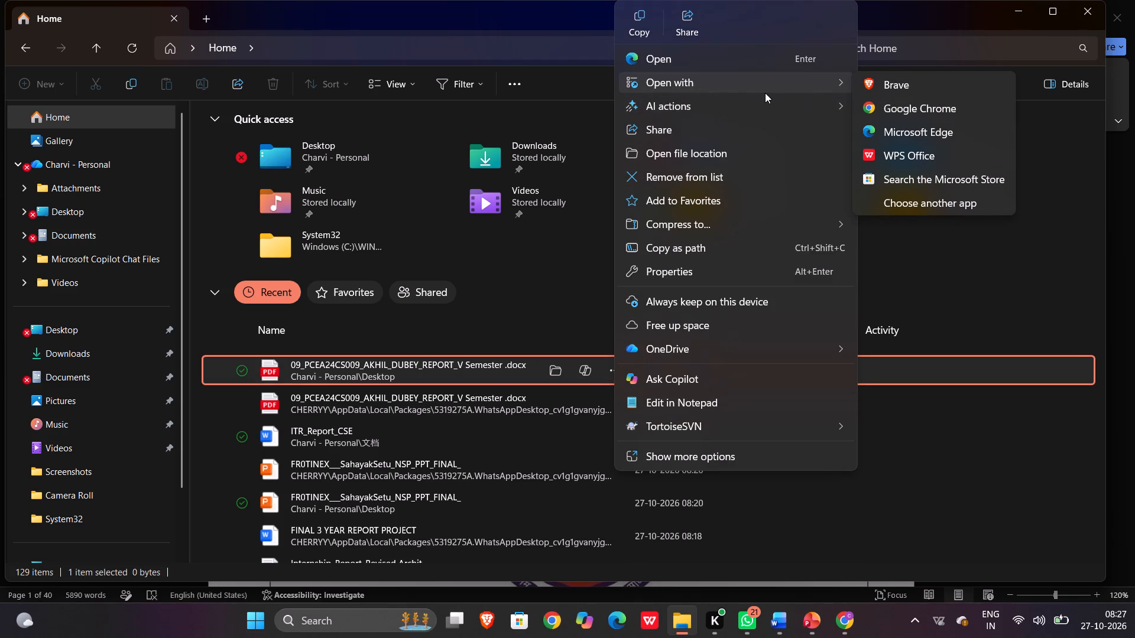
pyautogui.scroll(-1, 924, 128)
pyautogui.click(923, 198)
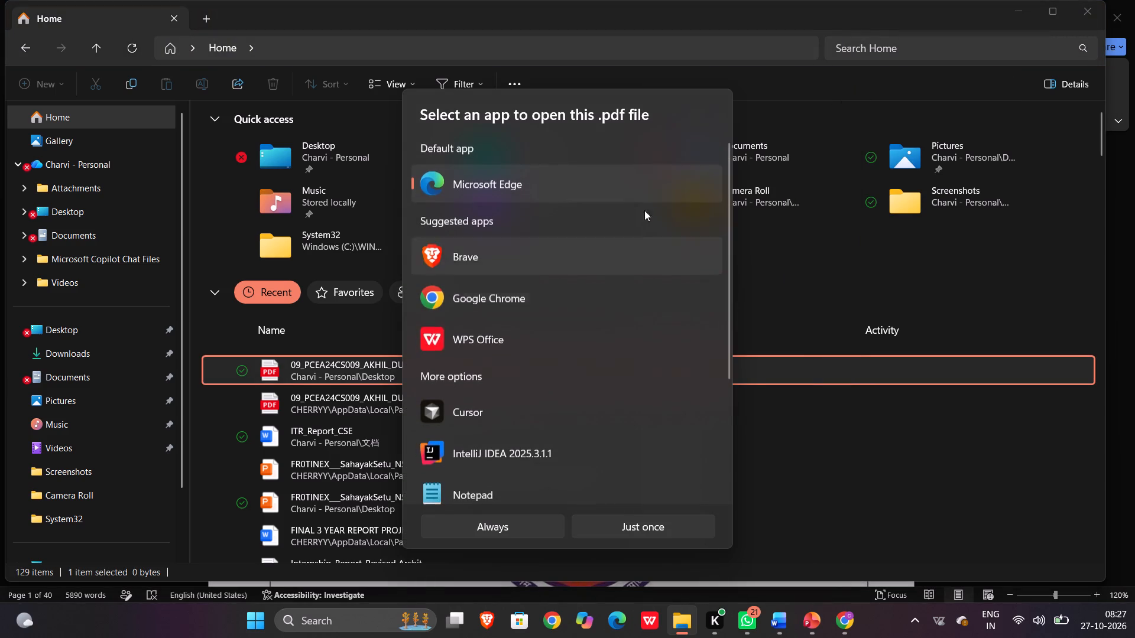
pyautogui.scroll(-3, 630, 343)
pyautogui.click(531, 407)
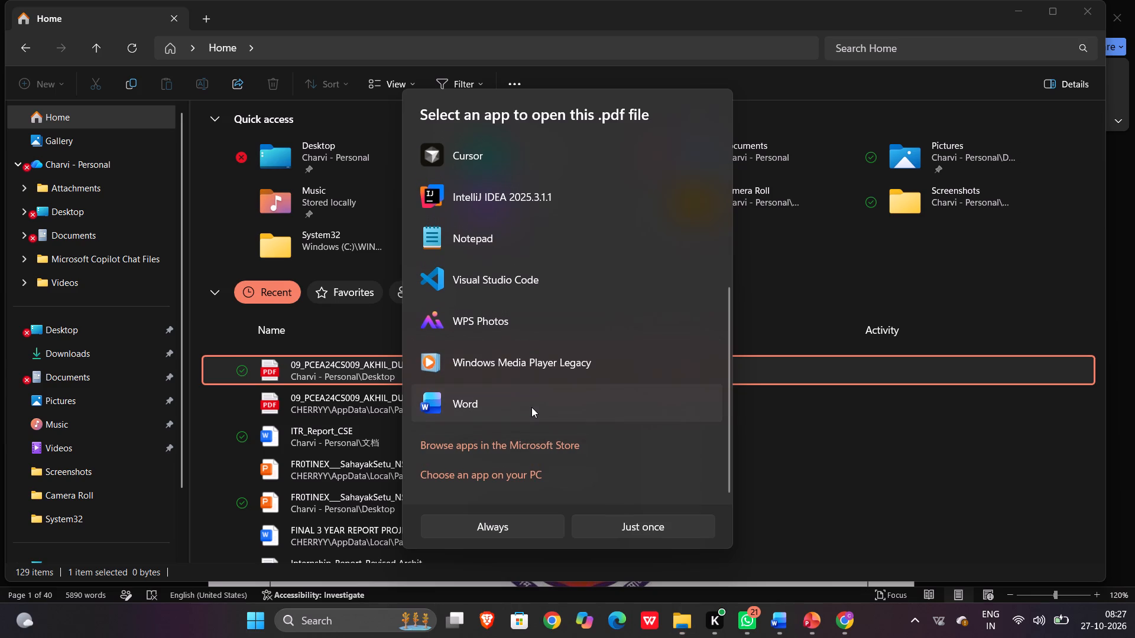
pyautogui.click(638, 523)
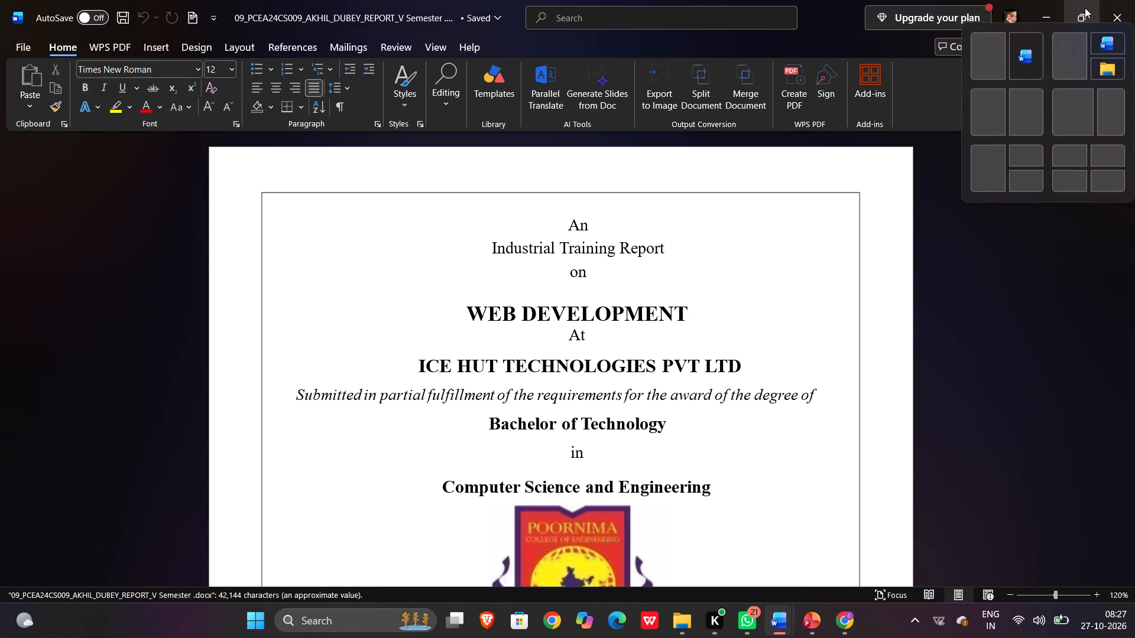
# Snap the Web Development reference report side by side with the ITR_Report_CSE document.
pyautogui.click(996, 116)
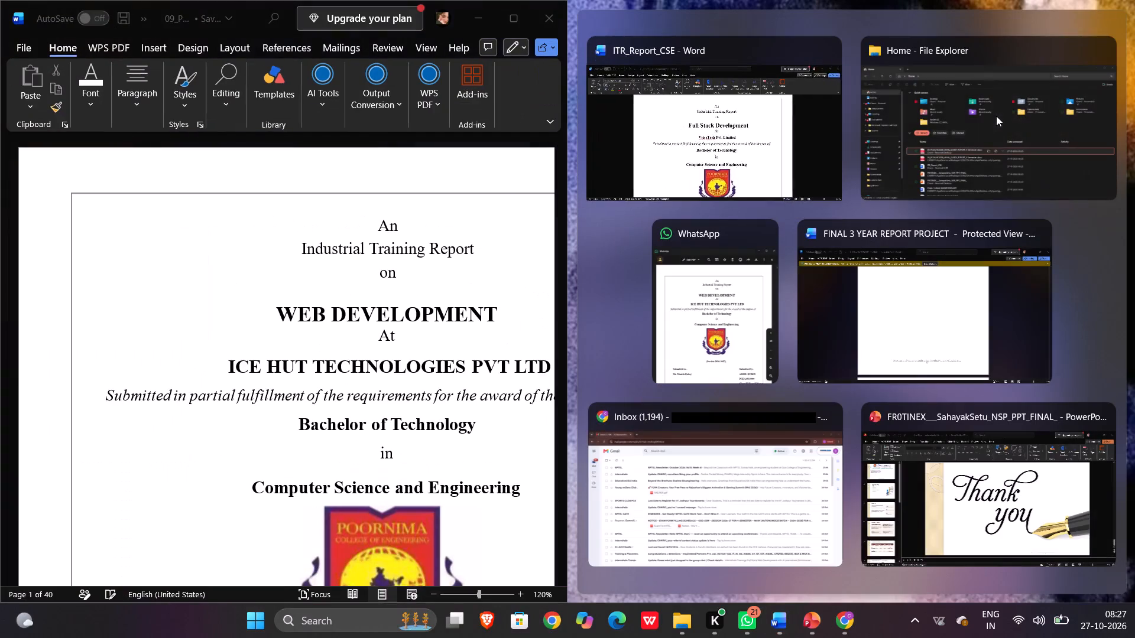
pyautogui.click(758, 105)
pyautogui.keyDown('ctrl'); pyautogui.scroll(-4, 816, 356); pyautogui.keyUp('ctrl')
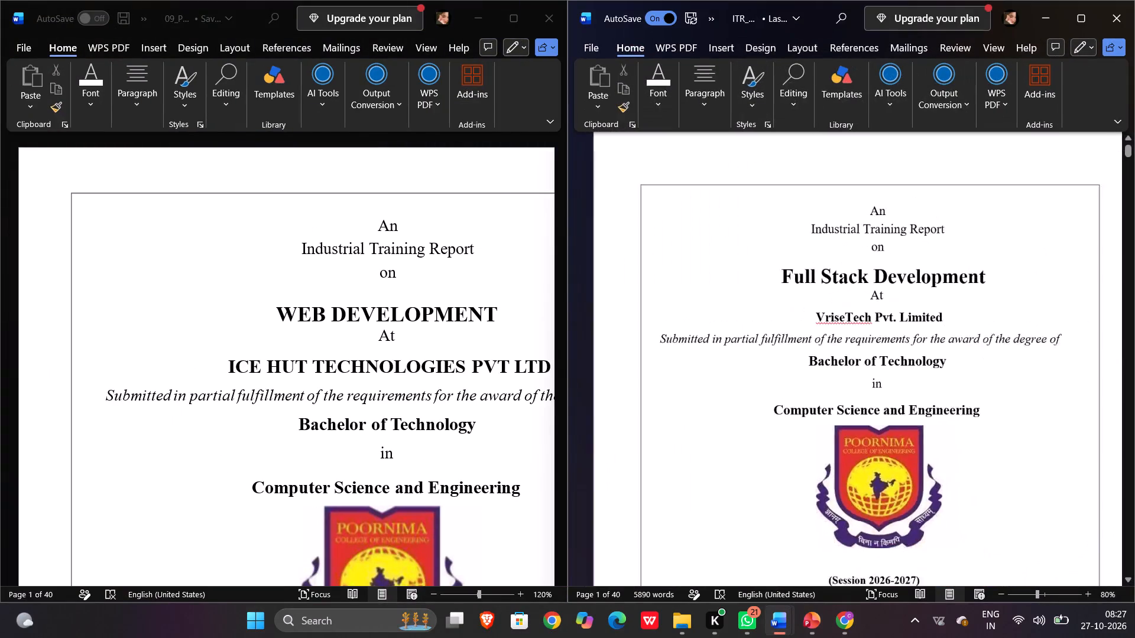
pyautogui.keyDown('ctrl'); pyautogui.scroll(-3, 382, 392); pyautogui.keyUp('ctrl')
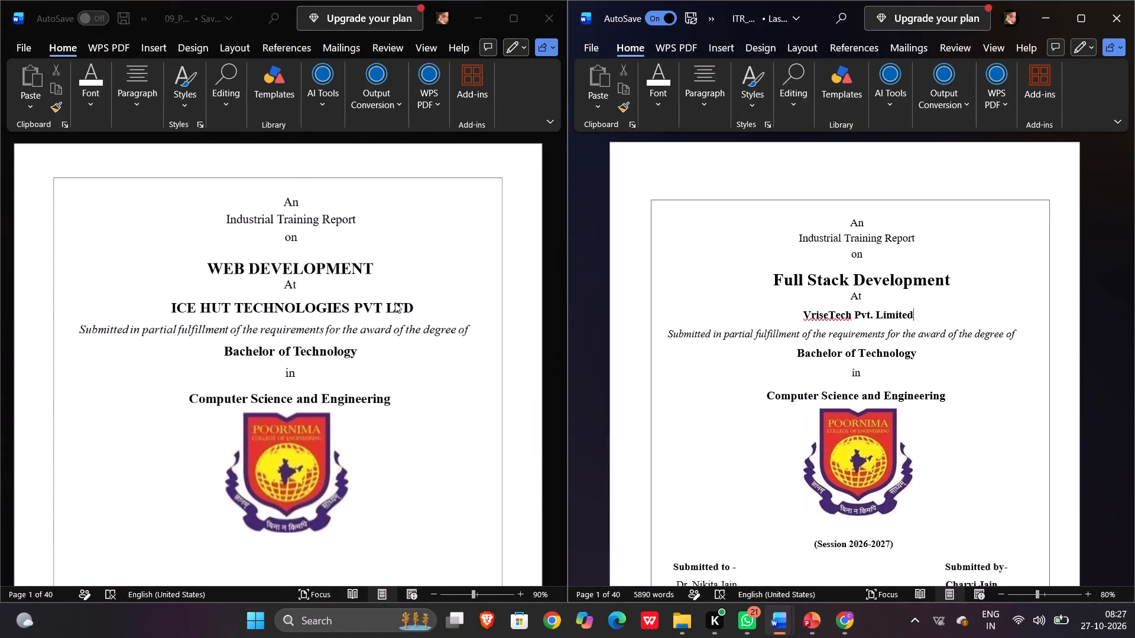
# Check the reference report's WEB DEVELOPMENT title size and set "Stack Dev" in the Full Stack Development title to font size 18.
pyautogui.click(239, 271)
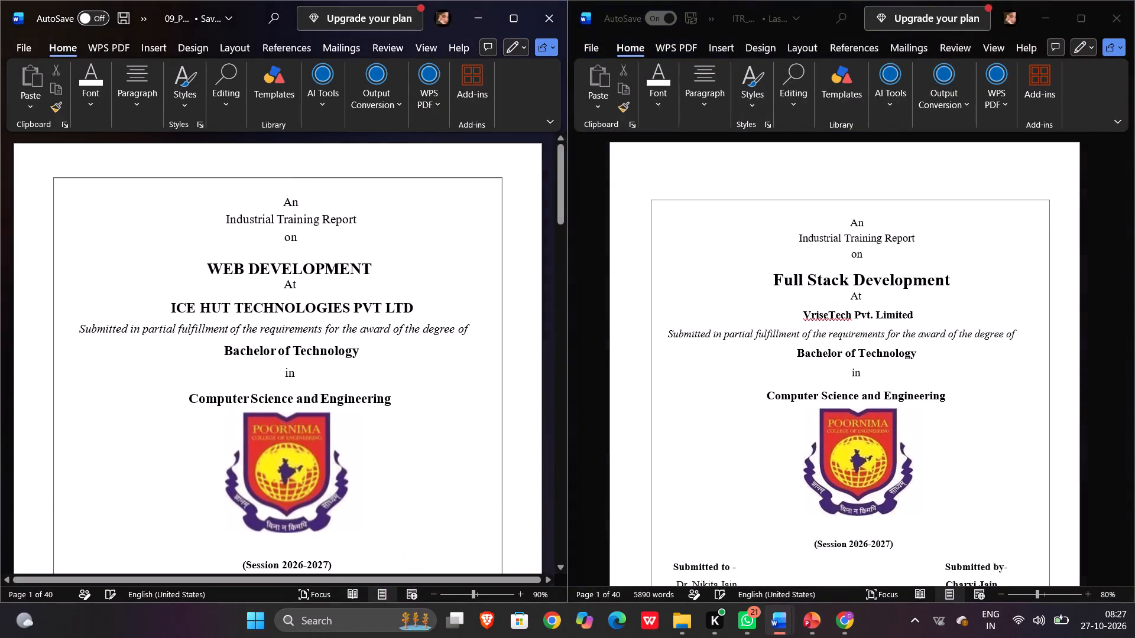
pyautogui.moveTo(232, 269); pyautogui.dragTo(296, 266)
pyautogui.moveTo(296, 266); pyautogui.dragTo(355, 261)
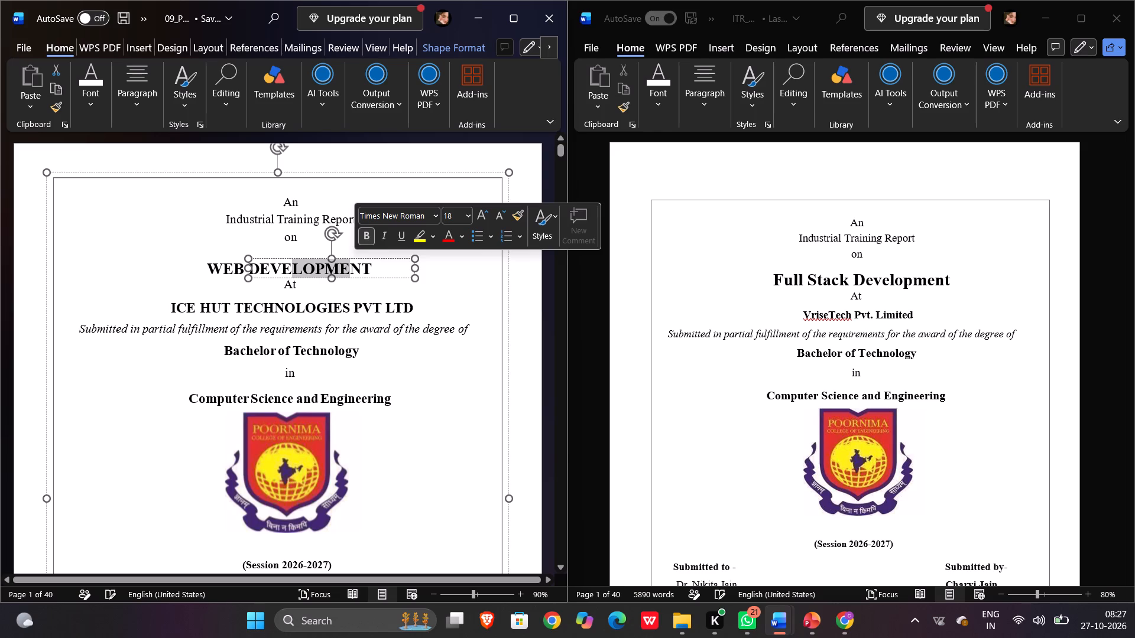
pyautogui.click(413, 290)
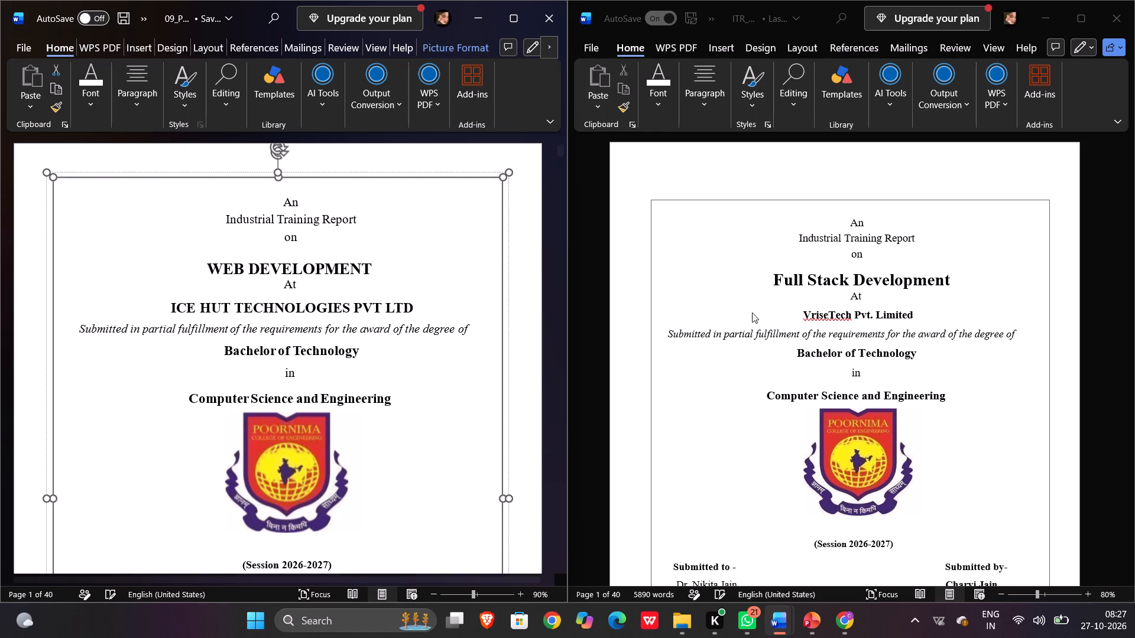
pyautogui.moveTo(806, 278); pyautogui.dragTo(845, 278)
pyautogui.moveTo(845, 278); pyautogui.dragTo(886, 278)
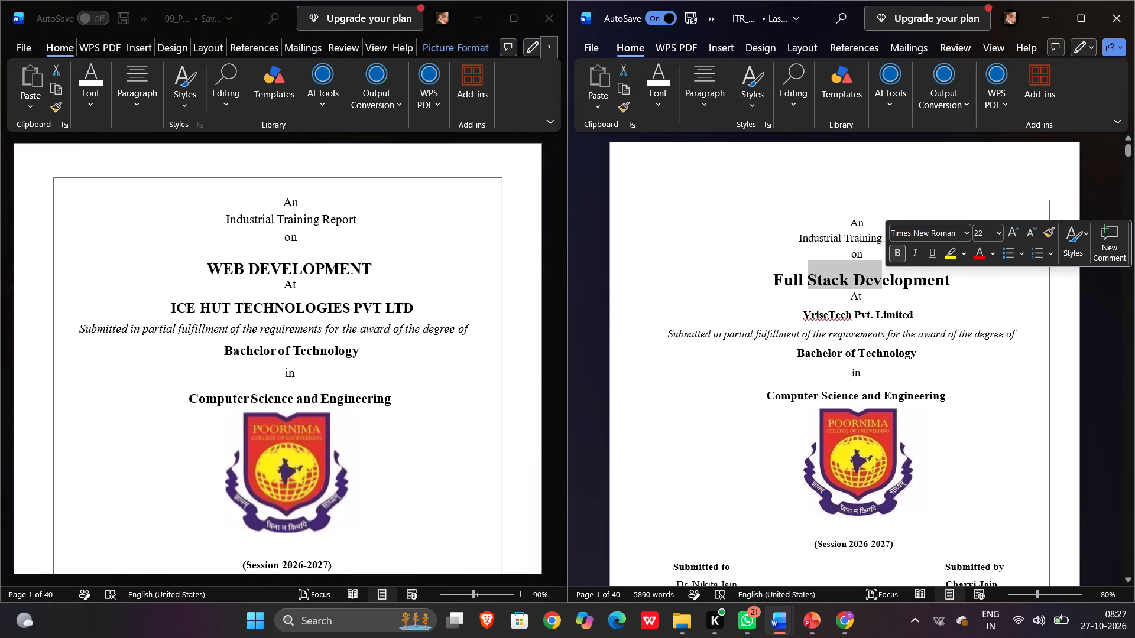
pyautogui.click(1001, 232)
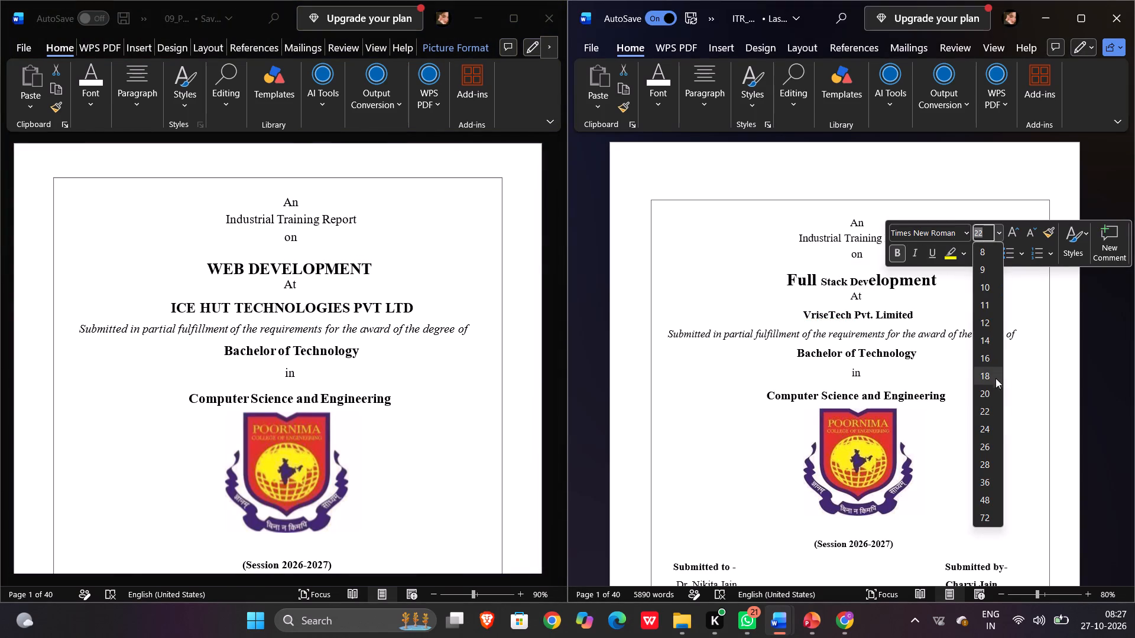
pyautogui.click(985, 375)
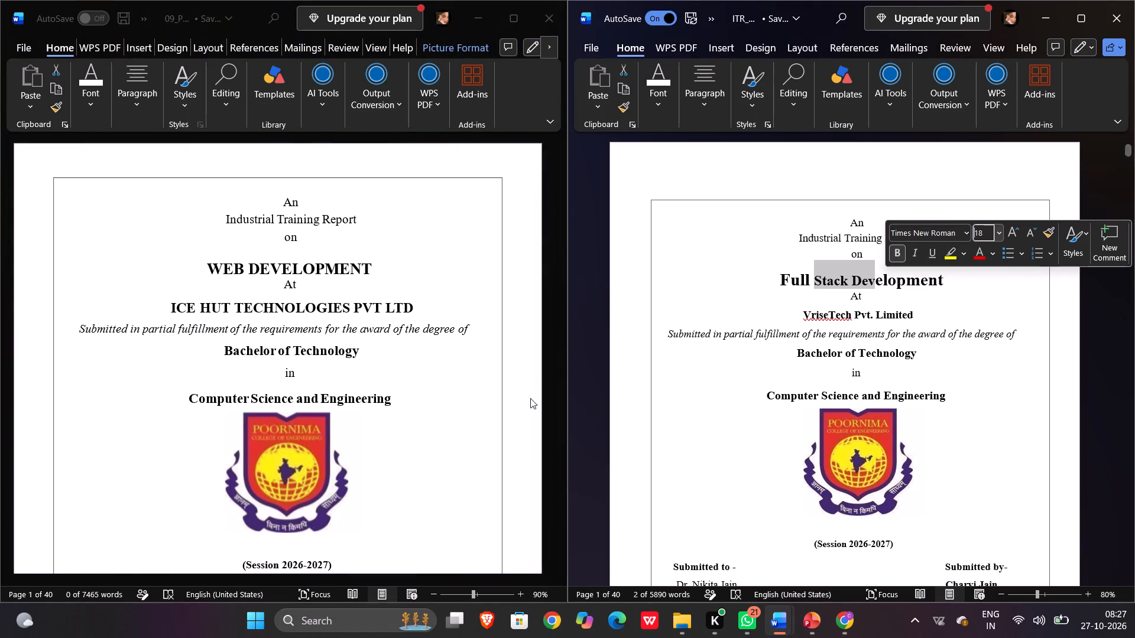
# Change the font size of the ITR_Report_CSE cover text running from "Training Report" through "Full Stack".
pyautogui.moveTo(283, 217); pyautogui.dragTo(308, 219)
pyautogui.moveTo(308, 219); pyautogui.dragTo(314, 219)
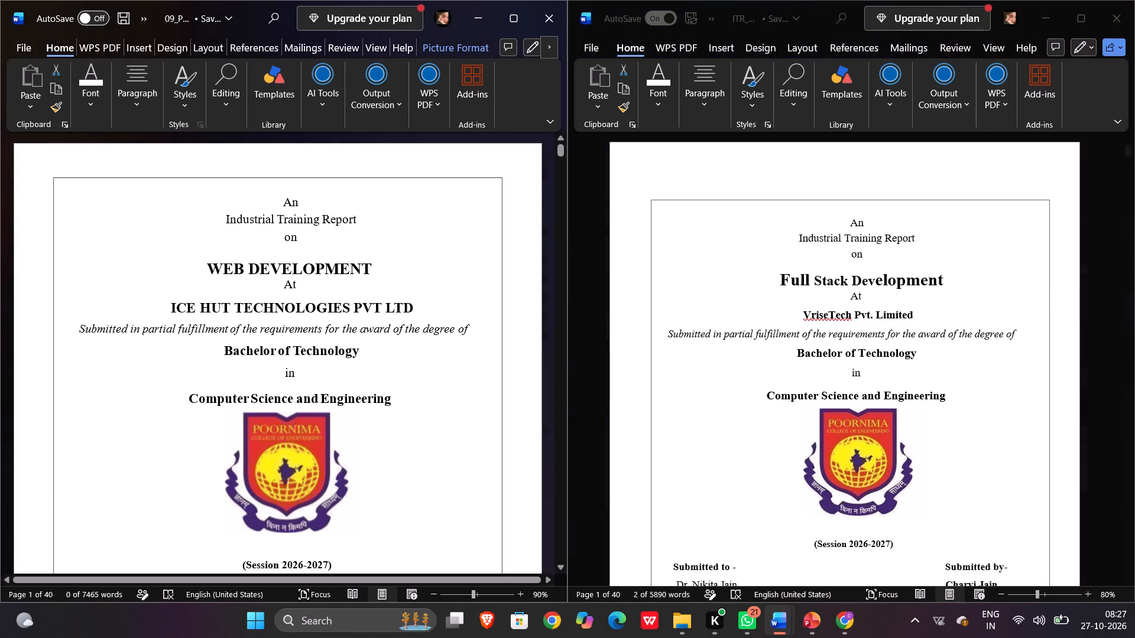
pyautogui.moveTo(314, 219); pyautogui.dragTo(327, 220)
pyautogui.click(815, 239)
pyautogui.moveTo(815, 239); pyautogui.dragTo(850, 239)
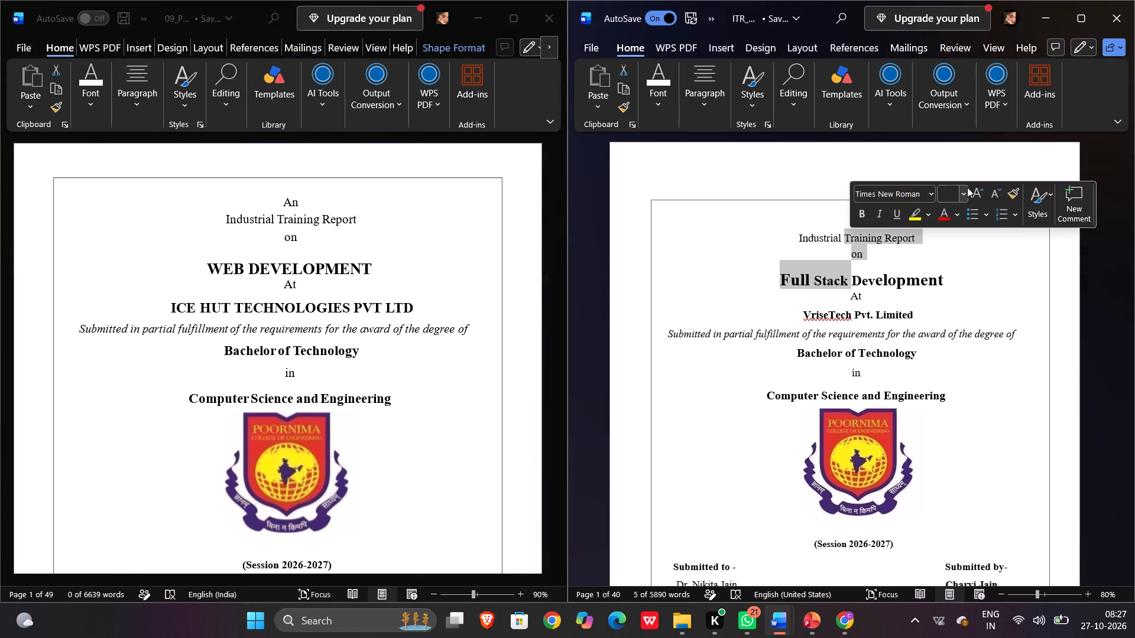
pyautogui.click(967, 187)
pyautogui.click(949, 301)
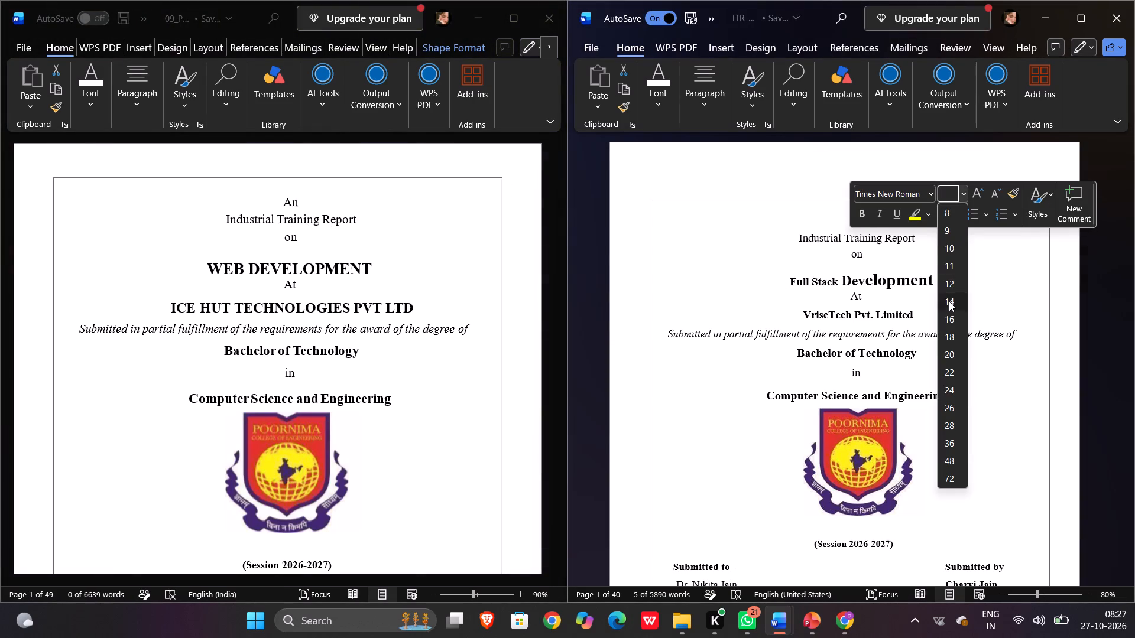
# Set the whole "Full Stack Development" title on the ITR_Report_CSE cover to font size 18.
pyautogui.click(835, 361)
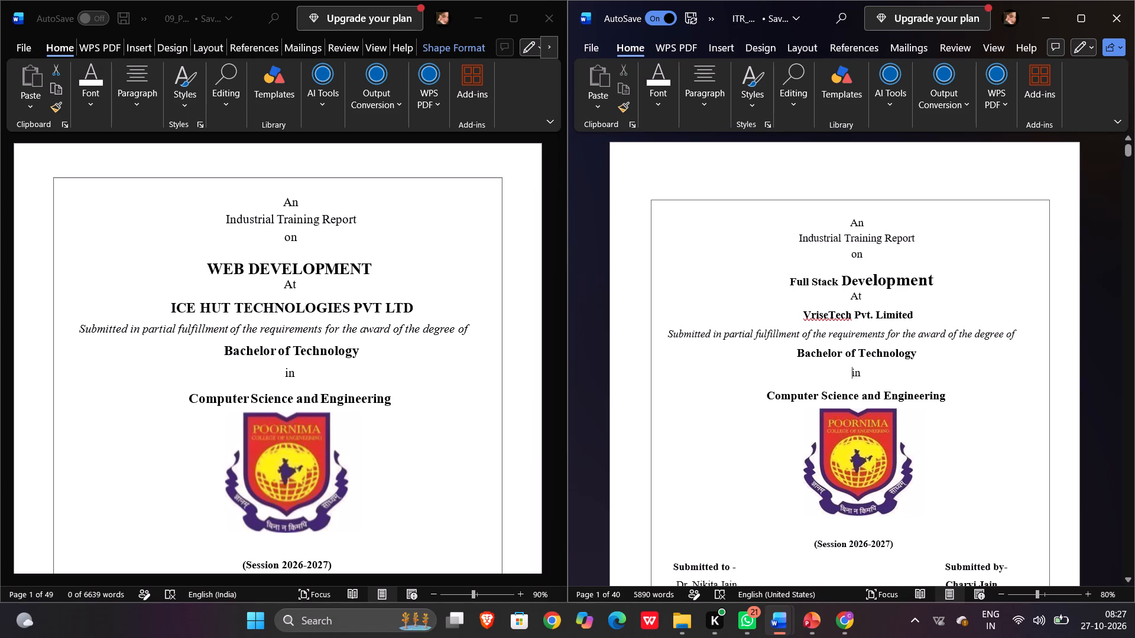
pyautogui.moveTo(787, 281); pyautogui.dragTo(915, 275)
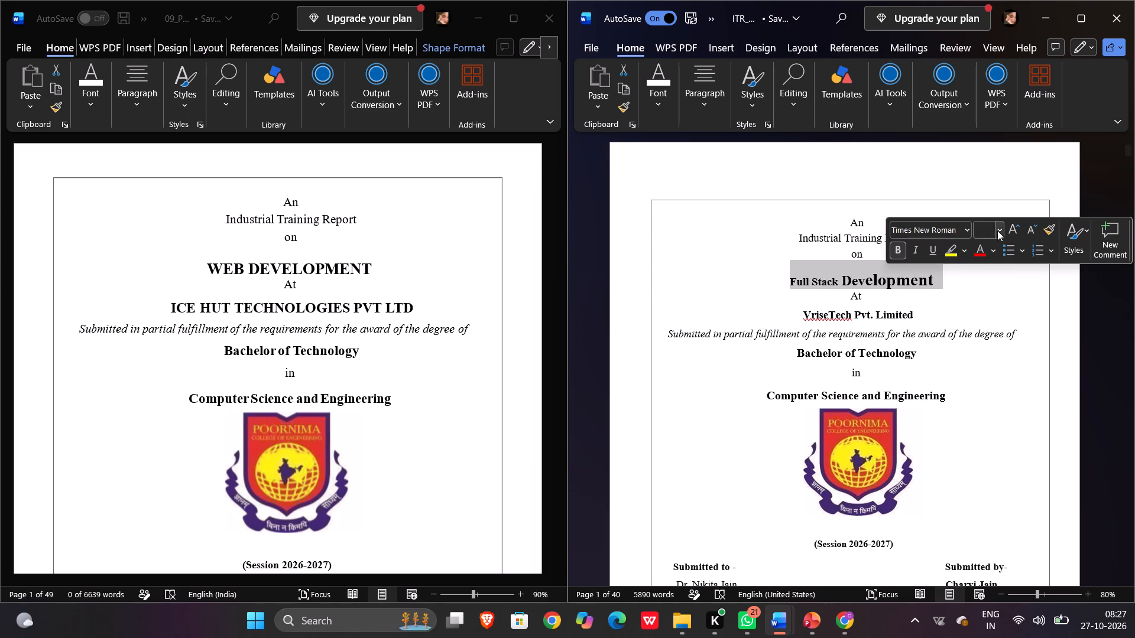
pyautogui.click(1005, 229)
pyautogui.click(994, 227)
pyautogui.click(999, 230)
pyautogui.click(990, 369)
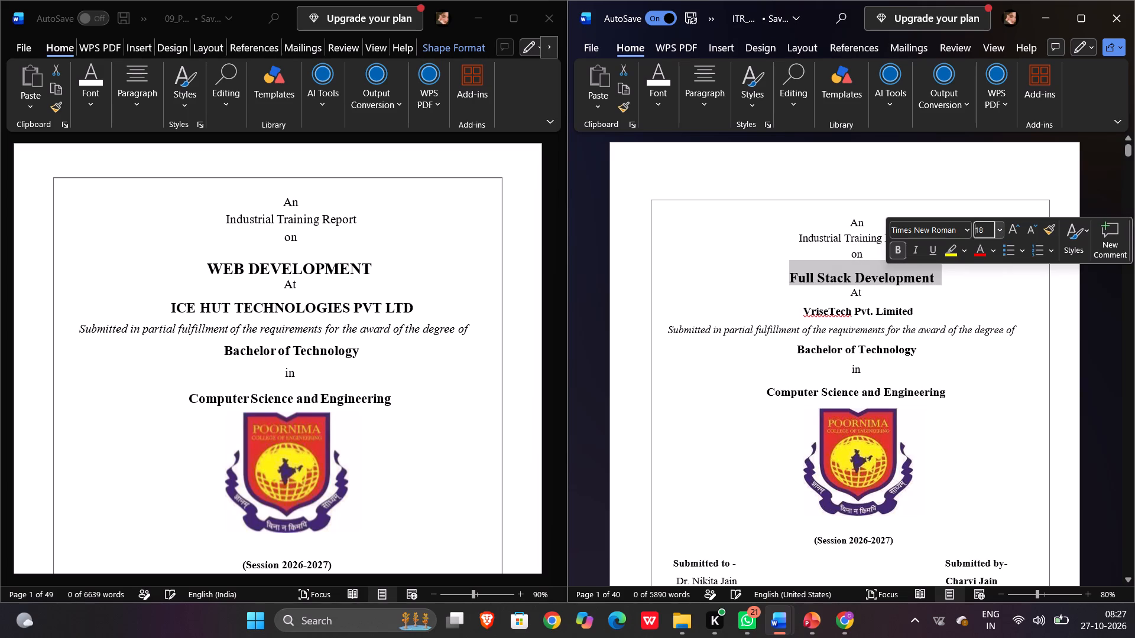
pyautogui.click(928, 382)
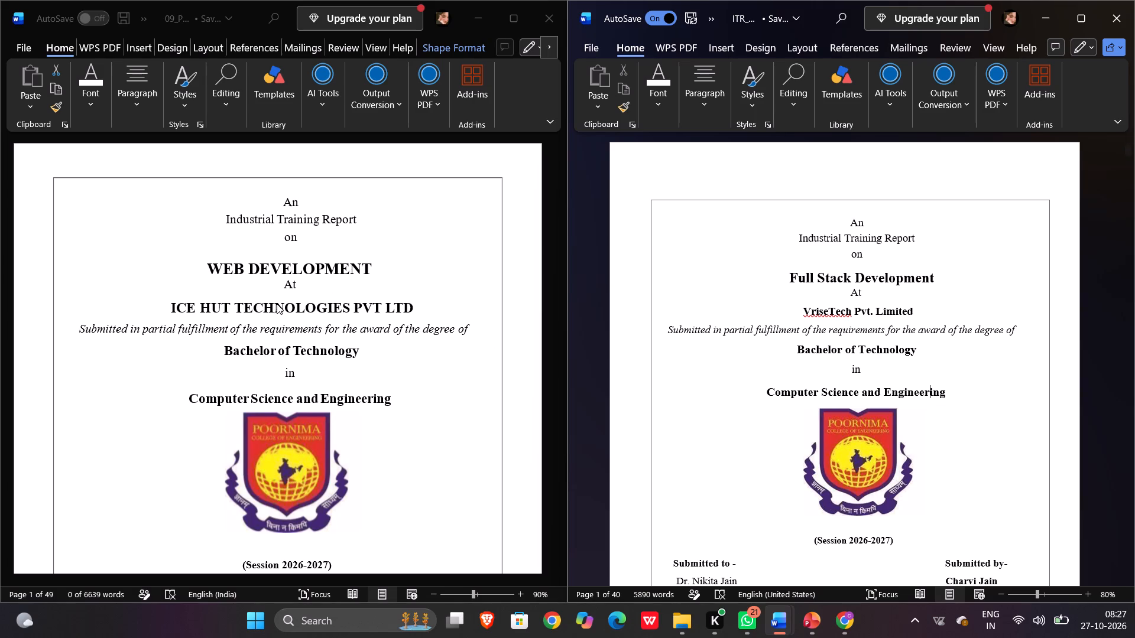
# Check the font size of the reference report's company name and set "VriseTech Pvt. Limited" to size 16.
pyautogui.moveTo(279, 303); pyautogui.dragTo(302, 305)
pyautogui.moveTo(302, 305); pyautogui.dragTo(321, 305)
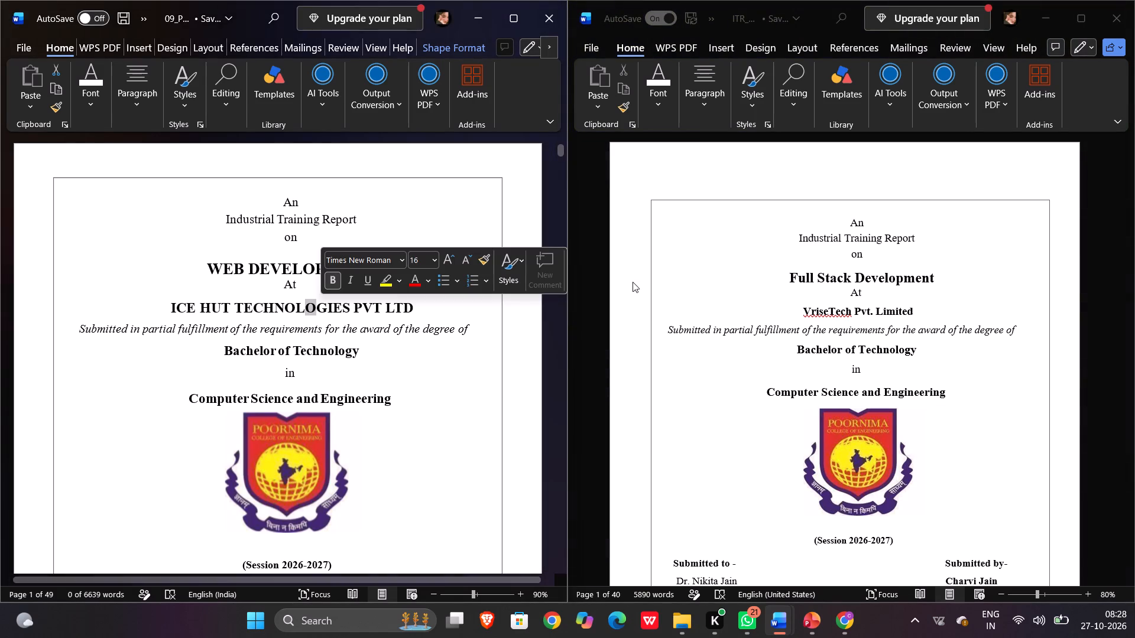
pyautogui.click(807, 309)
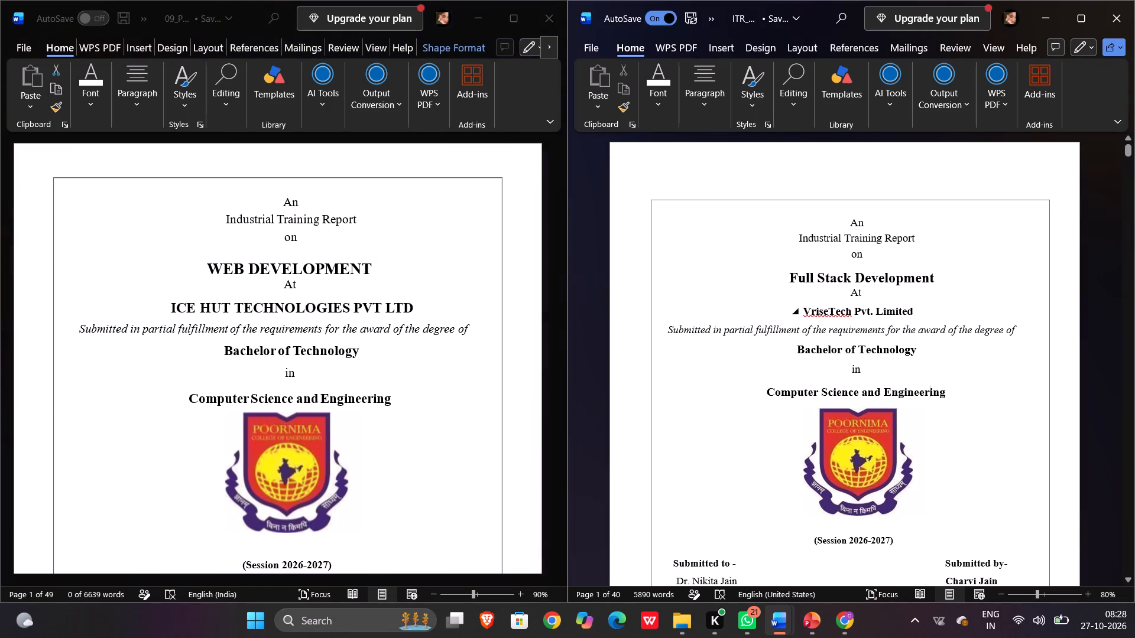
pyautogui.moveTo(805, 311); pyautogui.dragTo(918, 302)
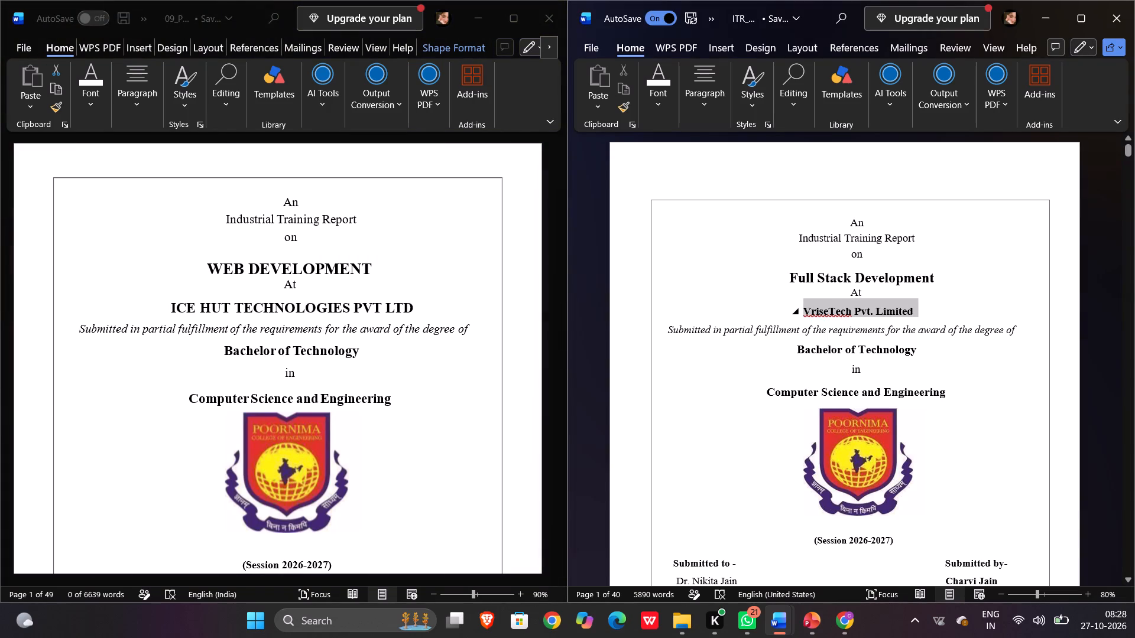
pyautogui.click(996, 256)
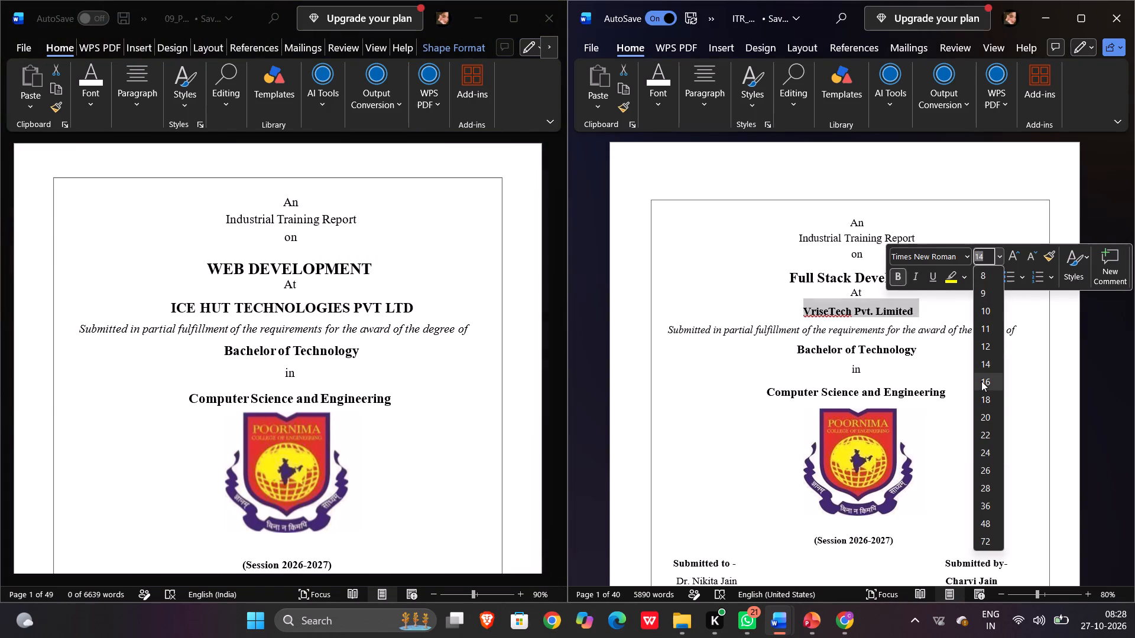
pyautogui.click(980, 382)
pyautogui.click(942, 382)
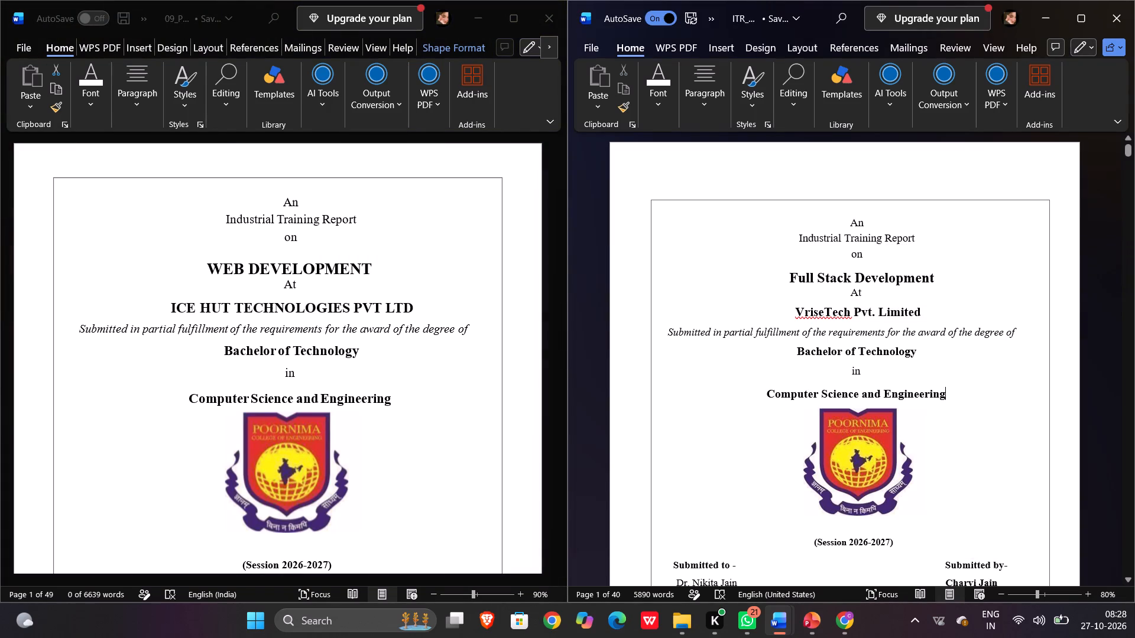
# Replace the coordinator's name and title under "Submitted to -" with the recipient's name from the reference cover, prefixed "Mr.".
pyautogui.scroll(-1, 771, 421)
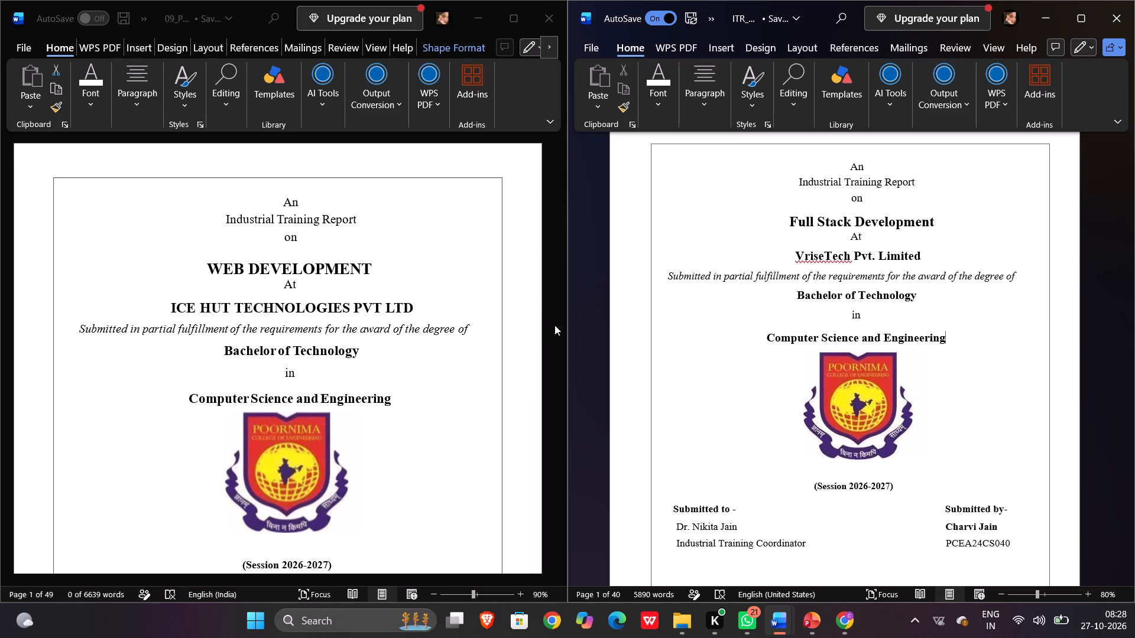
pyautogui.scroll(-3, 554, 325)
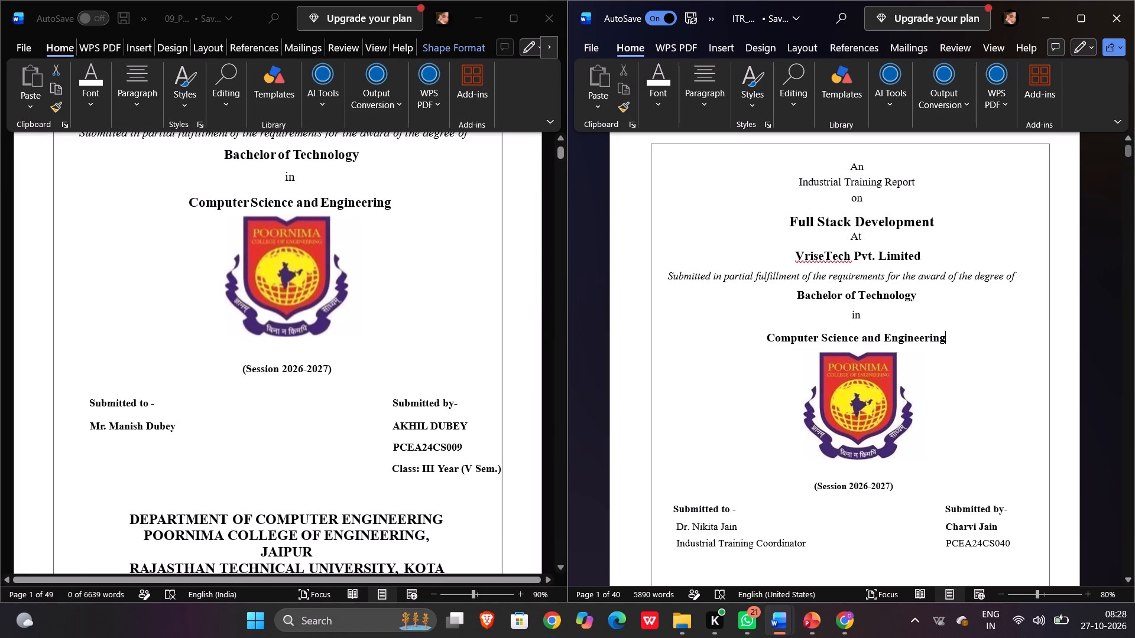
pyautogui.scroll(-1, 904, 370)
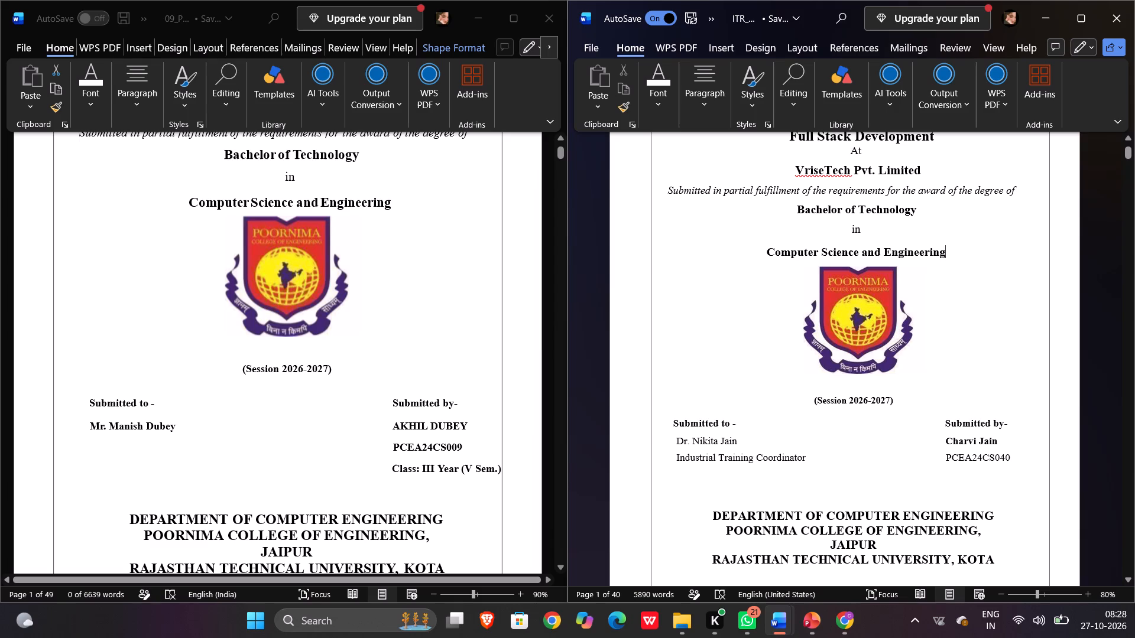
pyautogui.moveTo(813, 458); pyautogui.dragTo(679, 442)
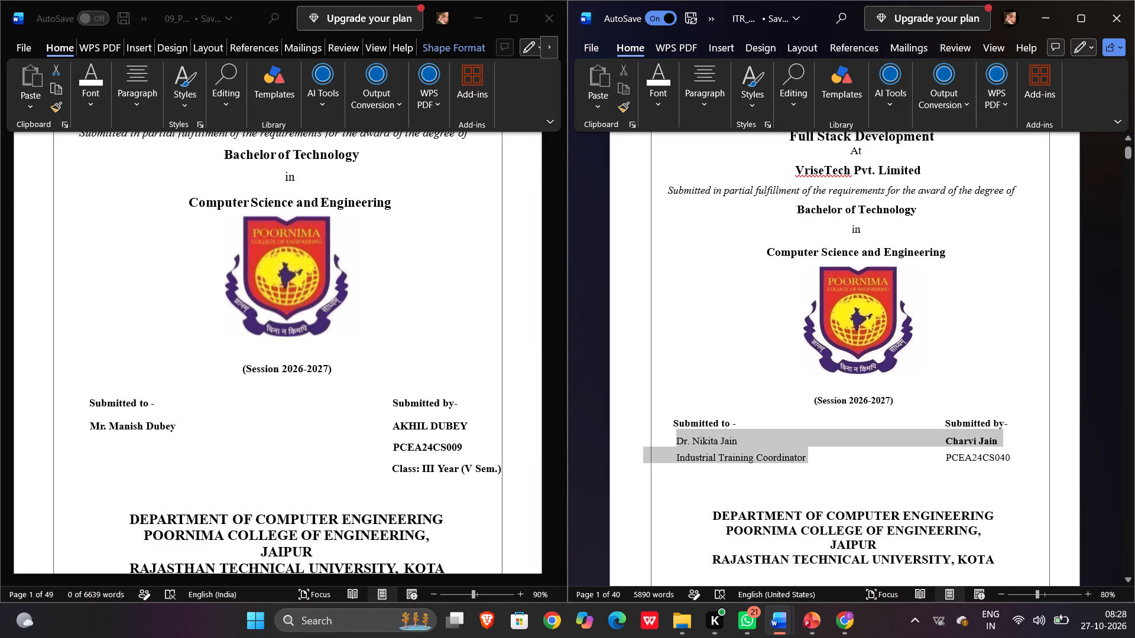
pyautogui.moveTo(679, 442); pyautogui.dragTo(684, 442)
pyautogui.press('BackSpace')
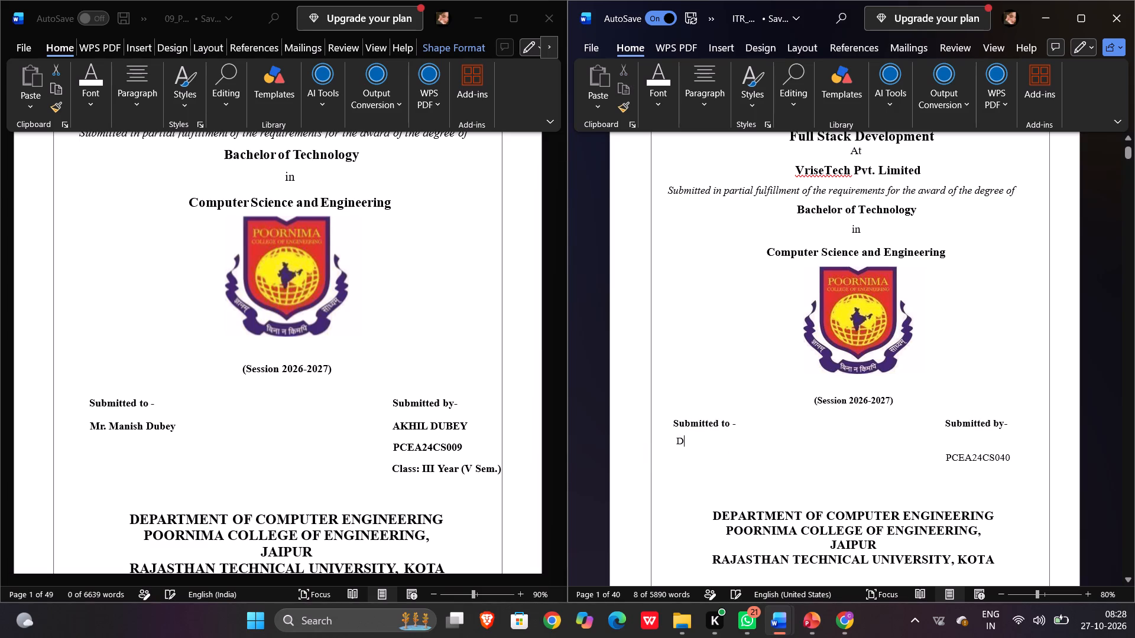
pyautogui.press('BackSpace')
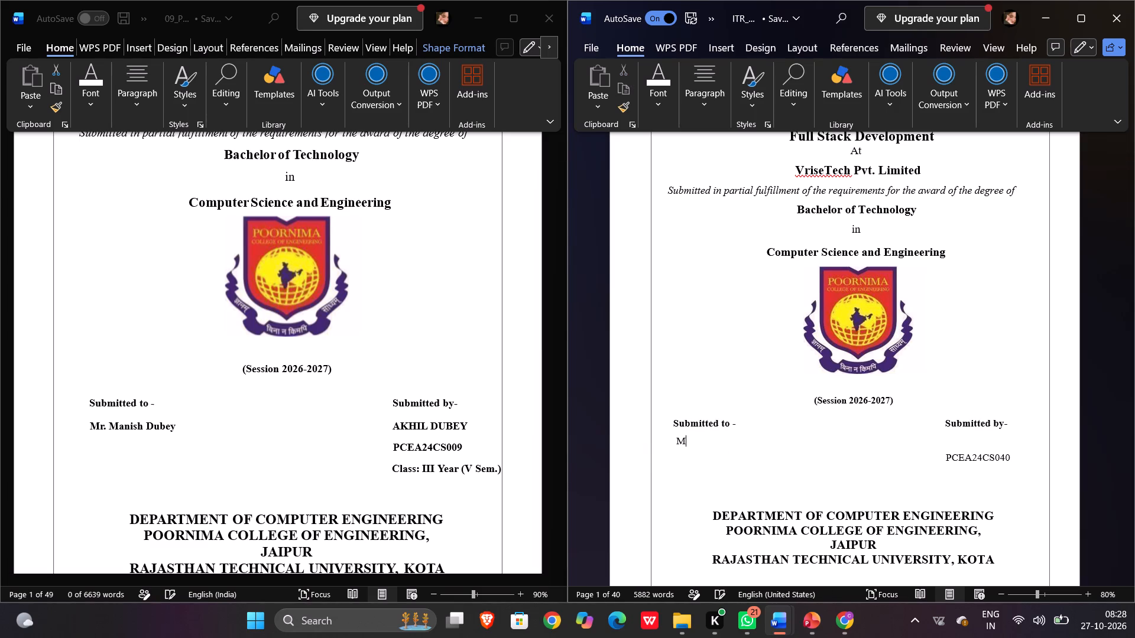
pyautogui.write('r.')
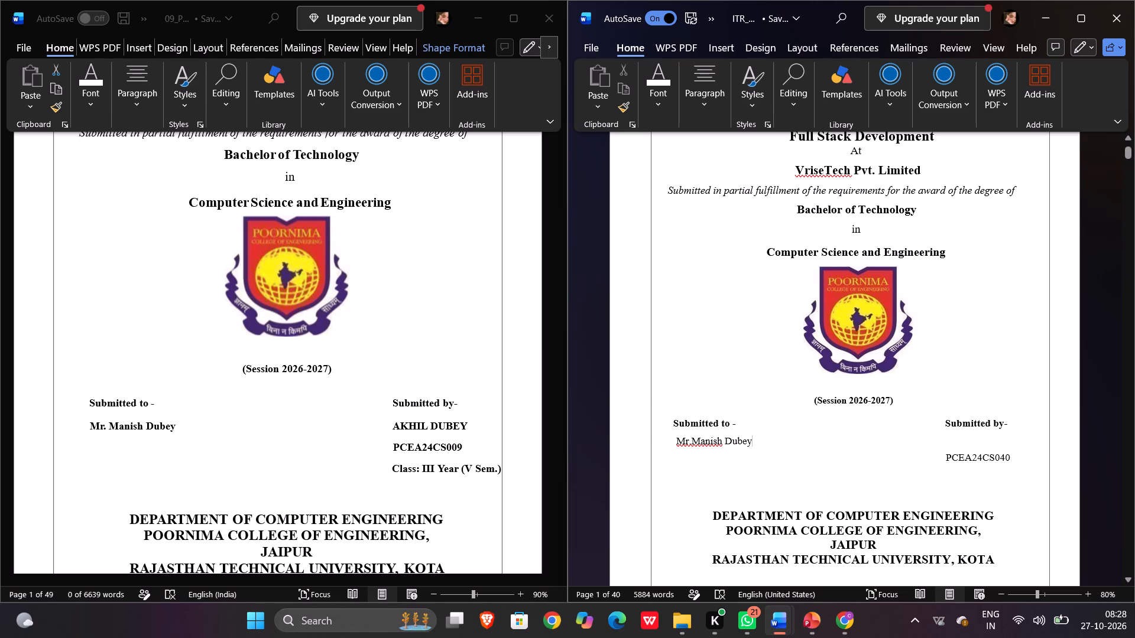
# Make the new recipient name under "Submitted to -" bold.
pyautogui.moveTo(752, 441); pyautogui.dragTo(676, 441)
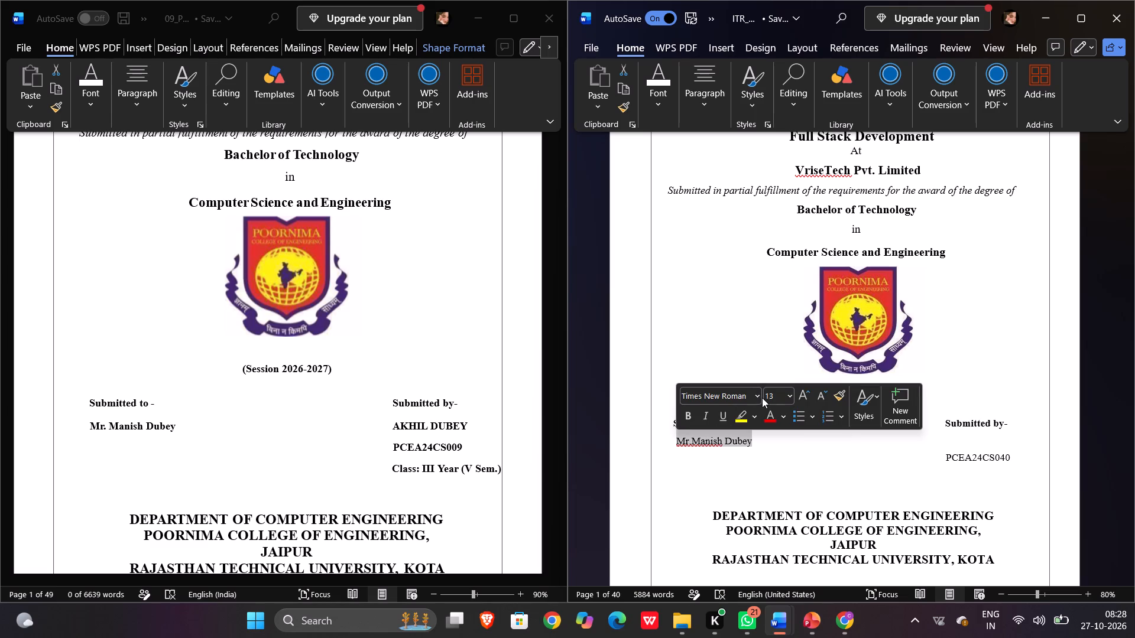
pyautogui.click(690, 411)
pyautogui.click(753, 483)
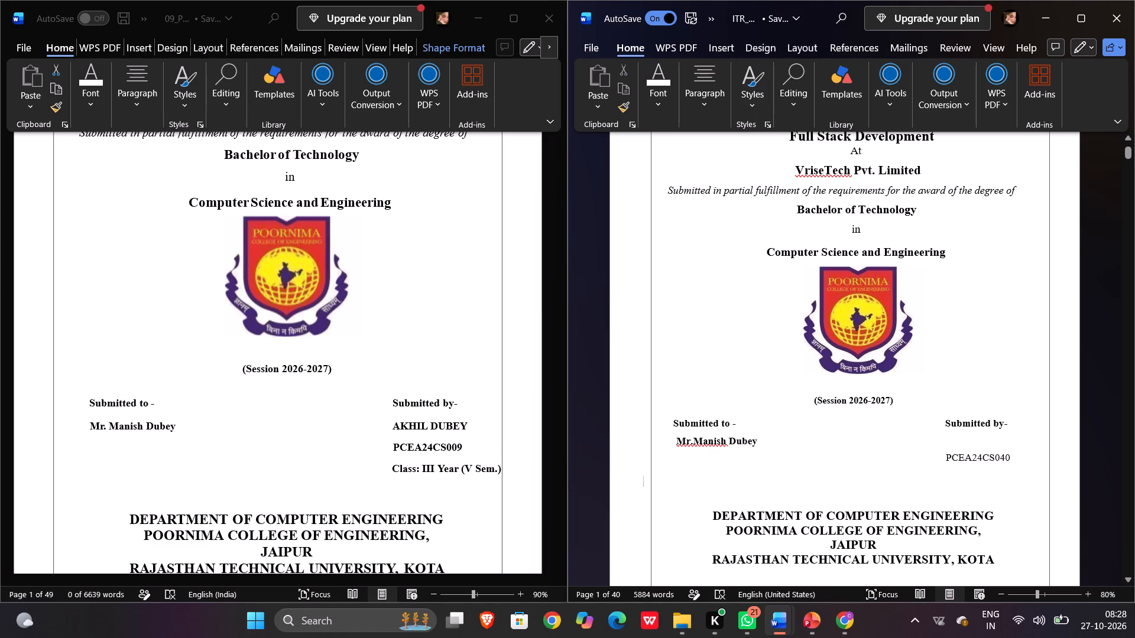
# Delete the student's roll number under "Submitted by-" and the empty space back to the end of the recipient's name.
pyautogui.click(991, 438)
pyautogui.moveTo(1020, 458); pyautogui.dragTo(991, 448)
pyautogui.moveTo(991, 448); pyautogui.dragTo(1013, 461)
pyautogui.click(1013, 461)
pyautogui.press('BackSpace')
pyautogui.press('BackSpace')
pyautogui.press('BackSpace')
pyautogui.press('BackSpace')
pyautogui.press('BackSpace')
pyautogui.press('BackSpace')
pyautogui.press('BackSpace')
pyautogui.press('BackSpace')
pyautogui.press('BackSpace')
pyautogui.press('BackSpace')
pyautogui.press('BackSpace')
pyautogui.press('BackSpace')
pyautogui.press('BackSpace')
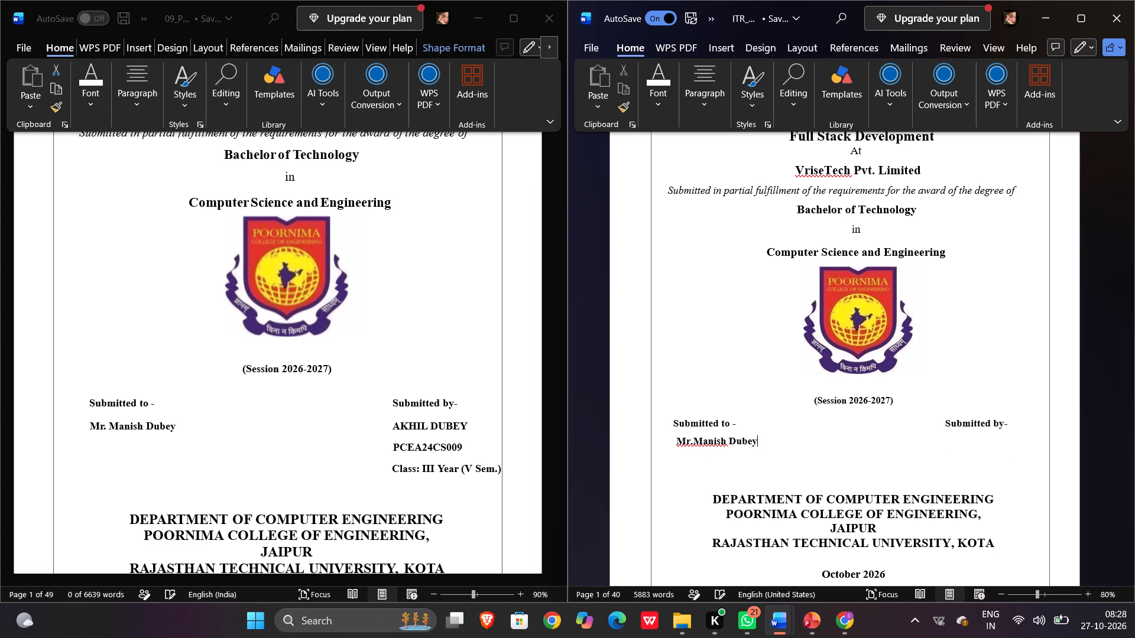
# Enter the student's name in bold capitals on the recipient's line, spaced across to align under "Submitted by-".
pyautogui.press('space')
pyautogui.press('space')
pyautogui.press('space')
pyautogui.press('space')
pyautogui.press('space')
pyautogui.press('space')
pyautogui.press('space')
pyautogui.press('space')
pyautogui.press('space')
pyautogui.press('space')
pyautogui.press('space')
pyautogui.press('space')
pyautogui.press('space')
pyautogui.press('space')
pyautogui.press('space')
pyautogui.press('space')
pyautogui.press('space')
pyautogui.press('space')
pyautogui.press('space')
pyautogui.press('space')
pyautogui.press('BackSpace')
# Add a new line below with the student's roll number in bold, spaced across to align under the student's name.
pyautogui.press('Return')
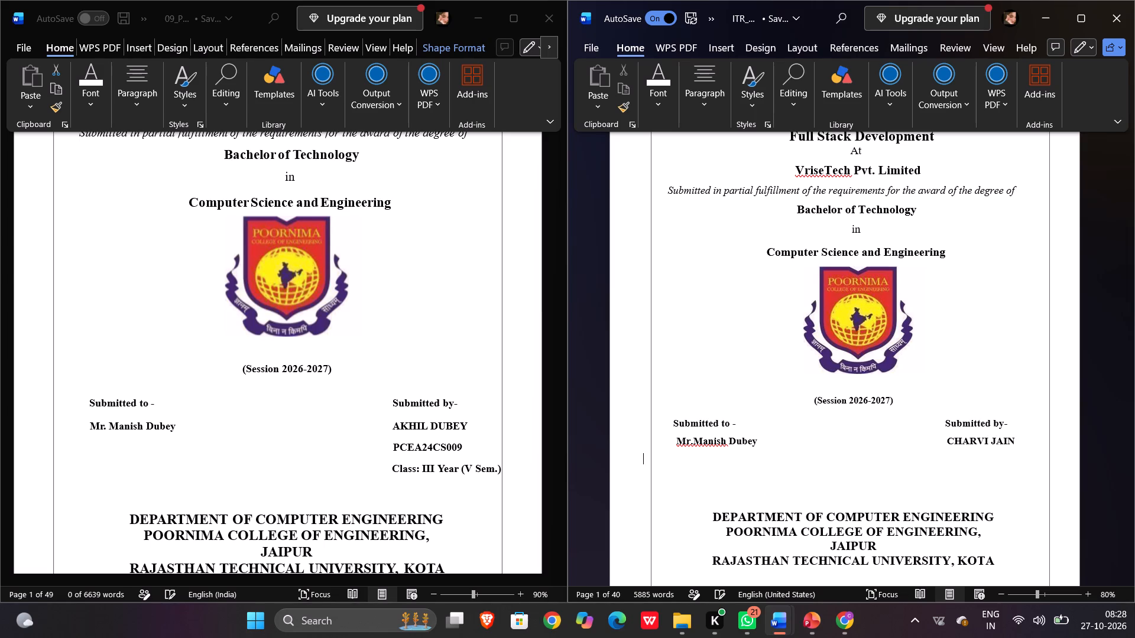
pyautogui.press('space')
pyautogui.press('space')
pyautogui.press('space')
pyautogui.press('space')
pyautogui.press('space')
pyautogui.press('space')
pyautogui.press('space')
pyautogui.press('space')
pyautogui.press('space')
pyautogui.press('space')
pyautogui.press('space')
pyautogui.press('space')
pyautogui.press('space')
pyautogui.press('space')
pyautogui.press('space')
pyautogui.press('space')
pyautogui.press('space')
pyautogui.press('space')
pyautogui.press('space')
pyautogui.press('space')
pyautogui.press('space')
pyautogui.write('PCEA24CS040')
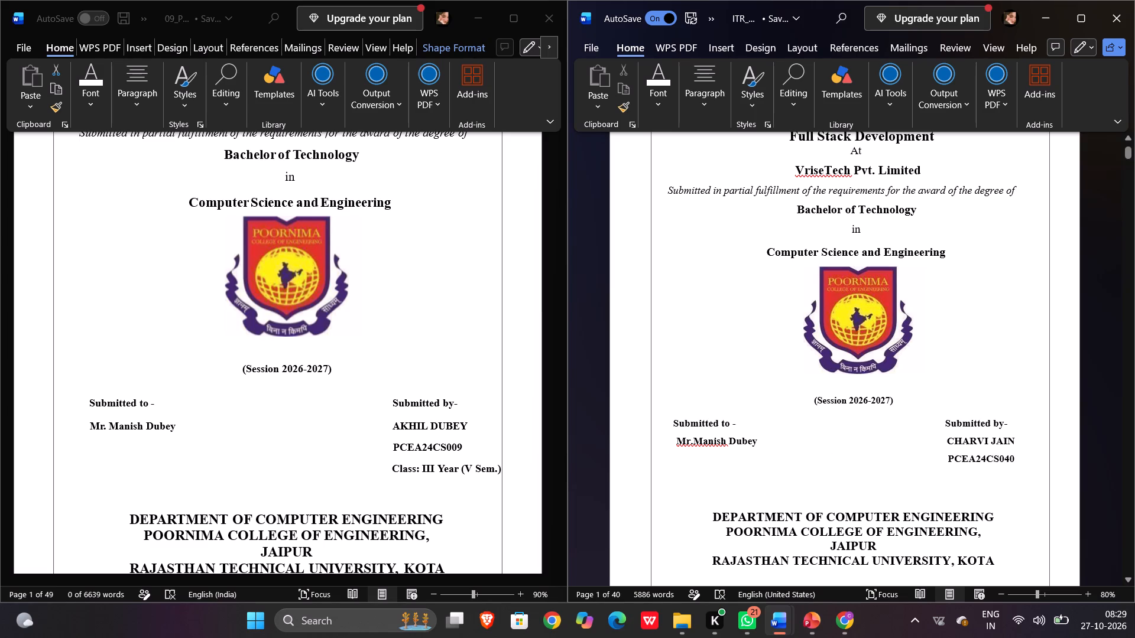
# Add the line "Class: III Year (V Sem.)" on the cover page, indented with spaces beneath the Submitted by roll number.
pyautogui.click(981, 476)
pyautogui.press('space')
pyautogui.press('space')
pyautogui.press('space')
pyautogui.press('space')
pyautogui.press('space')
pyautogui.press('space')
pyautogui.press('space')
pyautogui.press('space')
pyautogui.press('space')
pyautogui.press('space')
pyautogui.press('space')
pyautogui.press('space')
pyautogui.press('space')
pyautogui.press('space')
pyautogui.press('space')
pyautogui.press('space')
pyautogui.press('space')
pyautogui.press('space')
pyautogui.press('space')
pyautogui.press('space')
pyautogui.press('c')
pyautogui.hotkey('shift', ':')
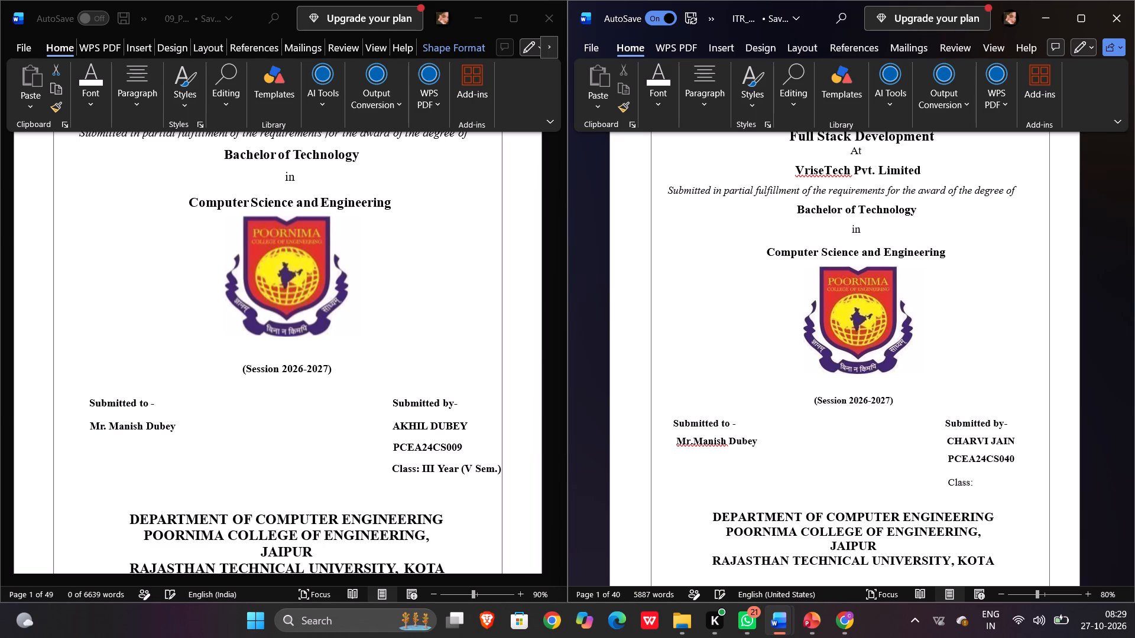
pyautogui.press('space')
pyautogui.write('III')
pyautogui.write('ear (')
pyautogui.press('space')
pyautogui.write('year')
pyautogui.press('BackSpace')
pyautogui.press('BackSpace')
pyautogui.press('BackSpace')
pyautogui.press('BackSpace')
pyautogui.write('.)')
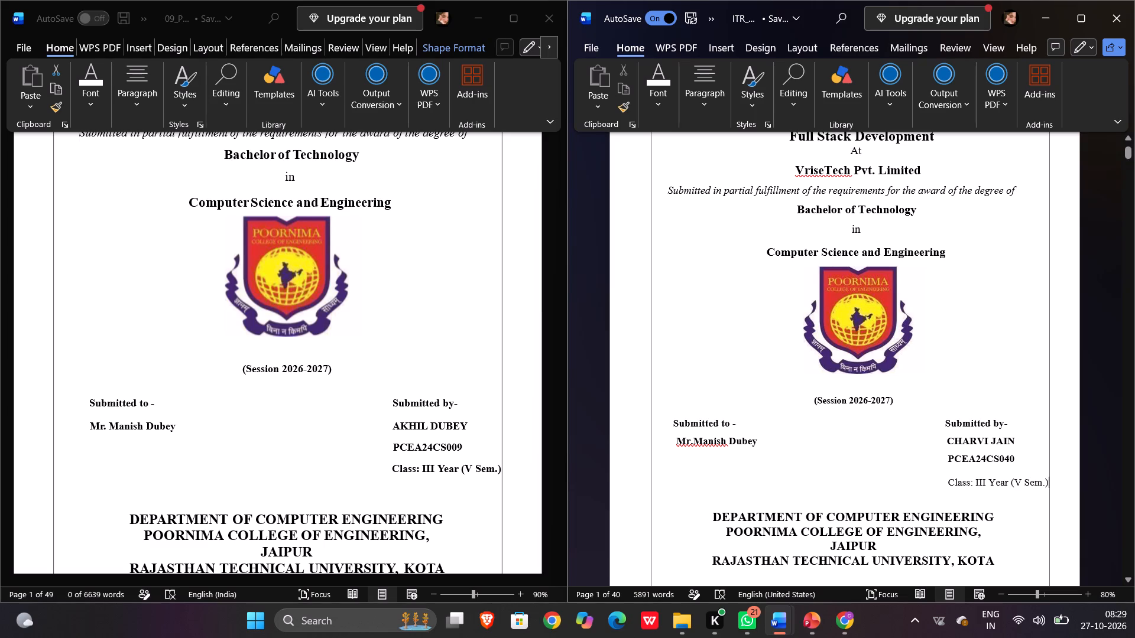
# Make the "Class: III Year (V Sem.)" line on the cover page bold.
pyautogui.moveTo(948, 479); pyautogui.dragTo(1044, 482)
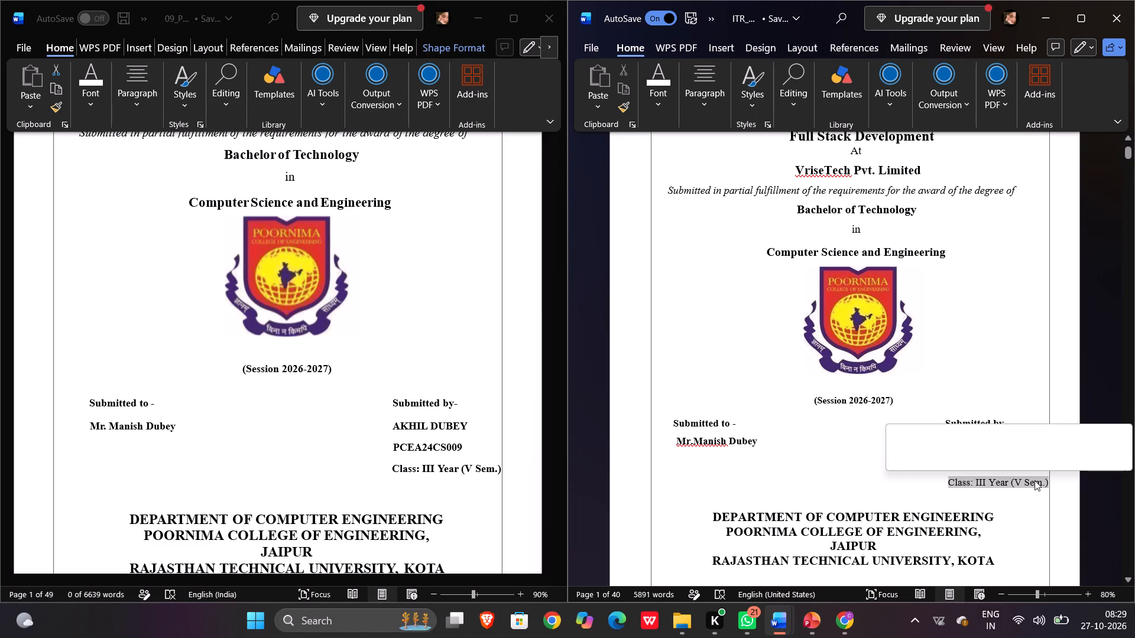
pyautogui.click(898, 455)
pyautogui.click(850, 457)
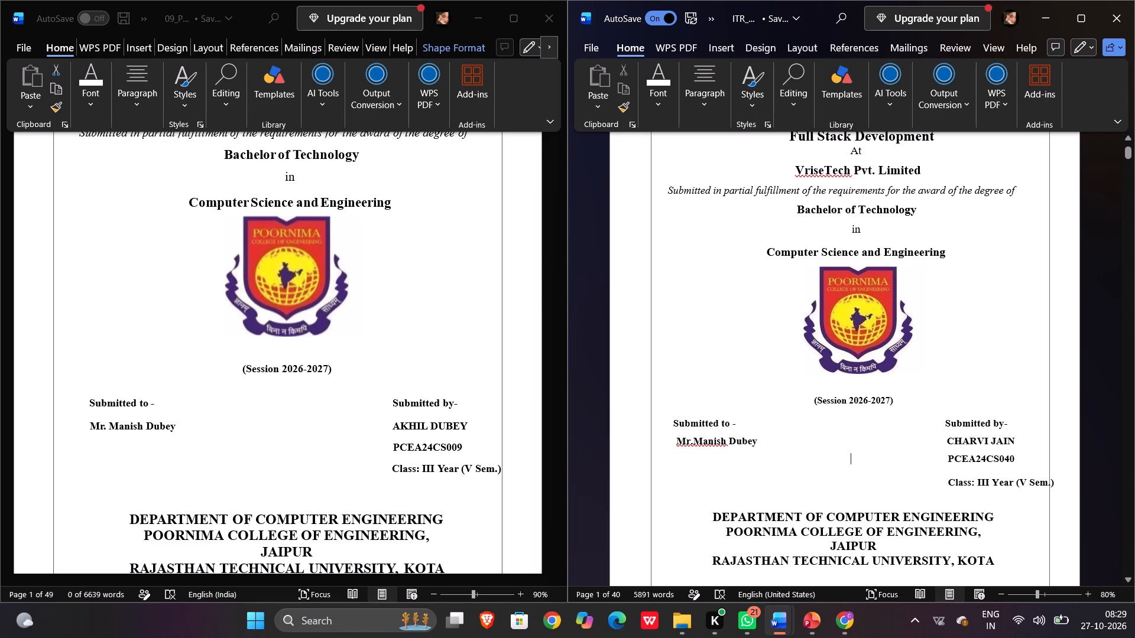
# Remove the leading spaces and the line break before the Class line so it moves up directly beneath the Submitted by details.
pyautogui.moveTo(972, 464); pyautogui.dragTo(974, 471)
pyautogui.moveTo(974, 471); pyautogui.dragTo(974, 464)
pyautogui.click(913, 496)
pyautogui.click(935, 480)
pyautogui.press('BackSpace')
pyautogui.press('BackSpace')
pyautogui.press('BackSpace')
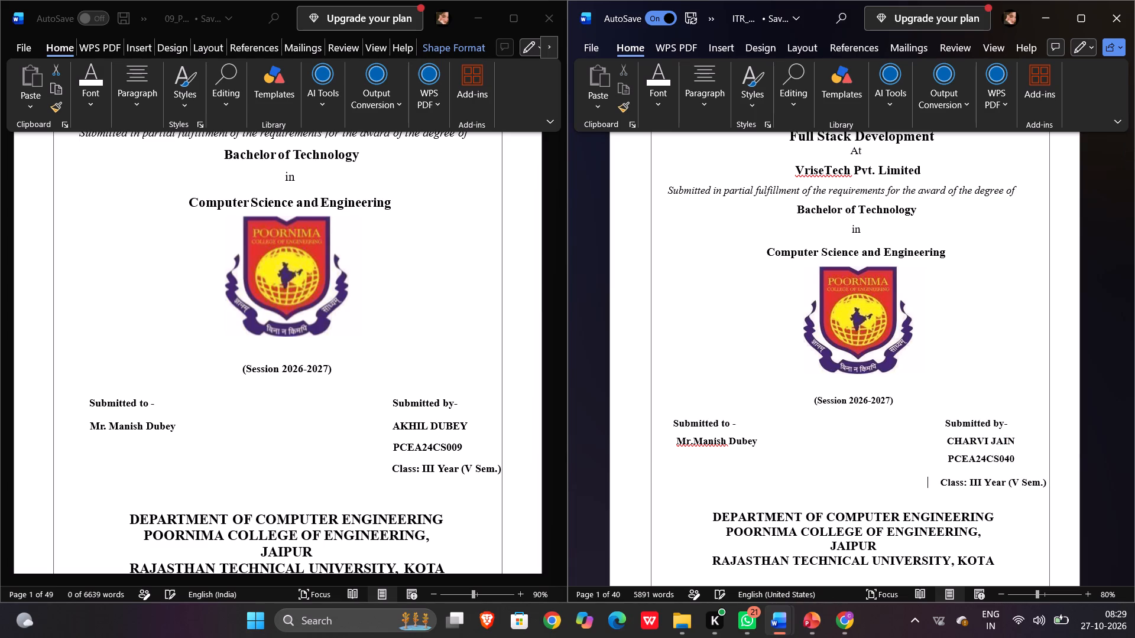
pyautogui.press('BackSpace')
pyautogui.press('BackSpace')
pyautogui.press('BackSpace')
pyautogui.press('BackSpace')
pyautogui.press('BackSpace')
pyautogui.press('BackSpace')
pyautogui.press('BackSpace')
pyautogui.press('BackSpace')
pyautogui.press('BackSpace')
pyautogui.press('BackSpace')
pyautogui.press('BackSpace')
pyautogui.press('BackSpace')
pyautogui.press('BackSpace')
pyautogui.press('BackSpace')
pyautogui.press('BackSpace')
pyautogui.press('BackSpace')
pyautogui.press('BackSpace')
pyautogui.press('BackSpace')
pyautogui.press('BackSpace')
pyautogui.press('BackSpace')
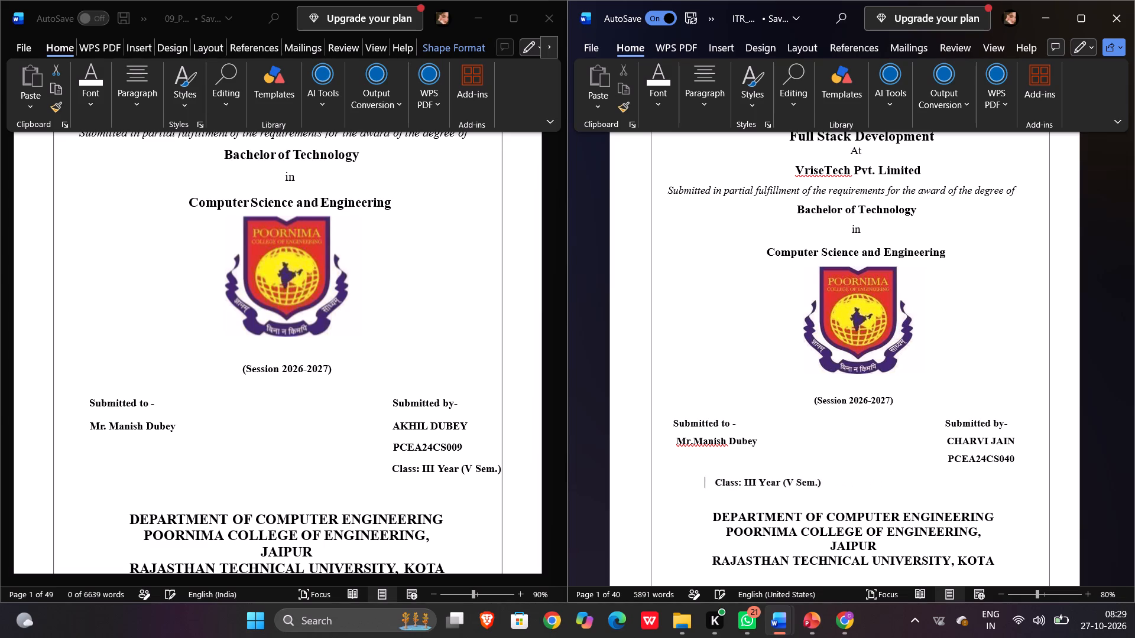
pyautogui.press('BackSpace')
pyautogui.press('BackSpace')
pyautogui.press('BackSpace')
pyautogui.press('BackSpace')
pyautogui.press('BackSpace')
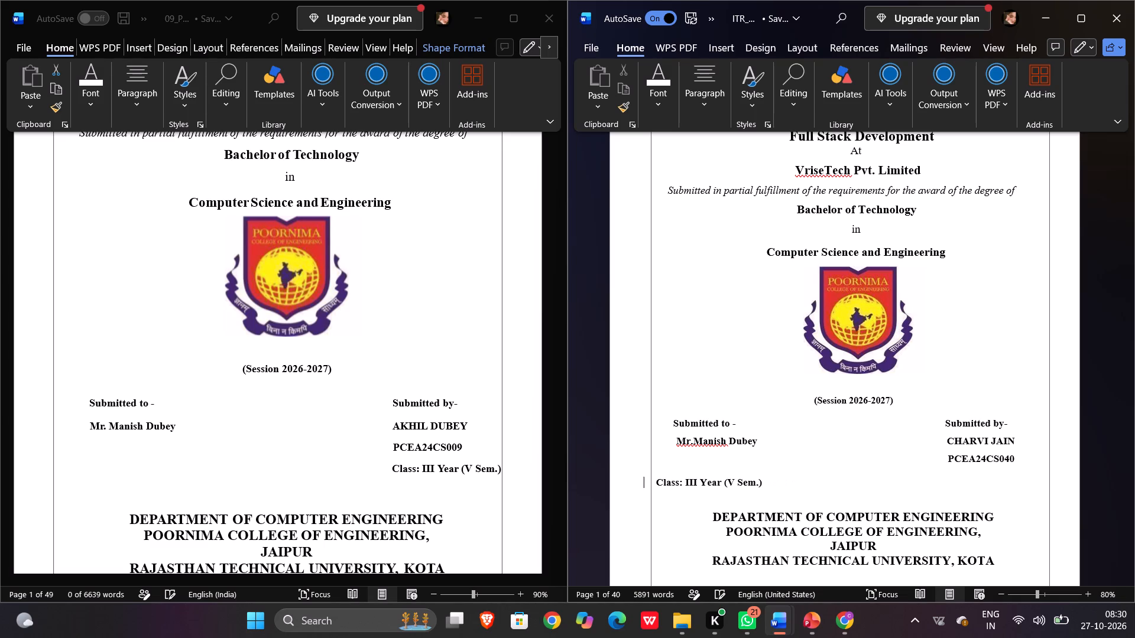
pyautogui.press('BackSpace')
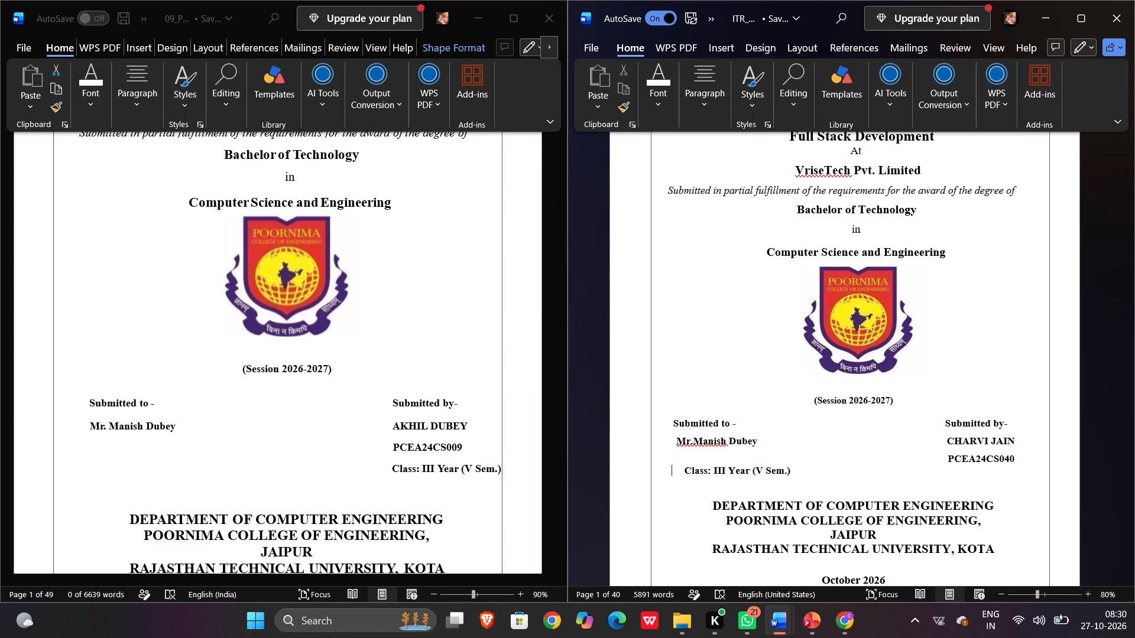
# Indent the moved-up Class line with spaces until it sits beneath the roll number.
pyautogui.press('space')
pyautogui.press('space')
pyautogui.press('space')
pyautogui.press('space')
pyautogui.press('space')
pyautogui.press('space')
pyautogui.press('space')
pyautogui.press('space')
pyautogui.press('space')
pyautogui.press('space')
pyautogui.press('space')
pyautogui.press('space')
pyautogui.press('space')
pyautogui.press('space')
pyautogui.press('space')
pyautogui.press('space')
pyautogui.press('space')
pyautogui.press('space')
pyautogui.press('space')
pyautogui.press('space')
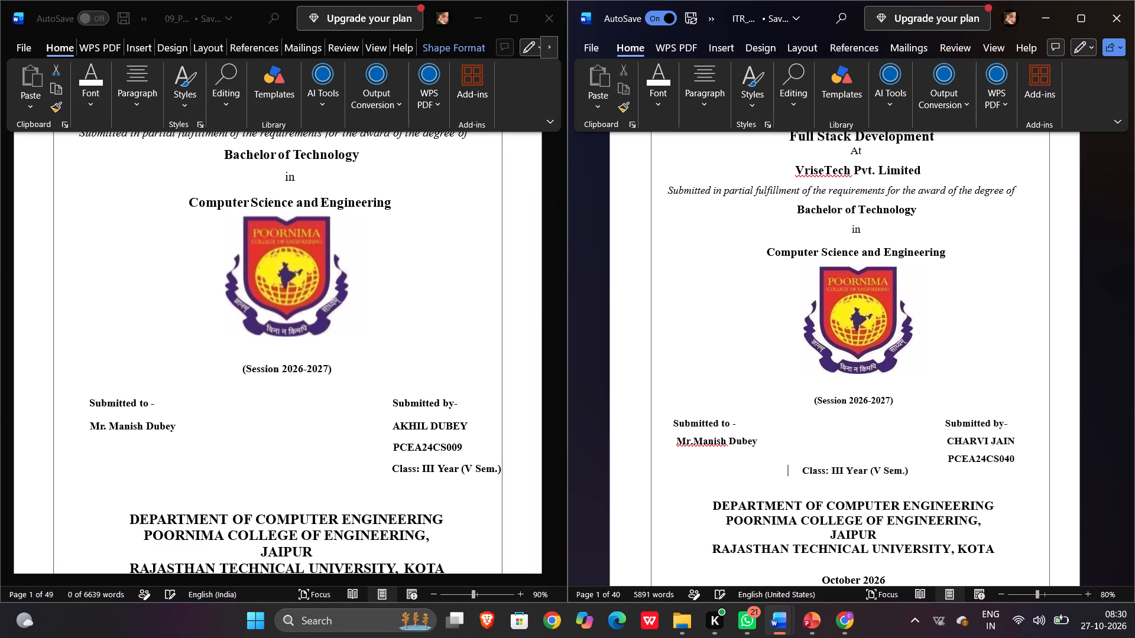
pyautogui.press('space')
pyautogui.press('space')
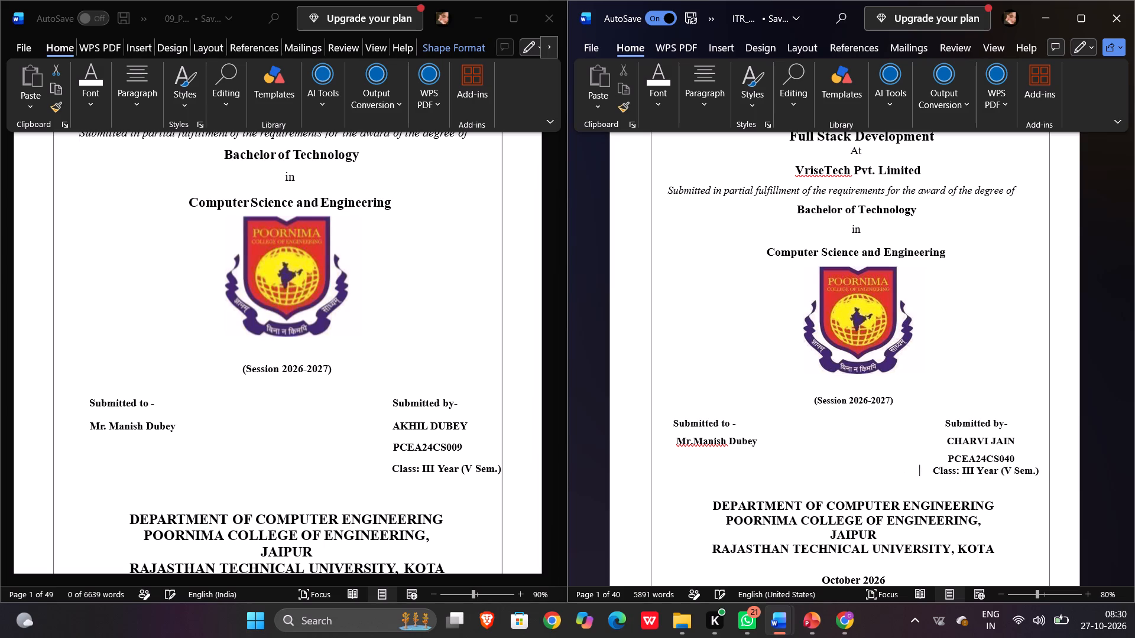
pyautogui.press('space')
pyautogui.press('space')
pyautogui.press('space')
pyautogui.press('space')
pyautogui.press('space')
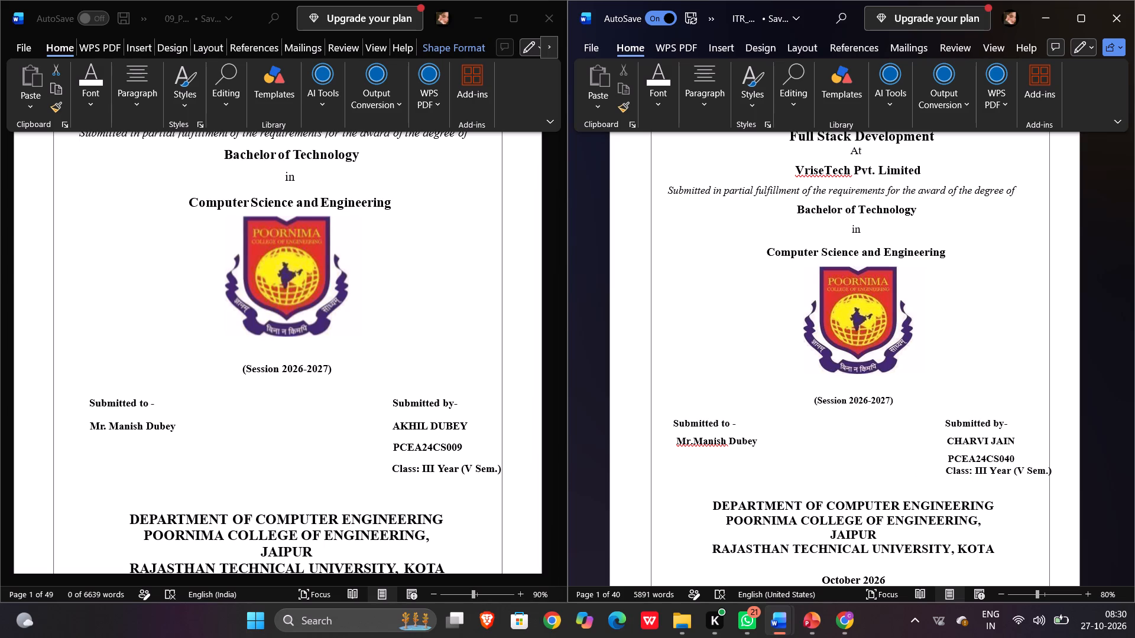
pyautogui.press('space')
# Break the Class line onto a new line and indent it with spaces to align beneath the roll number.
pyautogui.press('Return')
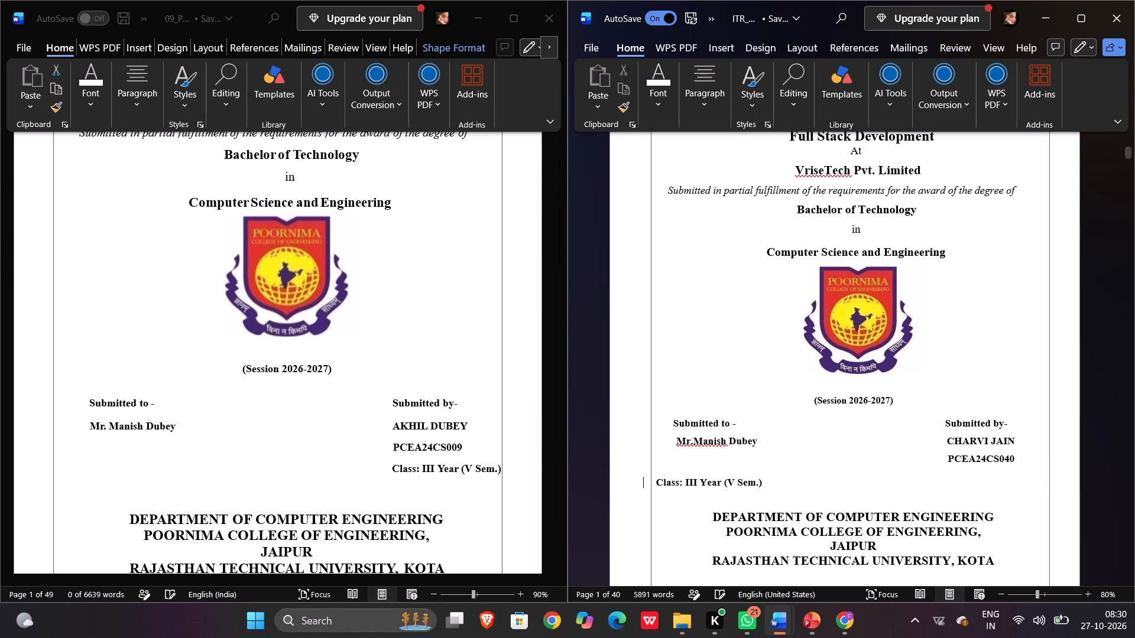
pyautogui.press('space')
pyautogui.press('space')
pyautogui.press('space')
pyautogui.press('space')
pyautogui.press('space')
pyautogui.press('space')
pyautogui.press('space')
pyautogui.press('space')
pyautogui.press('space')
pyautogui.press('space')
pyautogui.press('space')
pyautogui.press('space')
pyautogui.press('space')
pyautogui.press('space')
pyautogui.press('space')
pyautogui.press('space')
pyautogui.press('space')
pyautogui.press('space')
pyautogui.press('space')
pyautogui.press('space')
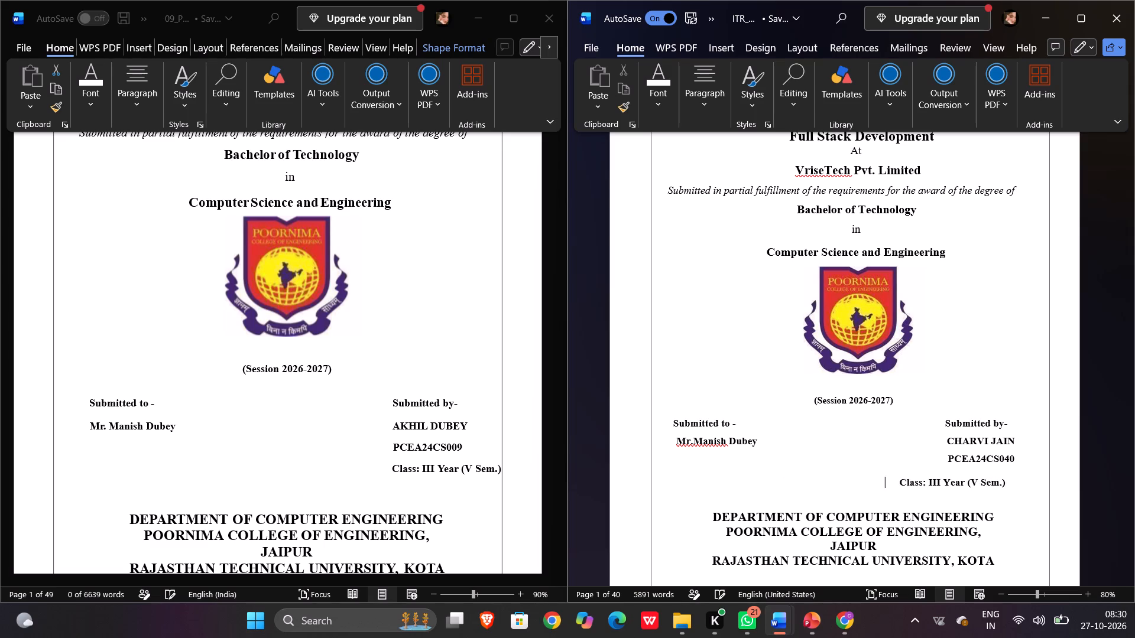
pyautogui.press('space')
pyautogui.press('space')
pyautogui.press('space')
pyautogui.press('space')
pyautogui.press('space')
pyautogui.press('space')
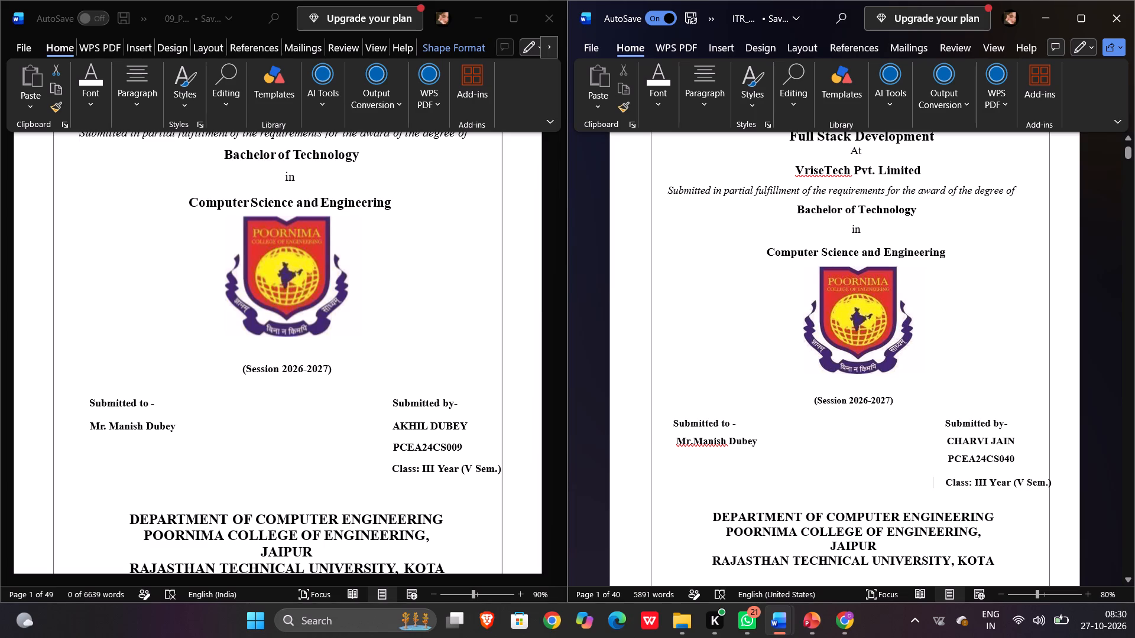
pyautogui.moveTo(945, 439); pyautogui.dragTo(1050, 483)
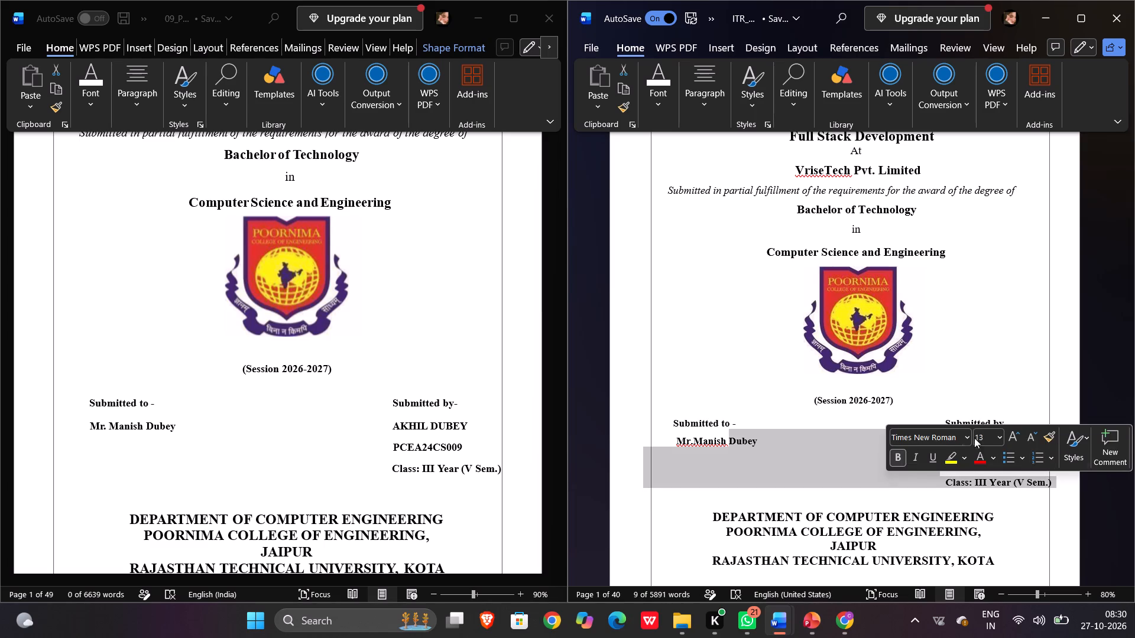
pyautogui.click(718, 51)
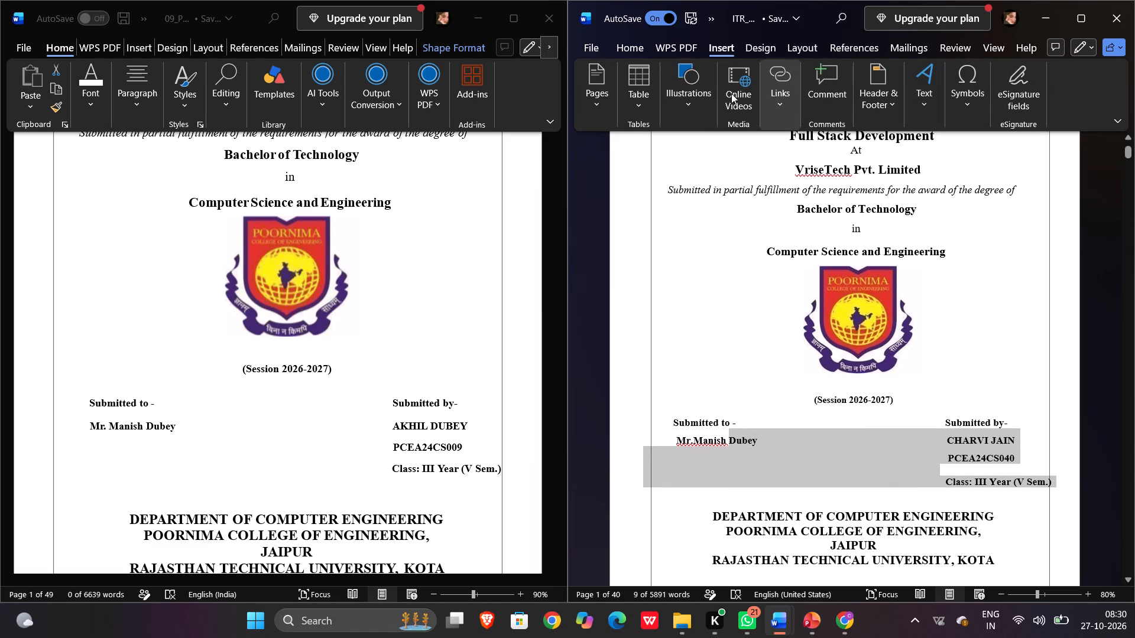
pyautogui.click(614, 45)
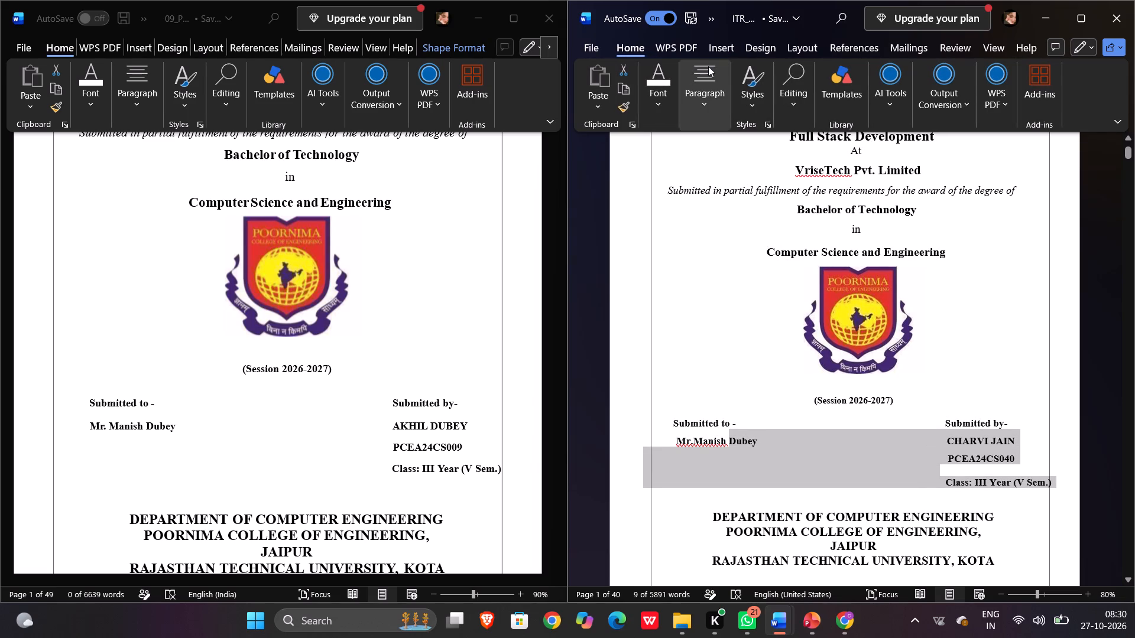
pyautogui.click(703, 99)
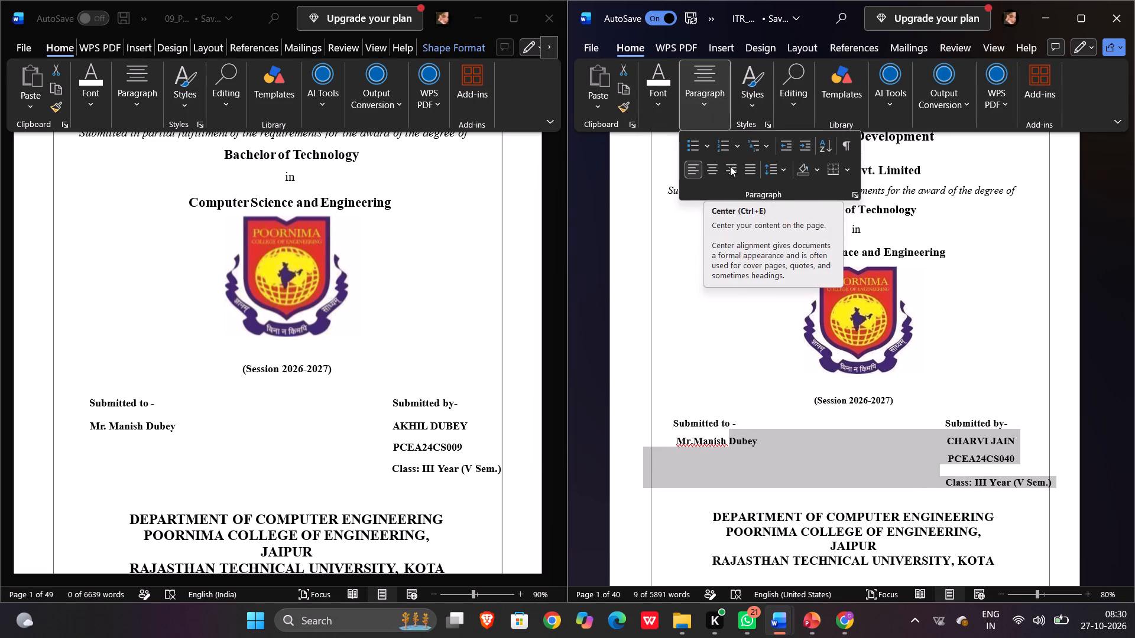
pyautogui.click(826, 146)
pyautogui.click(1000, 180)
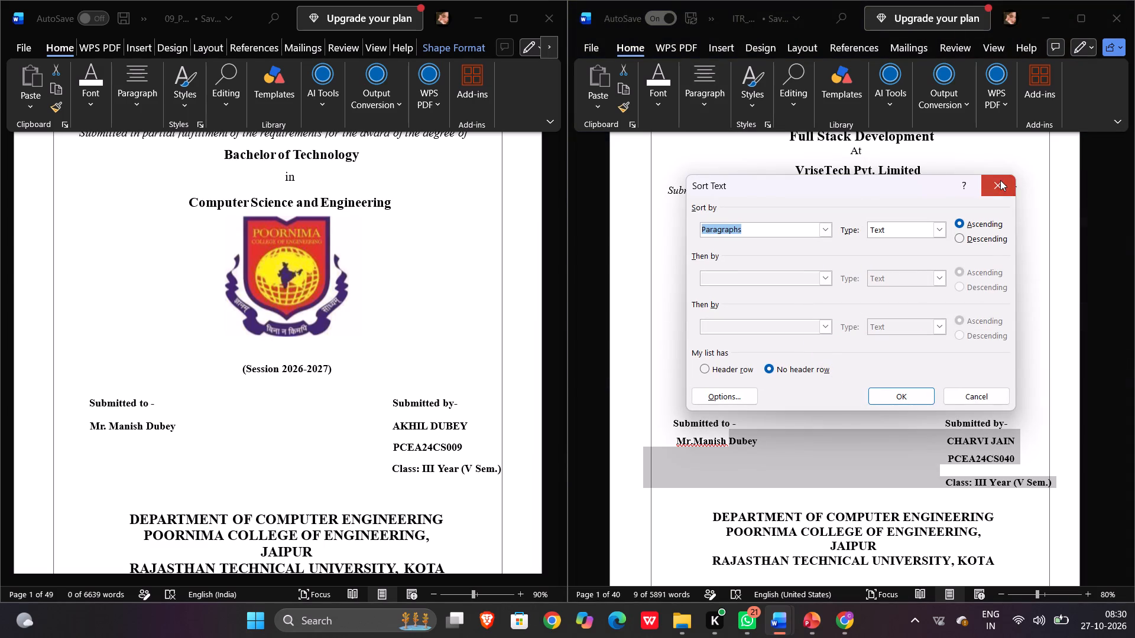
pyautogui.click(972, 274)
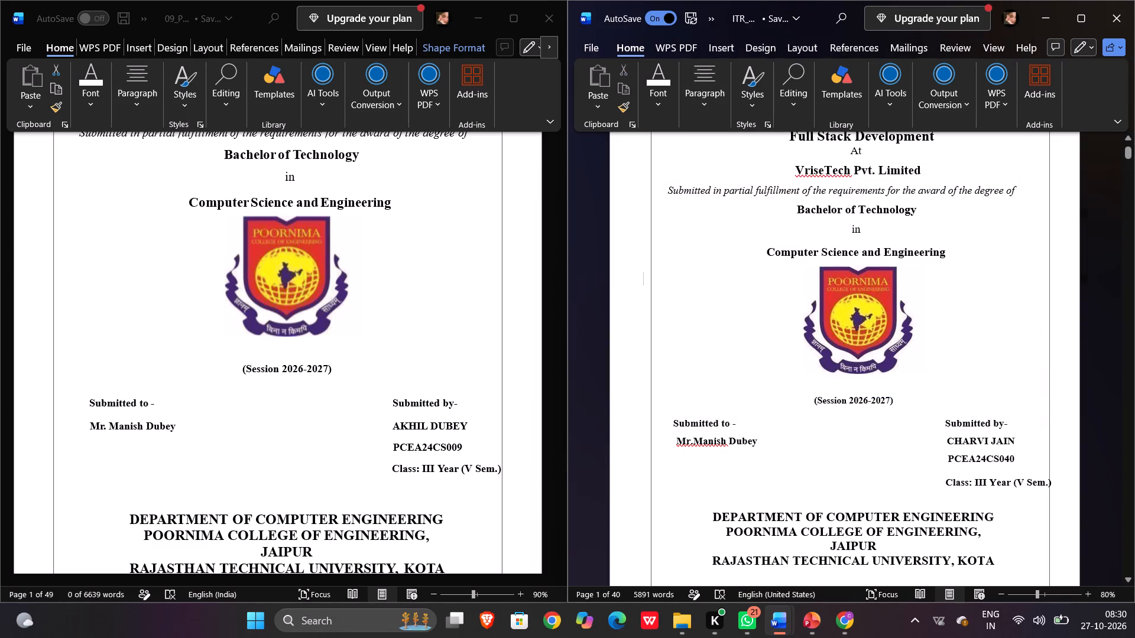
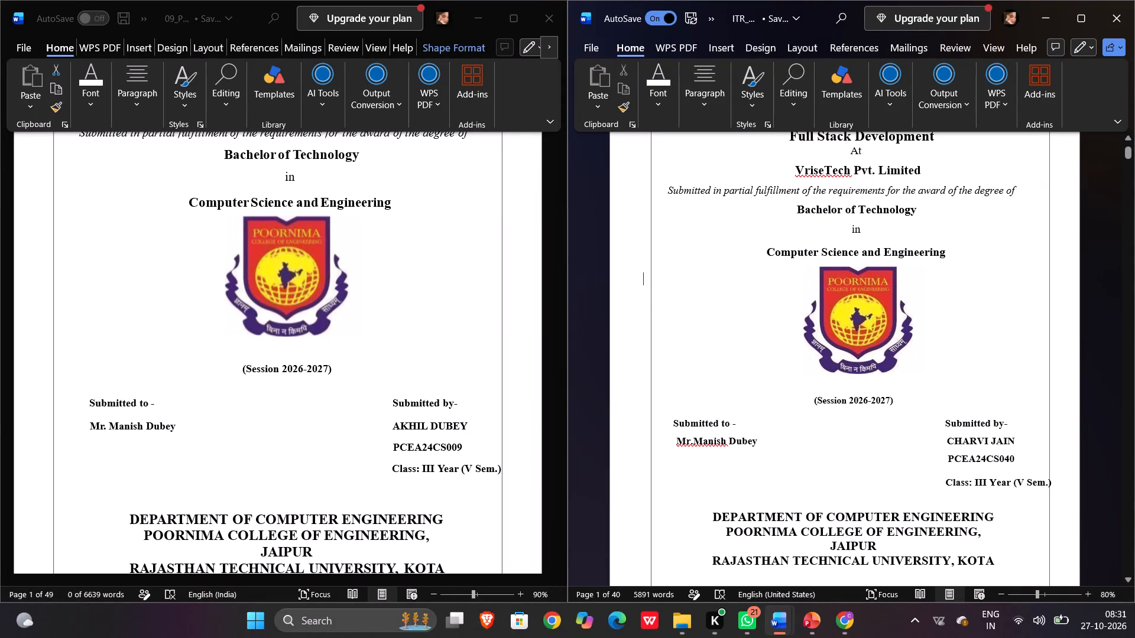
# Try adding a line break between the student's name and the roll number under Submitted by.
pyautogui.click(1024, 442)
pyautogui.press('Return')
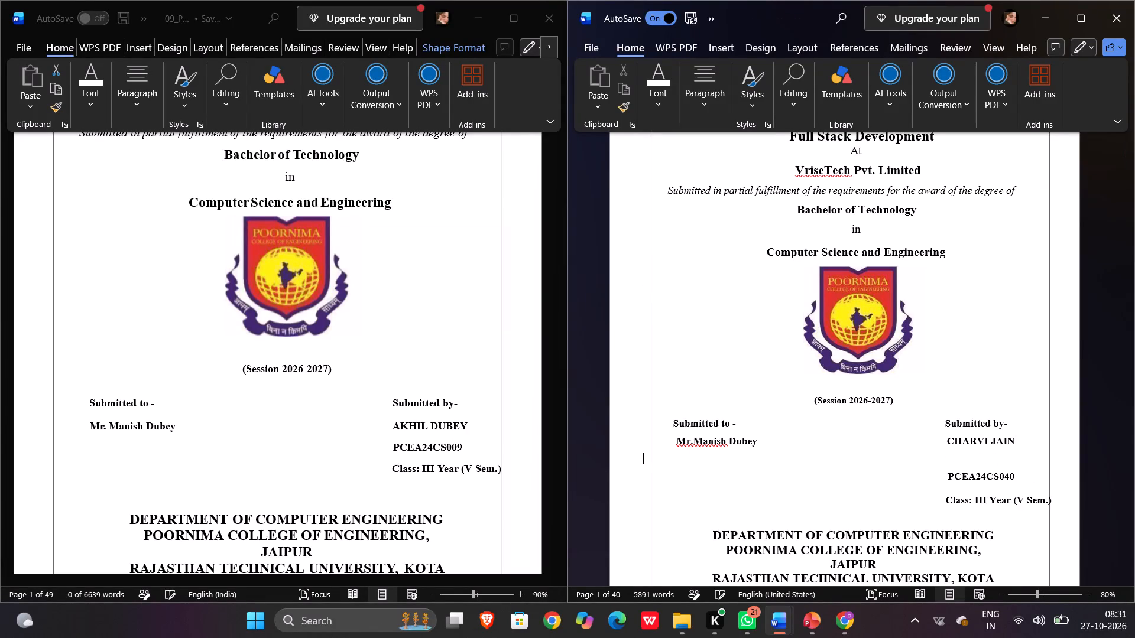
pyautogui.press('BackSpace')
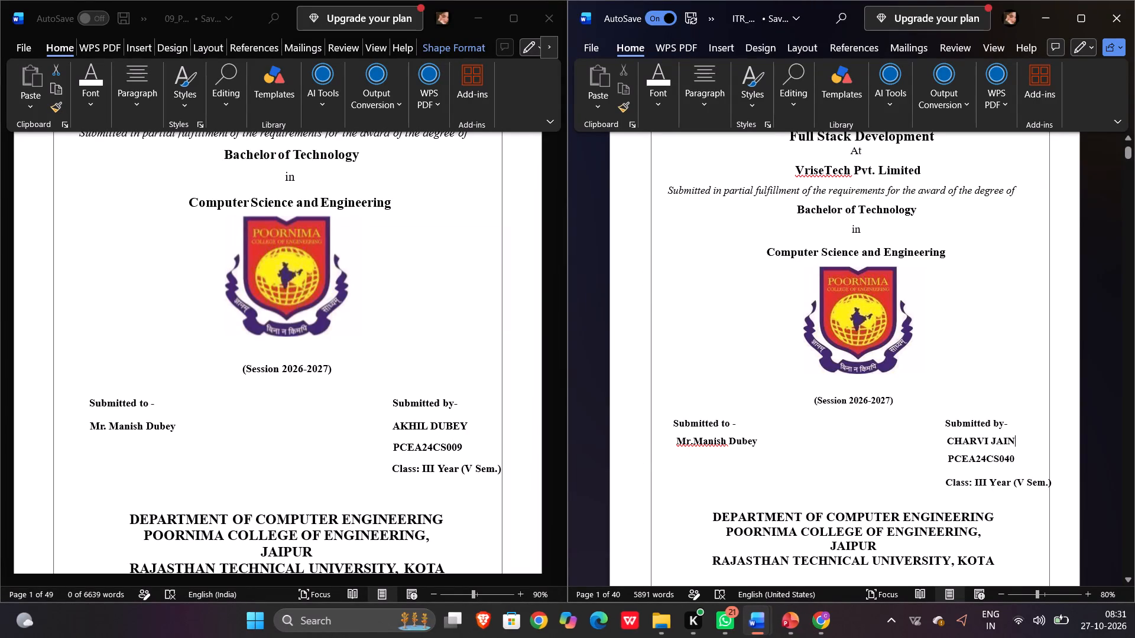
# Delete the surplus spaces from the blank line between the roll number and the Class line on the cover page.
pyautogui.click(1016, 466)
pyautogui.moveTo(1016, 466); pyautogui.dragTo(1016, 474)
pyautogui.moveTo(1016, 474); pyautogui.dragTo(1016, 466)
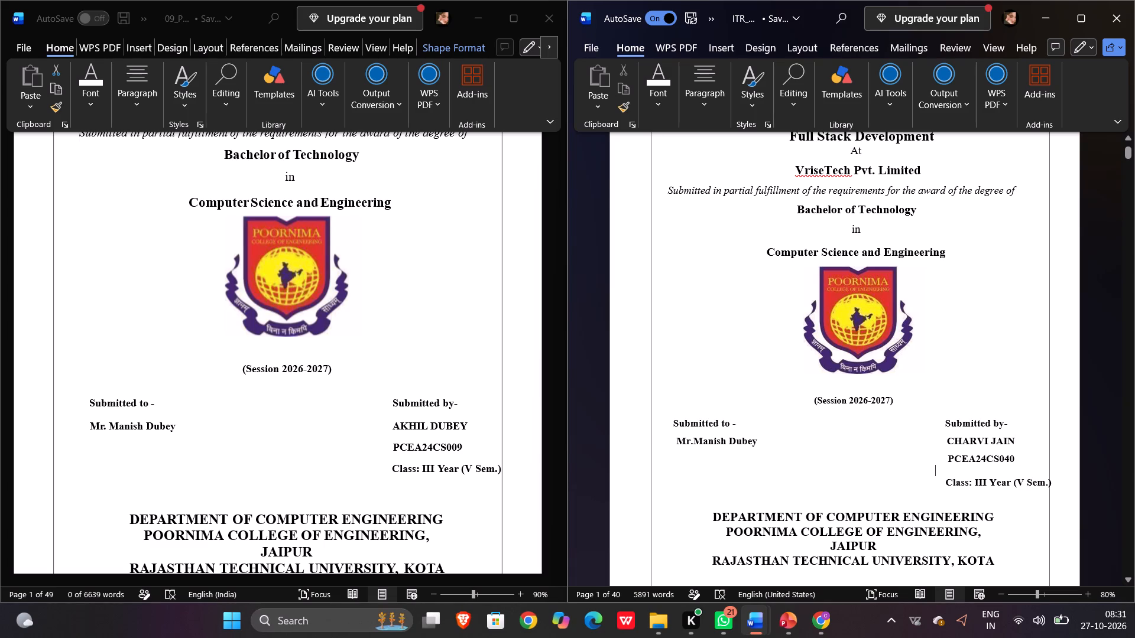
pyautogui.moveTo(1016, 466); pyautogui.dragTo(1016, 467)
pyautogui.press('BackSpace')
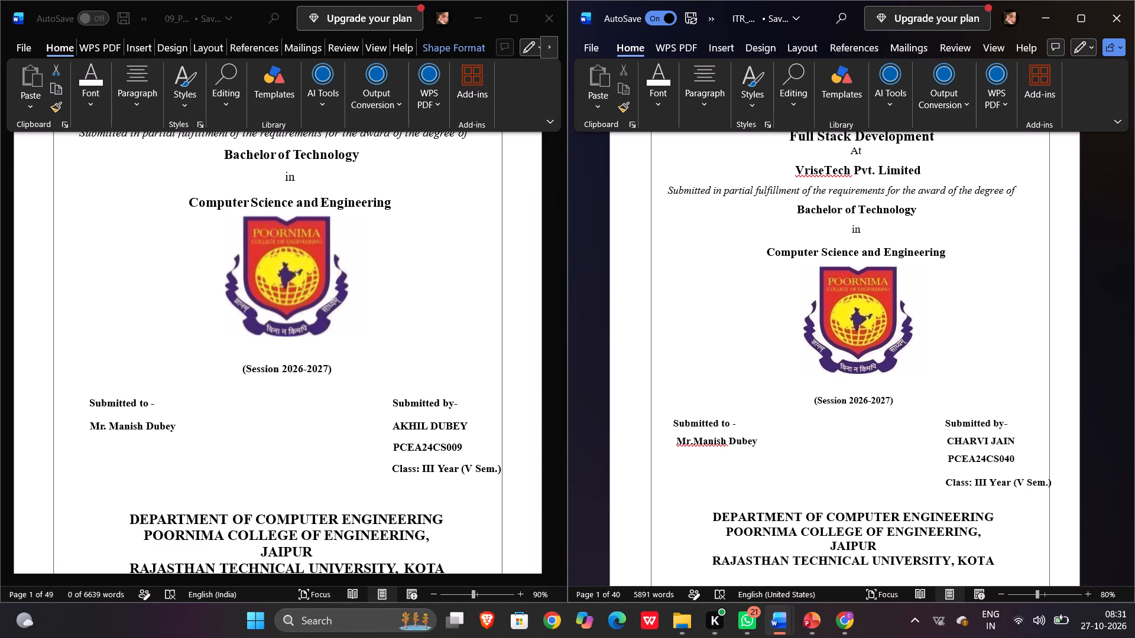
pyautogui.press('BackSpace')
pyautogui.press('BackSpace')
pyautogui.press('BackSpace')
pyautogui.press('BackSpace')
pyautogui.press('BackSpace')
pyautogui.press('BackSpace')
pyautogui.press('BackSpace')
pyautogui.press('BackSpace')
pyautogui.press('BackSpace')
pyautogui.press('BackSpace')
pyautogui.press('BackSpace')
pyautogui.press('BackSpace')
pyautogui.press('BackSpace')
pyautogui.press('BackSpace')
pyautogui.press('BackSpace')
pyautogui.press('BackSpace')
pyautogui.press('BackSpace')
pyautogui.press('BackSpace')
pyautogui.press('BackSpace')
pyautogui.press('BackSpace')
pyautogui.press('BackSpace')
pyautogui.press('BackSpace')
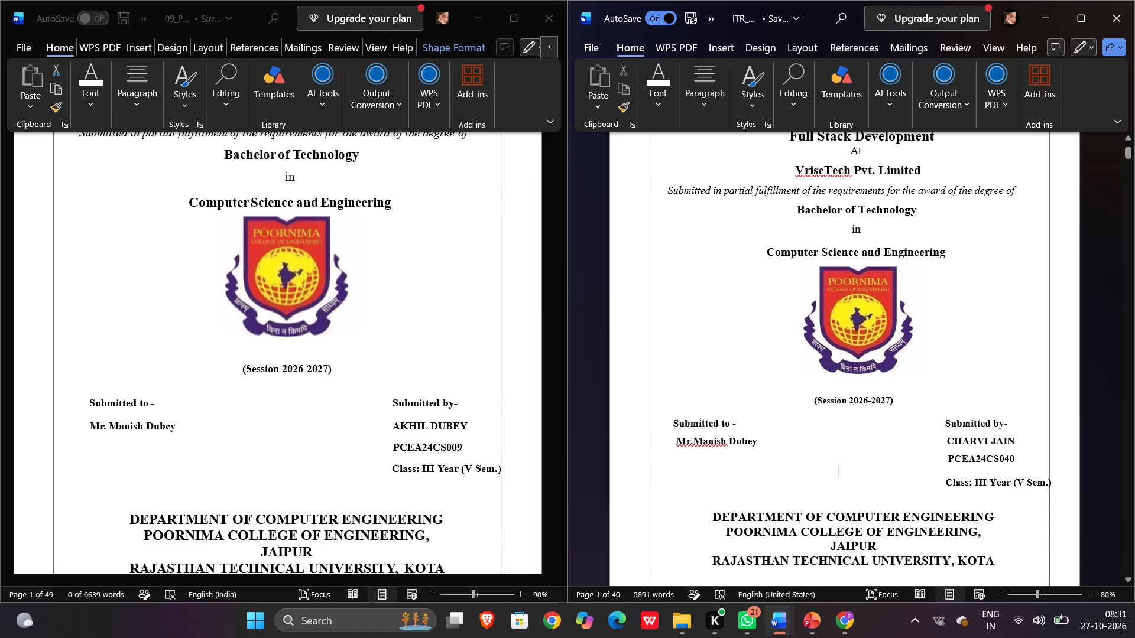
pyautogui.moveTo(1011, 465); pyautogui.dragTo(1011, 473)
pyautogui.click(1011, 473)
# Compare the cover page's department block and date line, including the date's font size, with the reference report.
pyautogui.scroll(-1, 1018, 468)
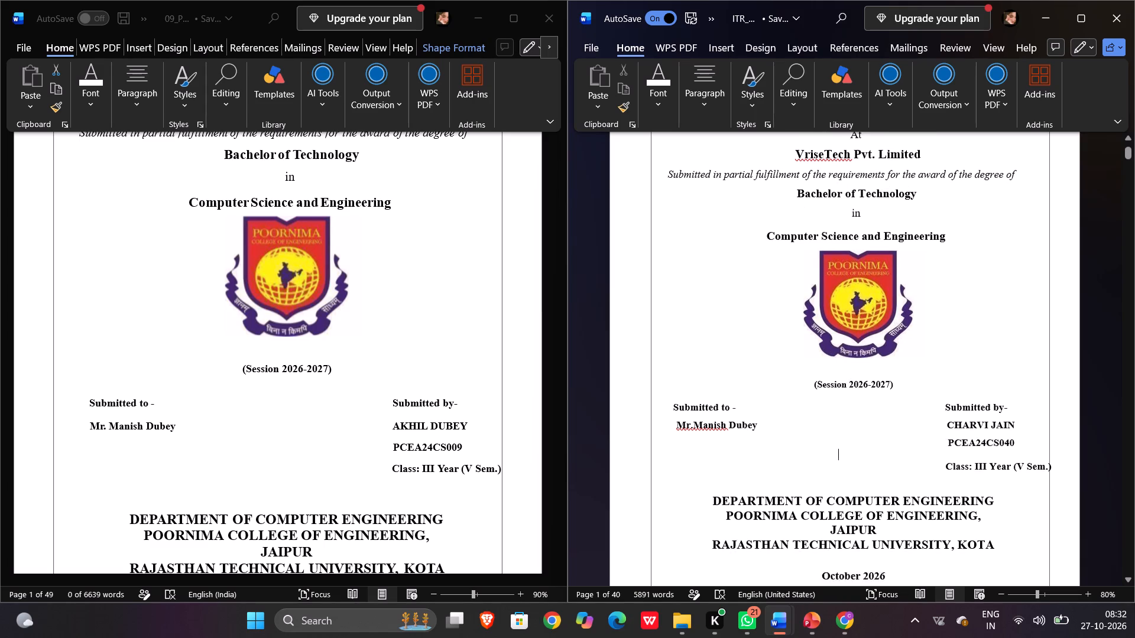
pyautogui.scroll(-1, 1018, 468)
pyautogui.scroll(-1, 870, 479)
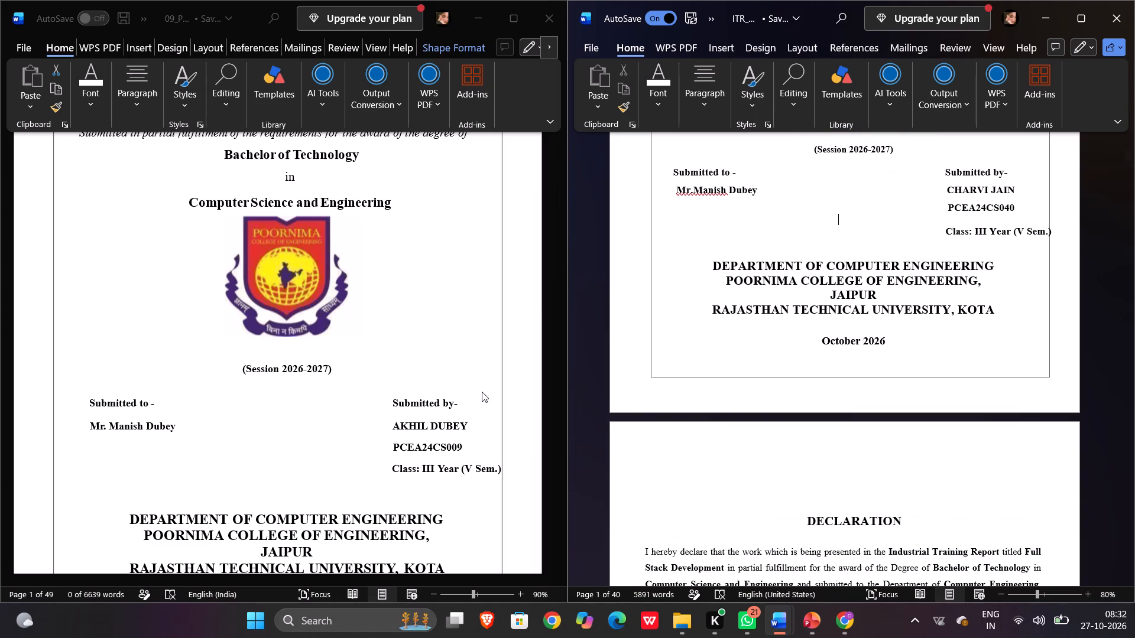
pyautogui.scroll(-1, 393, 403)
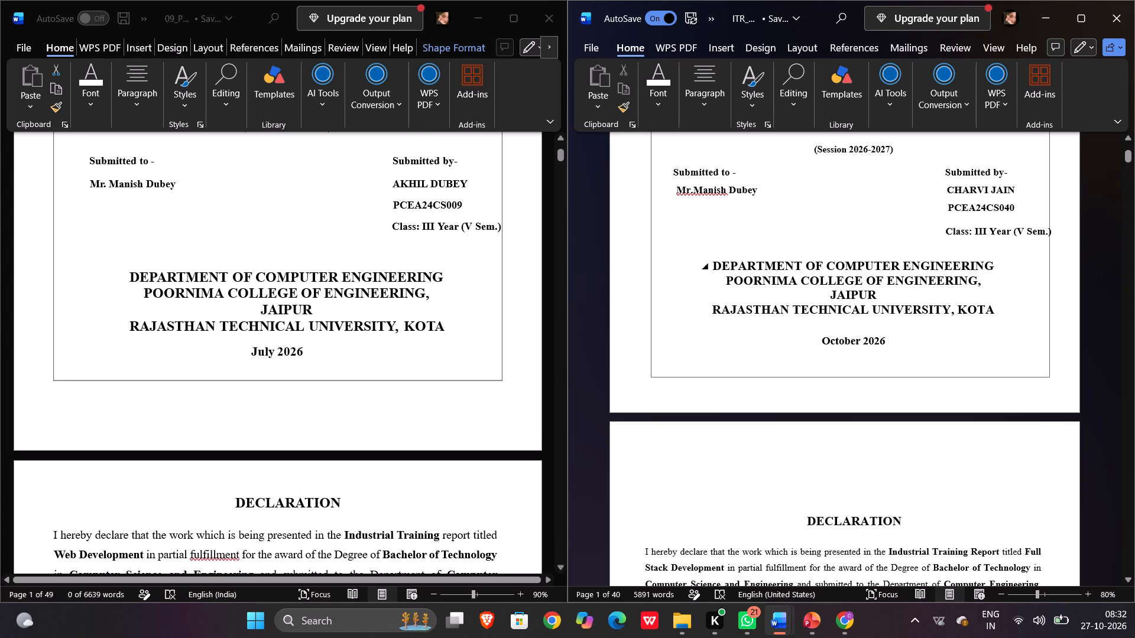
pyautogui.moveTo(781, 284); pyautogui.dragTo(824, 282)
pyautogui.click(616, 372)
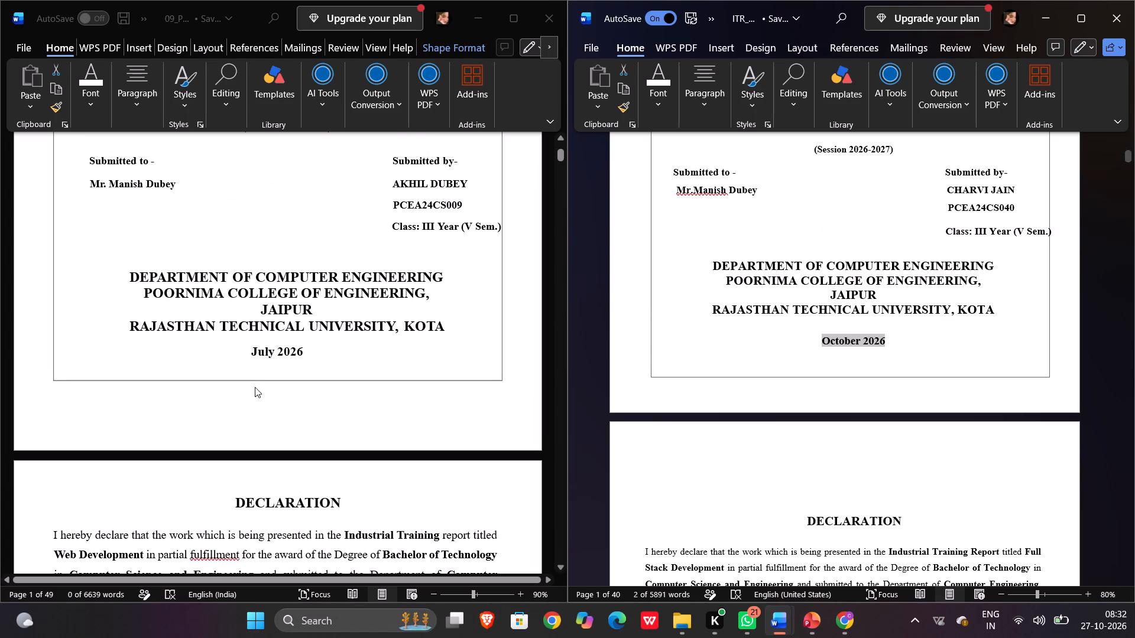
pyautogui.moveTo(232, 279); pyautogui.dragTo(267, 289)
pyautogui.moveTo(267, 289); pyautogui.dragTo(312, 292)
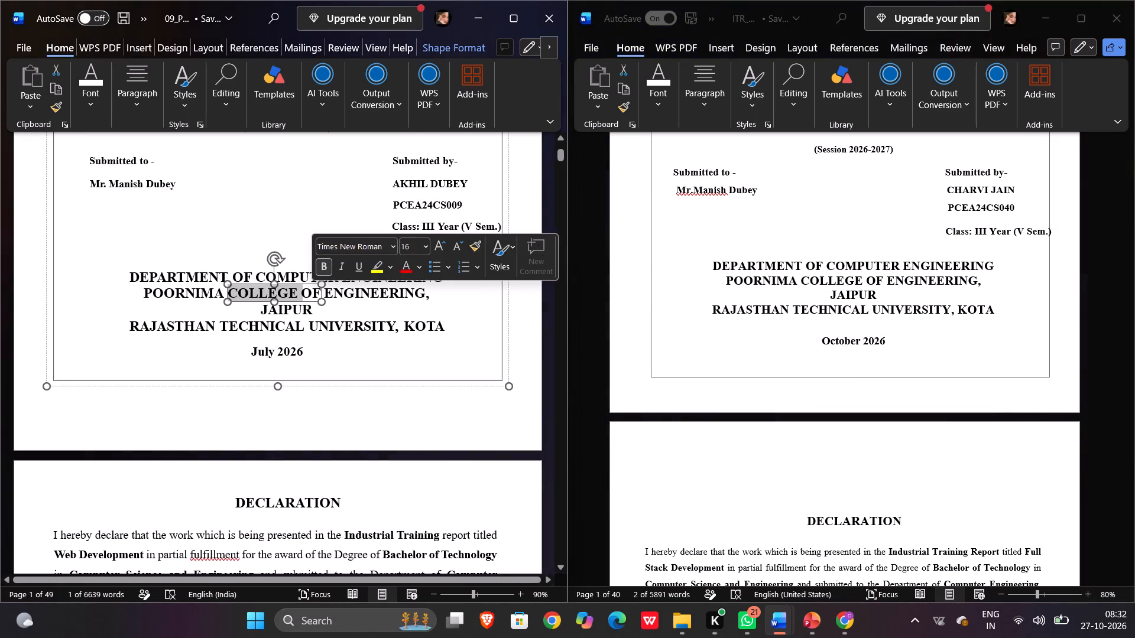
pyautogui.moveTo(265, 347); pyautogui.dragTo(288, 349)
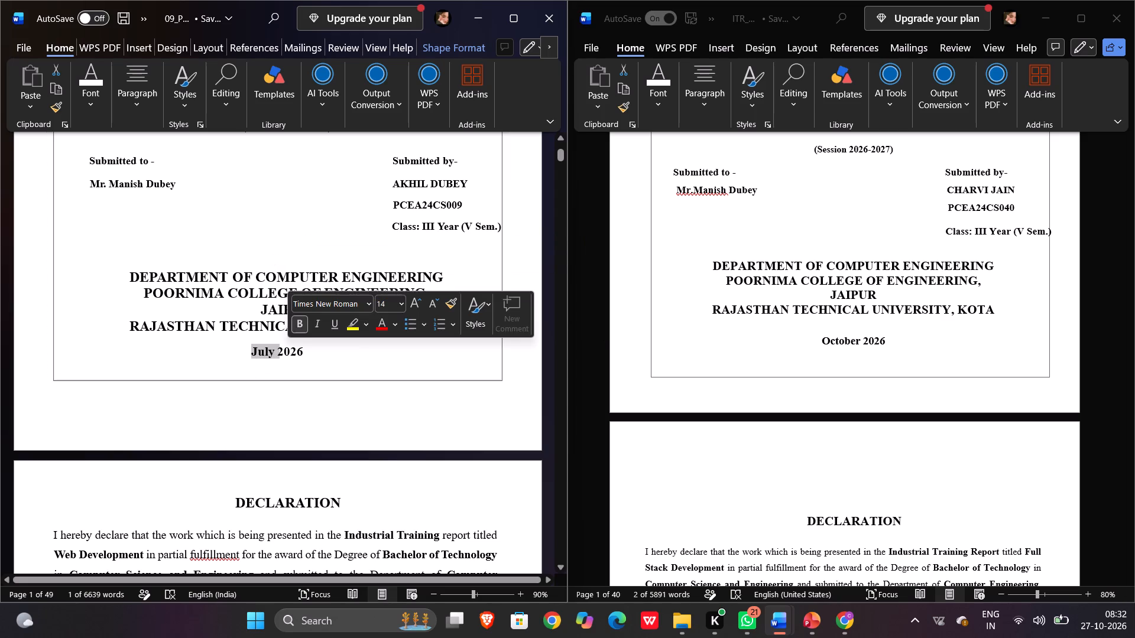
pyautogui.click(812, 331)
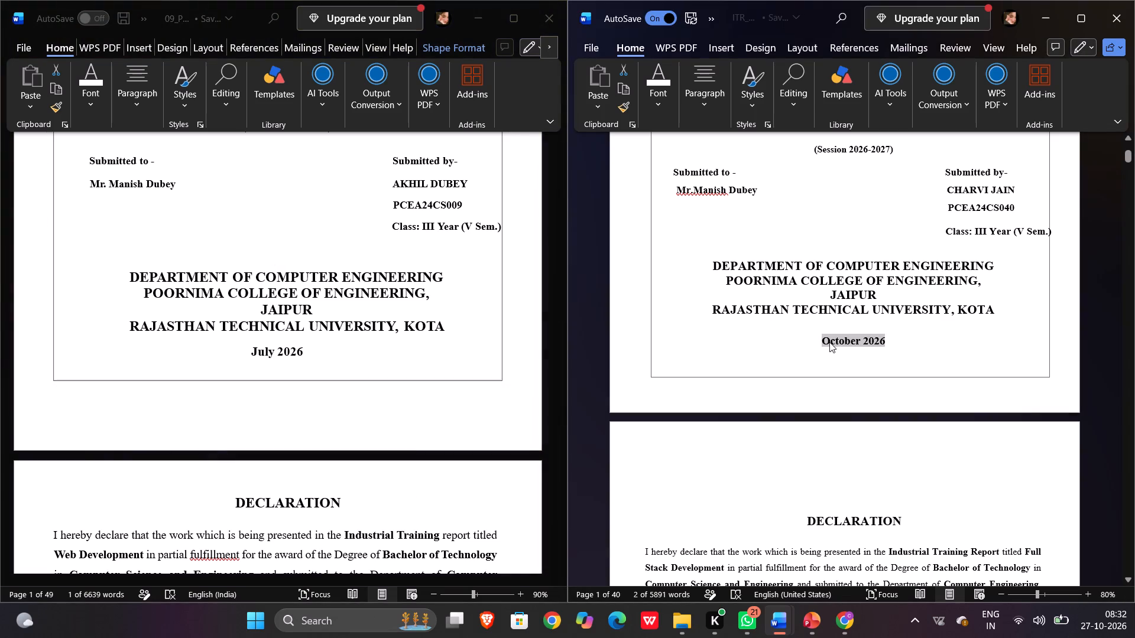
pyautogui.click(829, 342)
pyautogui.moveTo(825, 341); pyautogui.dragTo(838, 341)
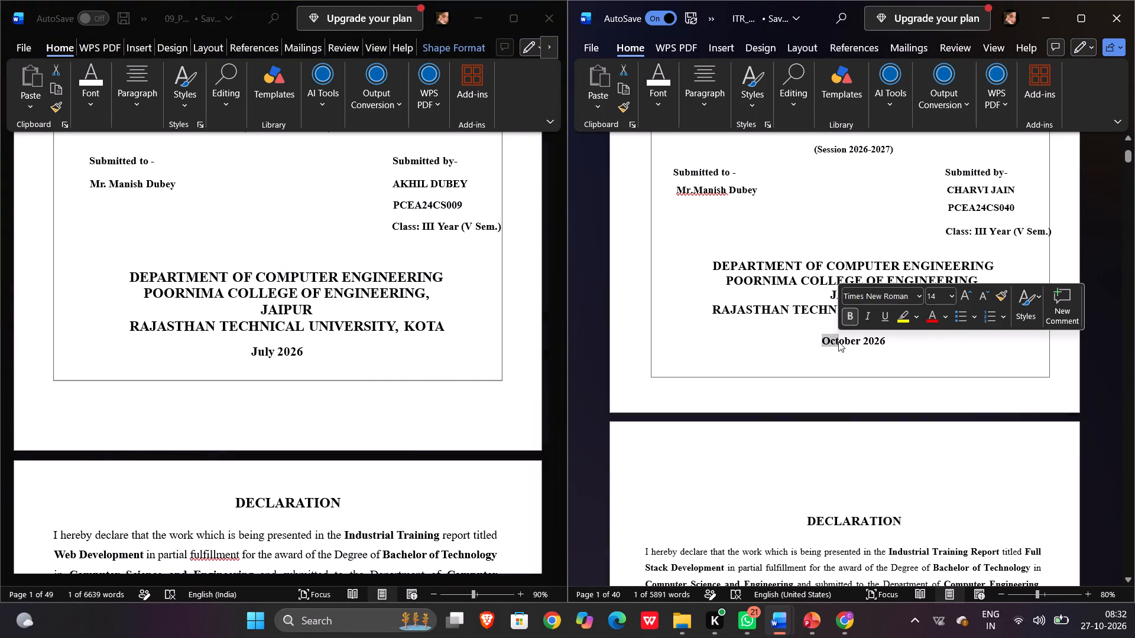
pyautogui.click(760, 343)
pyautogui.scroll(-1, 760, 343)
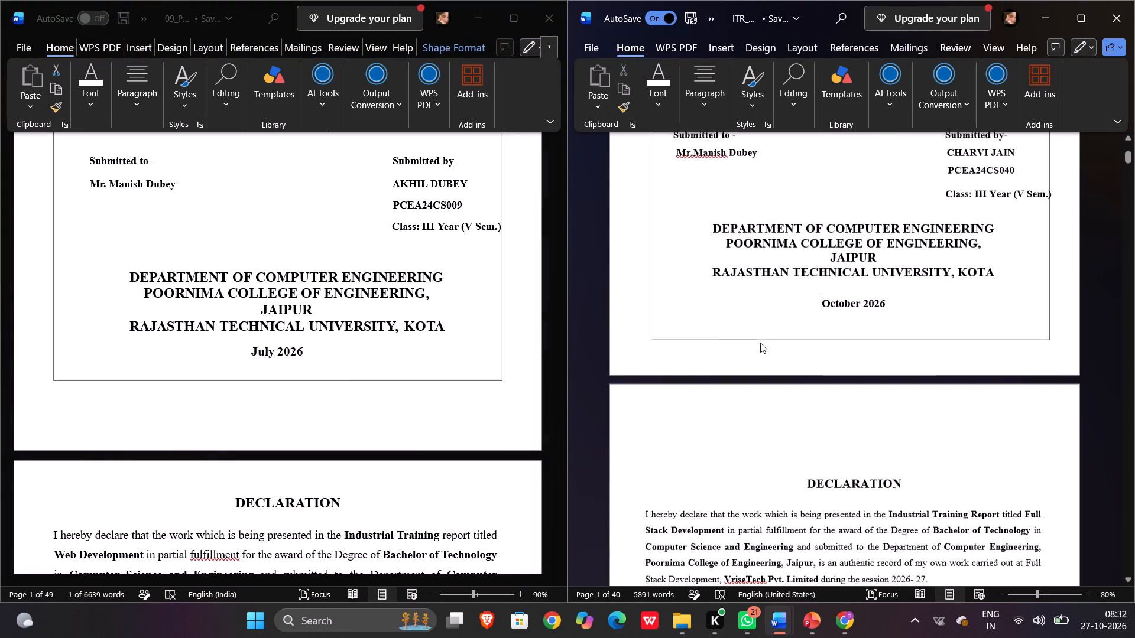
pyautogui.scroll(-1, 760, 343)
pyautogui.scroll(3, 773, 393)
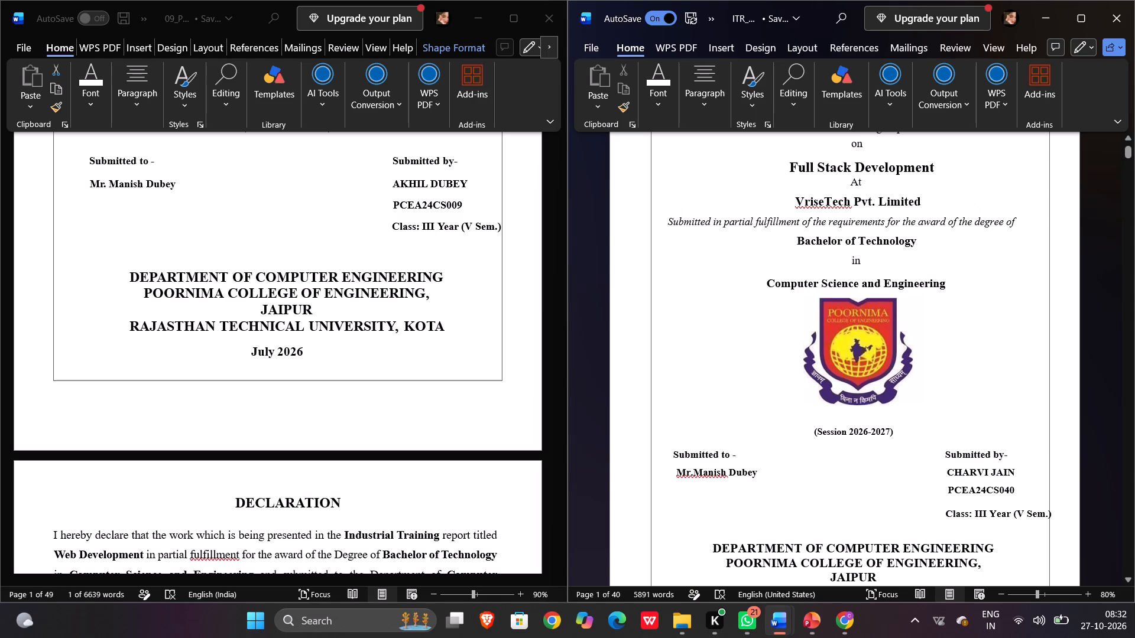
pyautogui.scroll(10, 407, 295)
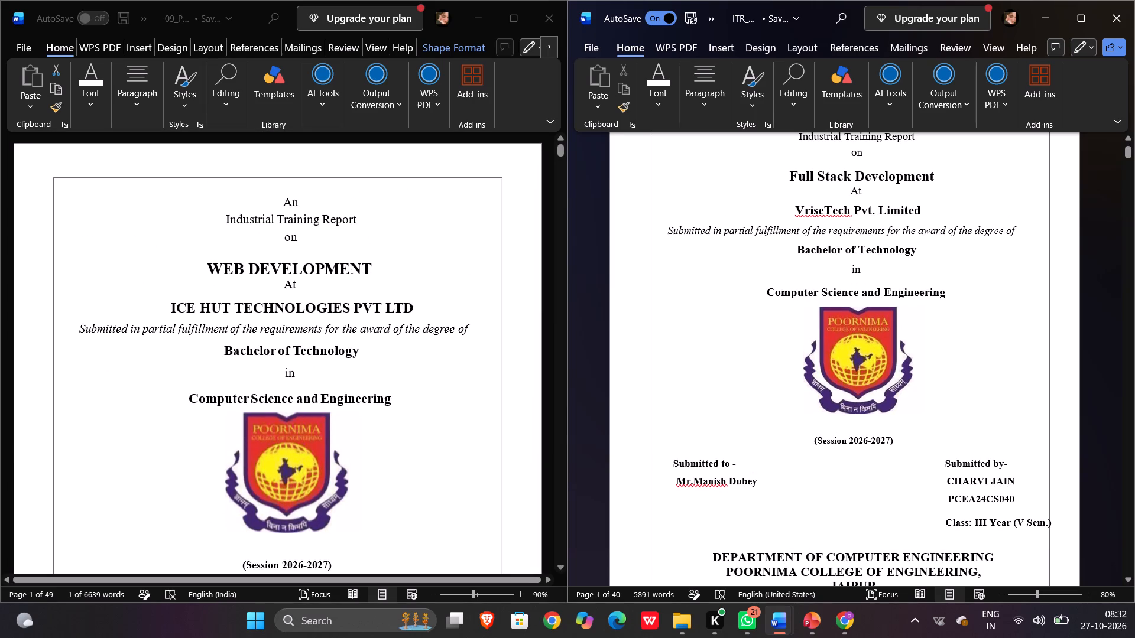
pyautogui.keyDown('ctrl'); pyautogui.scroll(1, 767, 319); pyautogui.keyUp('ctrl')
pyautogui.scroll(4, 767, 319)
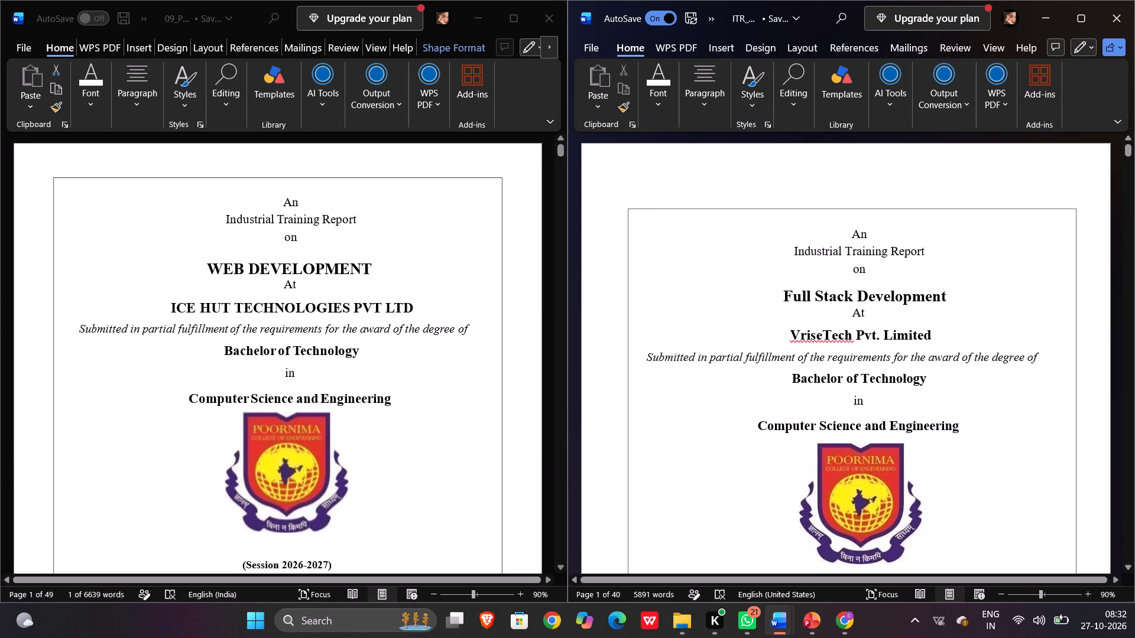
# Look through the ITR report's pages after the cover, from the company training certificate to the Python operators section.
pyautogui.click(948, 294)
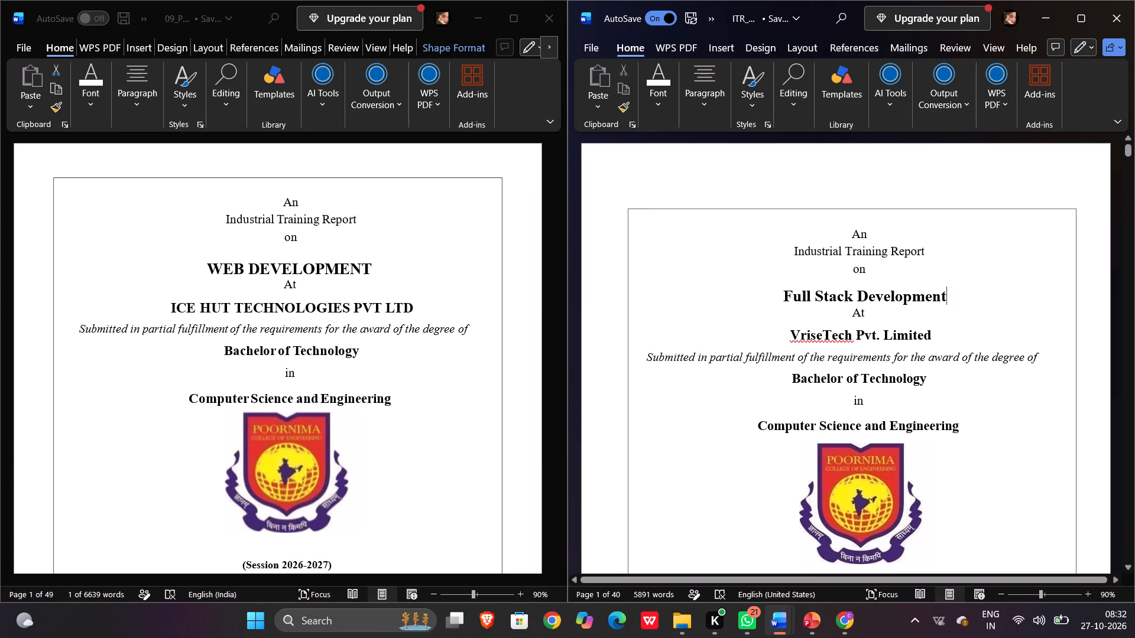
pyautogui.scroll(-9, 948, 294)
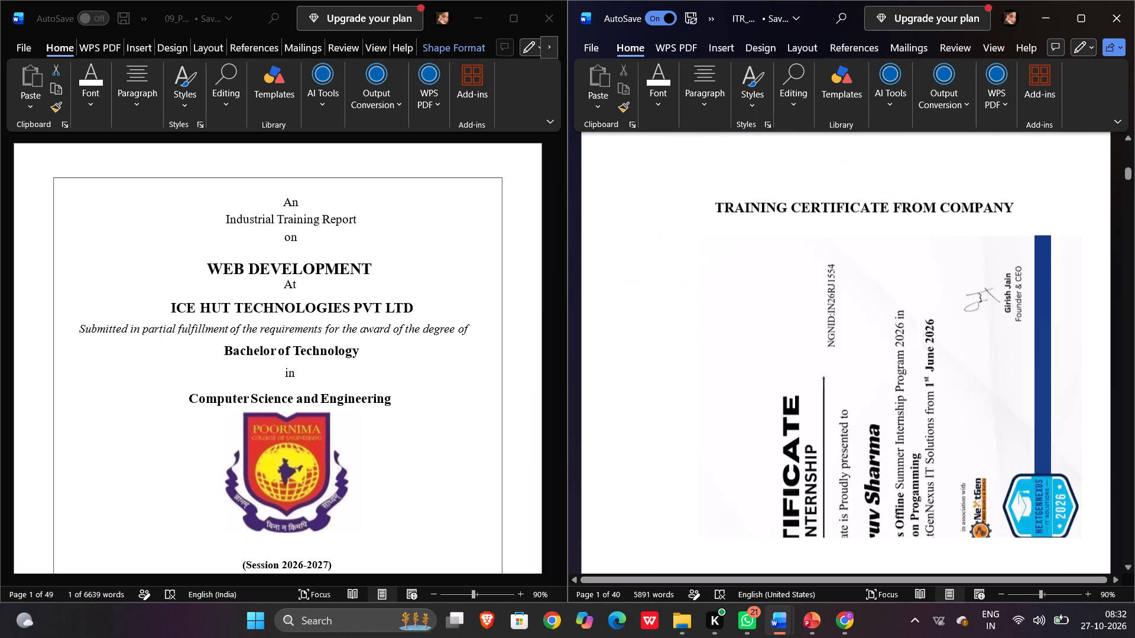
pyautogui.scroll(-2, 948, 294)
pyautogui.scroll(2, 948, 294)
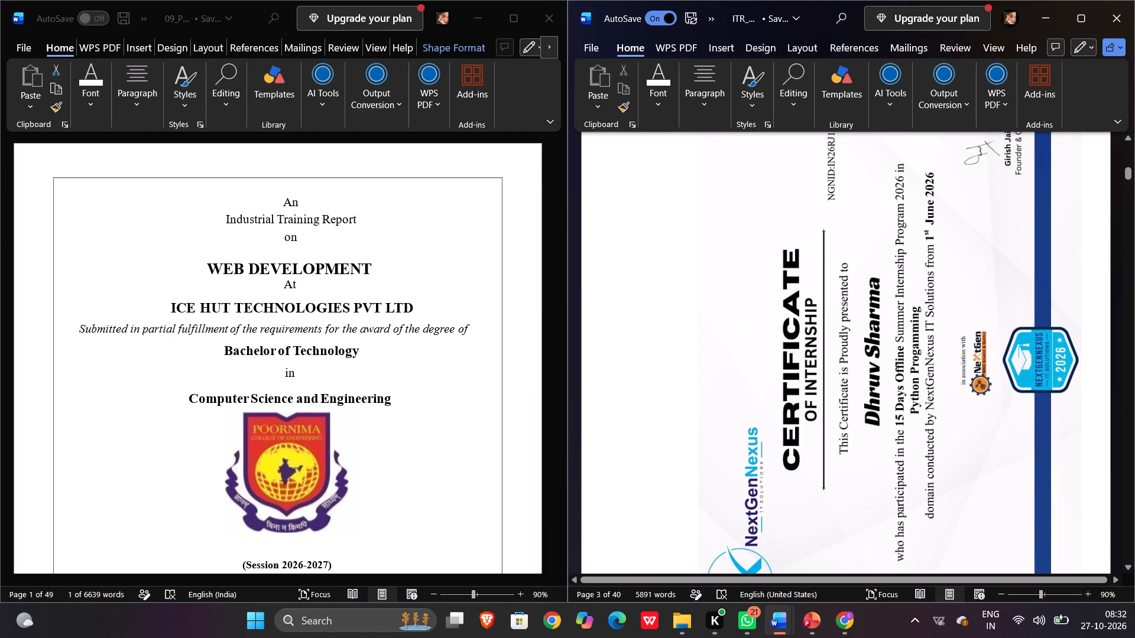
pyautogui.scroll(-4, 948, 294)
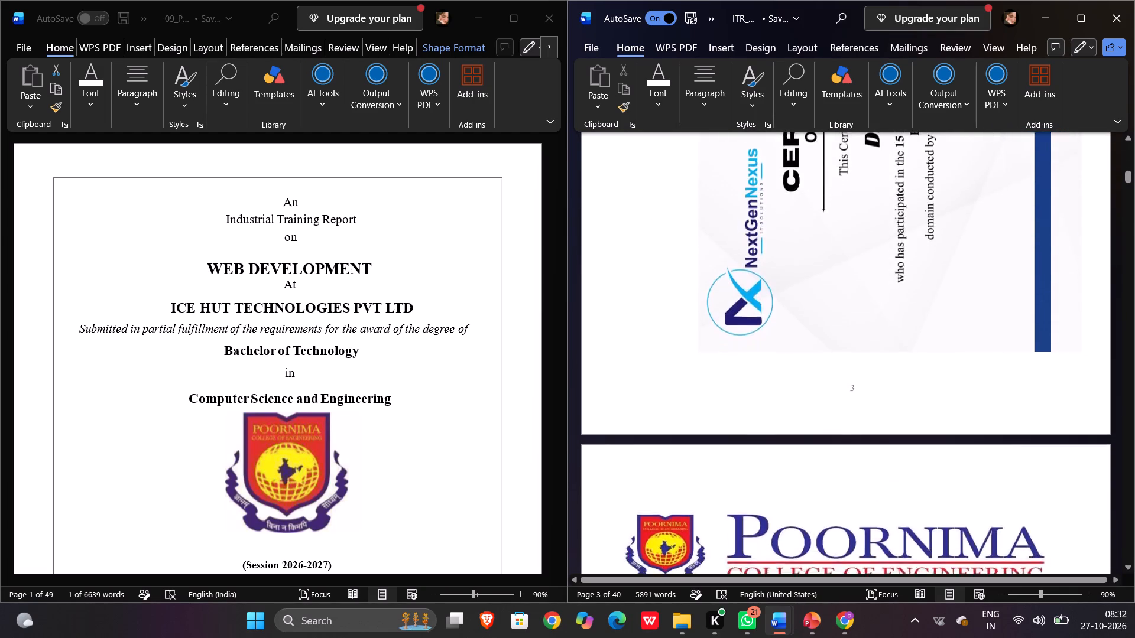
pyautogui.scroll(-2, 948, 294)
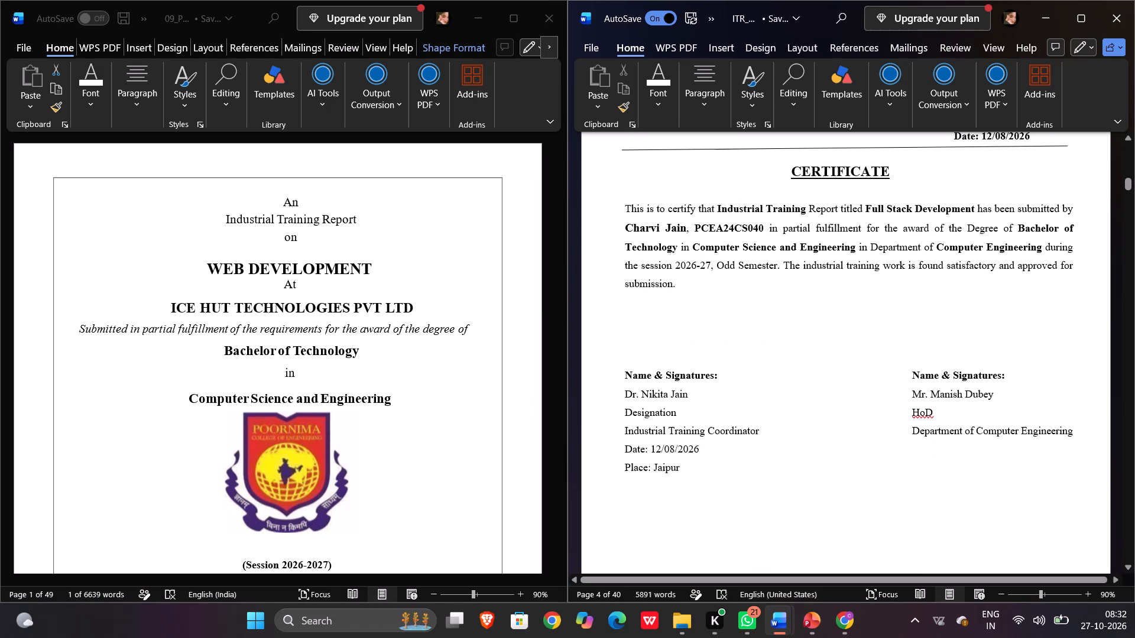
pyautogui.scroll(5, 948, 294)
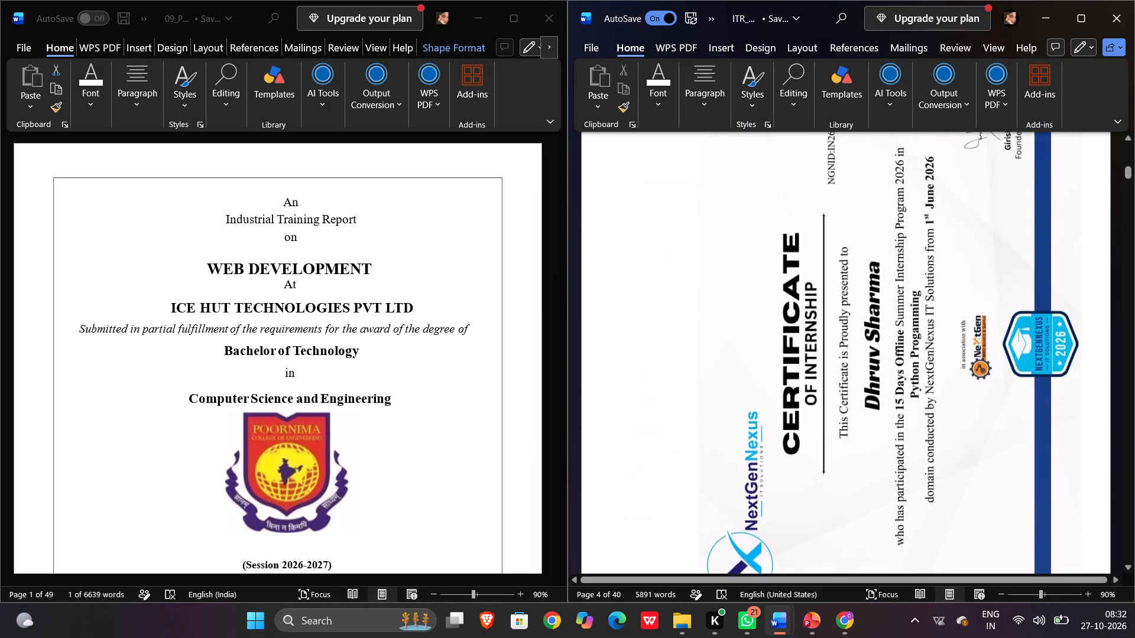
pyautogui.scroll(-6, 948, 294)
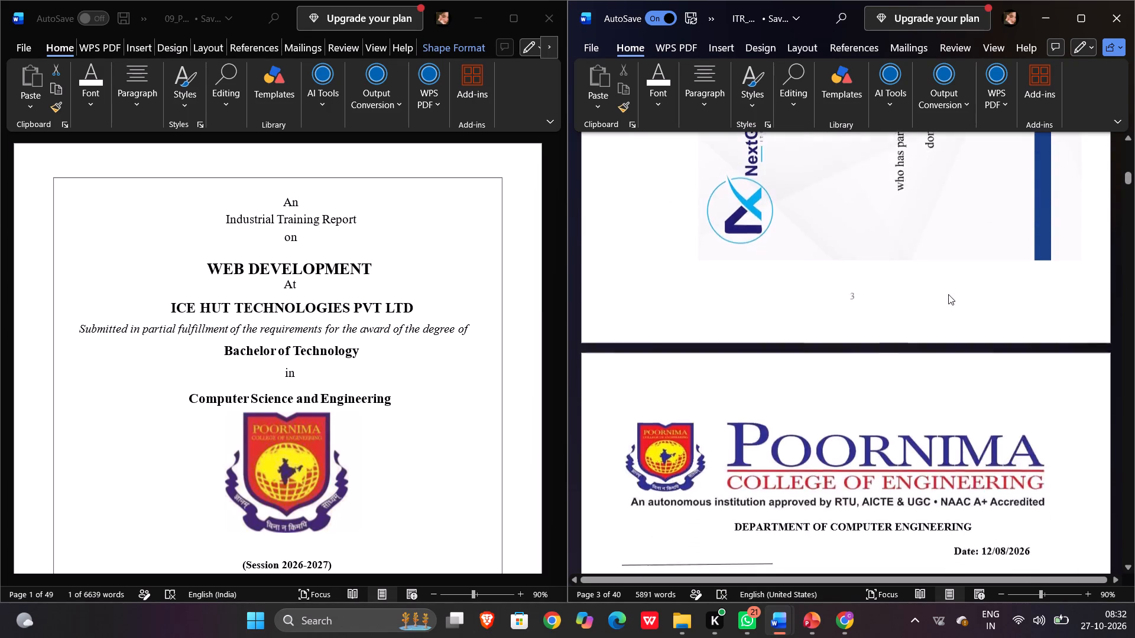
pyautogui.scroll(-5, 948, 294)
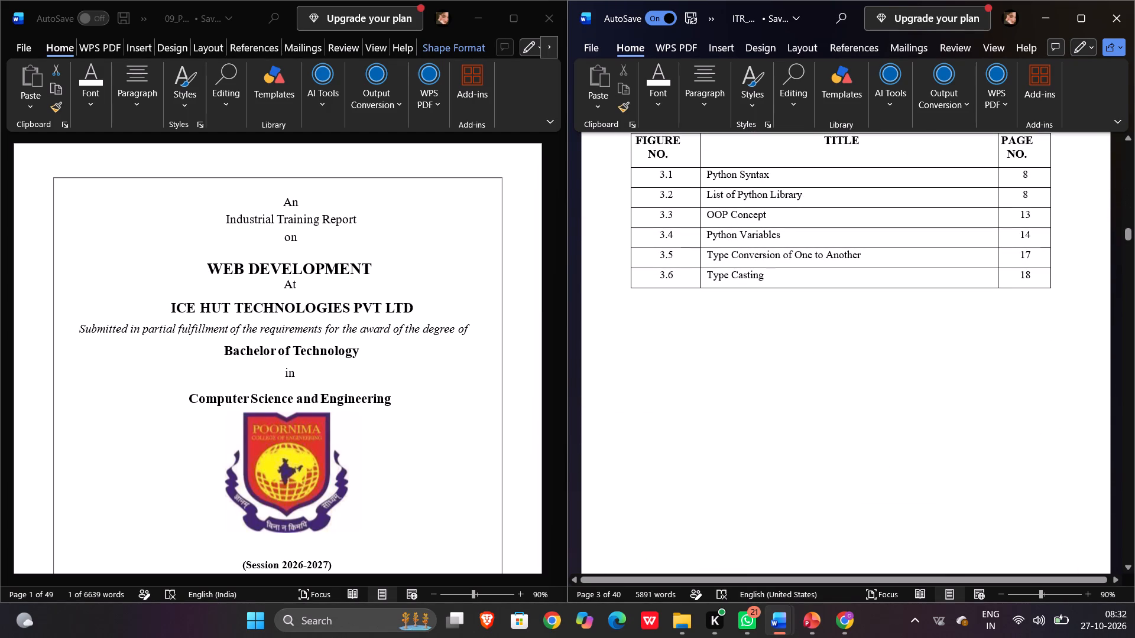
pyautogui.scroll(-16, 948, 294)
pyautogui.scroll(-9, 948, 294)
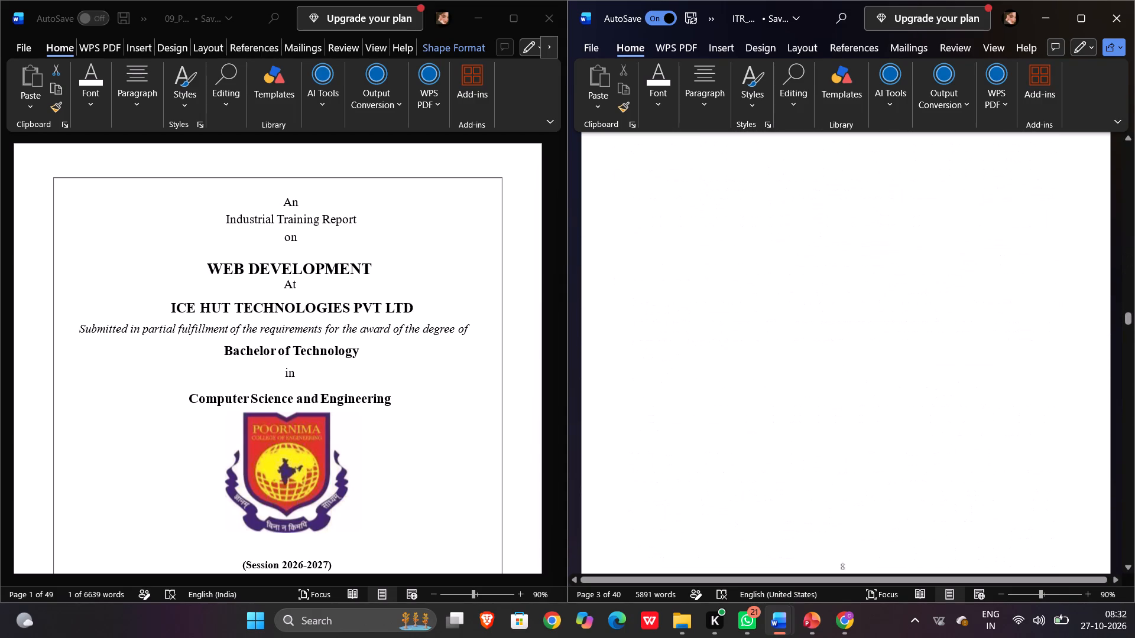
pyautogui.scroll(-16, 948, 294)
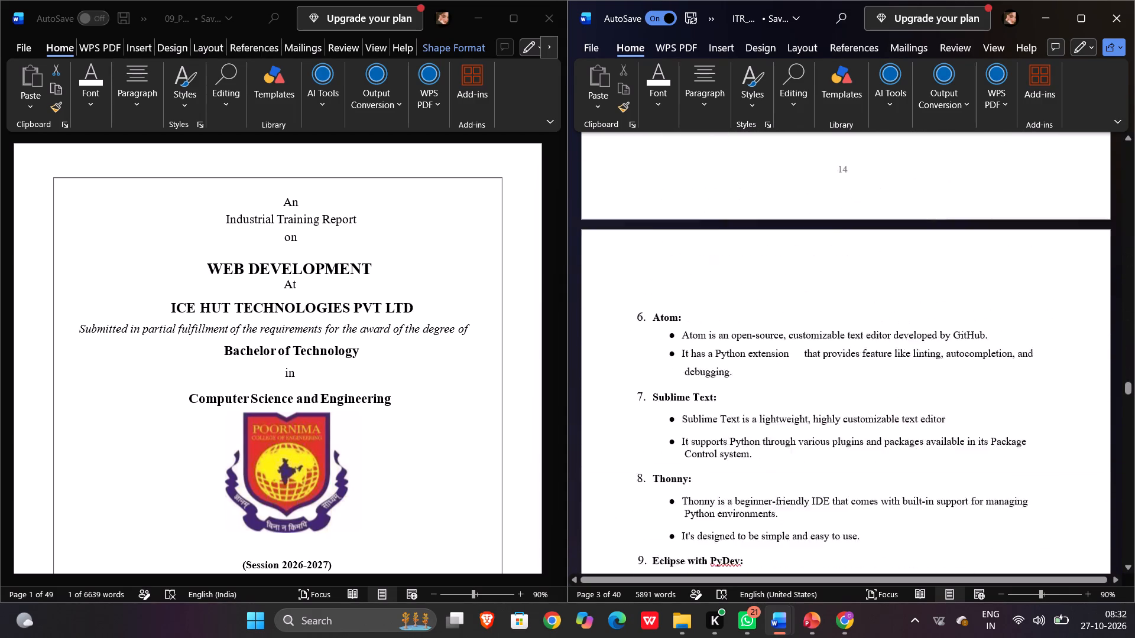
pyautogui.scroll(-18, 948, 294)
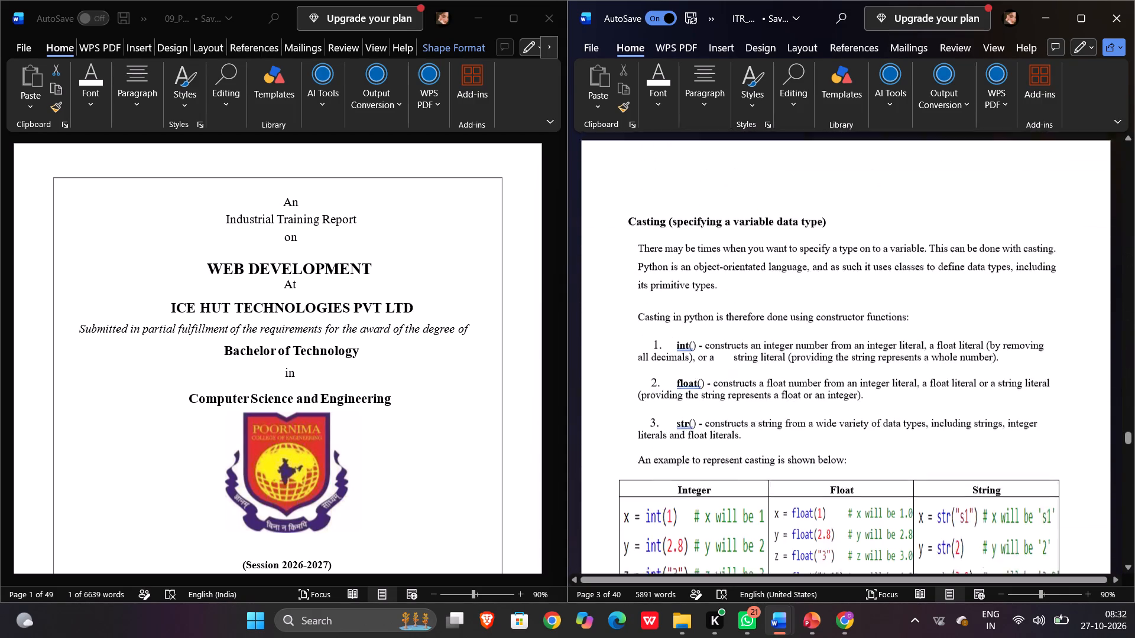
pyautogui.scroll(-5, 948, 294)
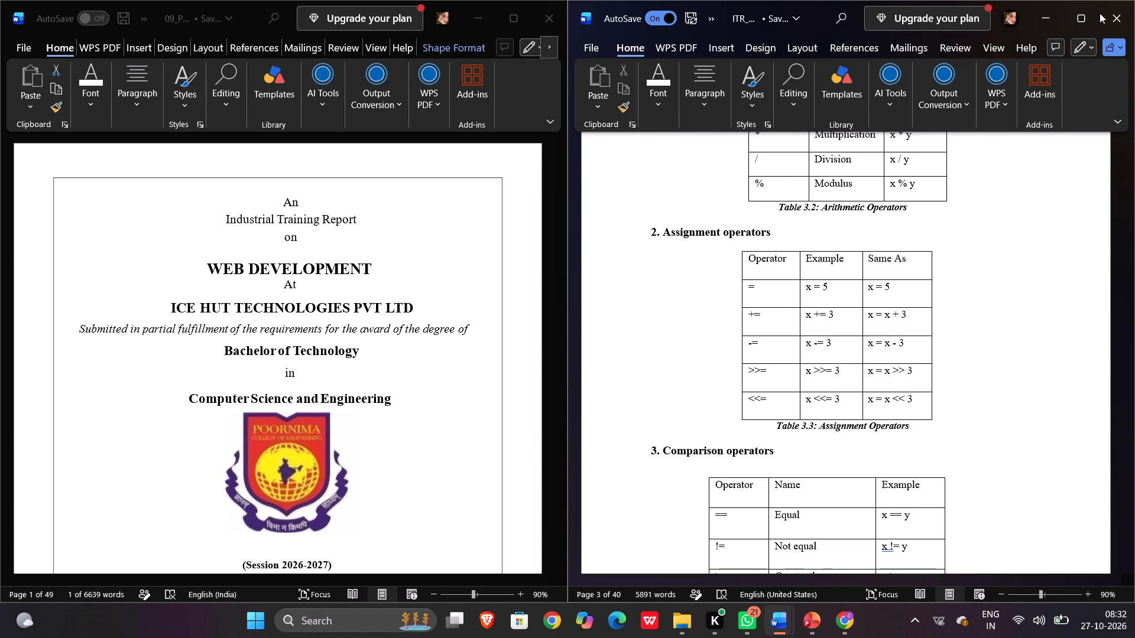
# Close the ITR_Report_CSE document and minimize the reference report to bring File Explorer into view.
pyautogui.click(1100, 13)
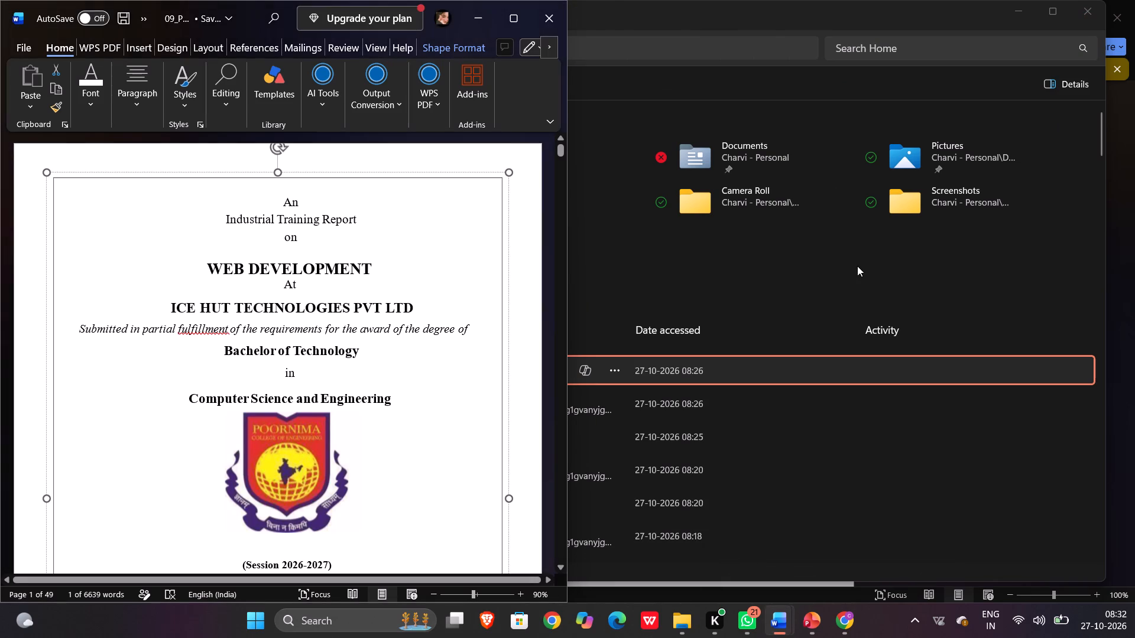
pyautogui.click(485, 23)
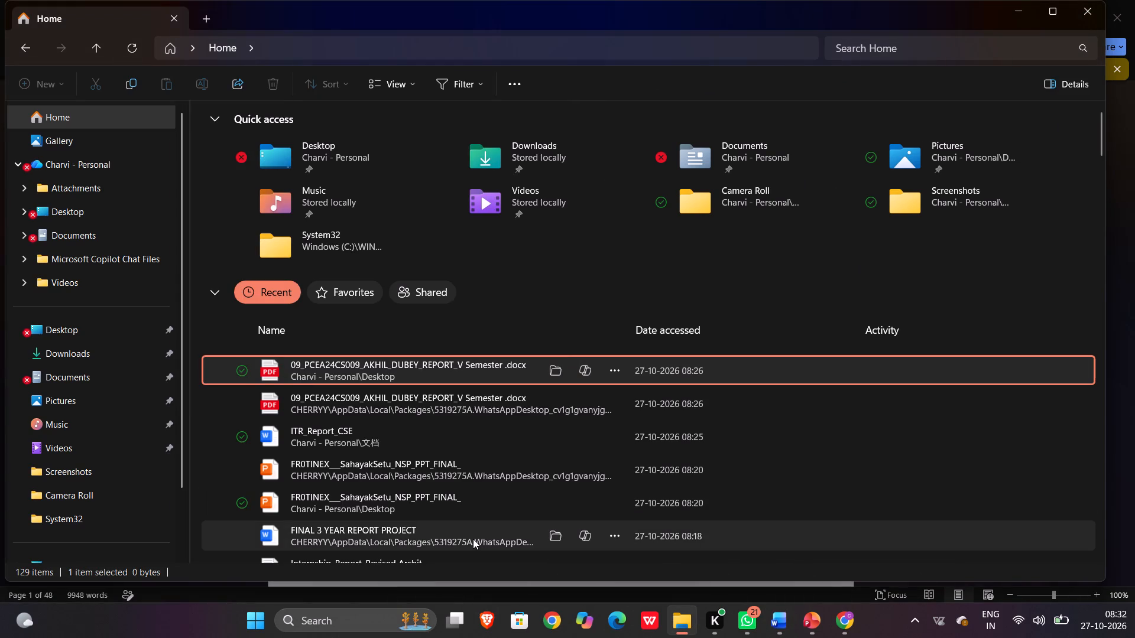
# Search the Home location in File Explorer for "report" and open the ITR_Report_CSE11 document from the Desktop.
pyautogui.click(89, 116)
pyautogui.click(958, 35)
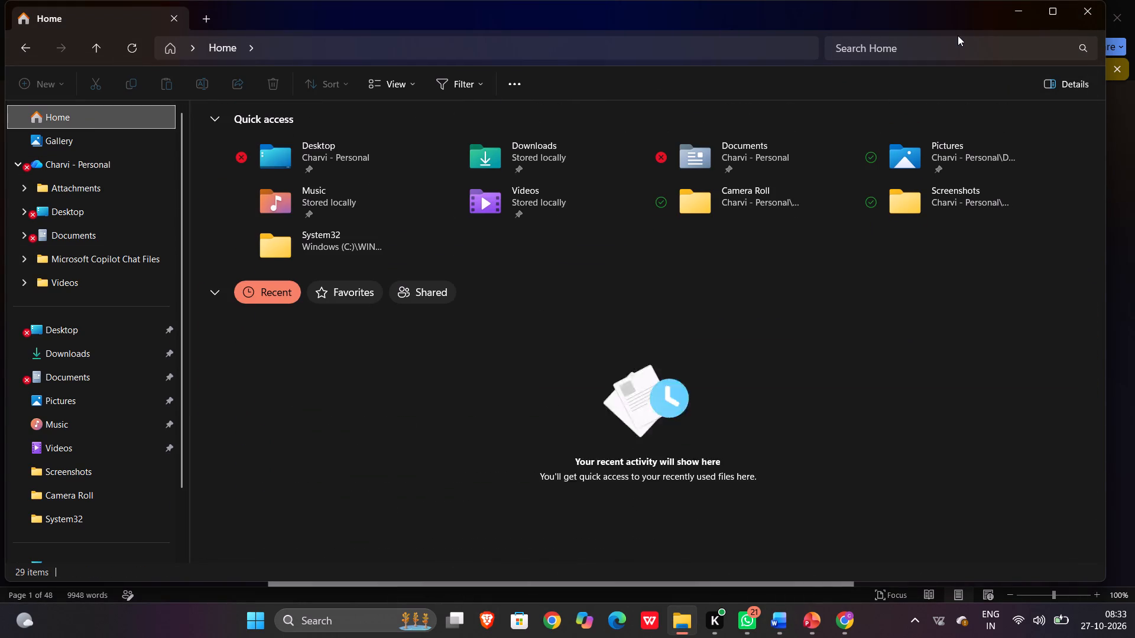
pyautogui.click(962, 44)
pyautogui.write('re')
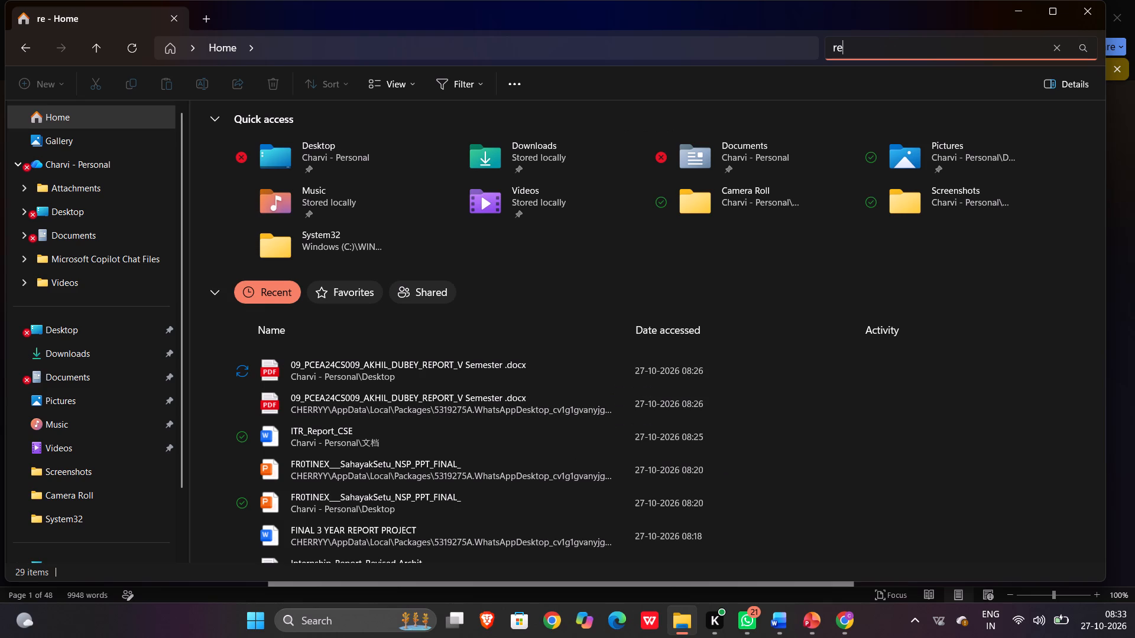
pyautogui.write('po')
pyautogui.write('rt')
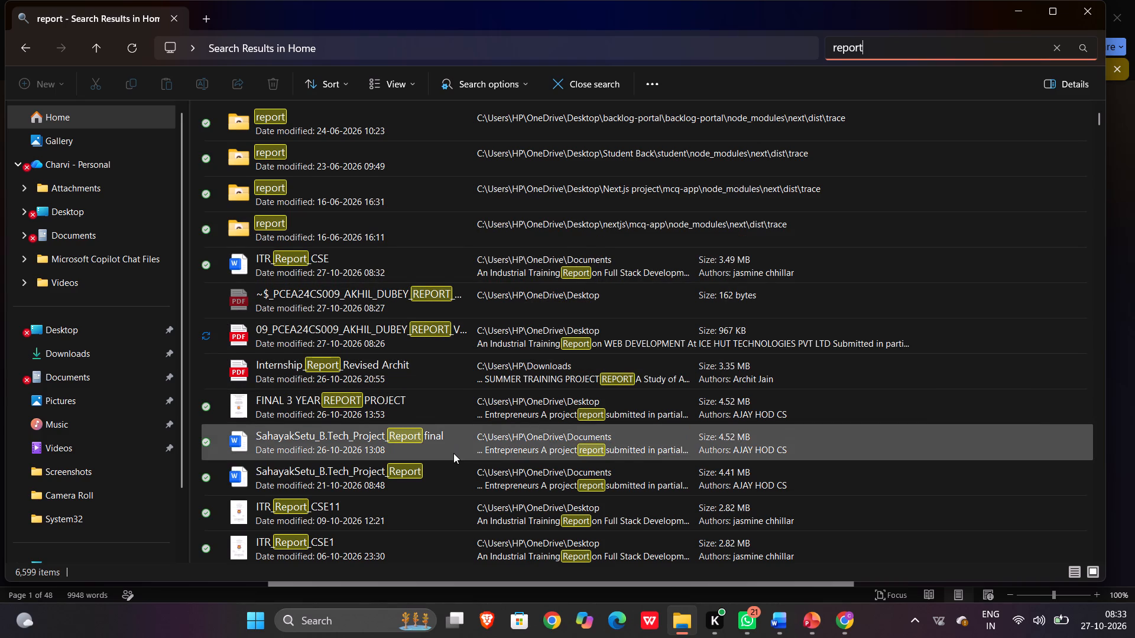
pyautogui.scroll(-3, 453, 453)
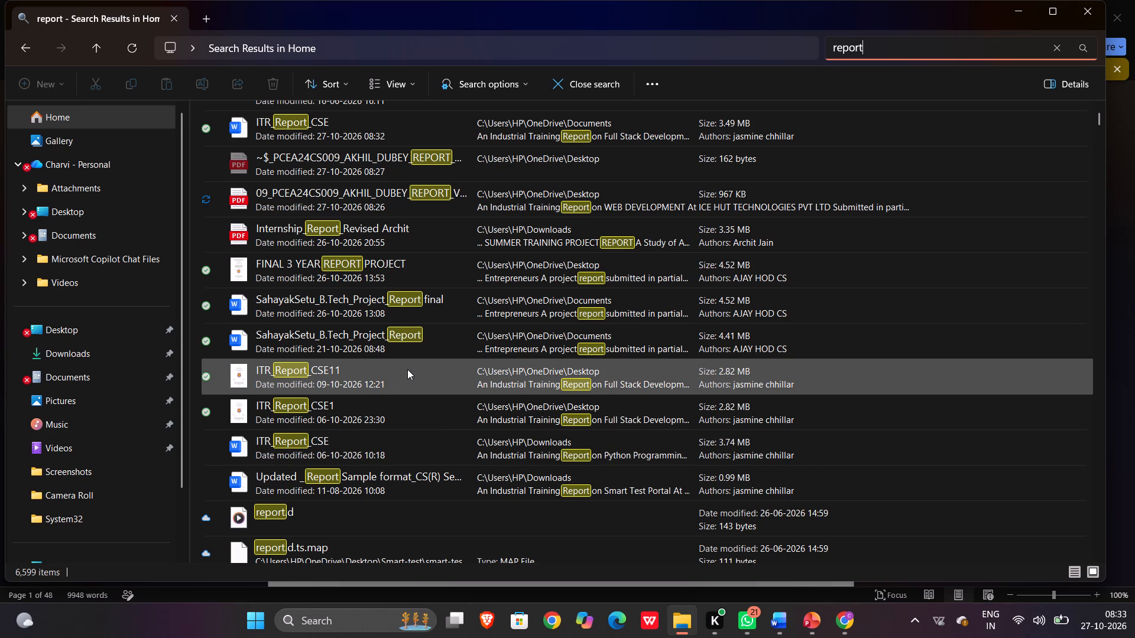
pyautogui.click(407, 369)
pyautogui.rightClick(407, 369)
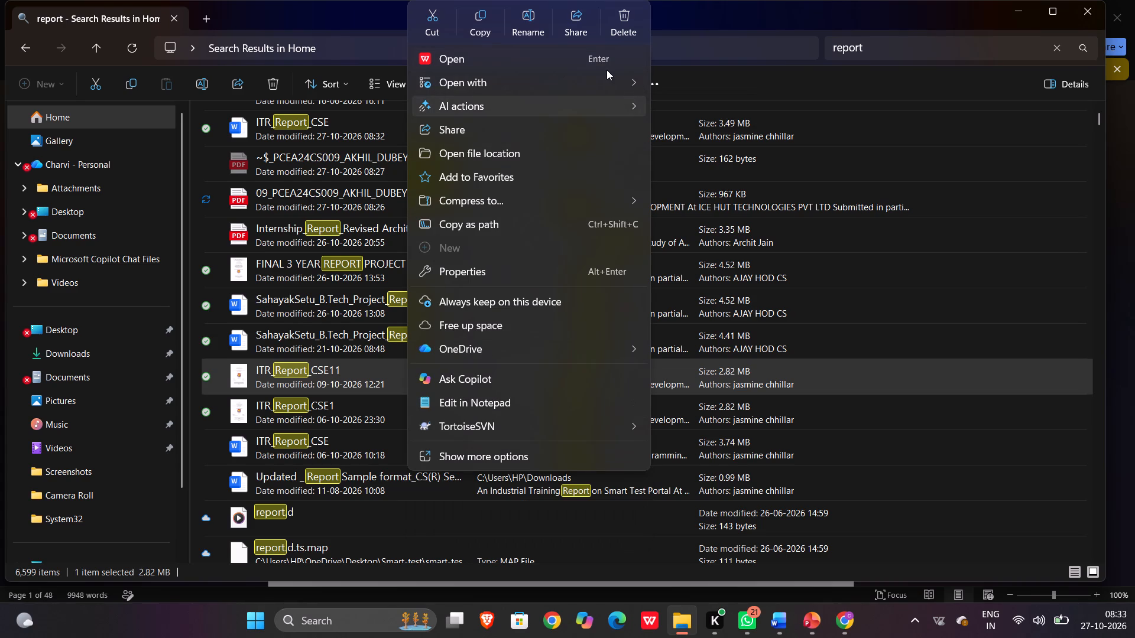
pyautogui.click(723, 101)
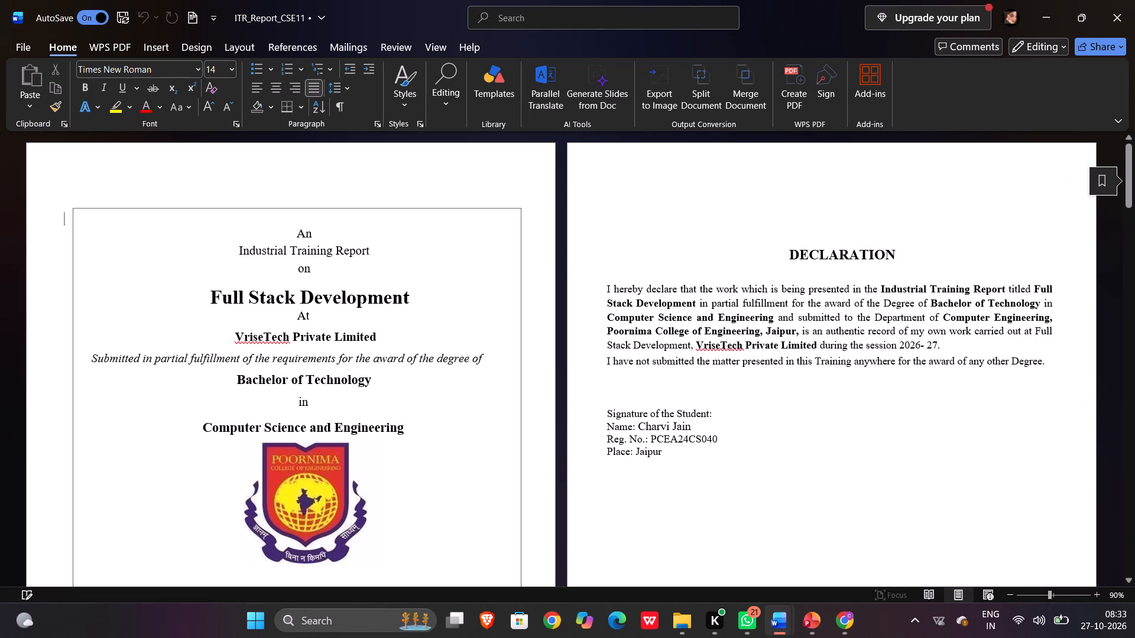
# Look through the opening pages of ITR_Report_CSE11: cover, declaration, company training certificate and college certificate.
pyautogui.scroll(9, 721, 315)
pyautogui.scroll(-1, 827, 375)
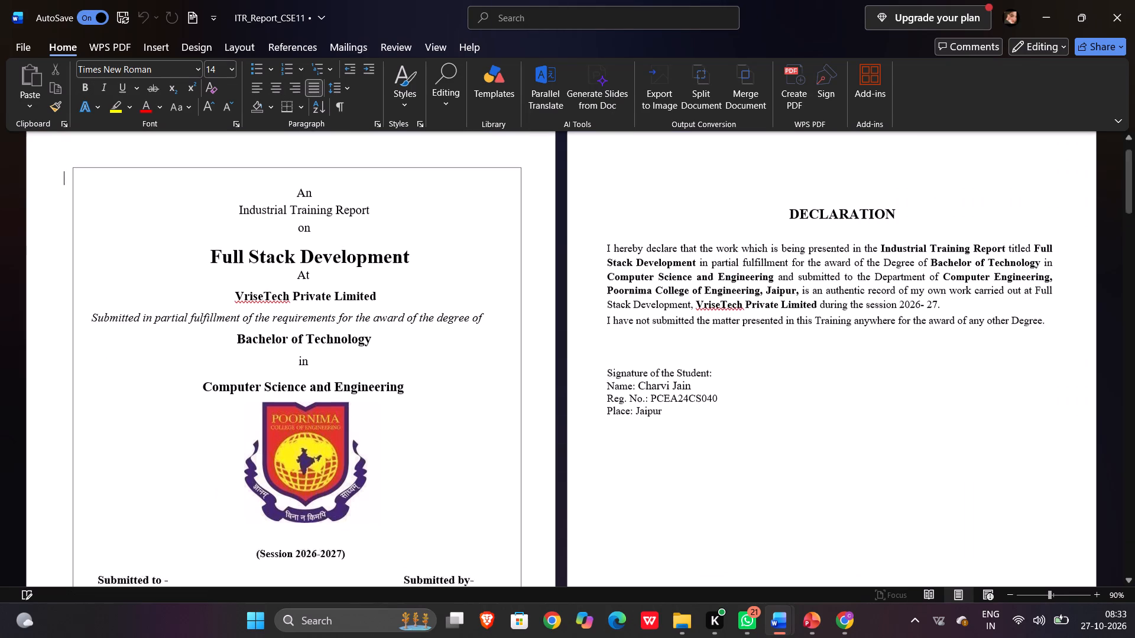
pyautogui.scroll(-6, 827, 375)
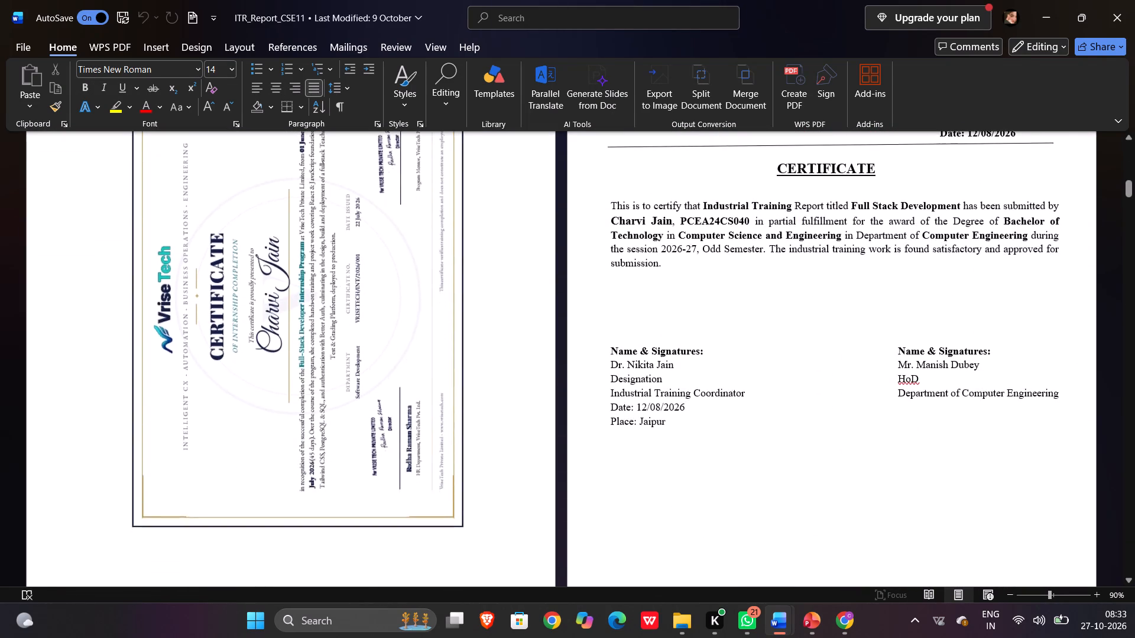
pyautogui.scroll(8, 827, 375)
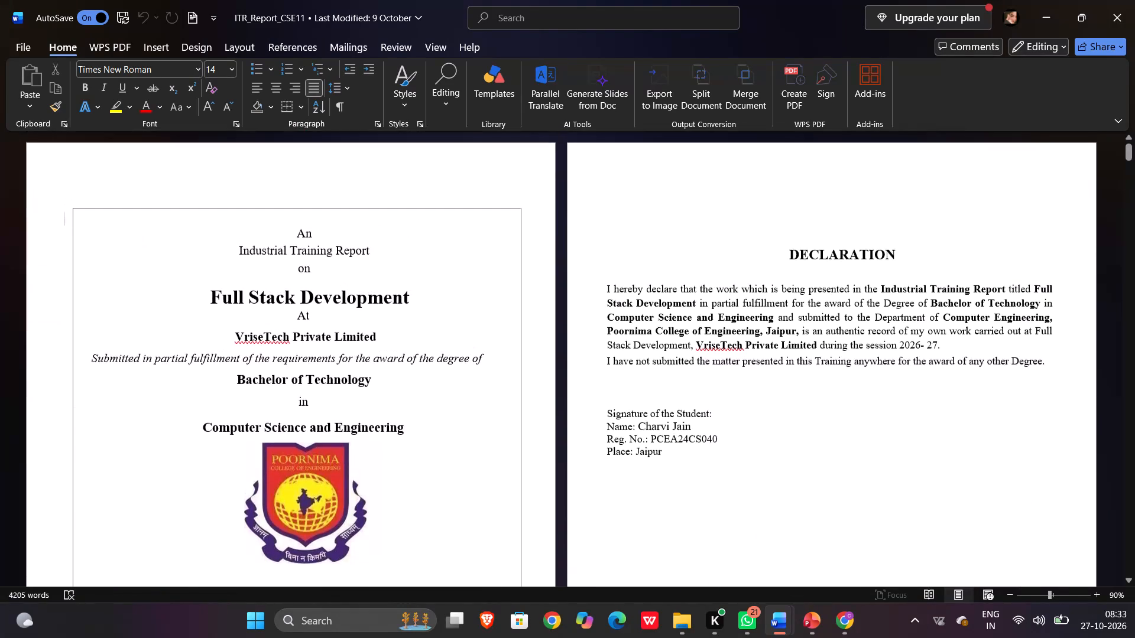
pyautogui.scroll(3, 827, 375)
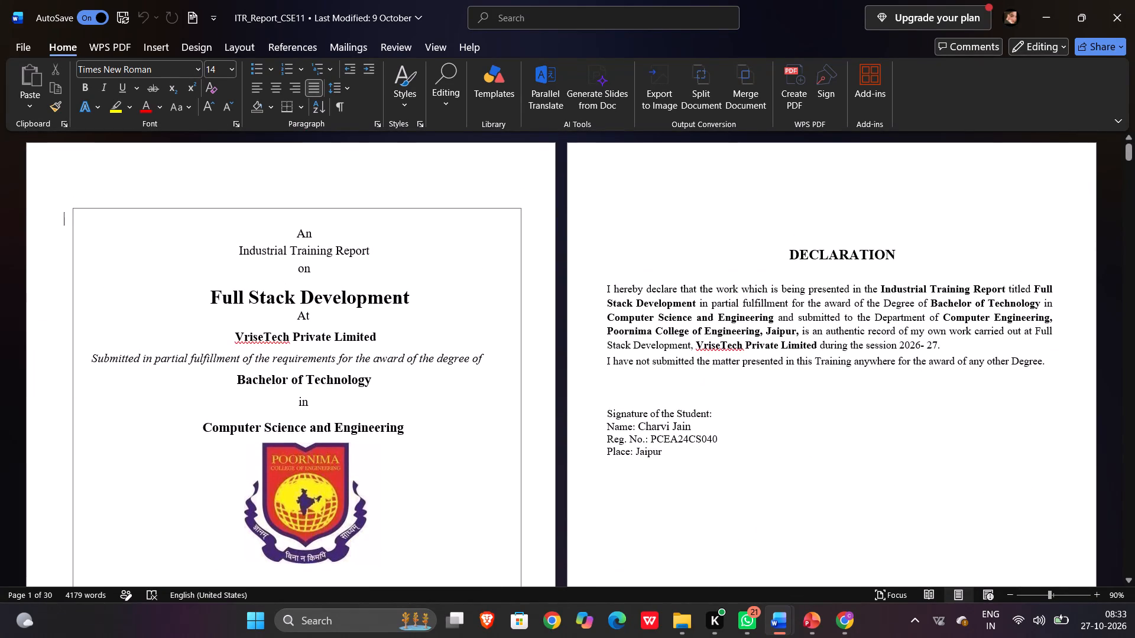
pyautogui.keyDown('ctrl'); pyautogui.scroll(3, 459, 353); pyautogui.keyUp('ctrl')
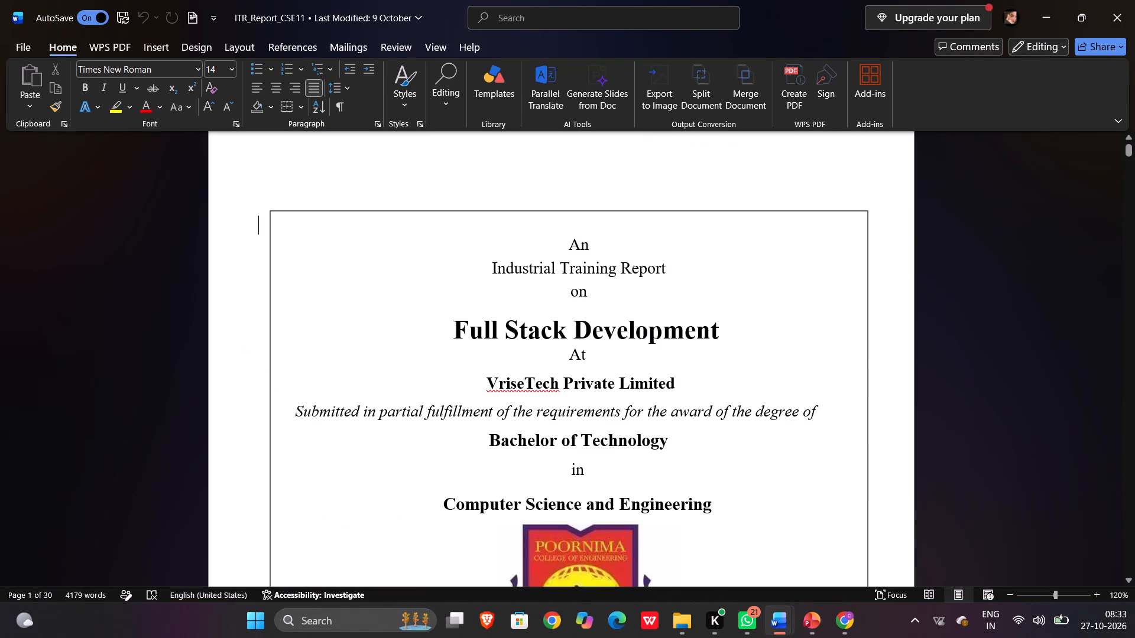
pyautogui.scroll(-7, 459, 353)
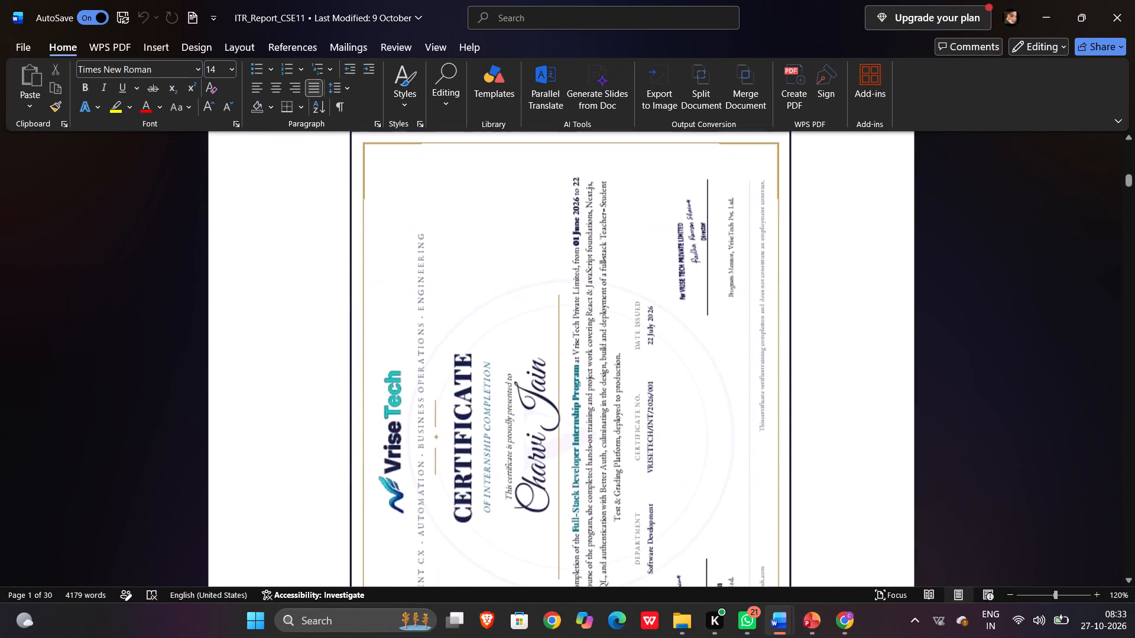
pyautogui.scroll(-2, 459, 353)
pyautogui.keyDown('ctrl'); pyautogui.scroll(-3, 459, 353); pyautogui.keyUp('ctrl')
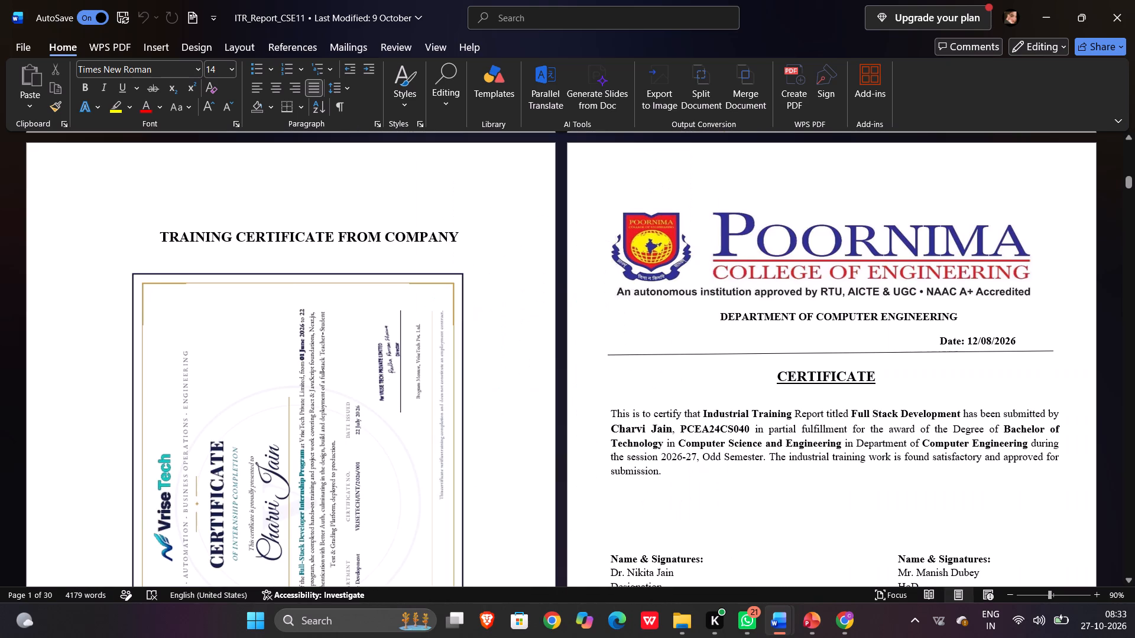
pyautogui.keyDown('ctrl'); pyautogui.scroll(-1, 459, 353); pyautogui.keyUp('ctrl')
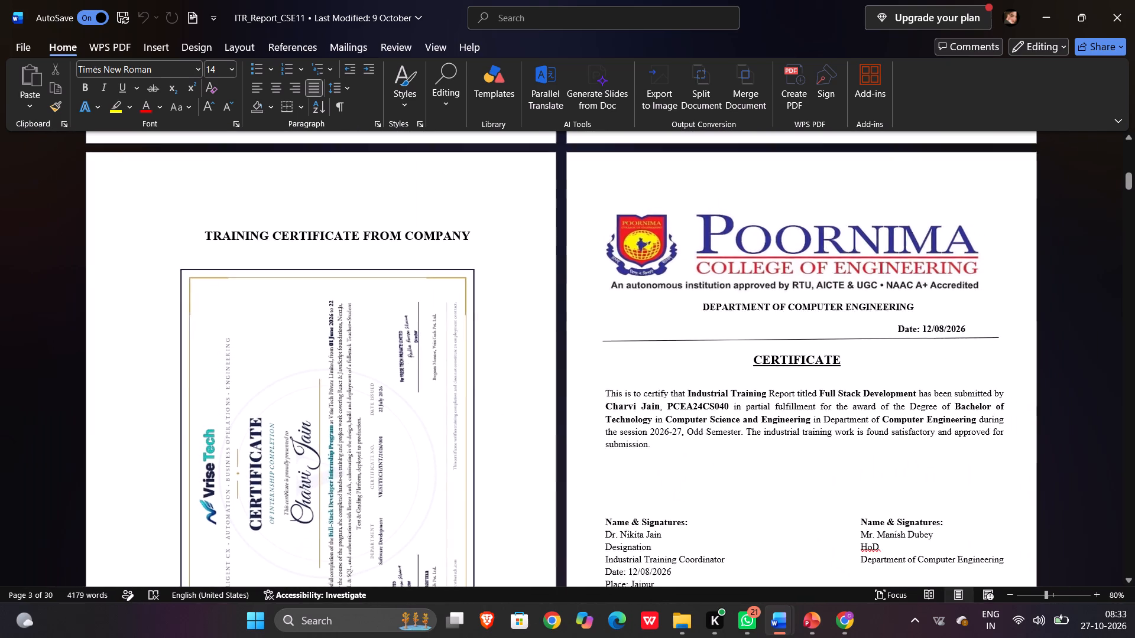
pyautogui.scroll(11, 532, 304)
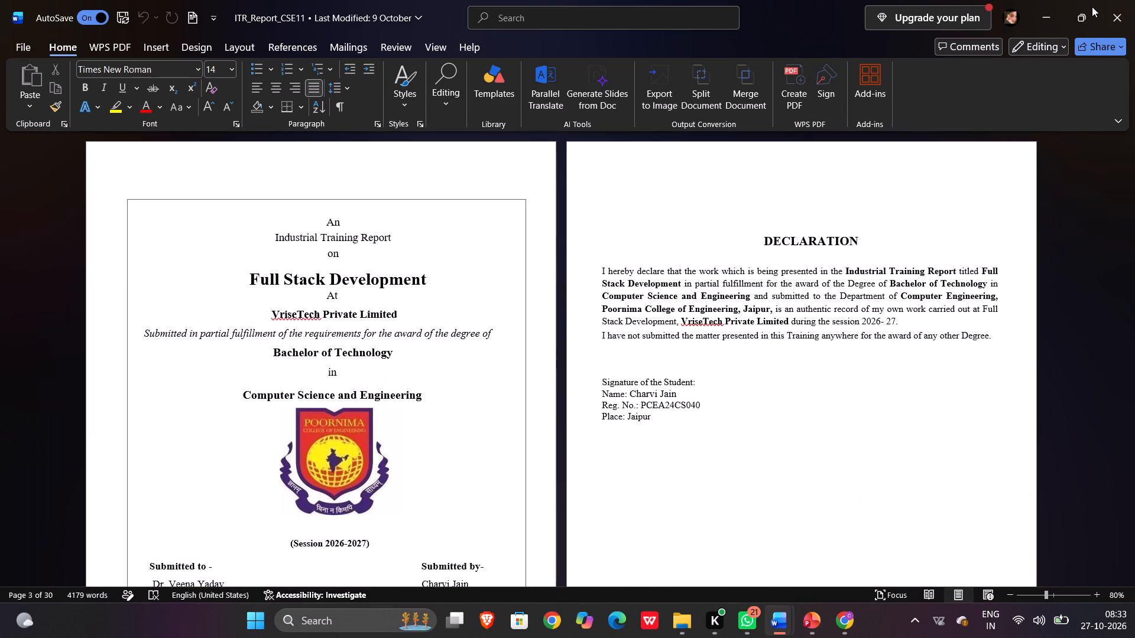
# Arrange ITR_Report_CSE11 and the Web Development reference report side by side, each filling half the screen.
pyautogui.click(1090, 6)
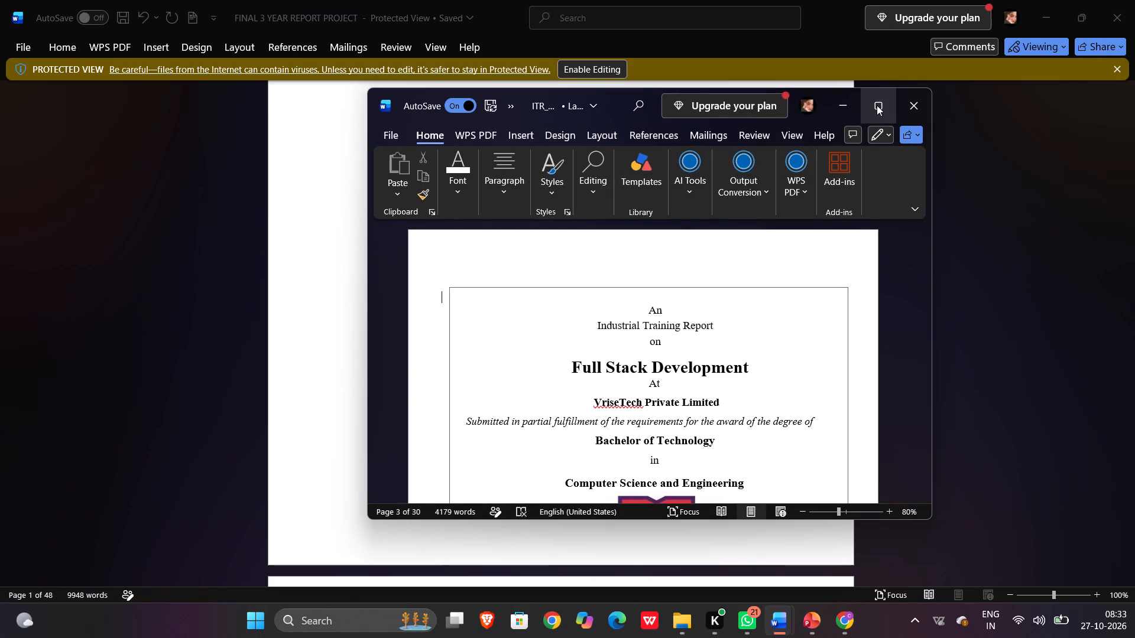
pyautogui.click(877, 105)
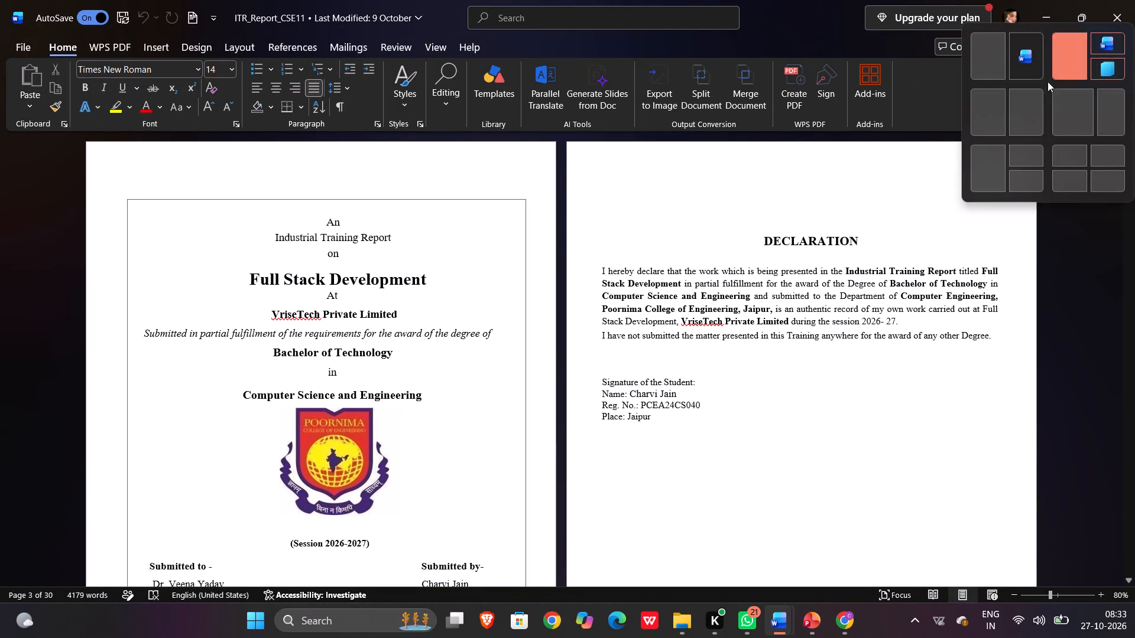
pyautogui.click(1000, 130)
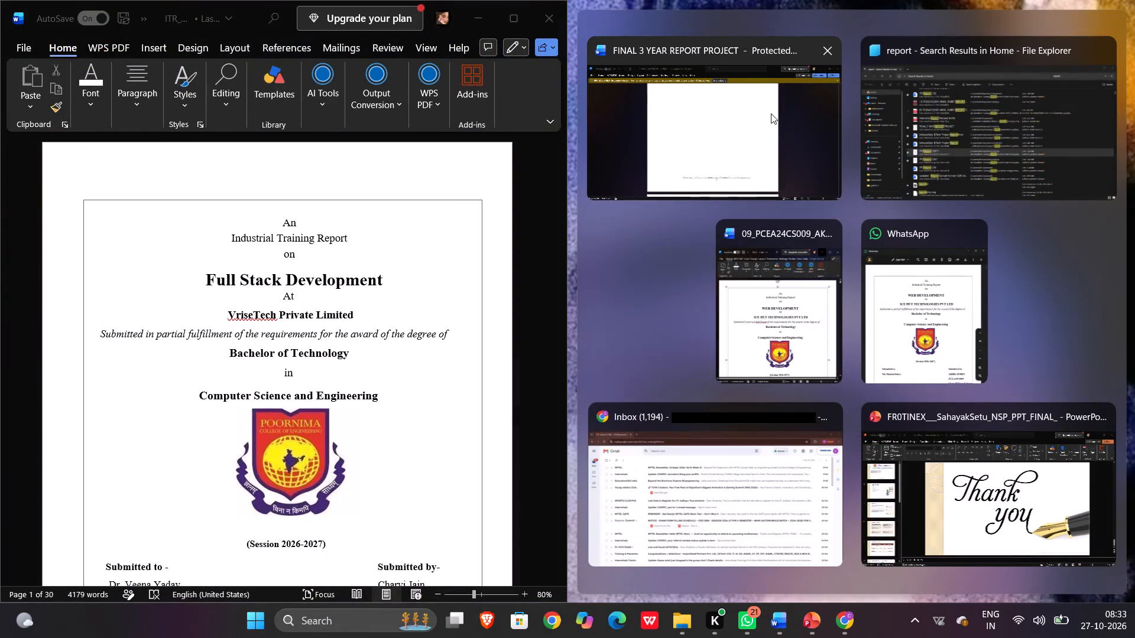
pyautogui.click(826, 324)
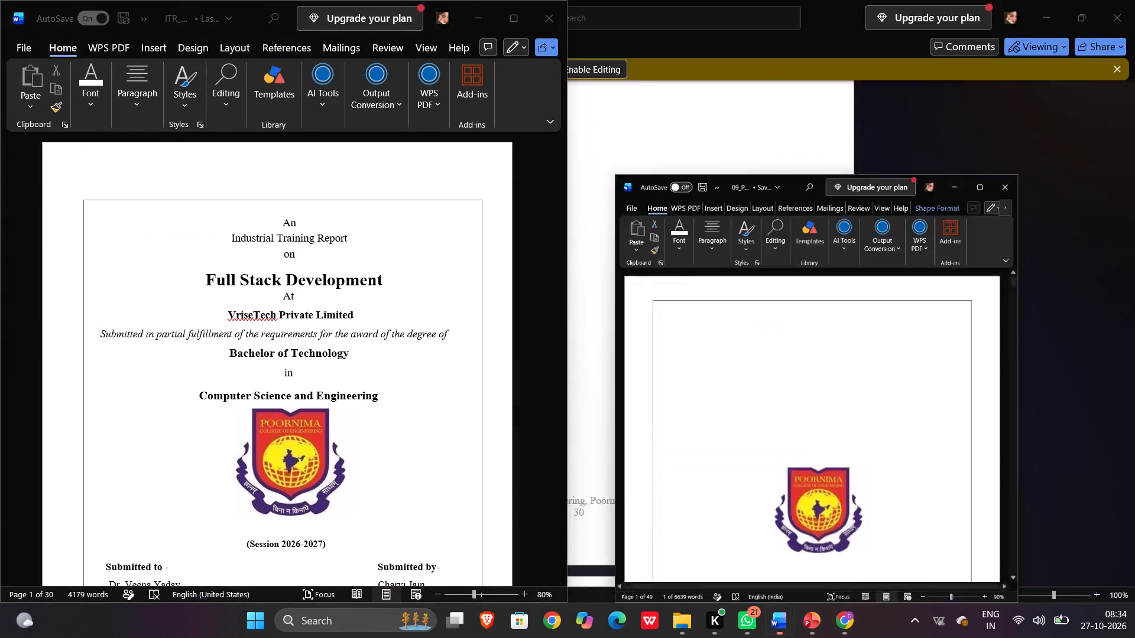
pyautogui.scroll(7, 324, 364)
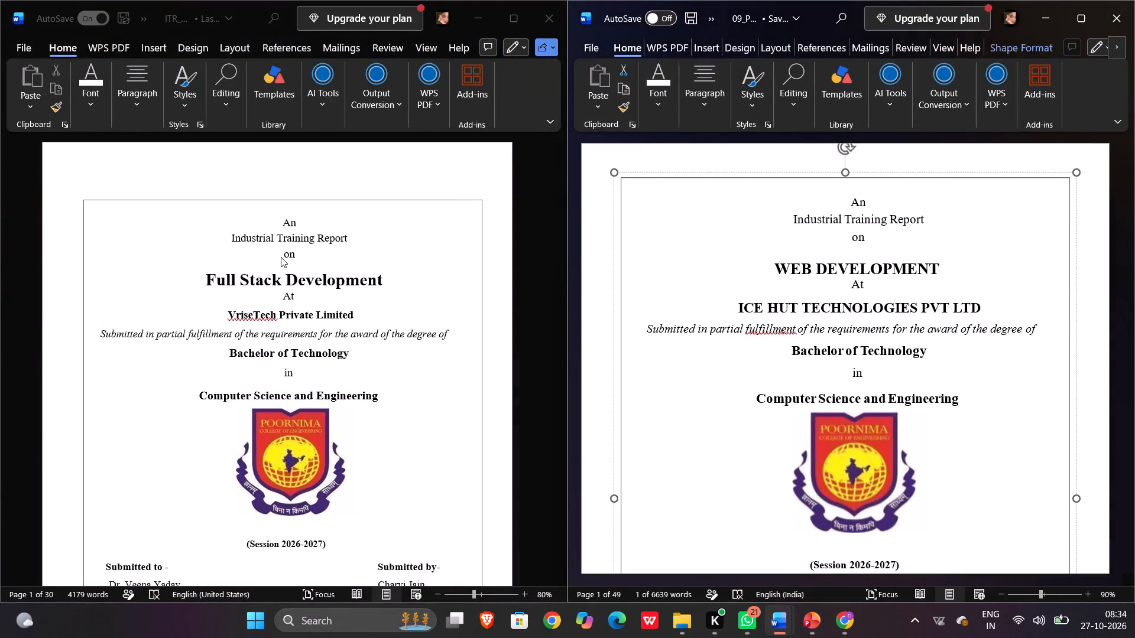
# Set the cover page's VriseTech Private Limited line to font size 16, checking it against the reference report's company line.
pyautogui.click(264, 289)
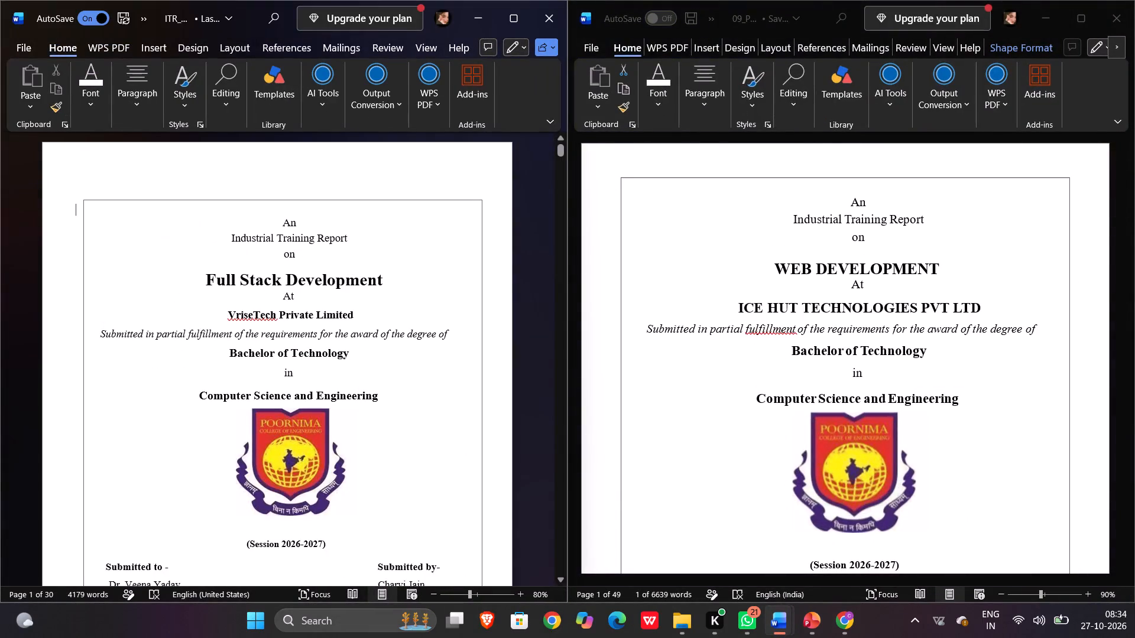
pyautogui.scroll(-1, 254, 282)
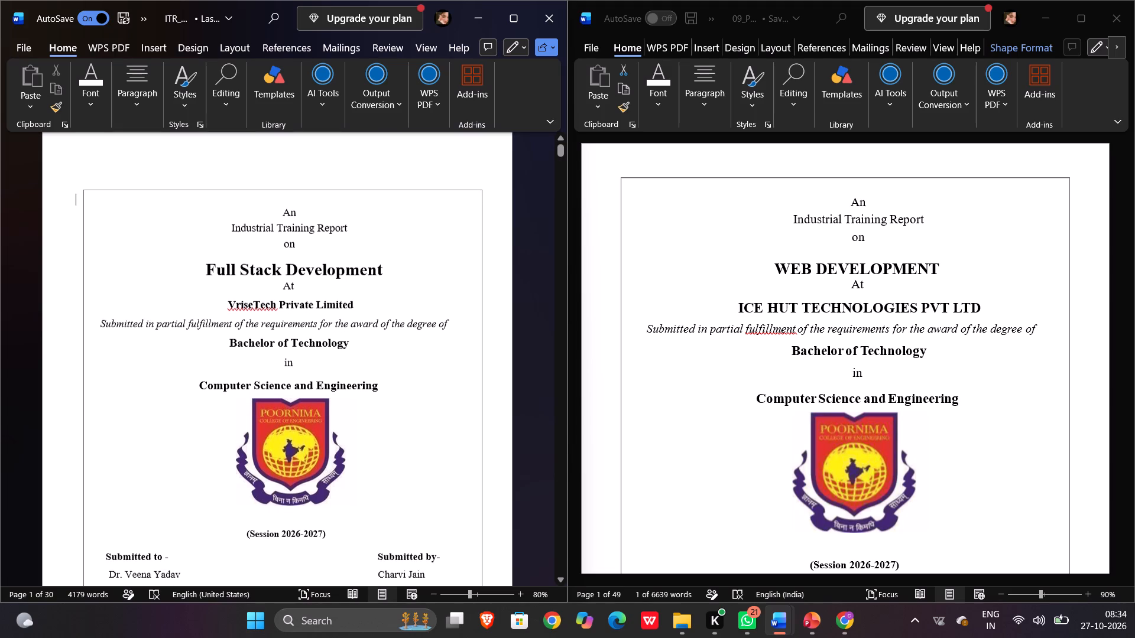
pyautogui.scroll(-1, 254, 282)
pyautogui.moveTo(247, 295); pyautogui.dragTo(333, 292)
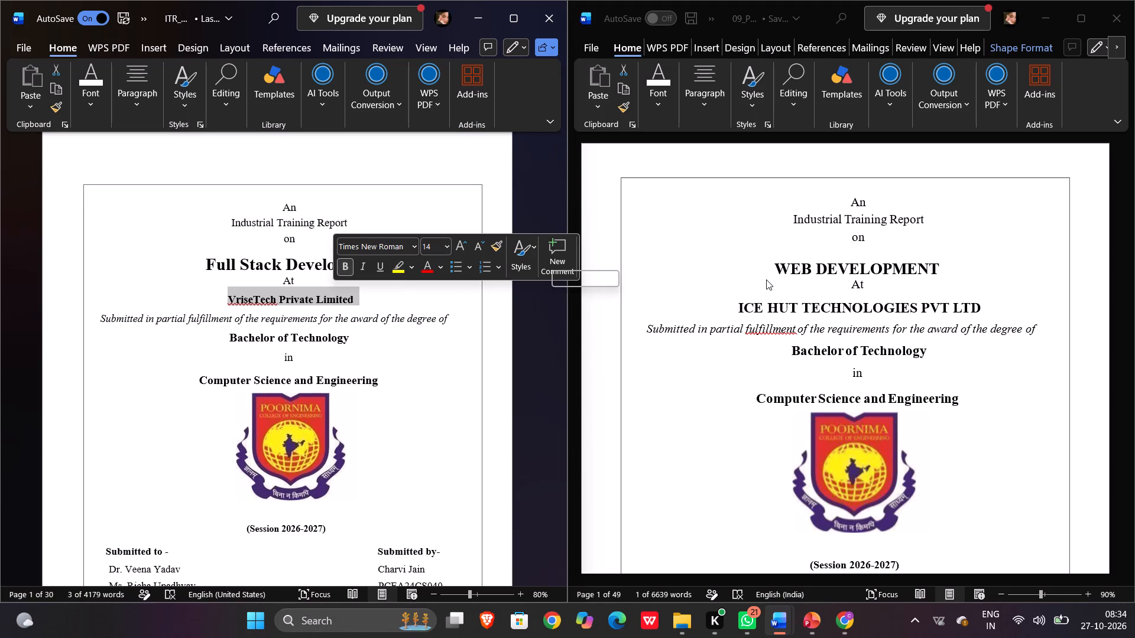
pyautogui.click(783, 304)
pyautogui.moveTo(783, 304); pyautogui.dragTo(836, 304)
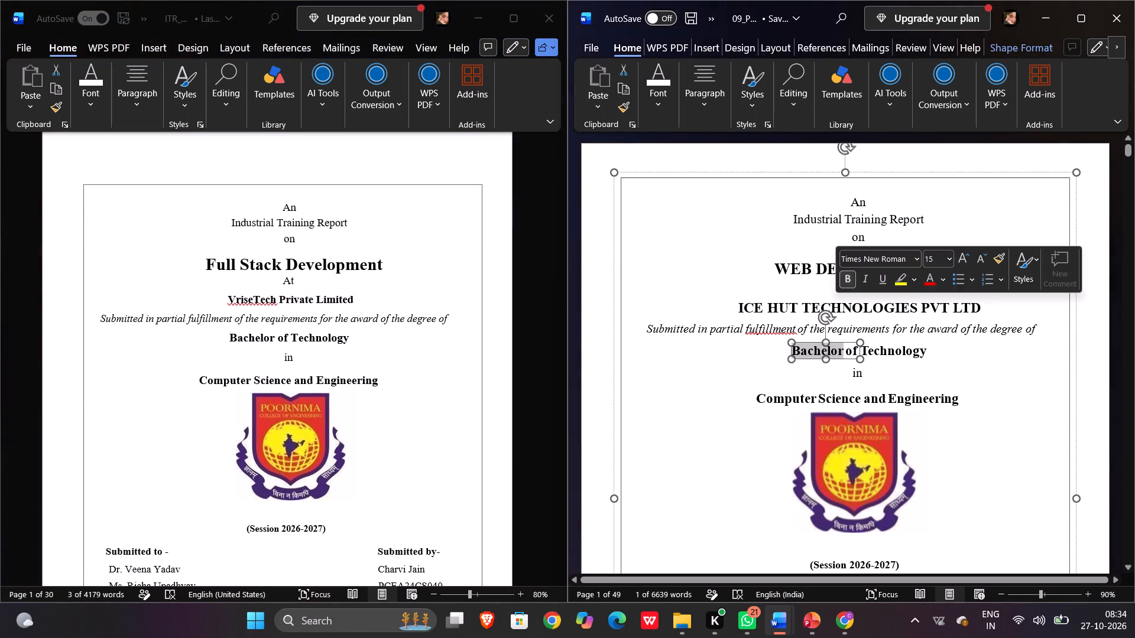
pyautogui.click(849, 305)
pyautogui.moveTo(777, 305); pyautogui.dragTo(851, 305)
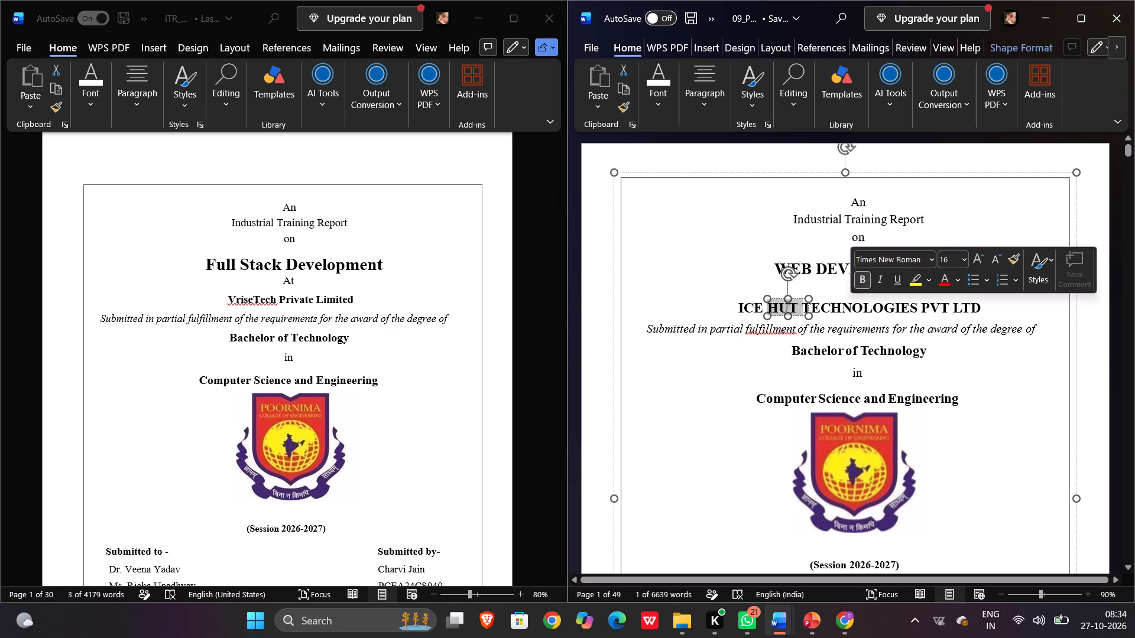
pyautogui.click(255, 304)
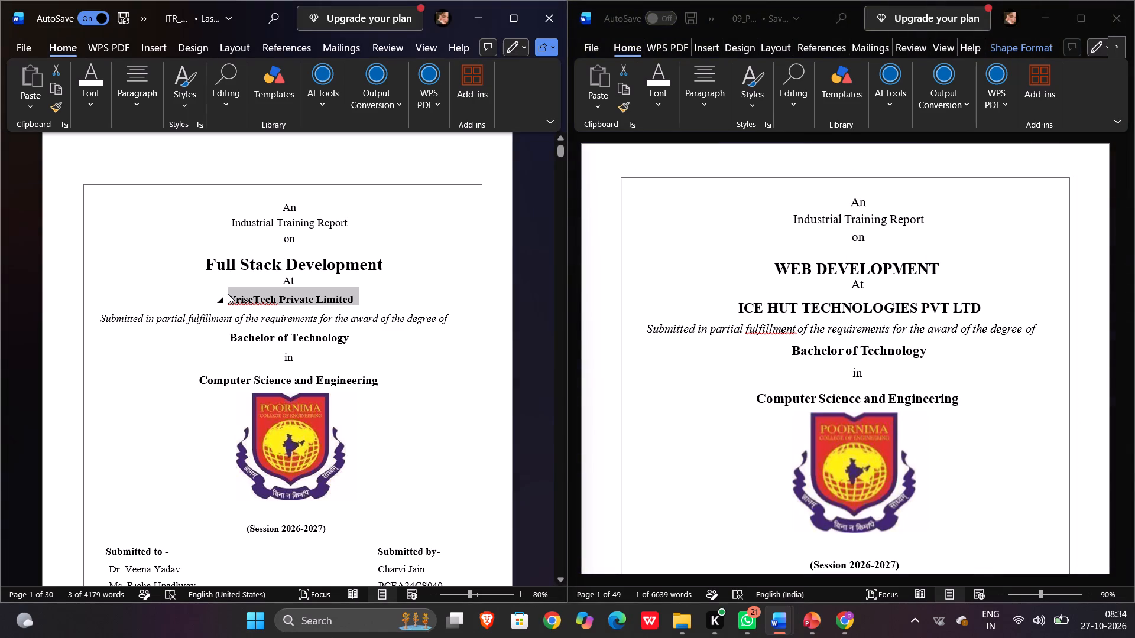
pyautogui.click(228, 294)
pyautogui.moveTo(227, 298); pyautogui.dragTo(306, 304)
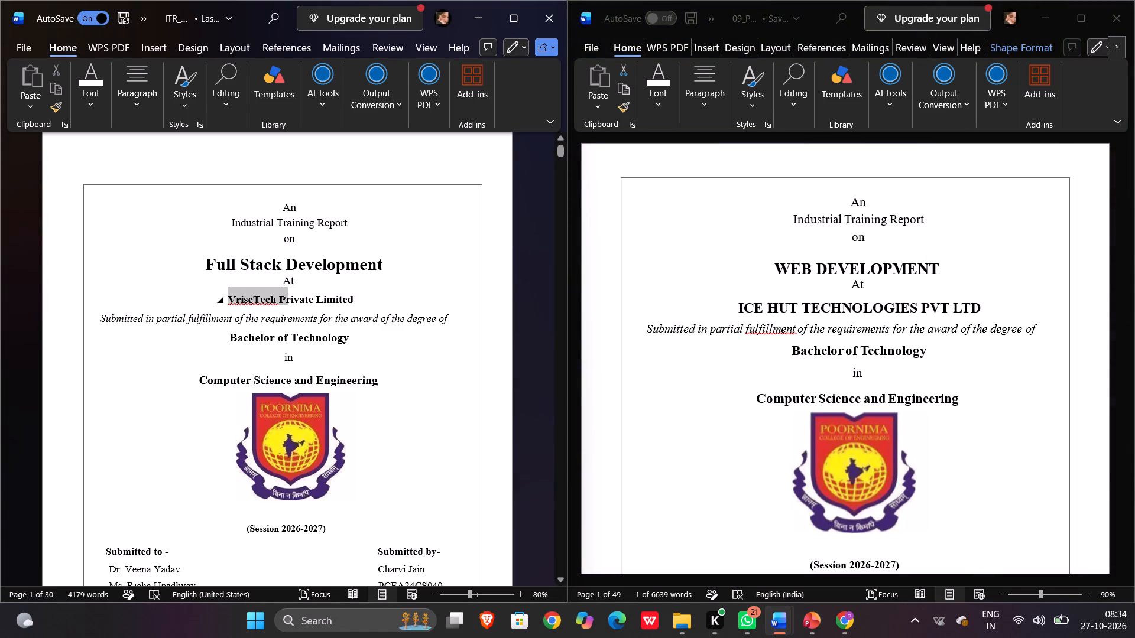
pyautogui.moveTo(306, 304); pyautogui.dragTo(349, 301)
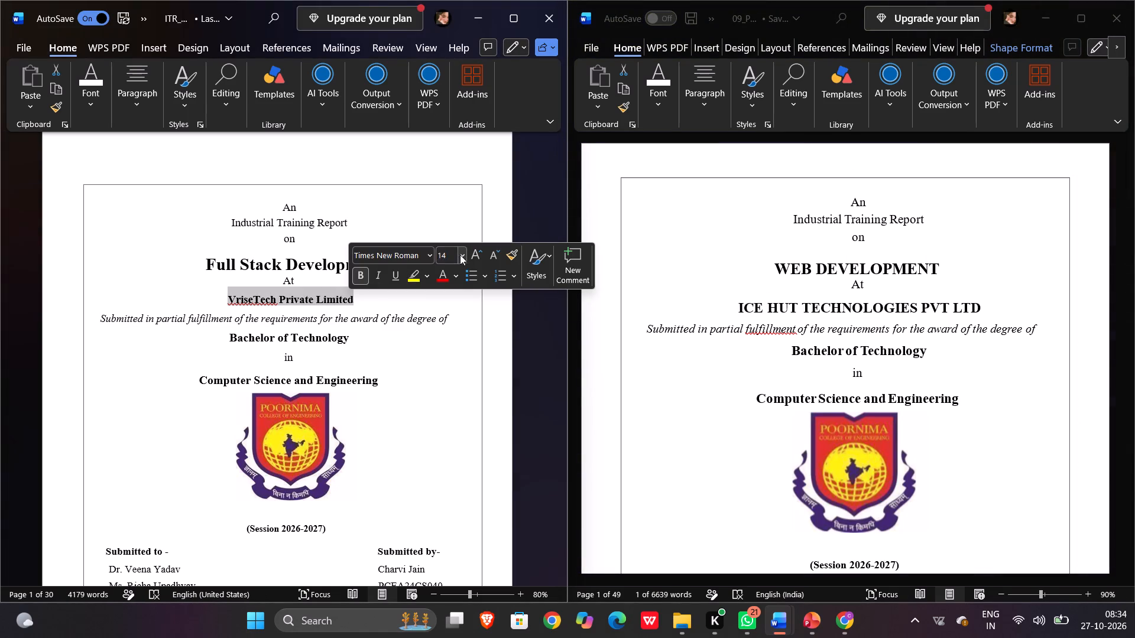
pyautogui.click(460, 255)
pyautogui.click(448, 376)
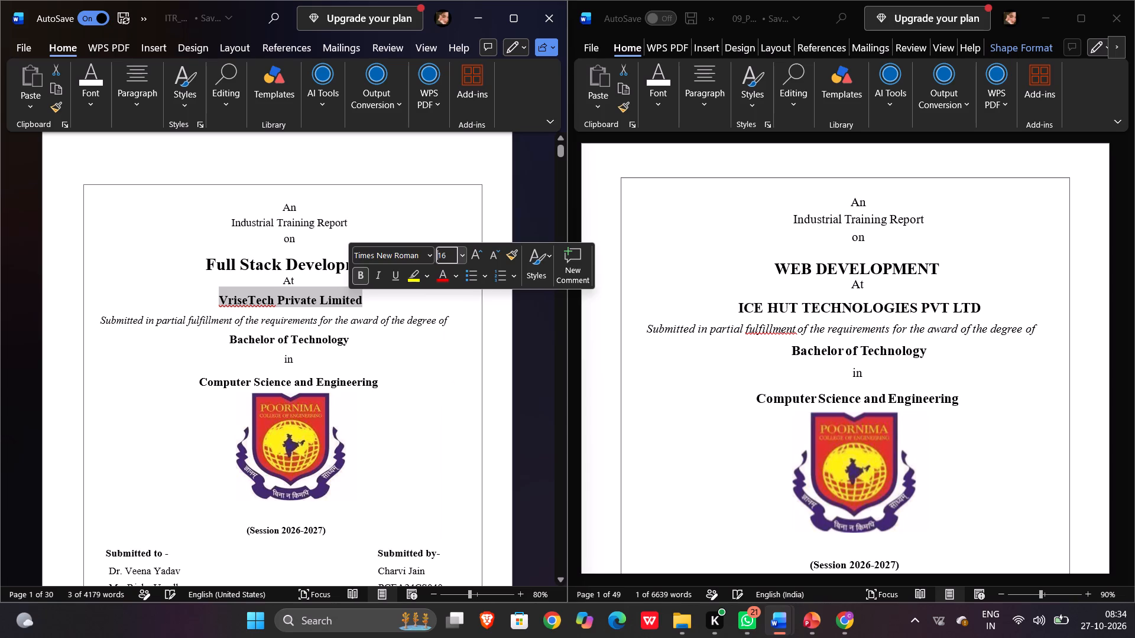
pyautogui.click(410, 397)
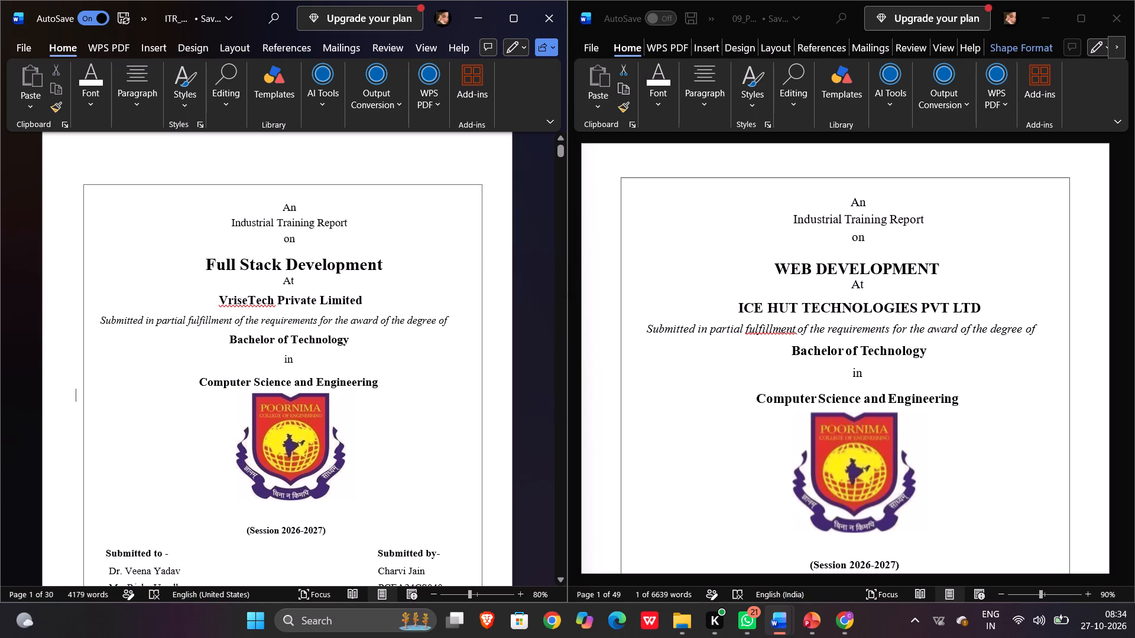
# Compare the opening pages of both reports, from the cover page through the declaration to the company training certificate.
pyautogui.scroll(-7, 779, 363)
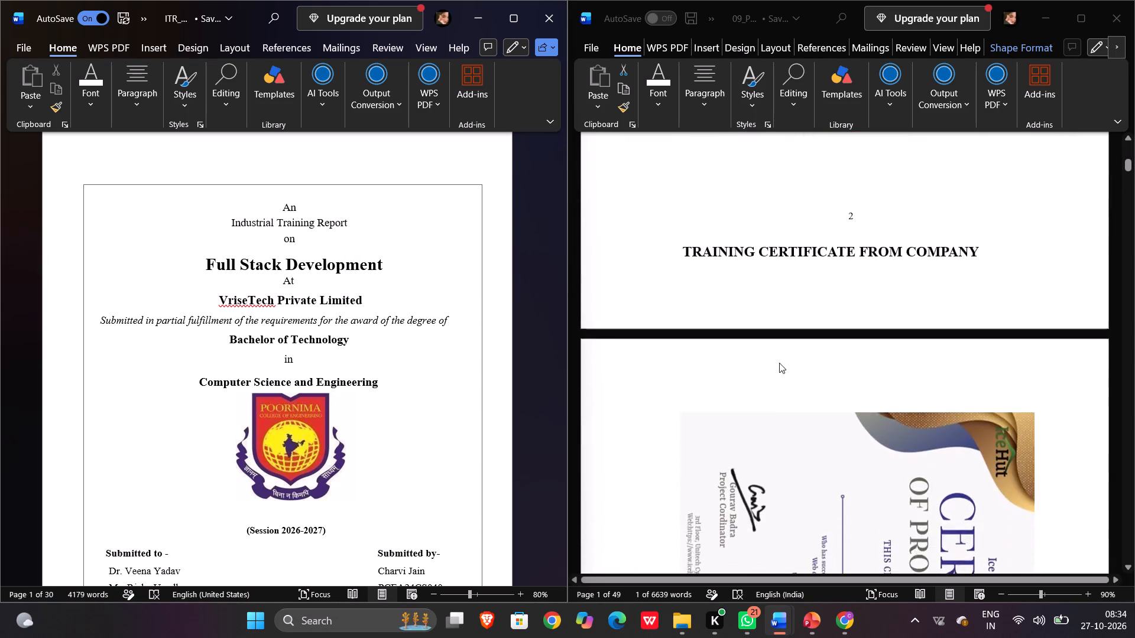
pyautogui.scroll(-1, 779, 363)
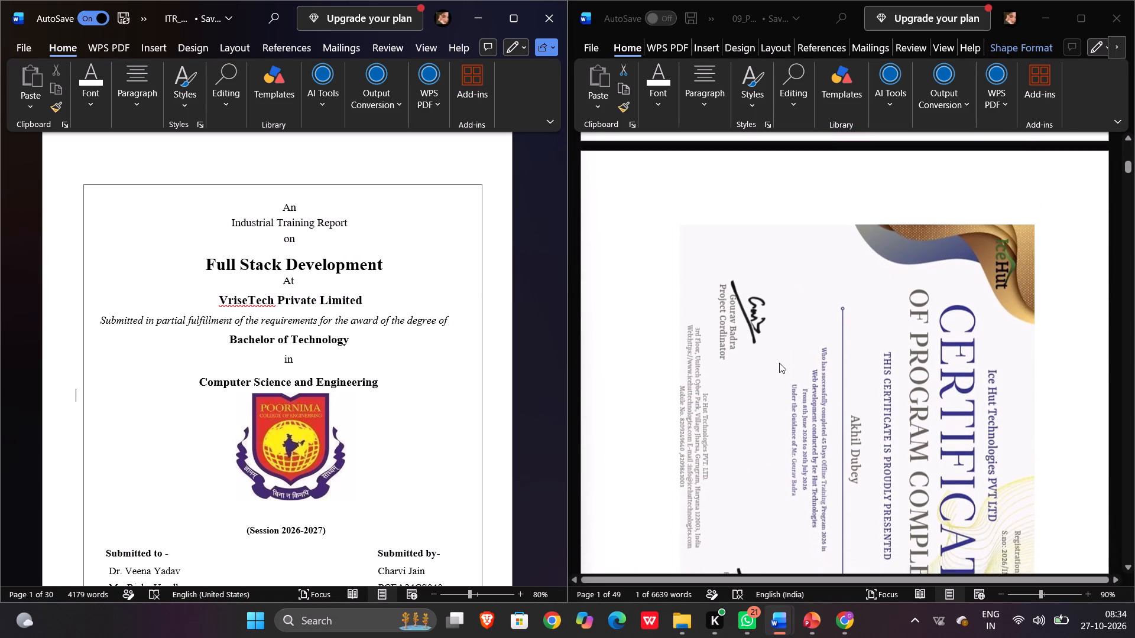
pyautogui.scroll(-3, 779, 363)
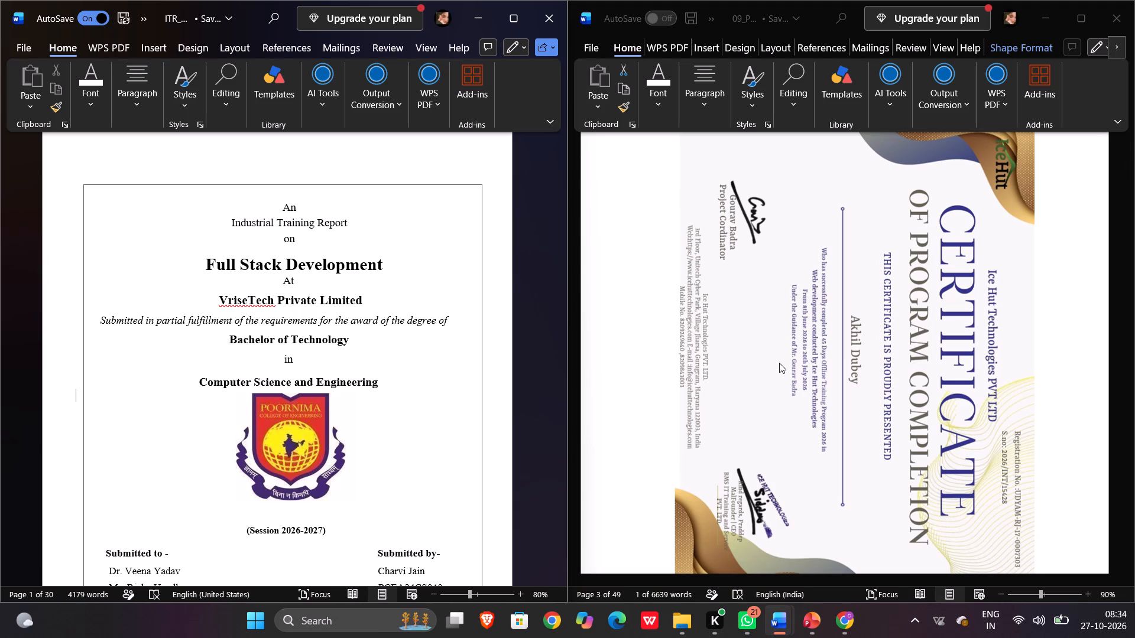
pyautogui.scroll(20, 779, 363)
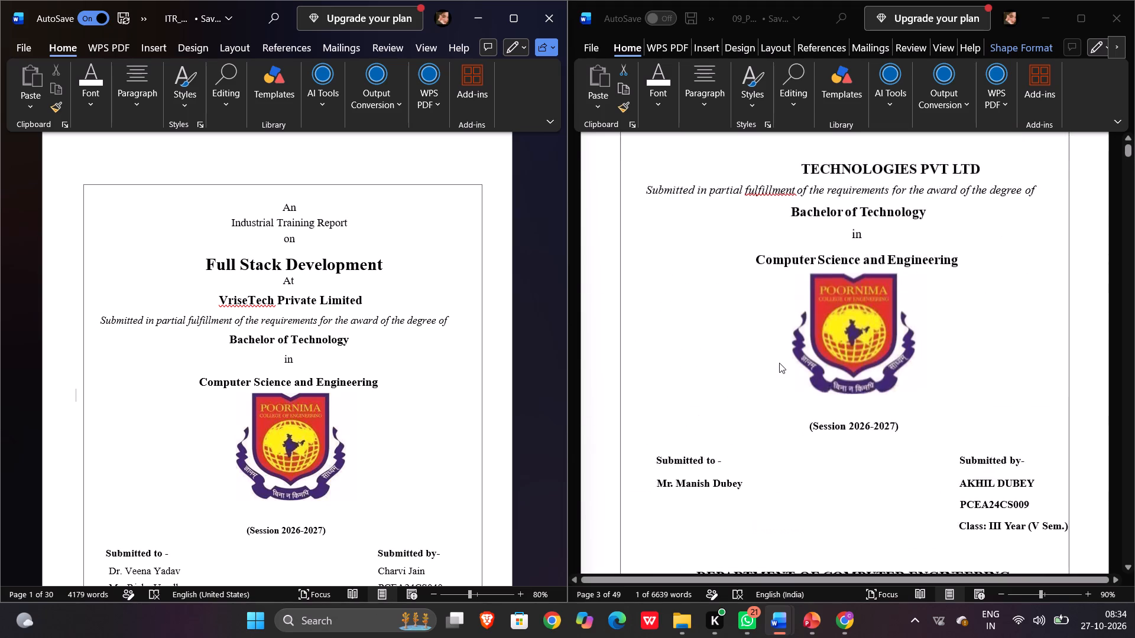
pyautogui.scroll(-7, 398, 398)
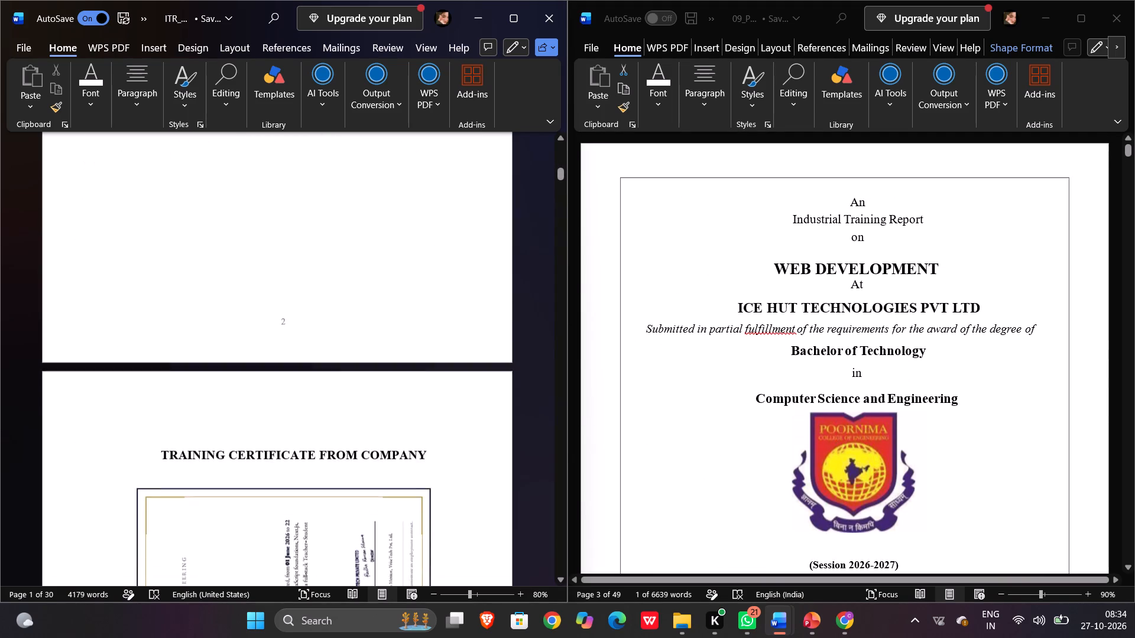
pyautogui.scroll(-4, 398, 398)
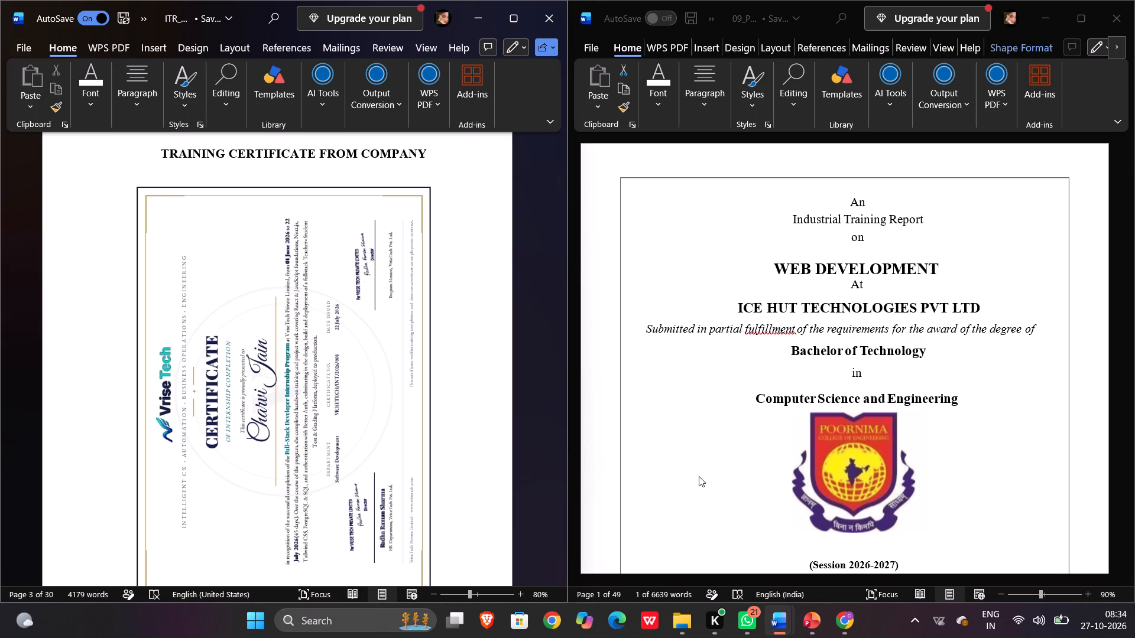
pyautogui.scroll(-8, 699, 476)
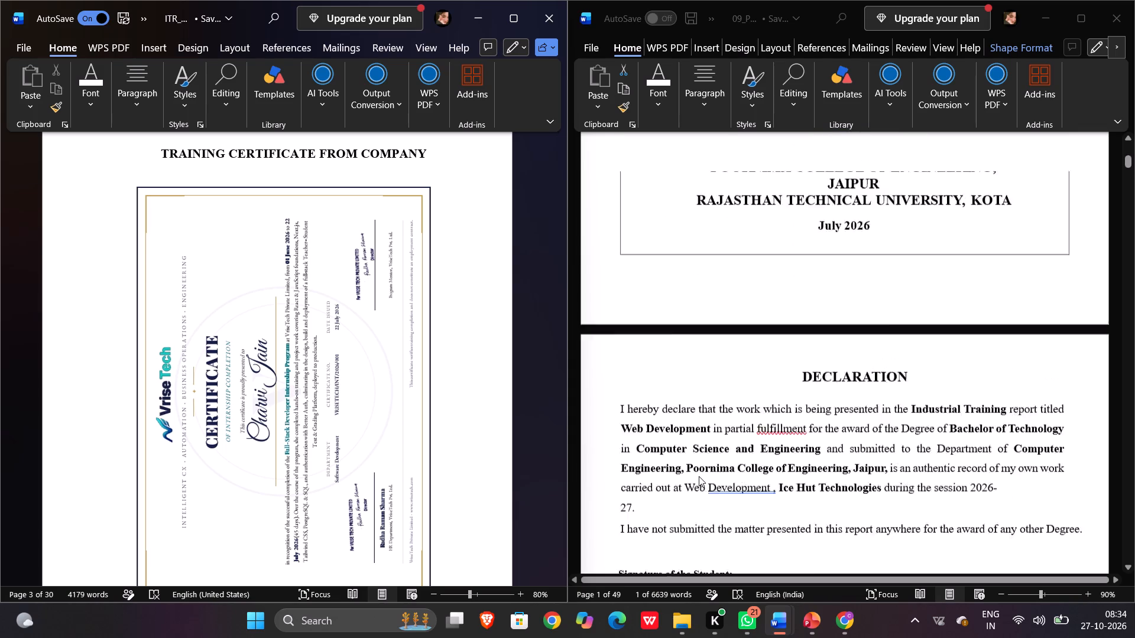
pyautogui.scroll(-2, 699, 476)
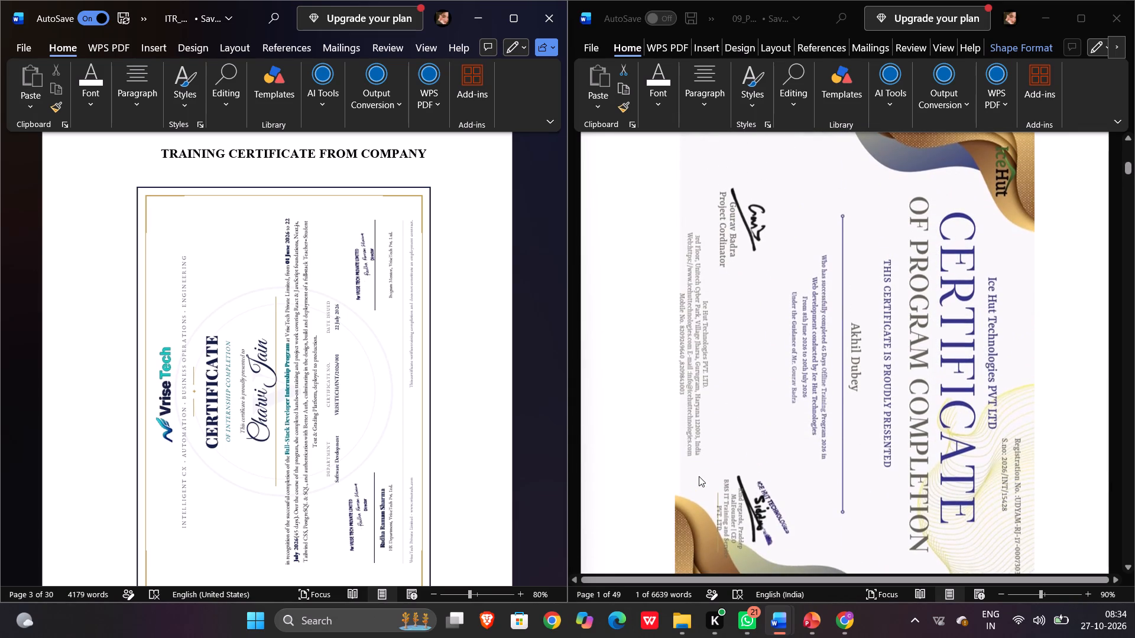
pyautogui.scroll(-2, 699, 476)
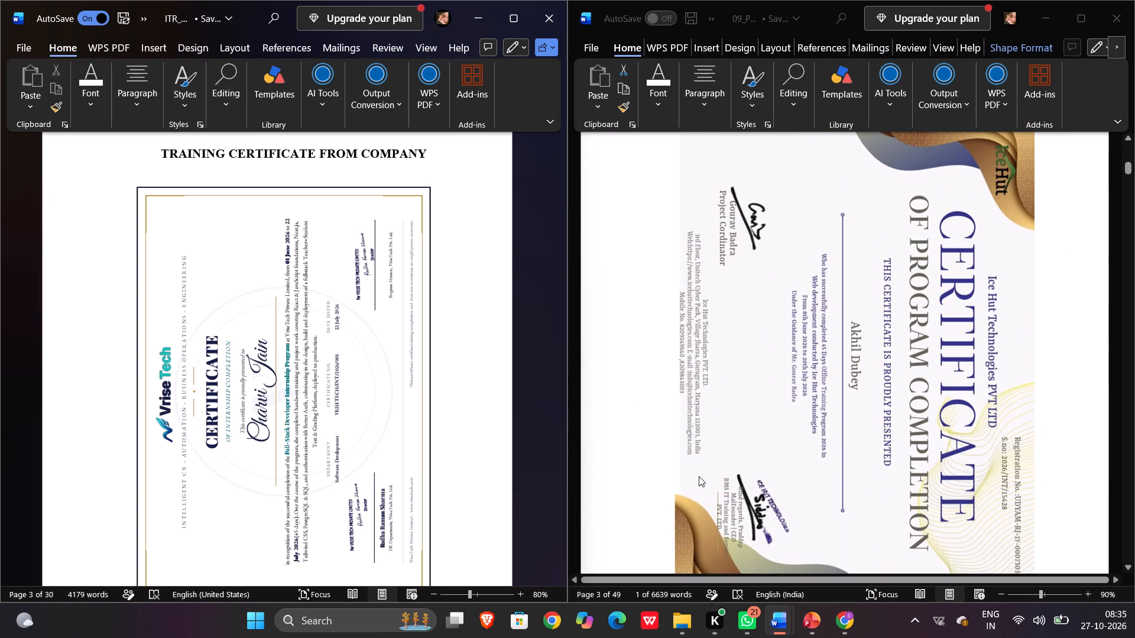
pyautogui.scroll(-1, 699, 476)
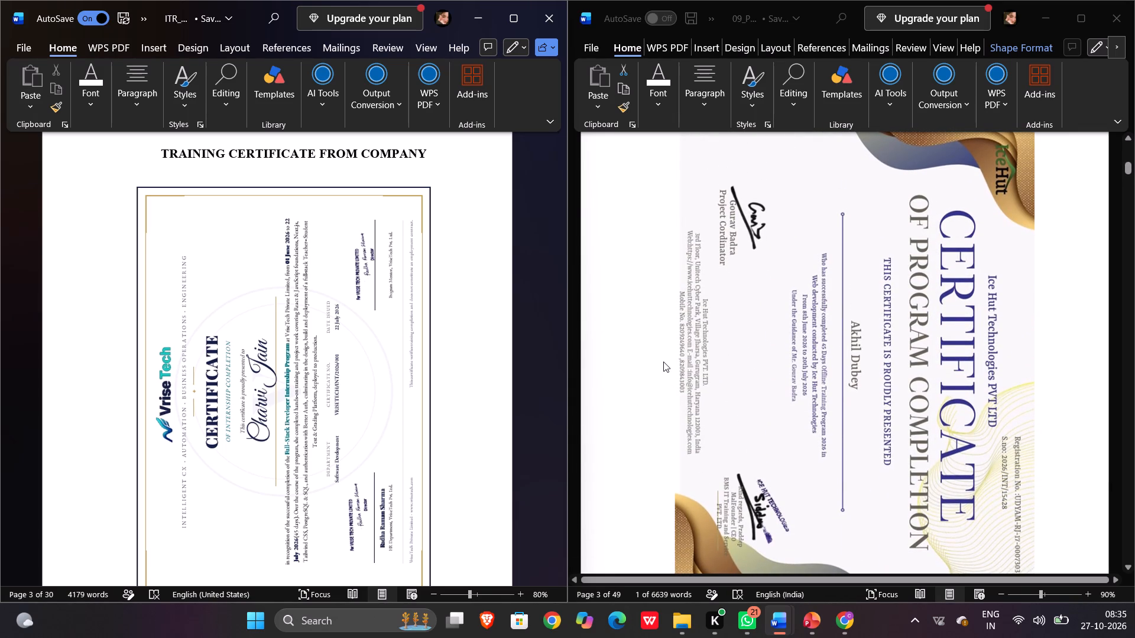
pyautogui.scroll(10, 663, 362)
pyautogui.scroll(12, 357, 272)
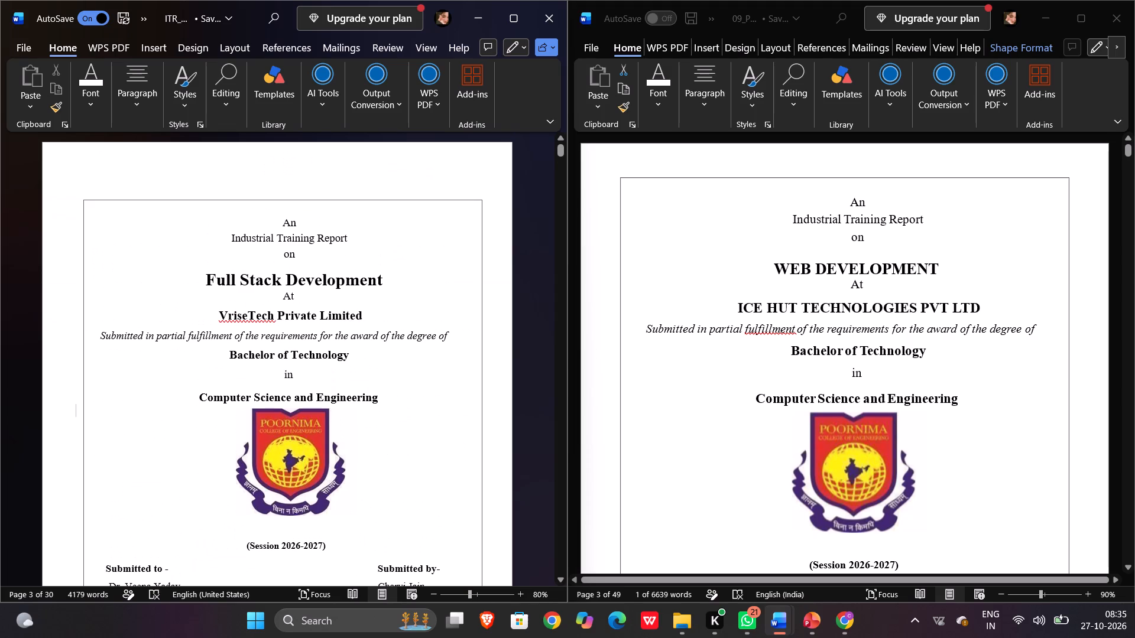
# Retype the cover page title of ITR_Report_CSE11 in capitals as FULL STACK DEVELOPMENT.
pyautogui.click(366, 318)
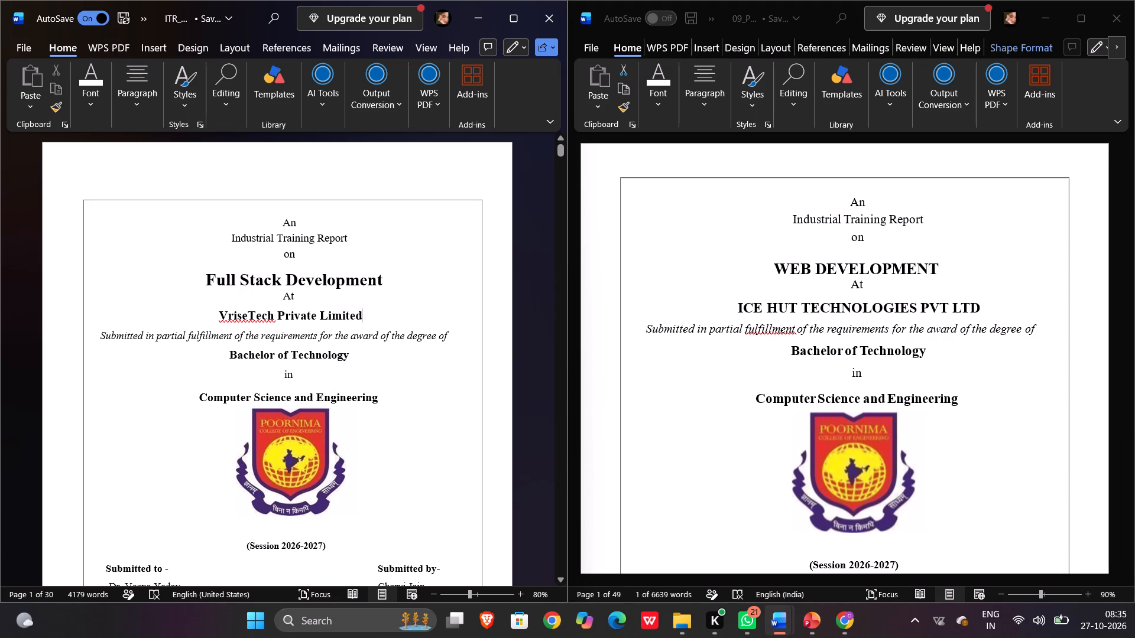
pyautogui.moveTo(381, 276); pyautogui.dragTo(206, 274)
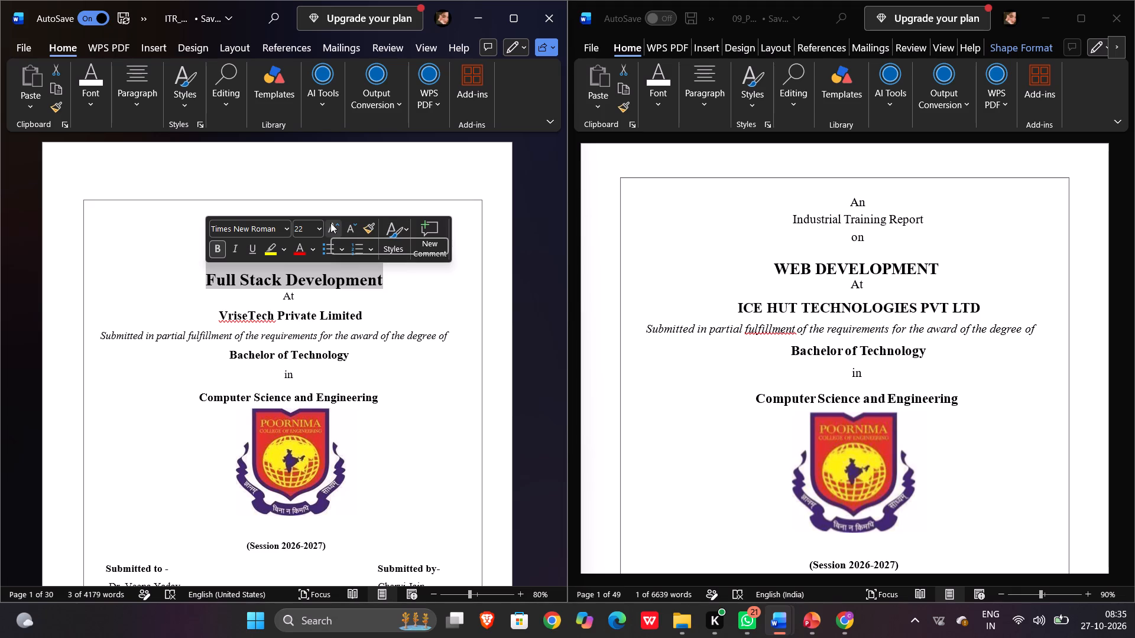
pyautogui.click(389, 289)
pyautogui.click(384, 275)
pyautogui.press('BackSpace')
pyautogui.press('BackSpace')
pyautogui.press('BackSpace')
pyautogui.press('BackSpace')
pyautogui.press('BackSpace')
pyautogui.press('BackSpace')
pyautogui.press('BackSpace')
pyautogui.press('BackSpace')
pyautogui.press('BackSpace')
pyautogui.press('BackSpace')
pyautogui.press('BackSpace')
pyautogui.press('BackSpace')
pyautogui.press('BackSpace')
pyautogui.press('BackSpace')
pyautogui.press('BackSpace')
pyautogui.press('BackSpace')
pyautogui.press('BackSpace')
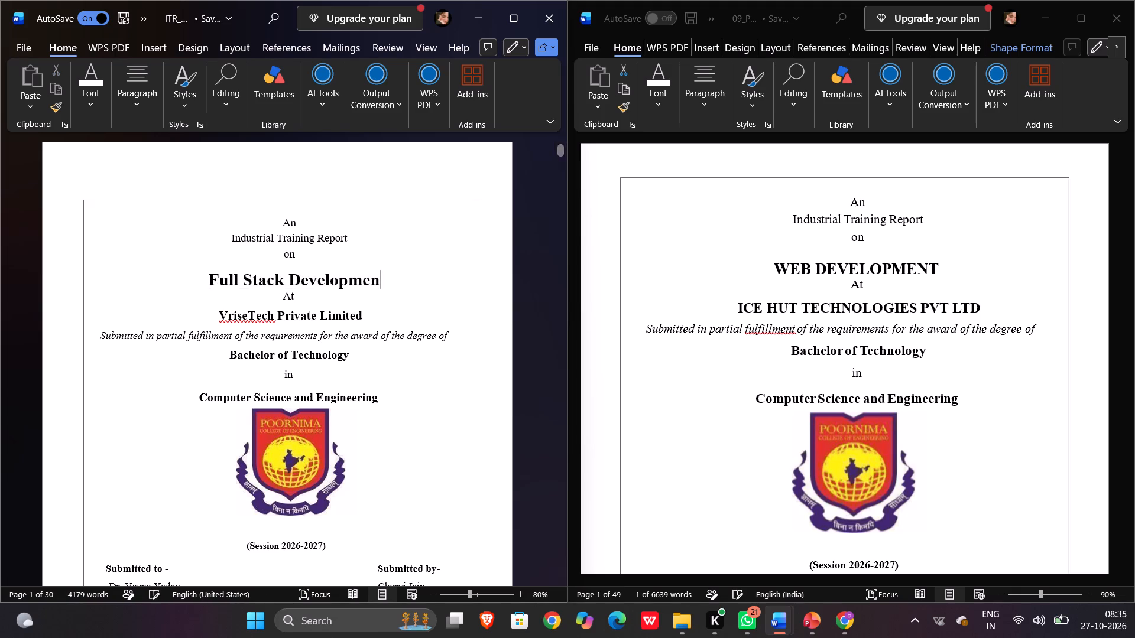
pyautogui.press('BackSpace')
pyautogui.press('BackSpace')
pyautogui.press('BackSpace')
pyautogui.press('BackSpace')
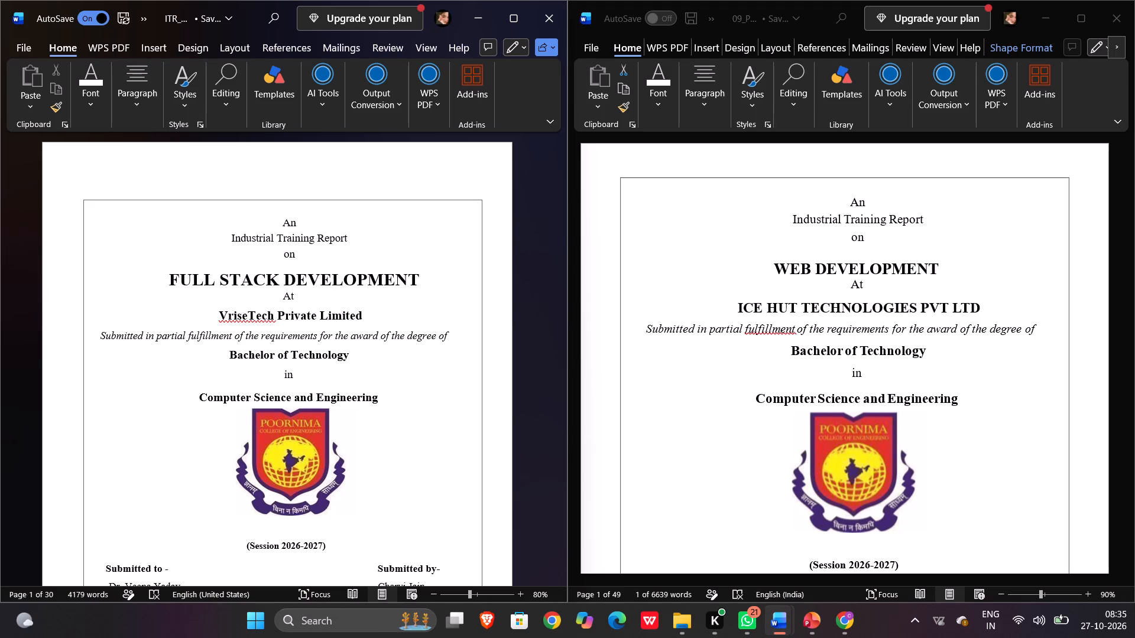
# Replace the company line on the cover page with VRISETECH PRIVATE LIMITED in capitals.
pyautogui.click(360, 313)
pyautogui.press('BackSpace')
pyautogui.press('BackSpace')
pyautogui.press('BackSpace')
pyautogui.press('BackSpace')
pyautogui.press('BackSpace')
pyautogui.press('BackSpace')
pyautogui.press('BackSpace')
pyautogui.press('BackSpace')
pyautogui.press('BackSpace')
pyautogui.press('BackSpace')
pyautogui.press('BackSpace')
pyautogui.press('BackSpace')
pyautogui.press('BackSpace')
pyautogui.press('BackSpace')
pyautogui.press('BackSpace')
pyautogui.press('BackSpace')
pyautogui.press('BackSpace')
pyautogui.press('BackSpace')
pyautogui.press('BackSpace')
pyautogui.press('BackSpace')
pyautogui.press('BackSpace')
pyautogui.press('BackSpace')
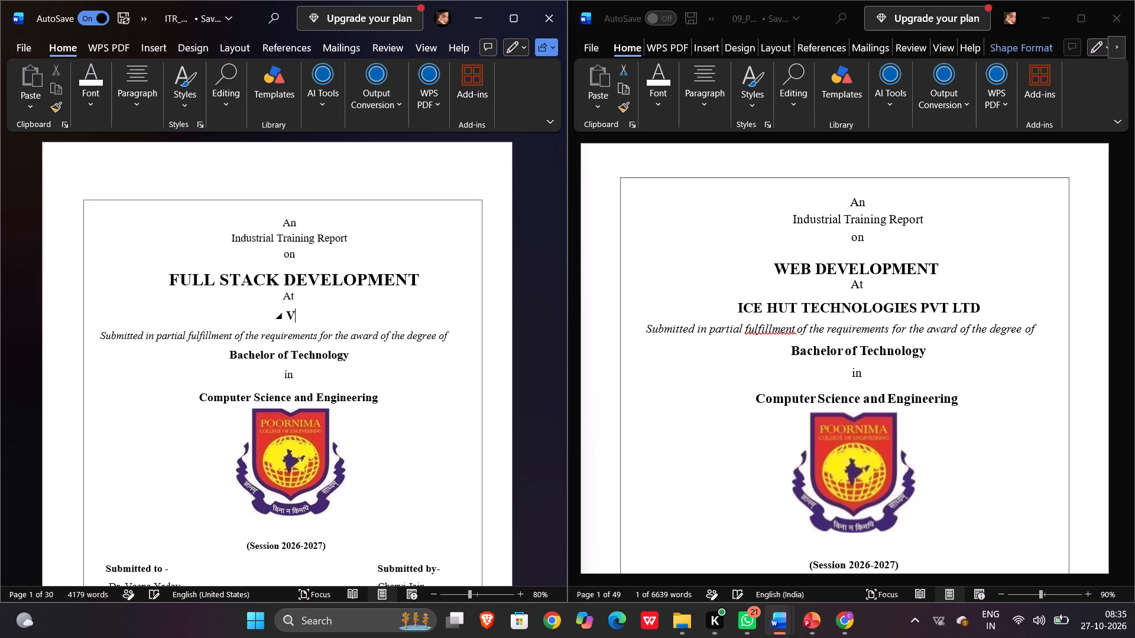
pyautogui.press('BackSpace')
pyautogui.write('VRISETECH PRIVATE LIMITED')
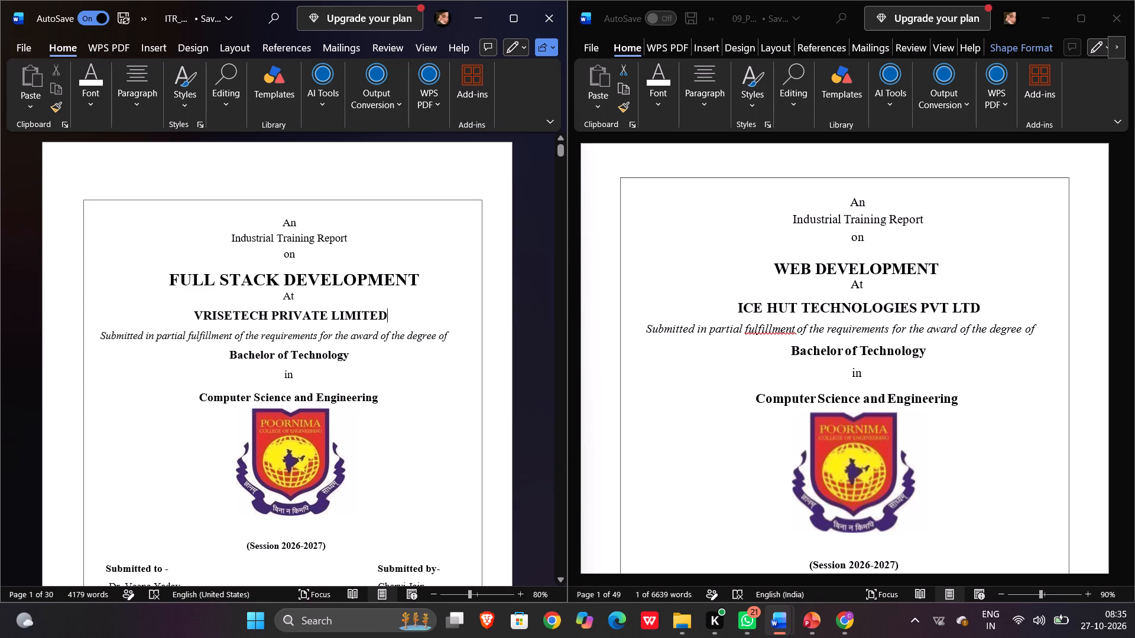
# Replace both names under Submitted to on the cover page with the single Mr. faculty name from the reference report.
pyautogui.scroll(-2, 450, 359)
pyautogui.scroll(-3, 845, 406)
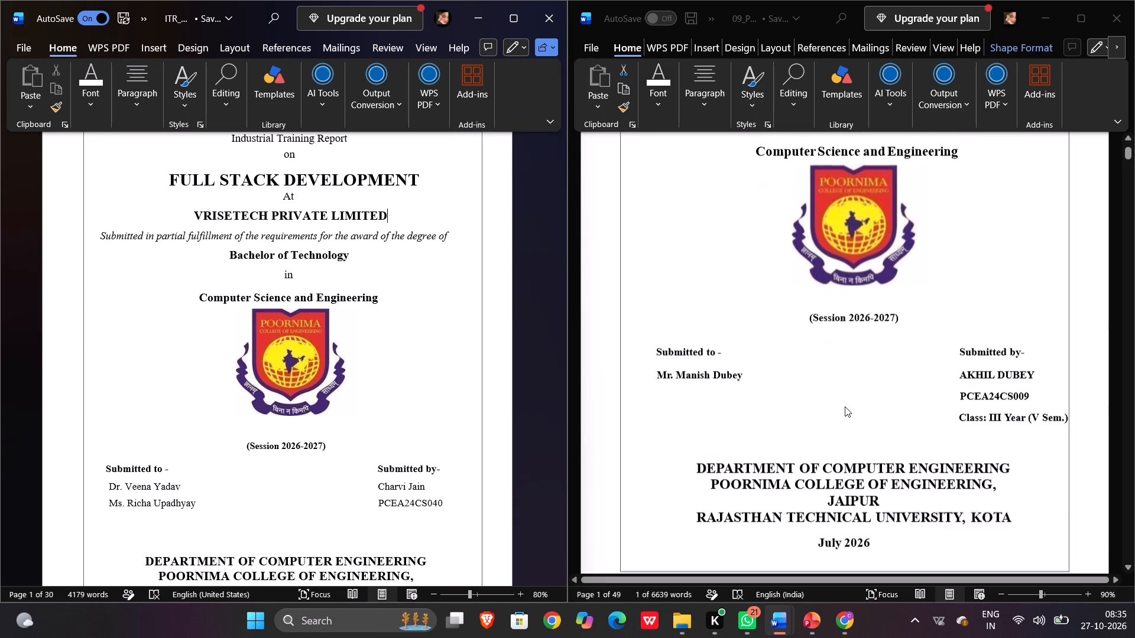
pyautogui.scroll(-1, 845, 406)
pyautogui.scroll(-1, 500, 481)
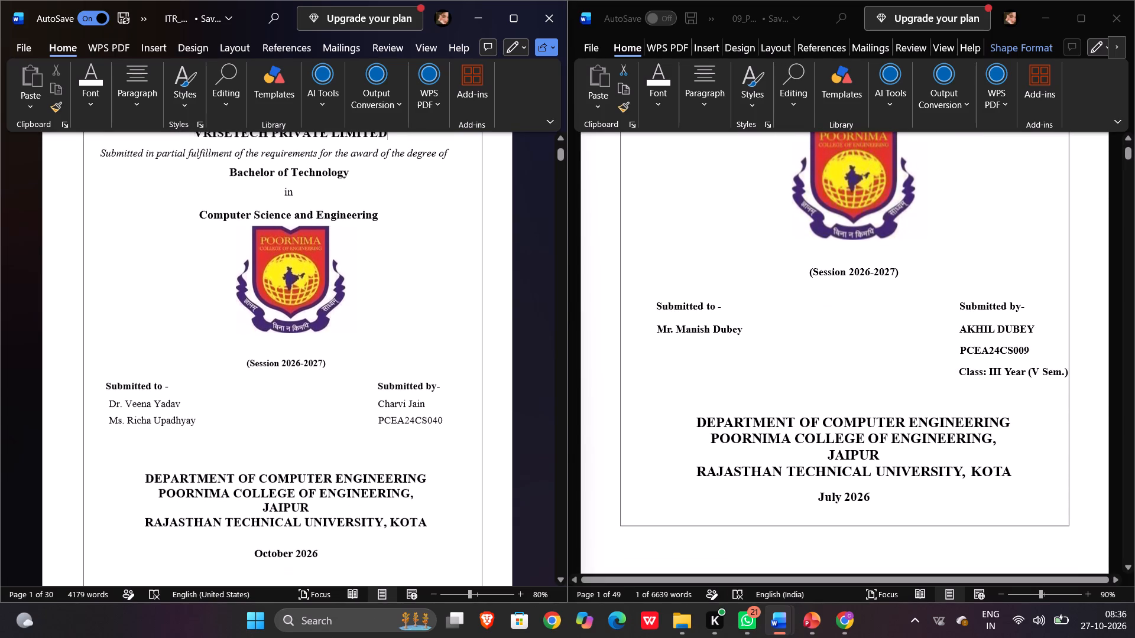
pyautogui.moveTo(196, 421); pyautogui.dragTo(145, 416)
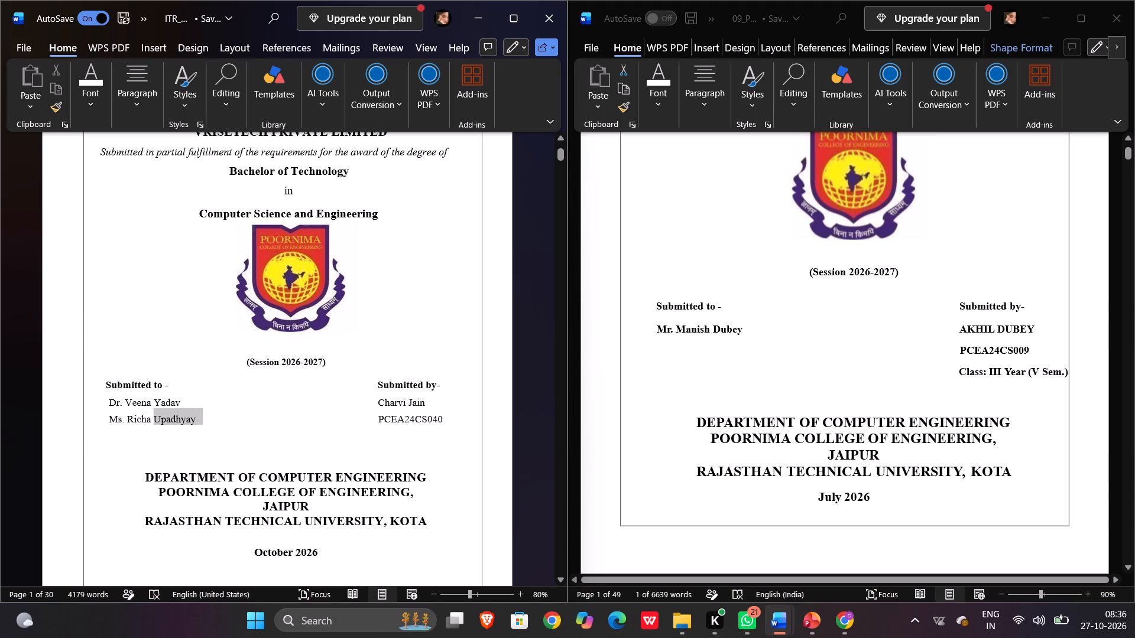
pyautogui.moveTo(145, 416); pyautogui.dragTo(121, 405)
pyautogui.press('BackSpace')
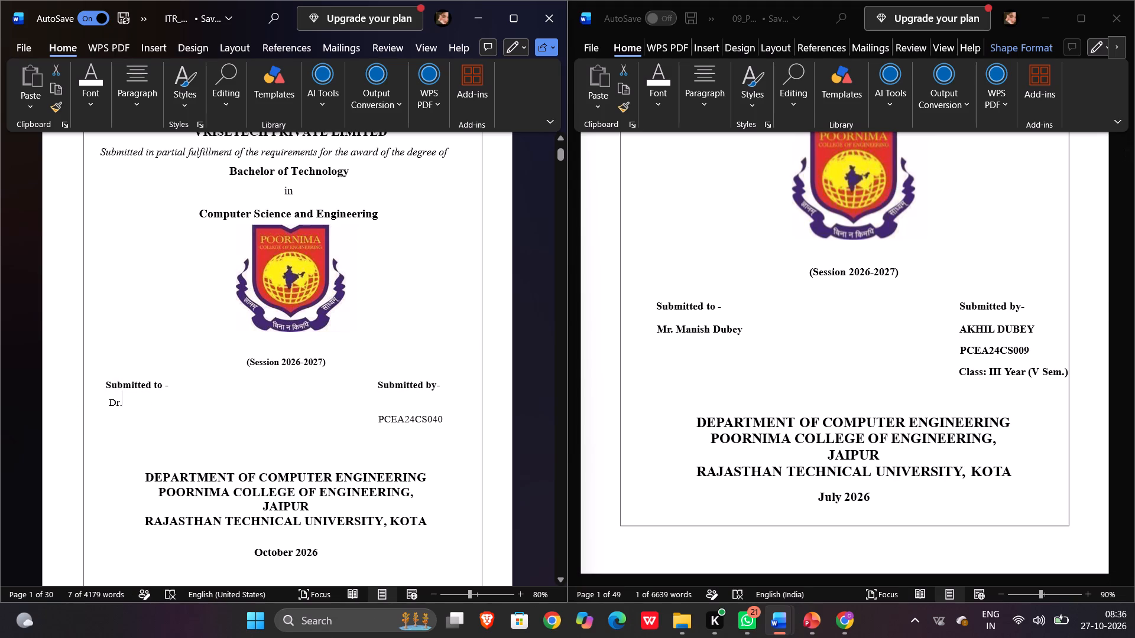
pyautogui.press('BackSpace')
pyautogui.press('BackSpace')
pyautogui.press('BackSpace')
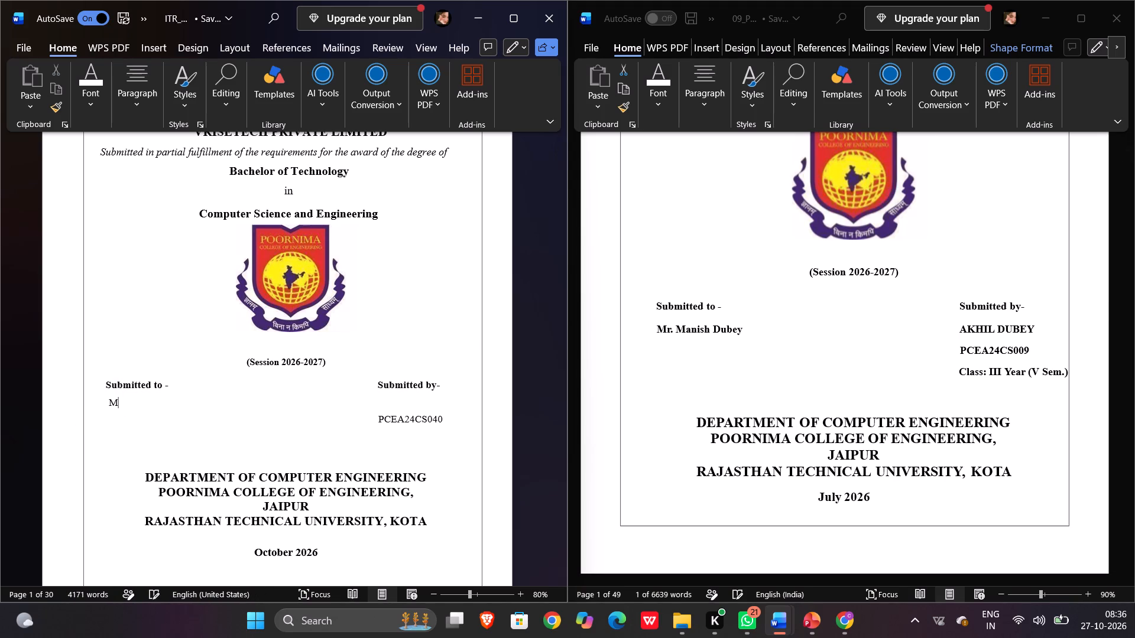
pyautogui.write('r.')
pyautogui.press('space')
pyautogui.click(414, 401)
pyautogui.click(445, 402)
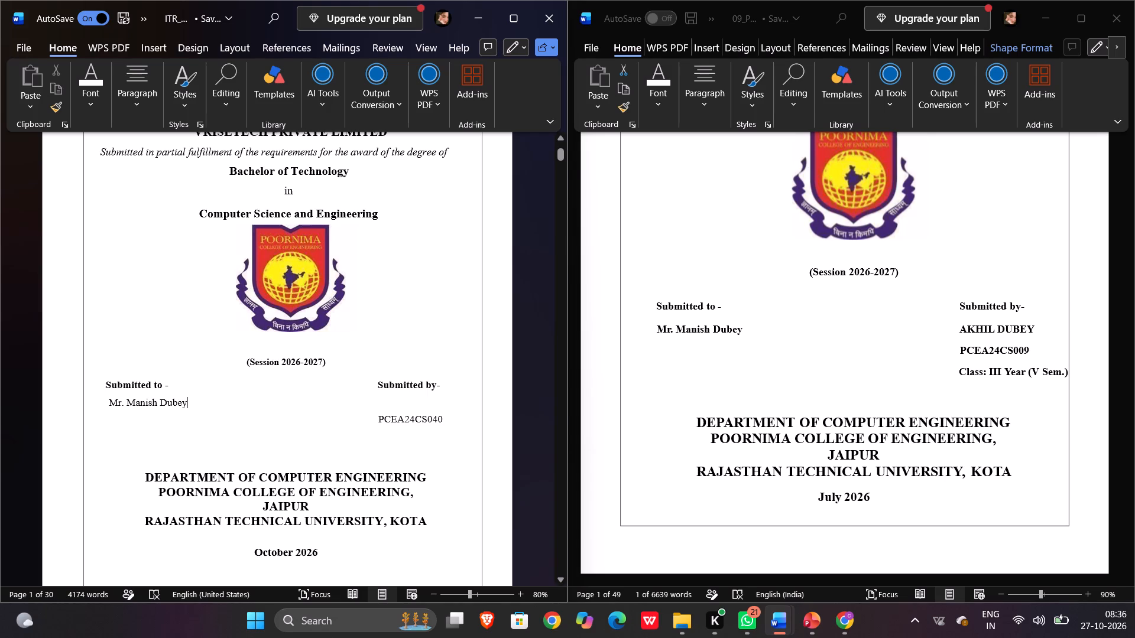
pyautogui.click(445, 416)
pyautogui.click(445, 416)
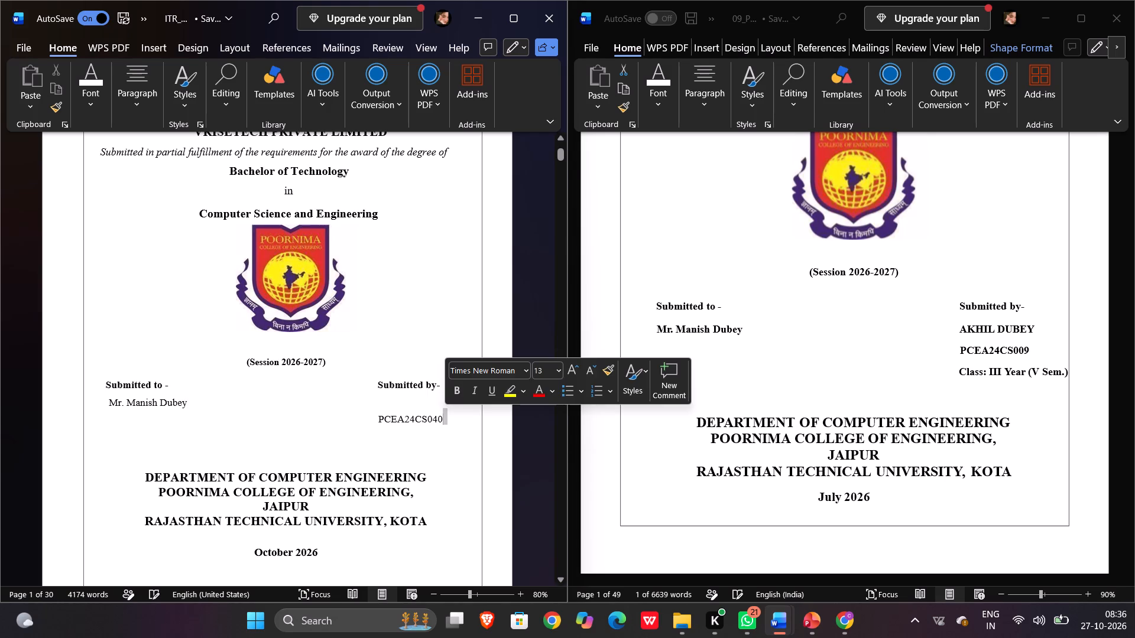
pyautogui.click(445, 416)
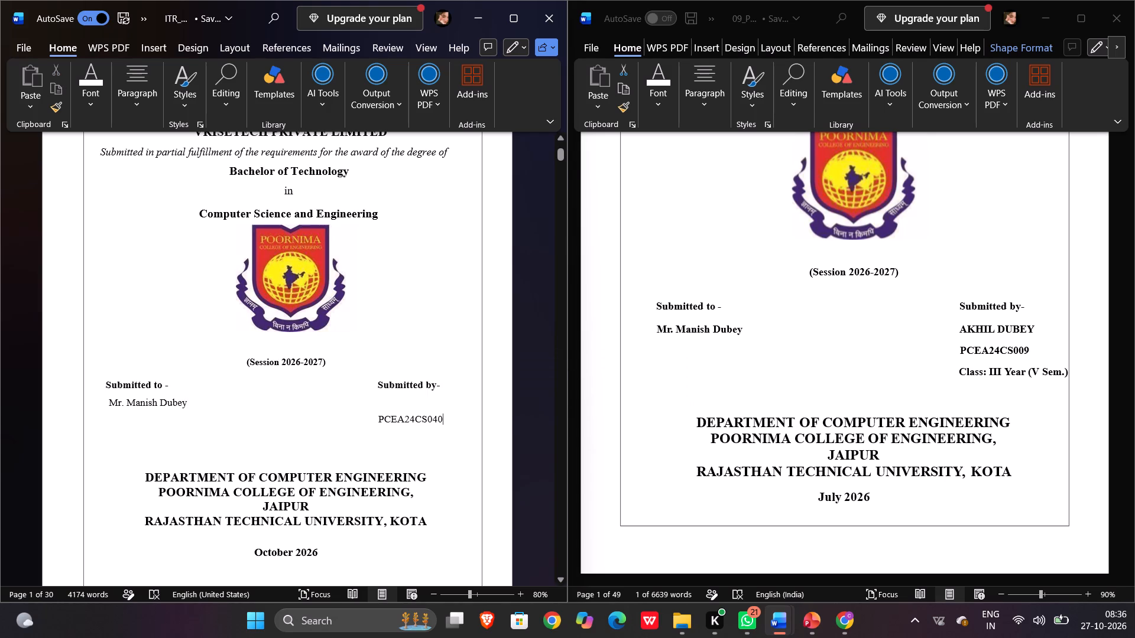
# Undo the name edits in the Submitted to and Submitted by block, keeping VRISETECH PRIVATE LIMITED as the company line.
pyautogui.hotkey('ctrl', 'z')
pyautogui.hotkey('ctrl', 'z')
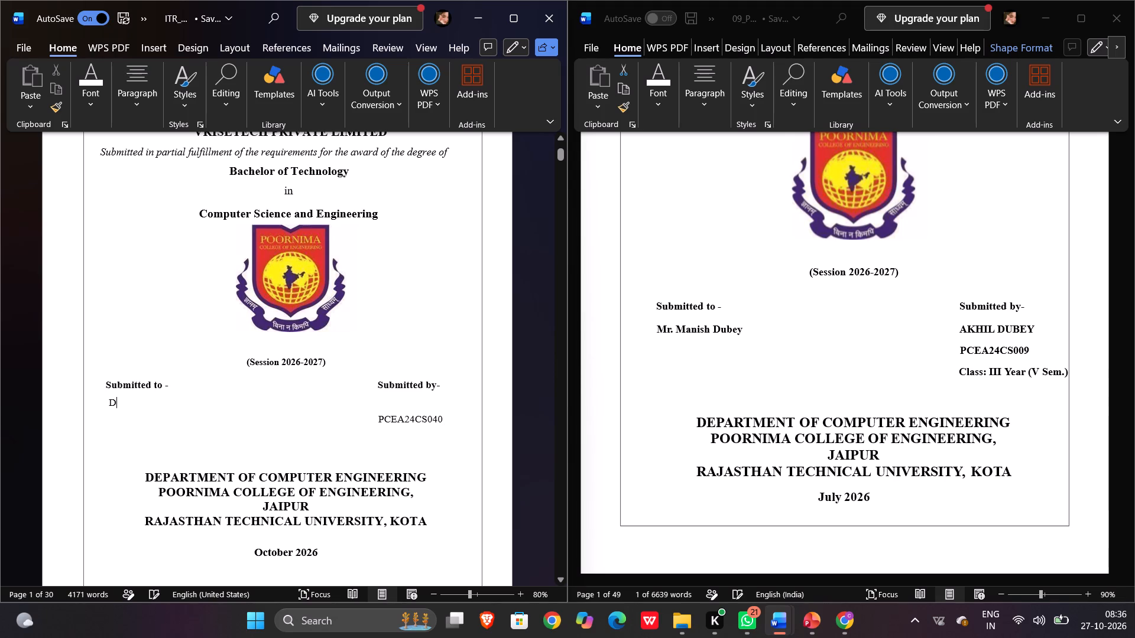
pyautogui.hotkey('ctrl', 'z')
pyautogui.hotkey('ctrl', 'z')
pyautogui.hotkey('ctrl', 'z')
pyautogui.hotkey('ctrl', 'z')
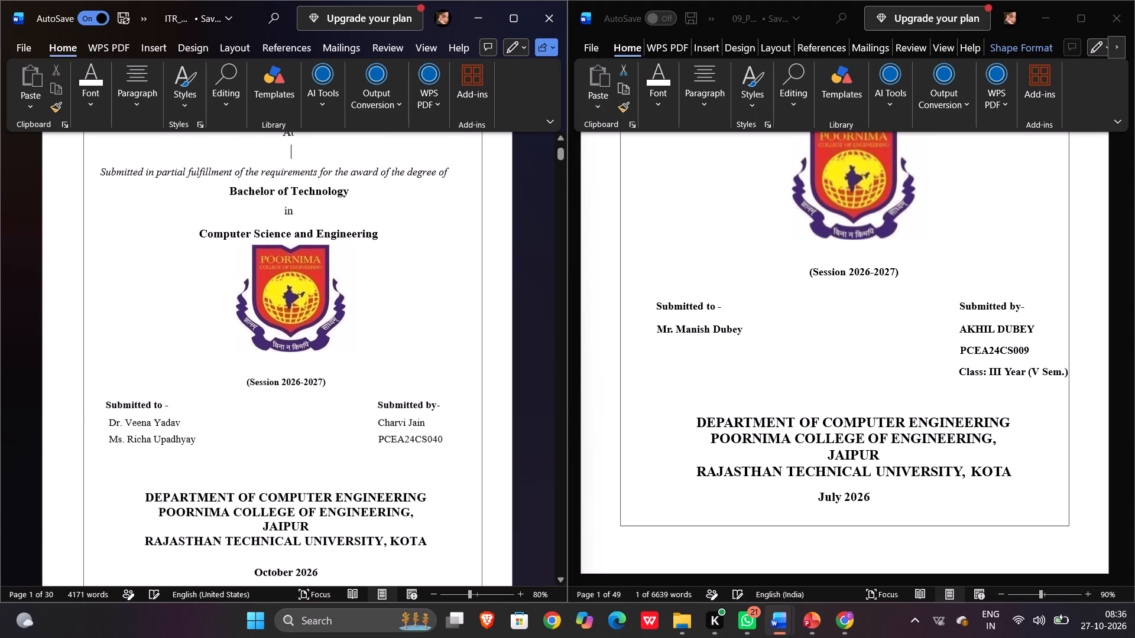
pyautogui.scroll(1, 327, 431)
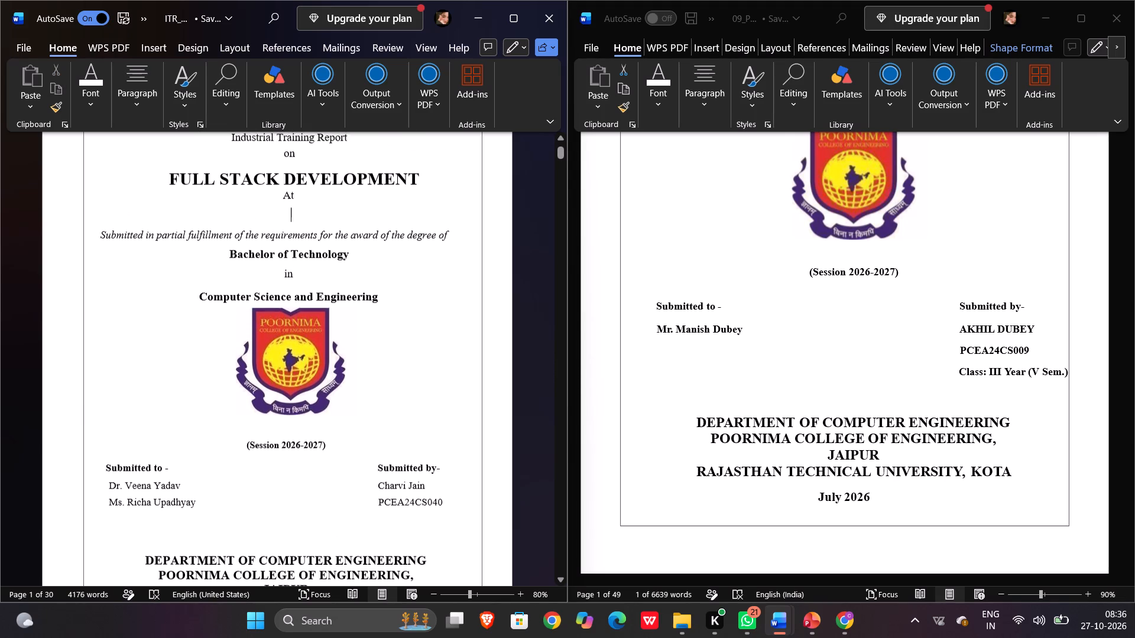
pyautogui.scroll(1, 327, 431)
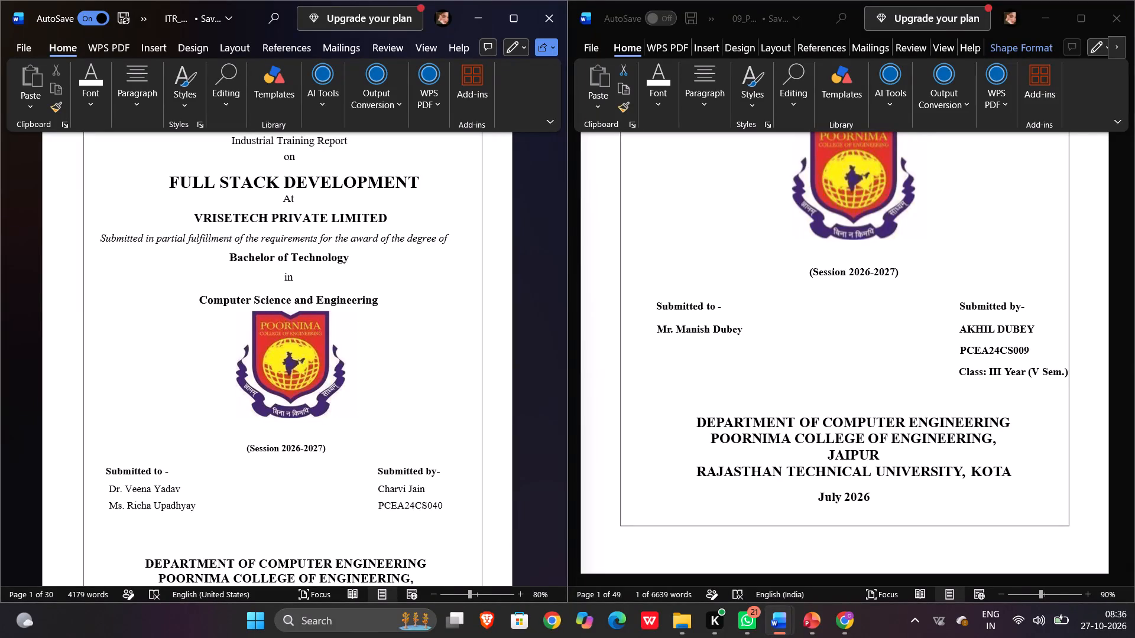
# Delete the second faculty name, the one starting with Ms., under Submitted to on the cover page.
pyautogui.scroll(-2, 317, 237)
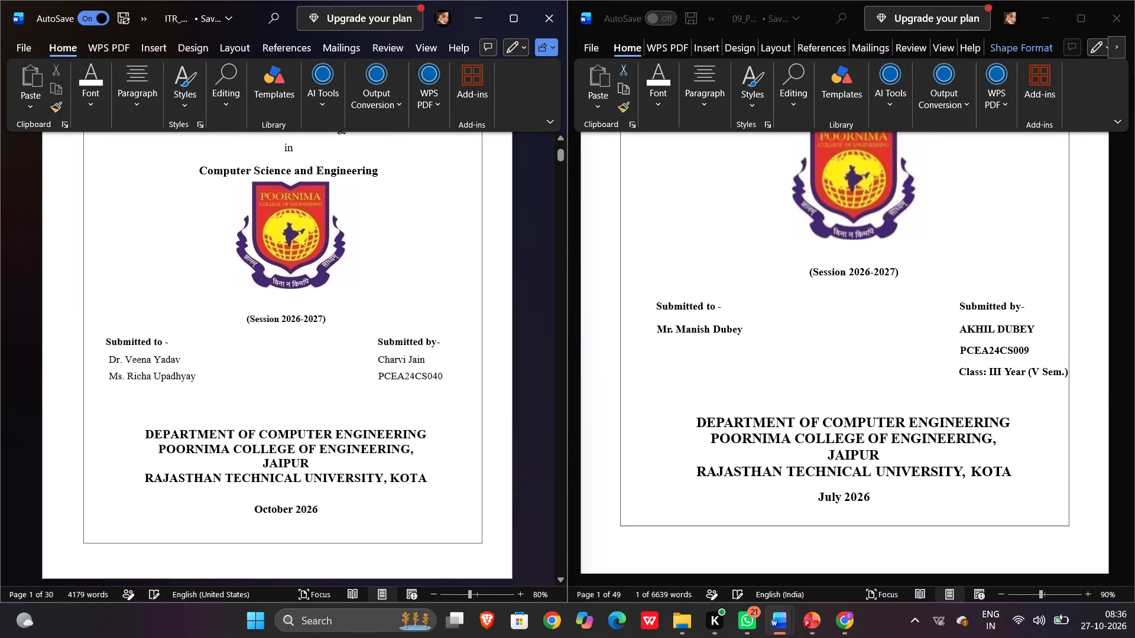
pyautogui.click(199, 377)
pyautogui.press('BackSpace')
pyautogui.press('BackSpace')
pyautogui.press('BackSpace')
pyautogui.press('BackSpace')
pyautogui.press('BackSpace')
pyautogui.press('BackSpace')
pyautogui.press('BackSpace')
pyautogui.press('BackSpace')
pyautogui.press('BackSpace')
pyautogui.press('BackSpace')
pyautogui.press('BackSpace')
pyautogui.press('BackSpace')
pyautogui.press('BackSpace')
pyautogui.press('BackSpace')
pyautogui.press('BackSpace')
pyautogui.press('BackSpace')
pyautogui.press('BackSpace')
pyautogui.press('BackSpace')
pyautogui.press('BackSpace')
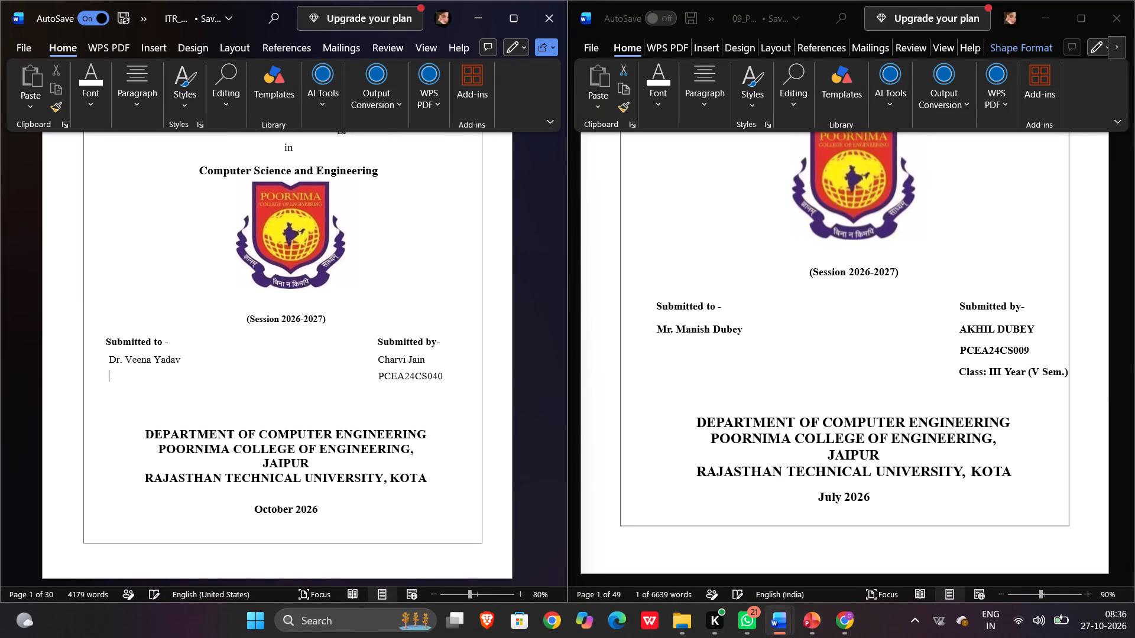
# Replace the remaining Dr. name under Submitted to with the Mr. faculty name from the reference report's cover page.
pyautogui.click(180, 356)
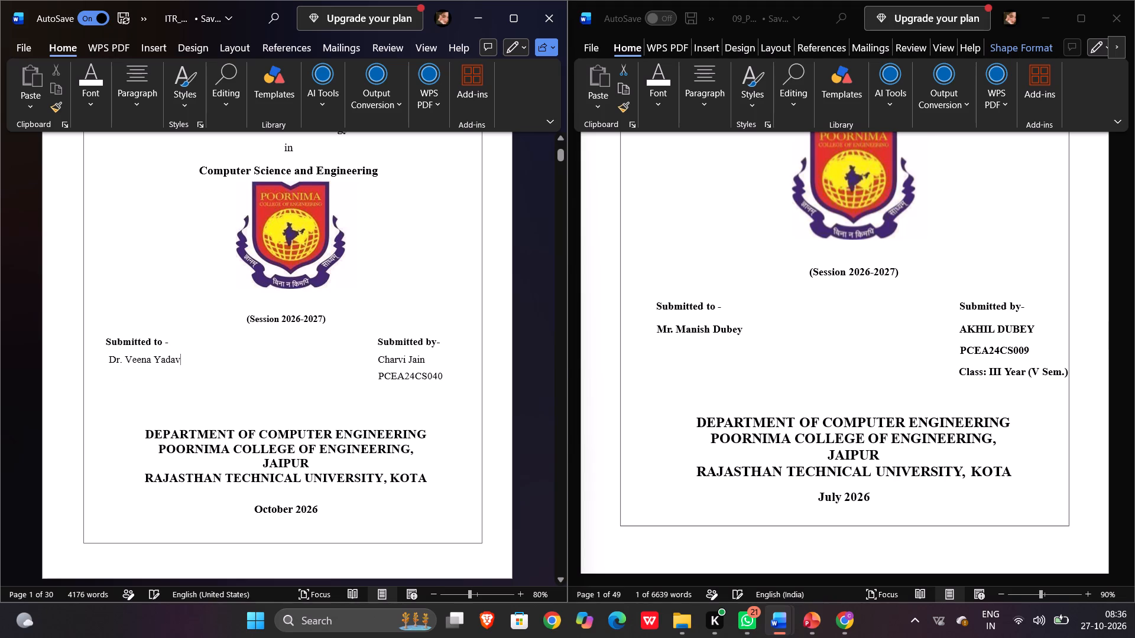
pyautogui.press('BackSpace')
pyautogui.press('BackSpace')
pyautogui.press('BackSpace')
pyautogui.press('BackSpace')
pyautogui.press('BackSpace')
pyautogui.press('BackSpace')
pyautogui.press('BackSpace')
pyautogui.press('BackSpace')
pyautogui.press('BackSpace')
pyautogui.press('BackSpace')
pyautogui.press('BackSpace')
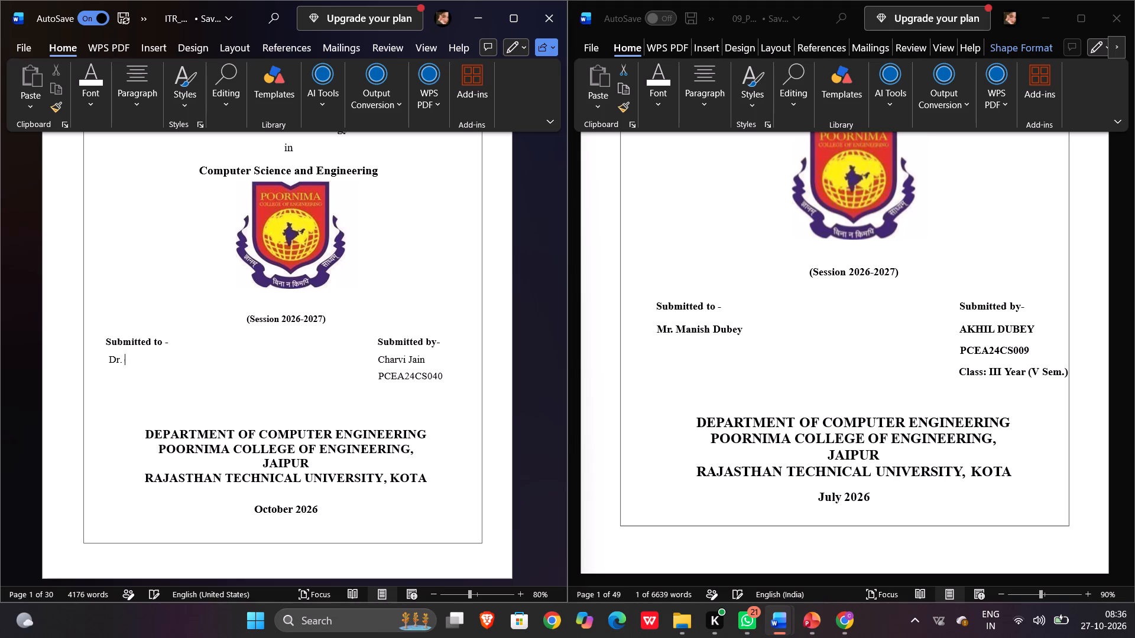
pyautogui.press('BackSpace')
pyautogui.press('BackSpace')
pyautogui.press('BackSpace')
pyautogui.press('BackSpace')
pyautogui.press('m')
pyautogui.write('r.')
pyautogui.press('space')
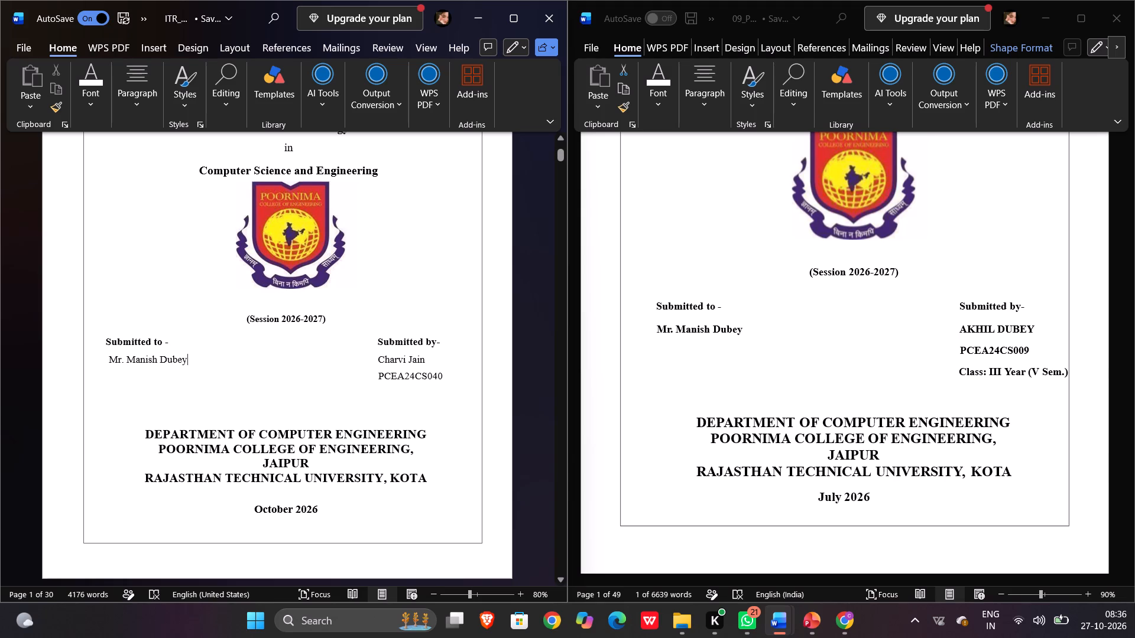
# Pad the blank line beneath the Submitted by roll number with spaces to shift its text position toward that column.
pyautogui.click(446, 375)
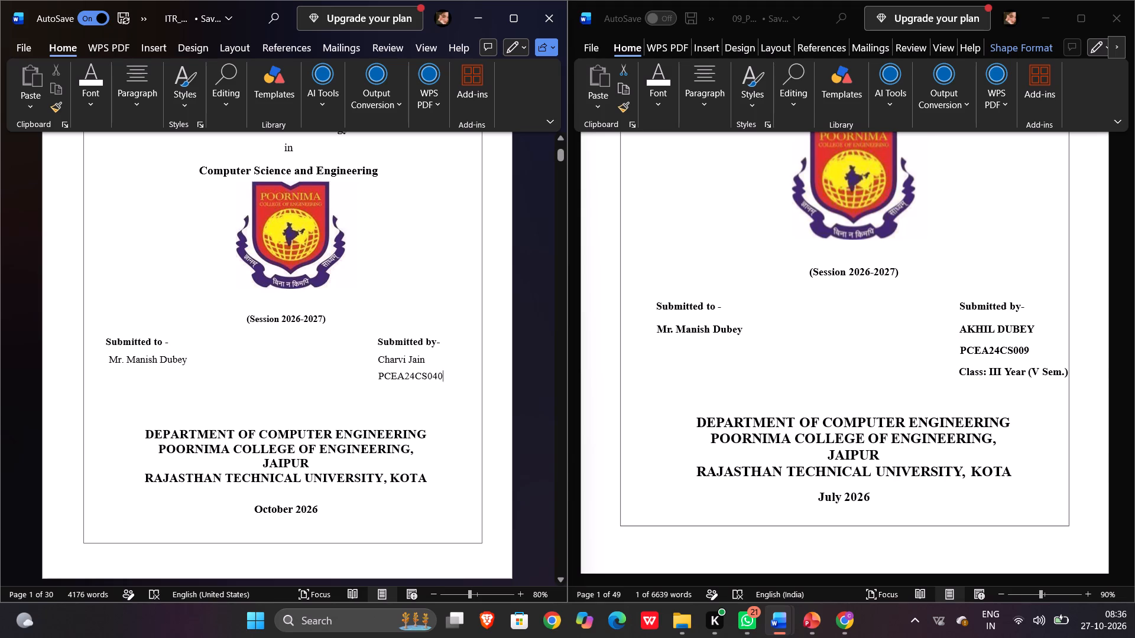
pyautogui.click(380, 390)
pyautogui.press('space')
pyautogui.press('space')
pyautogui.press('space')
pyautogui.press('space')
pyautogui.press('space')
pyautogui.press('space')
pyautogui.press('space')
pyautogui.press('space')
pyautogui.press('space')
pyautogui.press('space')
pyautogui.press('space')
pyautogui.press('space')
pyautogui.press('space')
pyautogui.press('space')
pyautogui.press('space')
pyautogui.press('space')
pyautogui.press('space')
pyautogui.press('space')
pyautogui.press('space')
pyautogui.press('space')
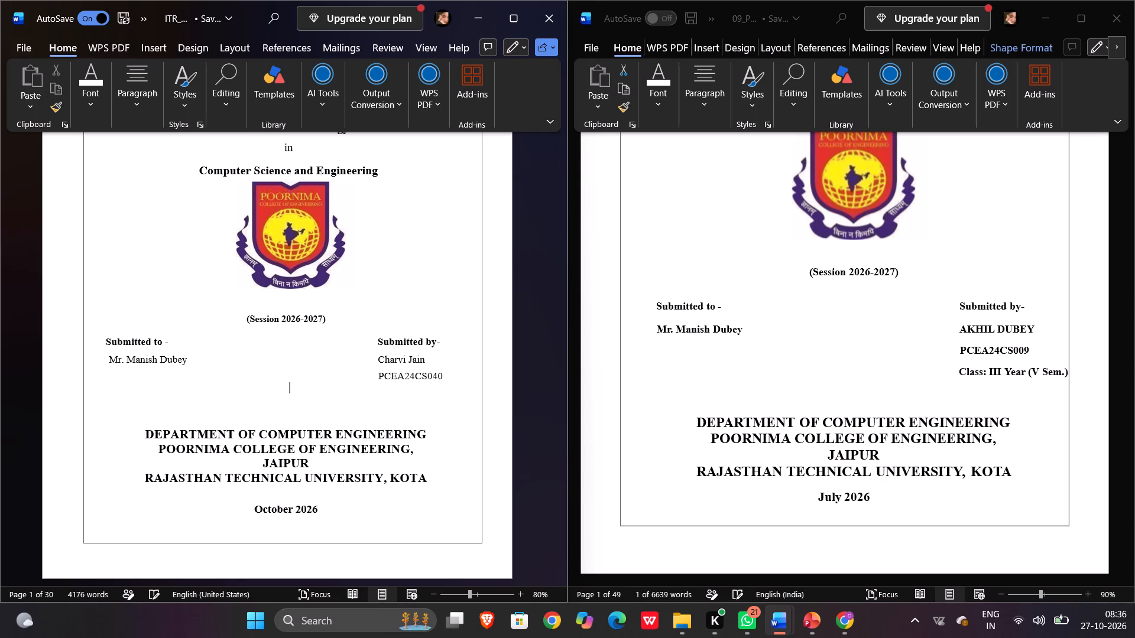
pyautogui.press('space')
# Add the line "Class: III Year(V Sem.)" beneath the student's roll number under Submitted by, aligned with the lines above.
pyautogui.press('BackSpace')
pyautogui.press('BackSpace')
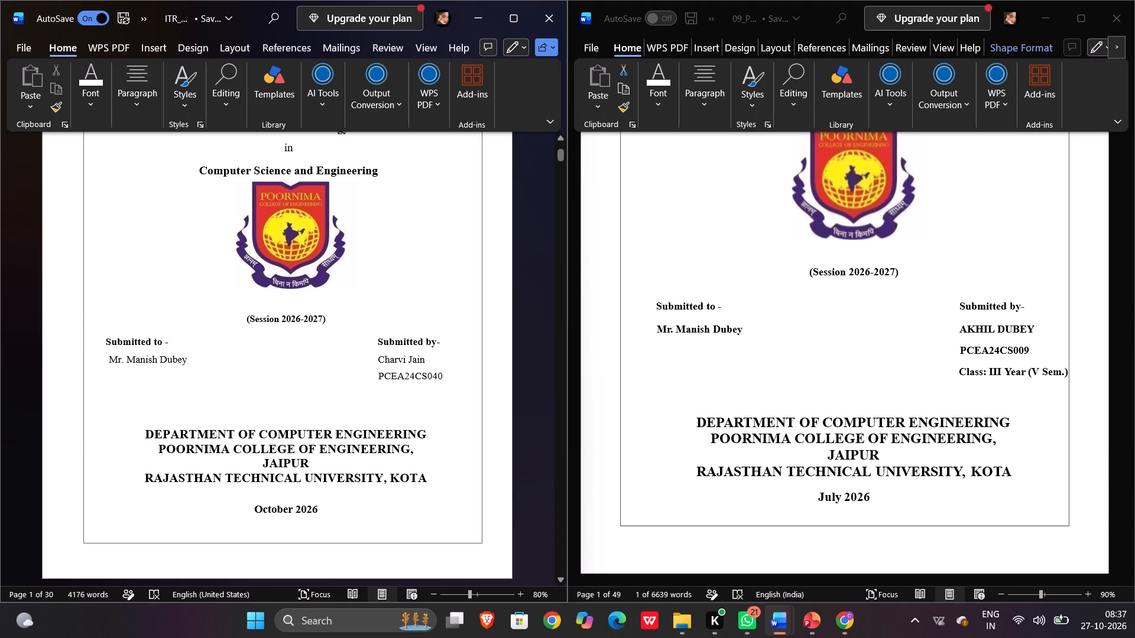
pyautogui.click(443, 374)
pyautogui.press('Return')
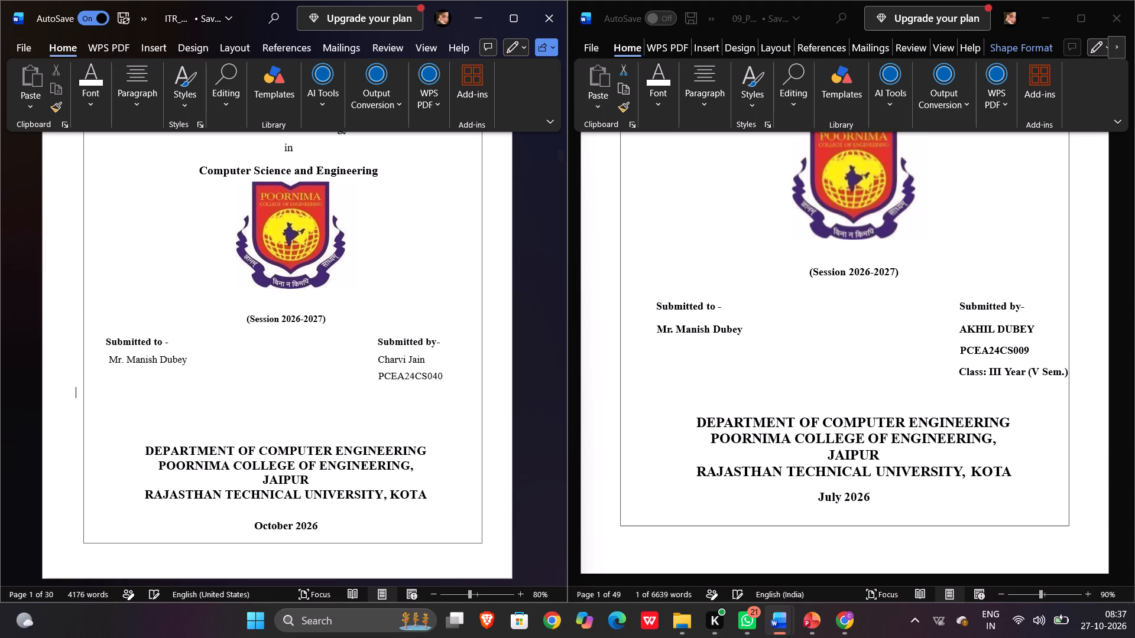
pyautogui.press('space')
pyautogui.press('space')
pyautogui.press('space')
pyautogui.press('space')
pyautogui.press('space')
pyautogui.press('space')
pyautogui.press('space')
pyautogui.press('space')
pyautogui.press('space')
pyautogui.press('space')
pyautogui.press('space')
pyautogui.press('space')
pyautogui.press('space')
pyautogui.press('space')
pyautogui.press('space')
pyautogui.press('space')
pyautogui.press('space')
pyautogui.press('space')
pyautogui.press('space')
pyautogui.press('space')
pyautogui.press('space')
pyautogui.press('space')
pyautogui.press('Left')
pyautogui.press('Left')
pyautogui.press('Left')
pyautogui.press('Left')
pyautogui.press('Left')
pyautogui.press('BackSpace')
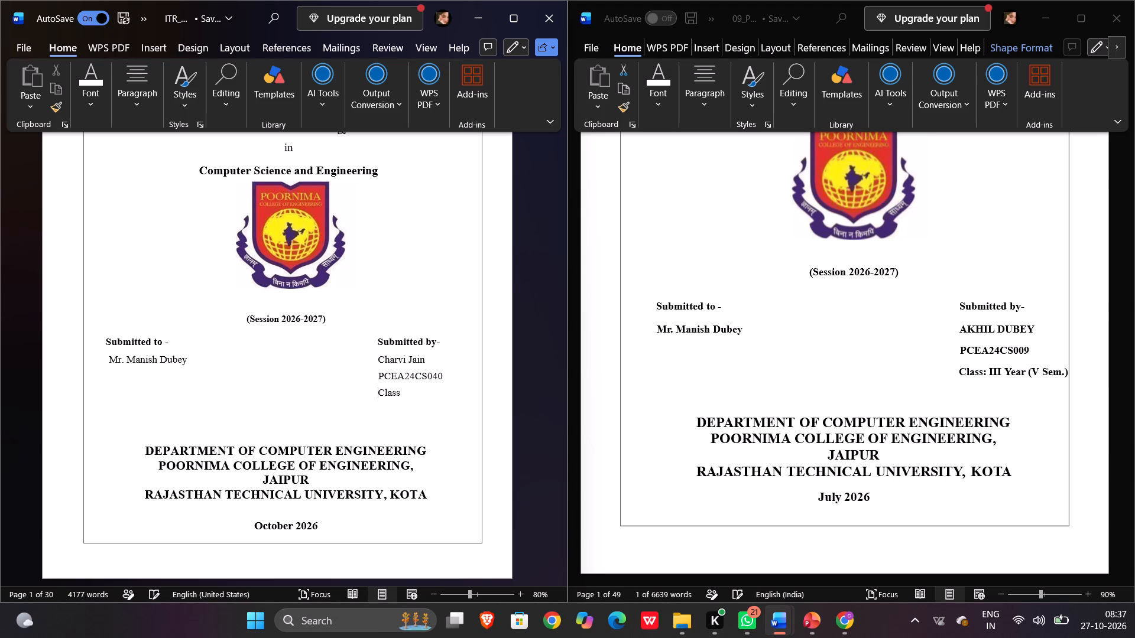
pyautogui.press('Right')
pyautogui.press('Right')
pyautogui.press('Right')
pyautogui.press('Right')
pyautogui.press('Right')
pyautogui.write('ear')
pyautogui.hotkey('shift', '(')
pyautogui.press('space')
pyautogui.write('.)')
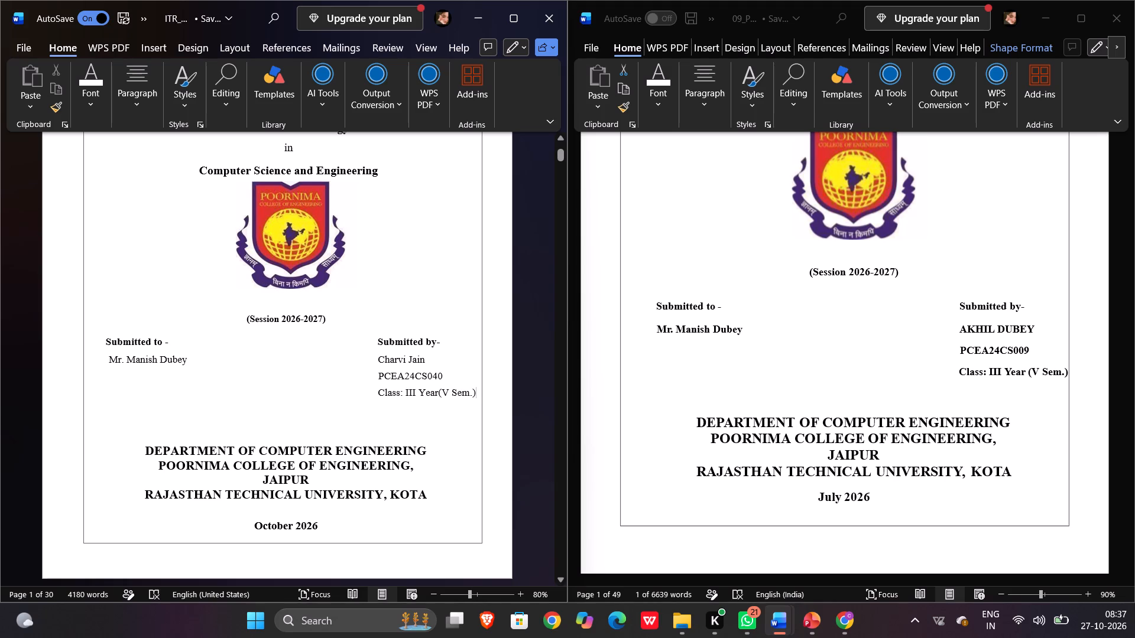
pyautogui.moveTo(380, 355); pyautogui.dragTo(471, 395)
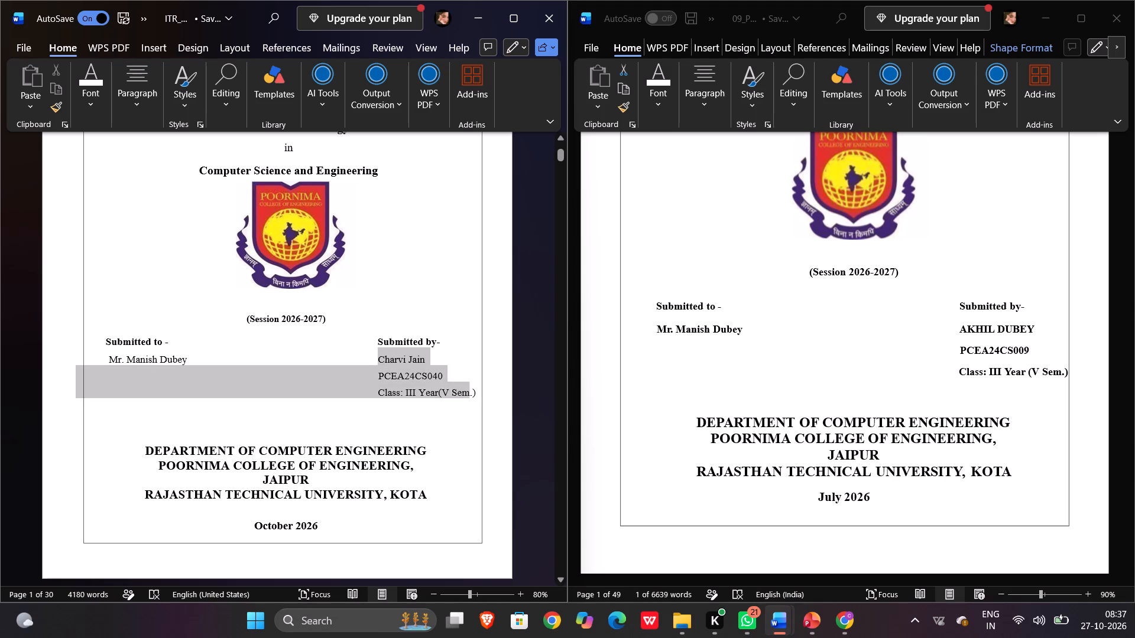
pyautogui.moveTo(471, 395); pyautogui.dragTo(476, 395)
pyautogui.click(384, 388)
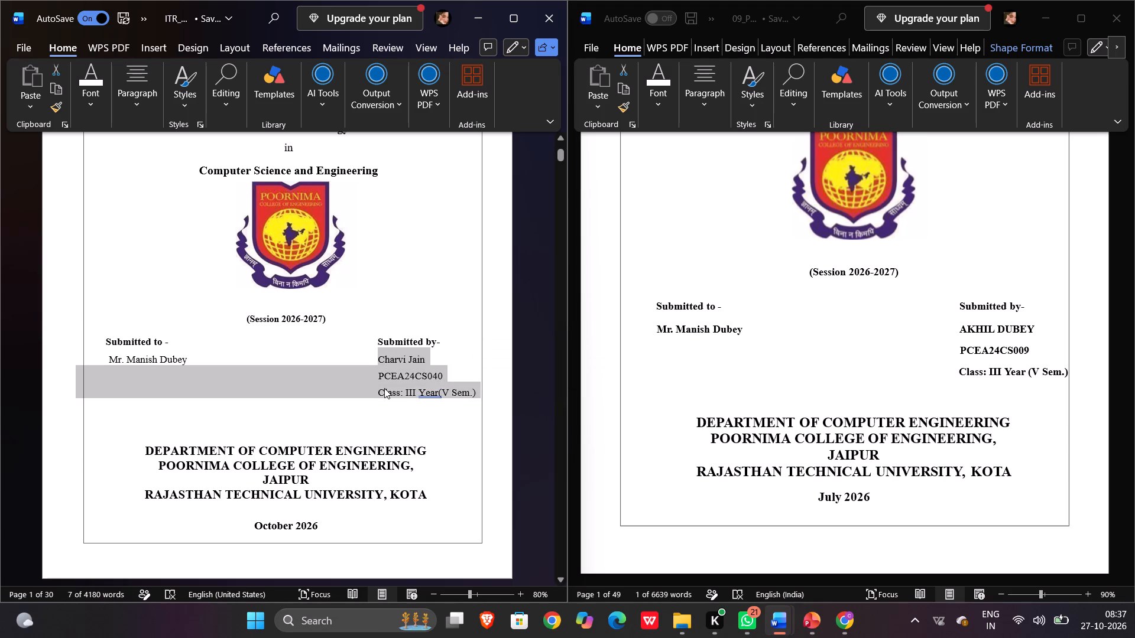
# Make the supervisor's name, student's name, roll number and class line on the ITR_Report cover page bold.
pyautogui.moveTo(107, 360); pyautogui.dragTo(186, 359)
pyautogui.click(193, 341)
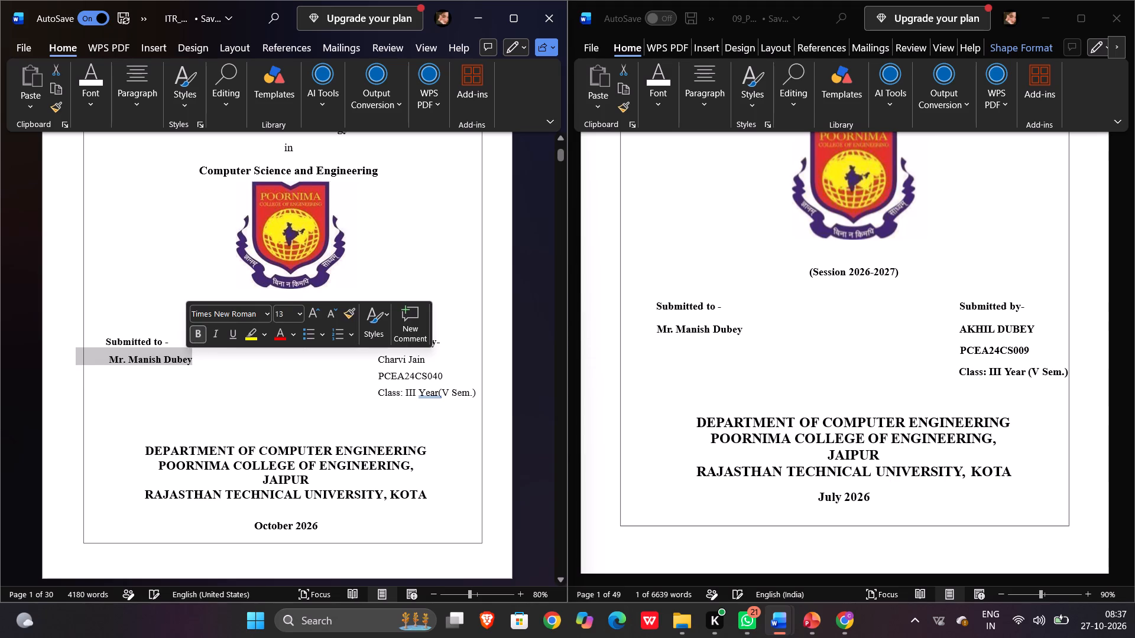
pyautogui.click(375, 367)
pyautogui.moveTo(377, 360); pyautogui.dragTo(426, 360)
pyautogui.click(441, 338)
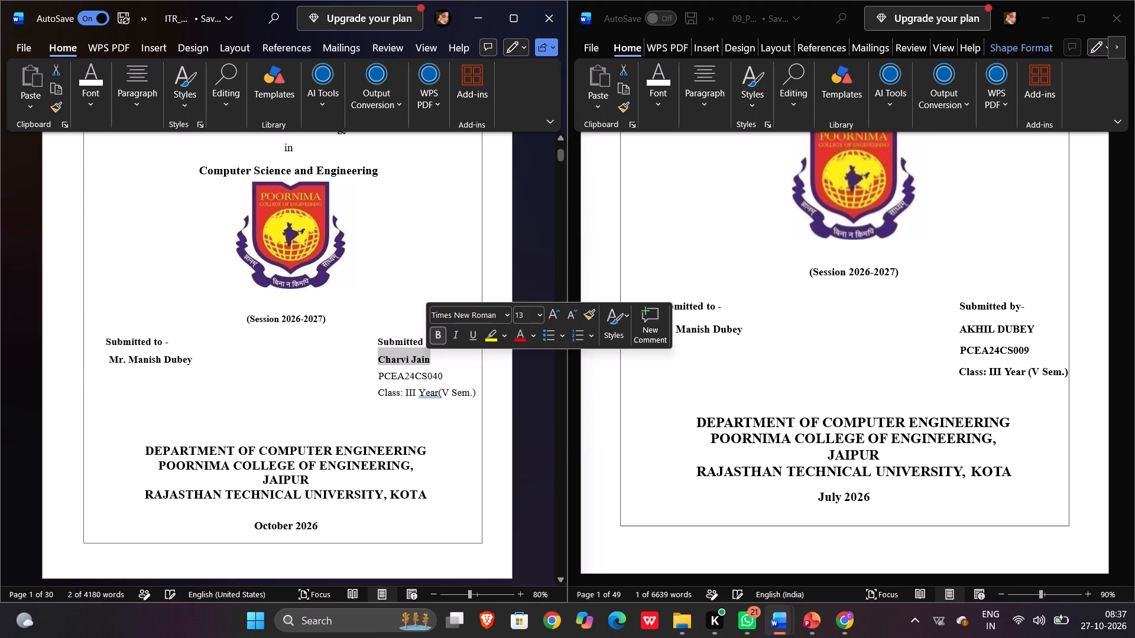
pyautogui.moveTo(377, 376); pyautogui.dragTo(445, 374)
pyautogui.click(456, 354)
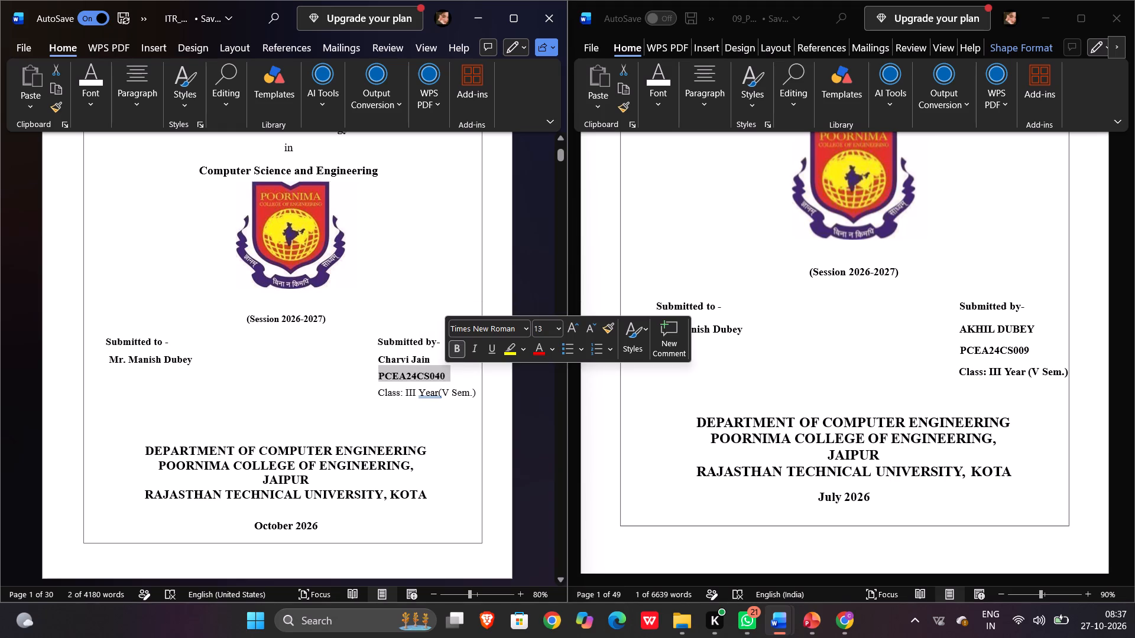
pyautogui.moveTo(378, 390); pyautogui.dragTo(476, 390)
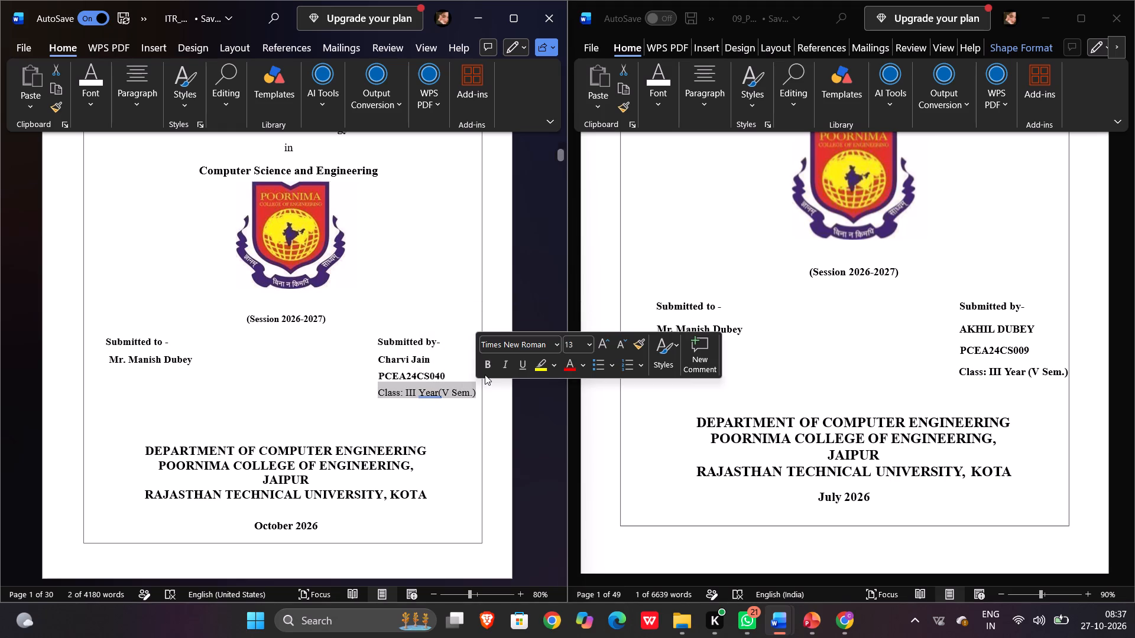
pyautogui.click(485, 375)
pyautogui.click(485, 366)
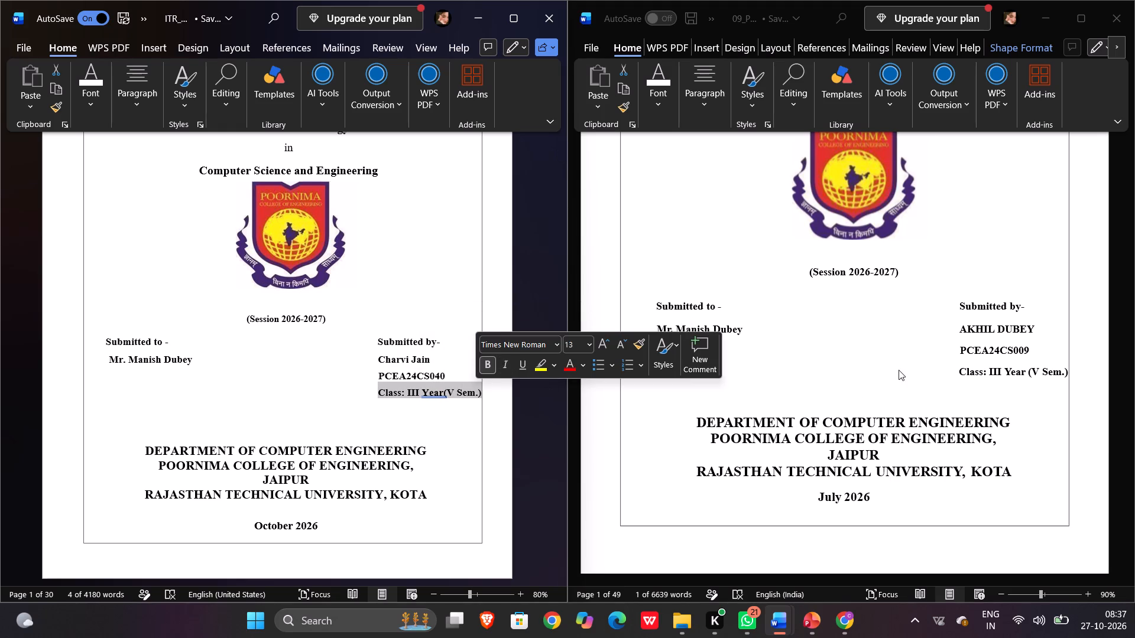
# Set the student's name and roll number under Submitted by to font size 12, matching the reference report's student name.
pyautogui.click(899, 370)
pyautogui.moveTo(973, 325); pyautogui.dragTo(1007, 328)
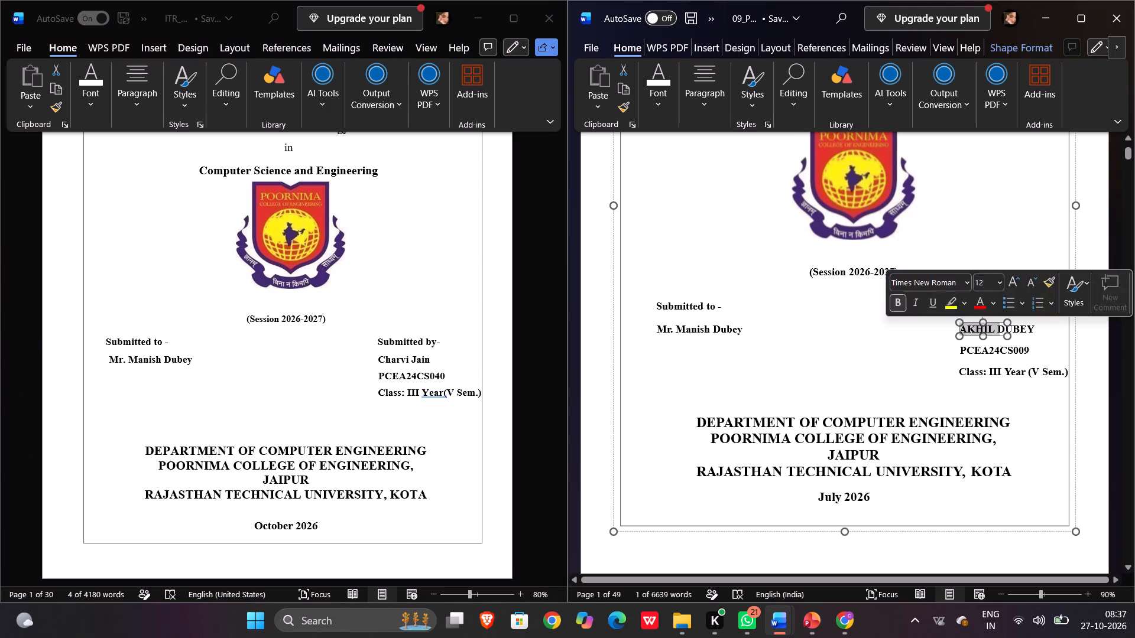
pyautogui.click(848, 354)
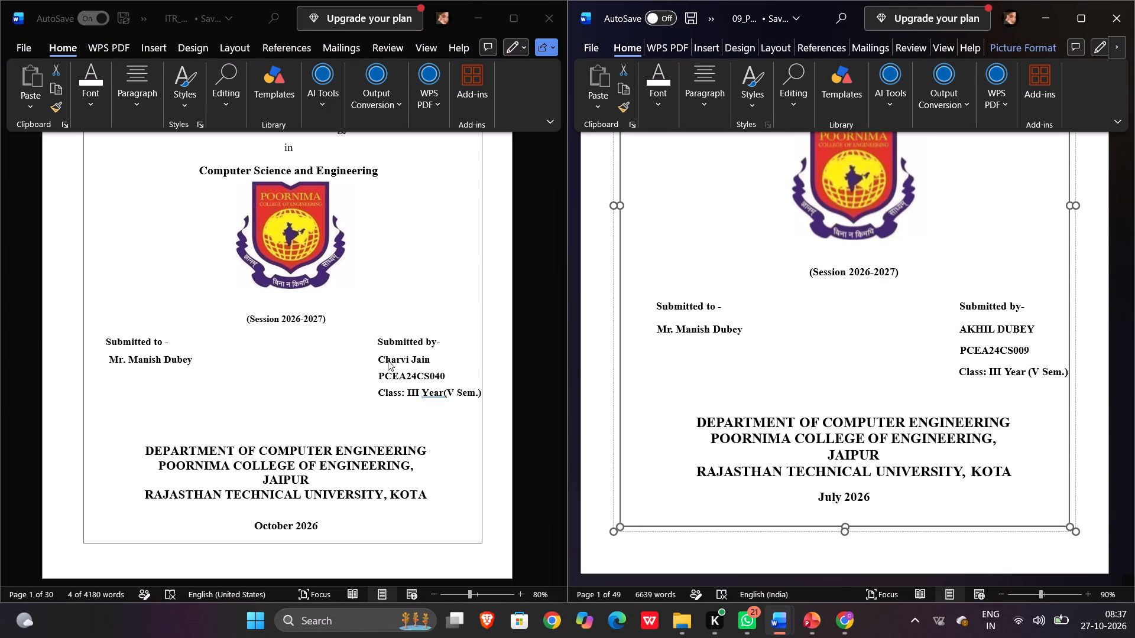
pyautogui.click(388, 360)
pyautogui.moveTo(388, 360); pyautogui.dragTo(408, 360)
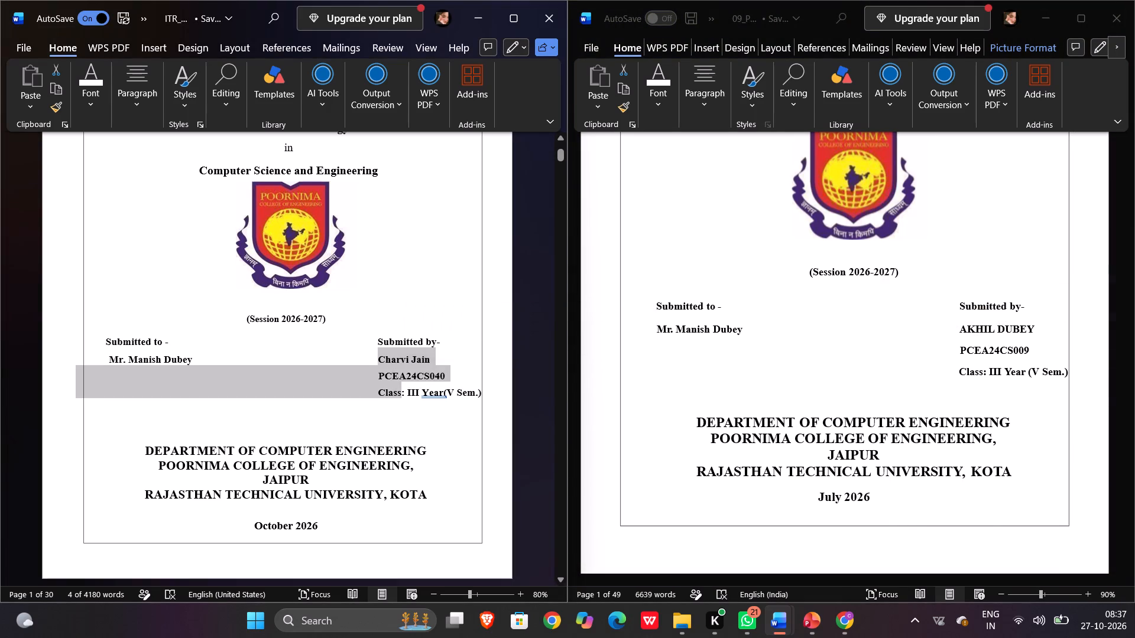
pyautogui.click(431, 385)
pyautogui.moveTo(386, 359); pyautogui.dragTo(401, 362)
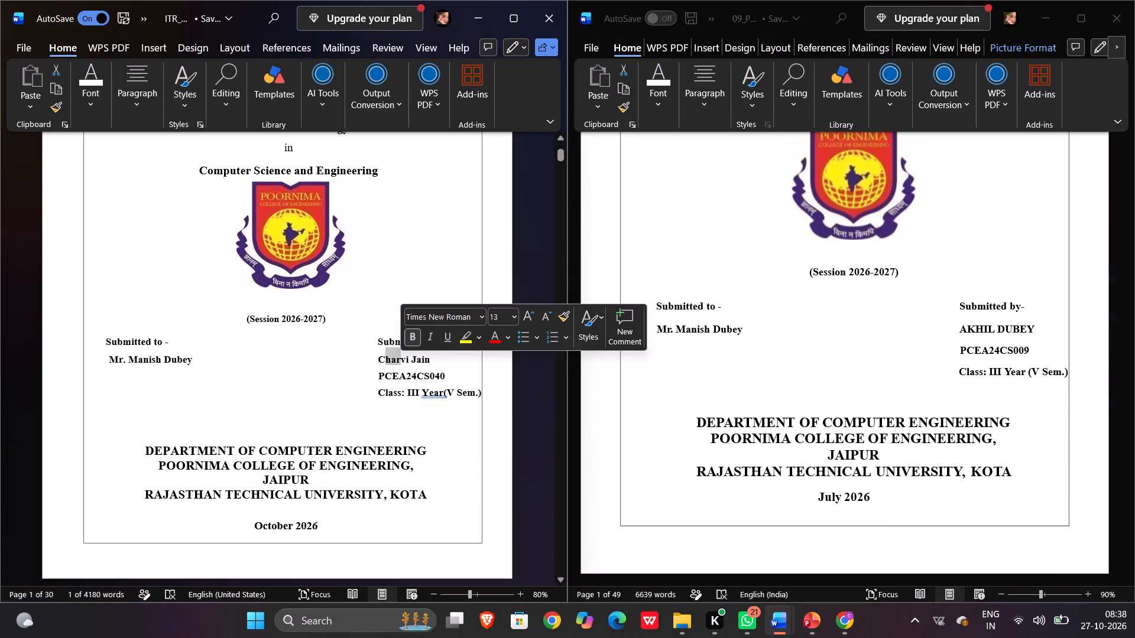
pyautogui.click(516, 314)
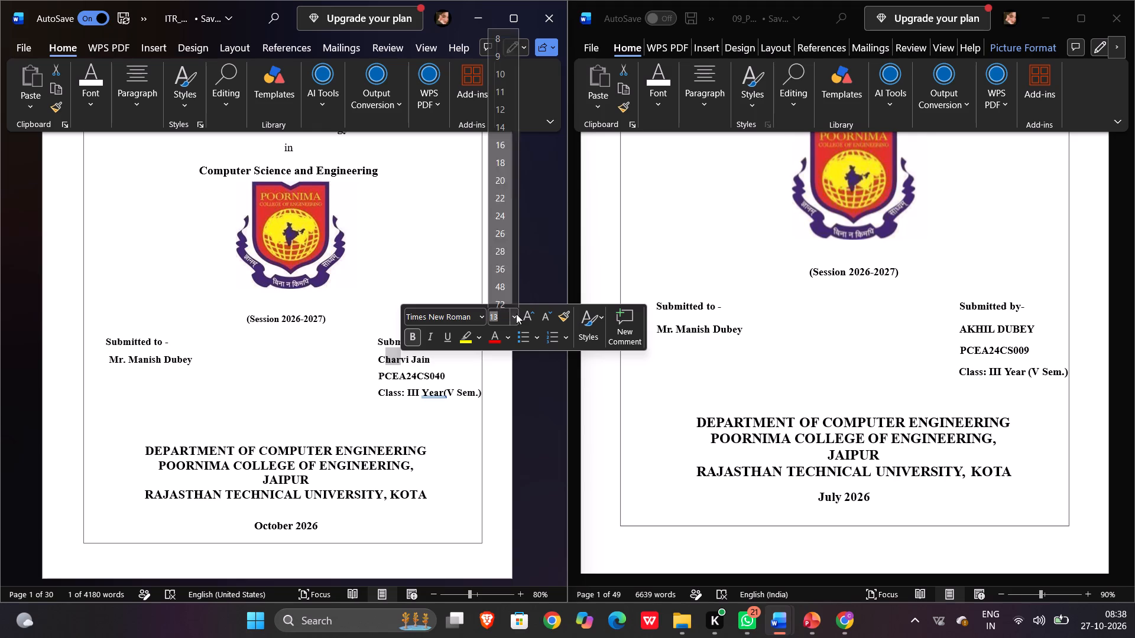
pyautogui.click(503, 102)
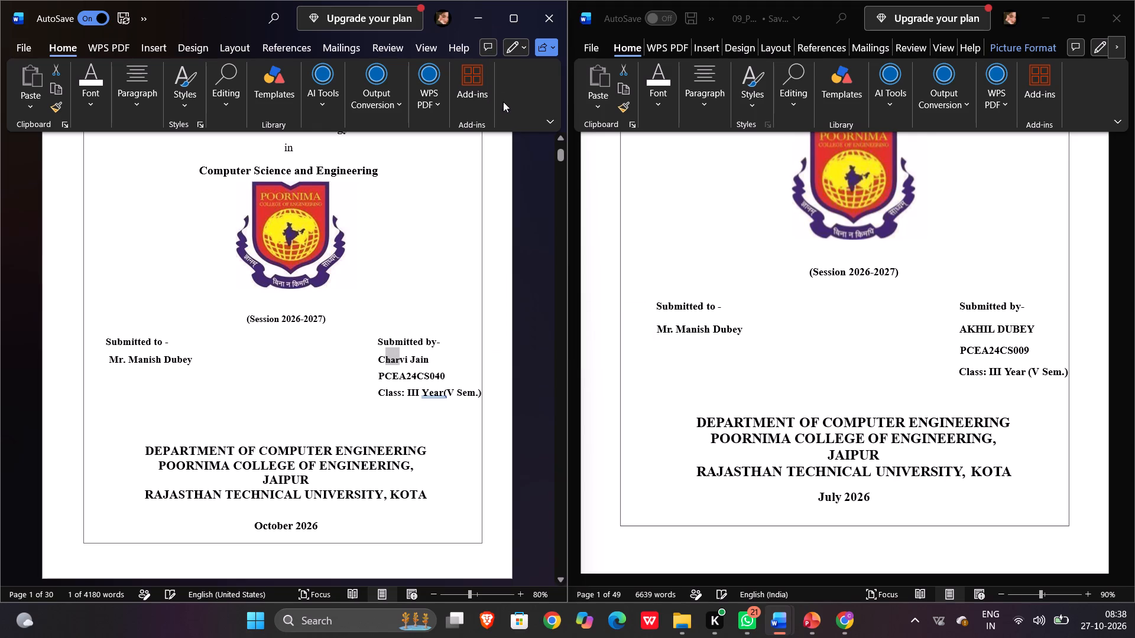
pyautogui.moveTo(380, 377); pyautogui.dragTo(442, 377)
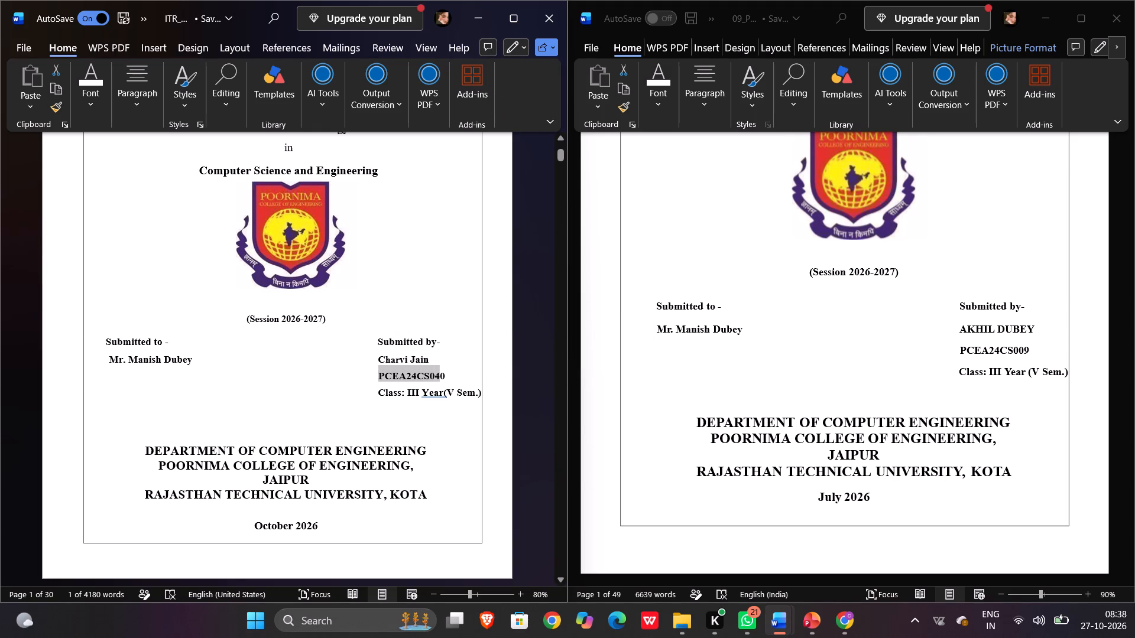
pyautogui.moveTo(442, 377); pyautogui.dragTo(444, 377)
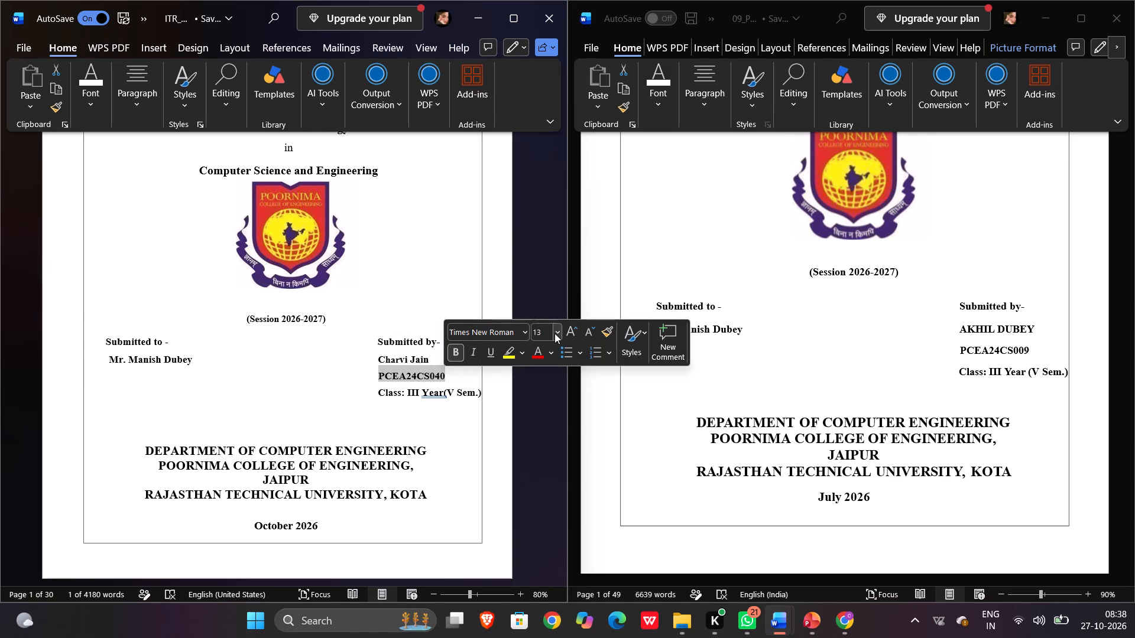
pyautogui.click(555, 333)
pyautogui.click(545, 117)
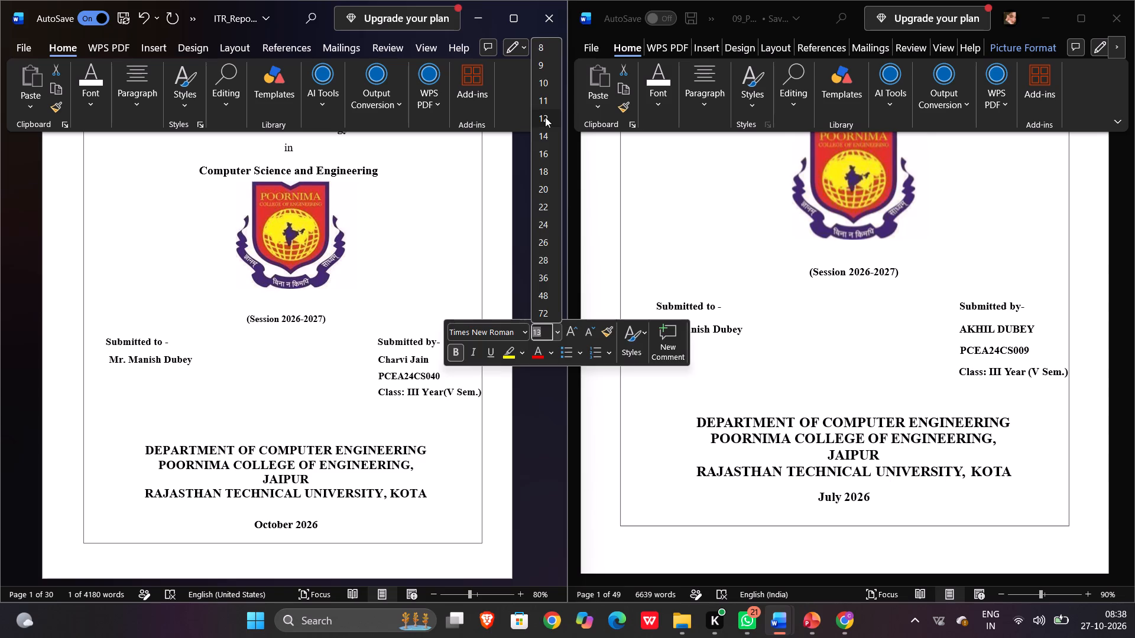
# Set the class line under Submitted by on the ITR_Report cover page to font size 12.
pyautogui.moveTo(378, 389); pyautogui.dragTo(472, 399)
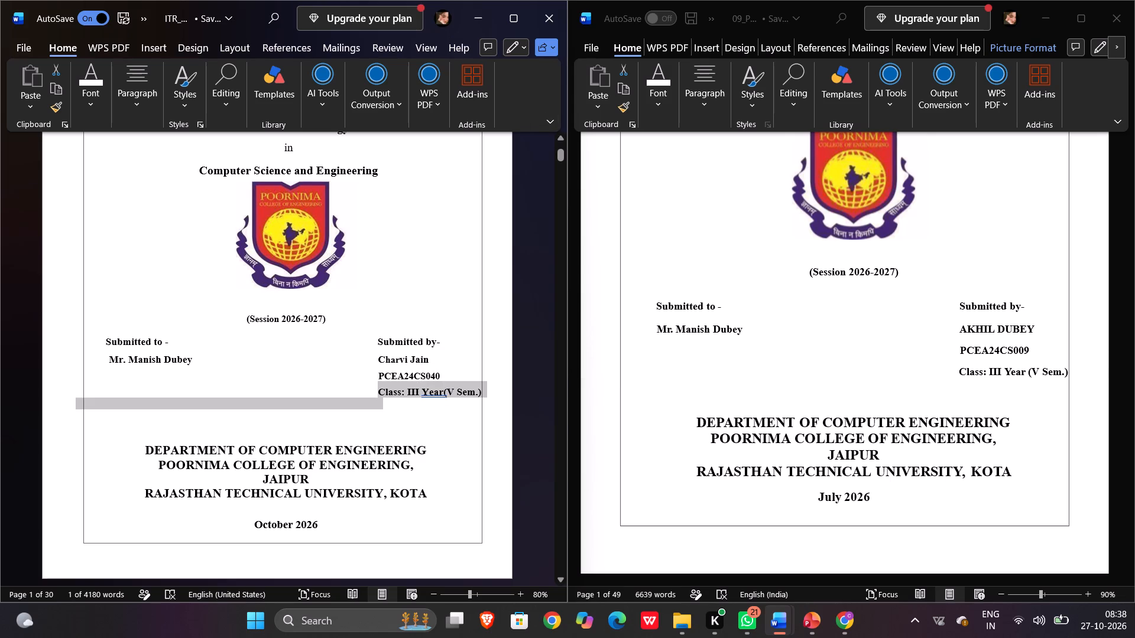
pyautogui.moveTo(472, 399); pyautogui.dragTo(481, 389)
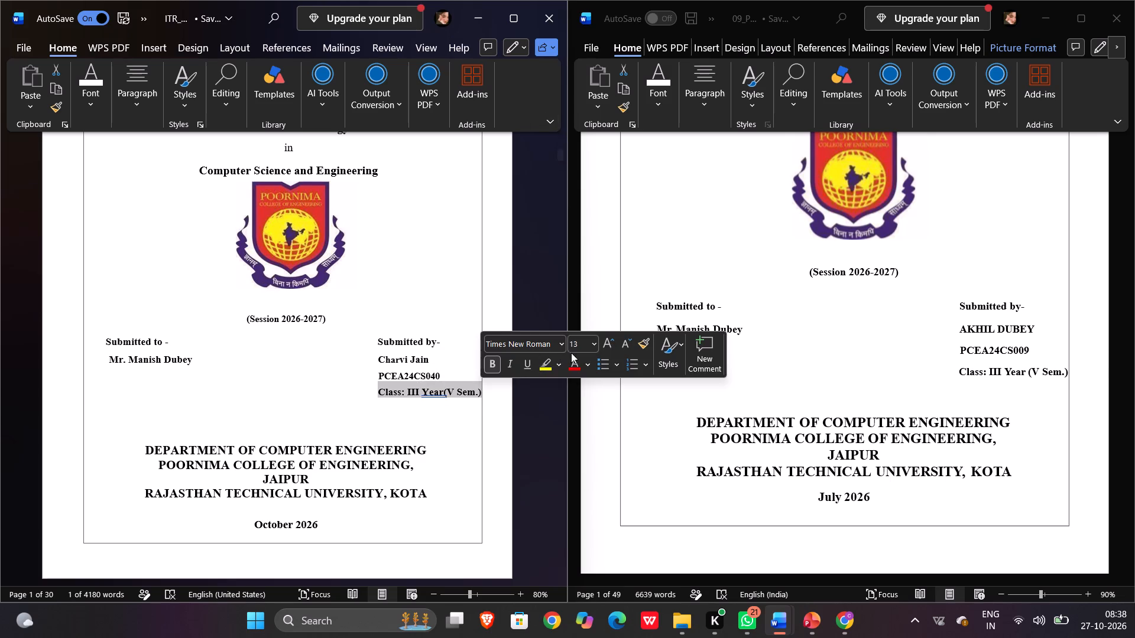
pyautogui.click(591, 347)
pyautogui.click(577, 126)
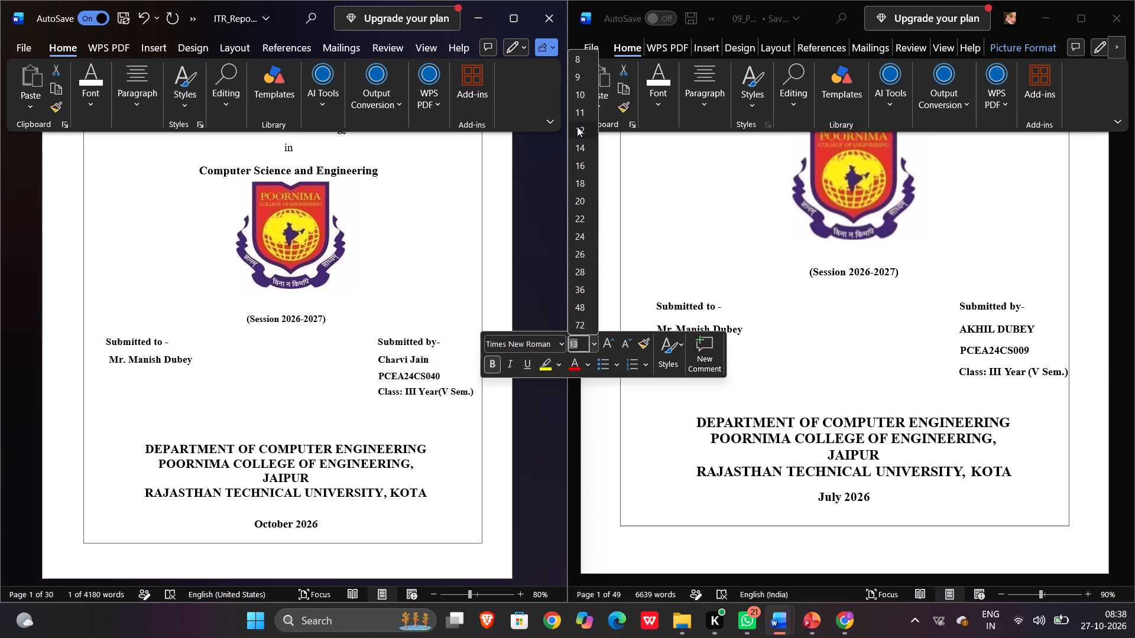
# Set the supervisor's name under Submitted to on the ITR_Report cover page to font size 12.
pyautogui.moveTo(137, 364); pyautogui.dragTo(158, 364)
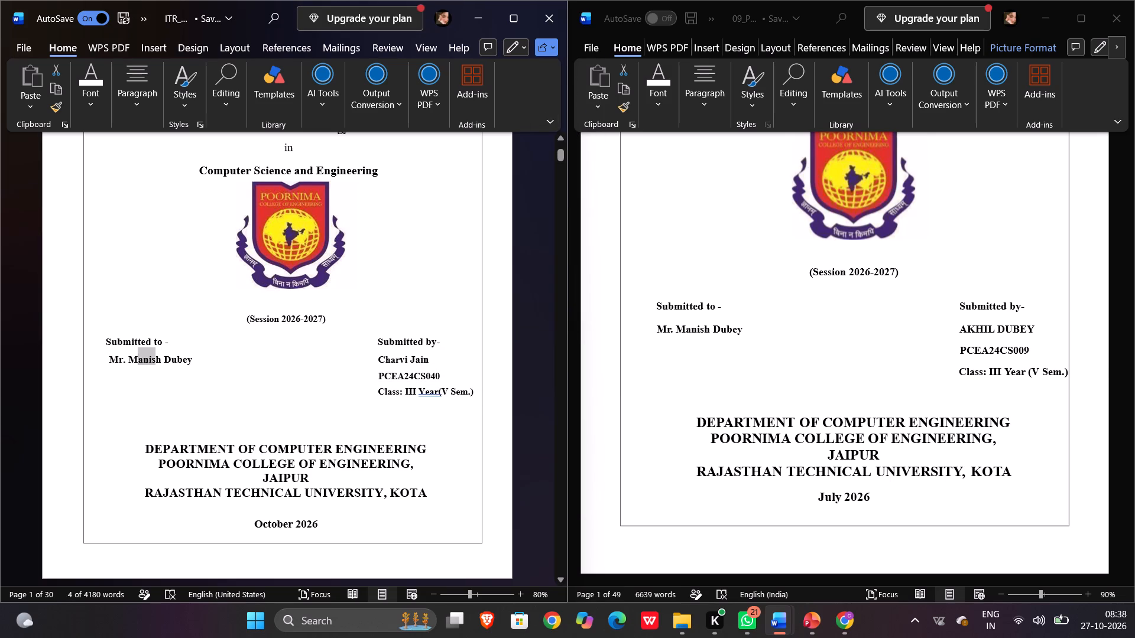
pyautogui.moveTo(158, 364); pyautogui.dragTo(159, 363)
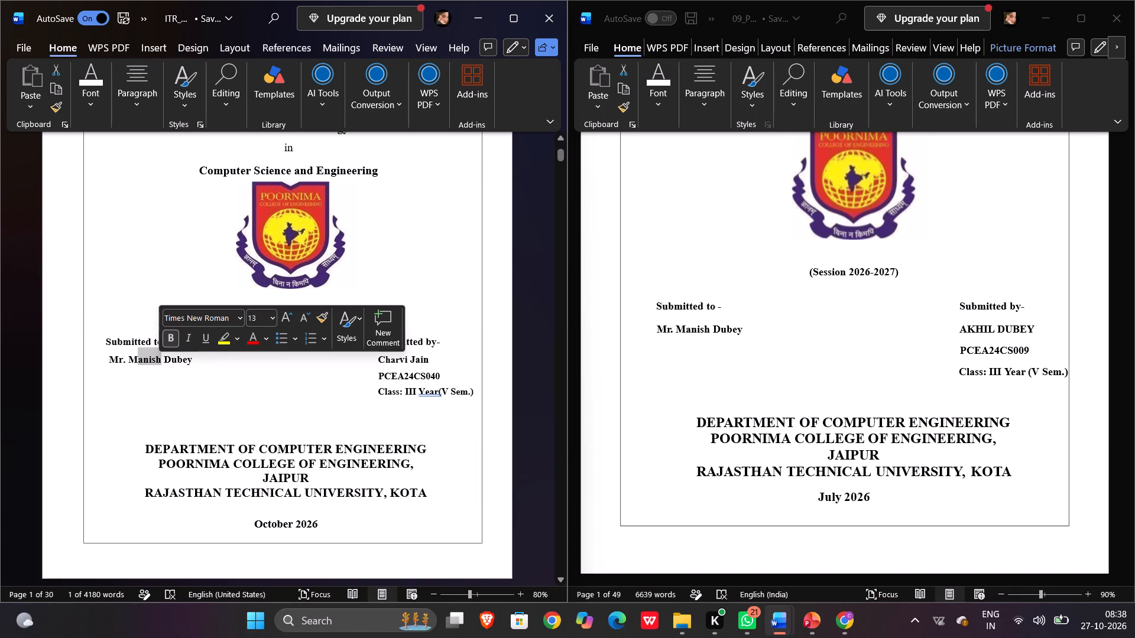
pyautogui.moveTo(111, 358); pyautogui.dragTo(186, 360)
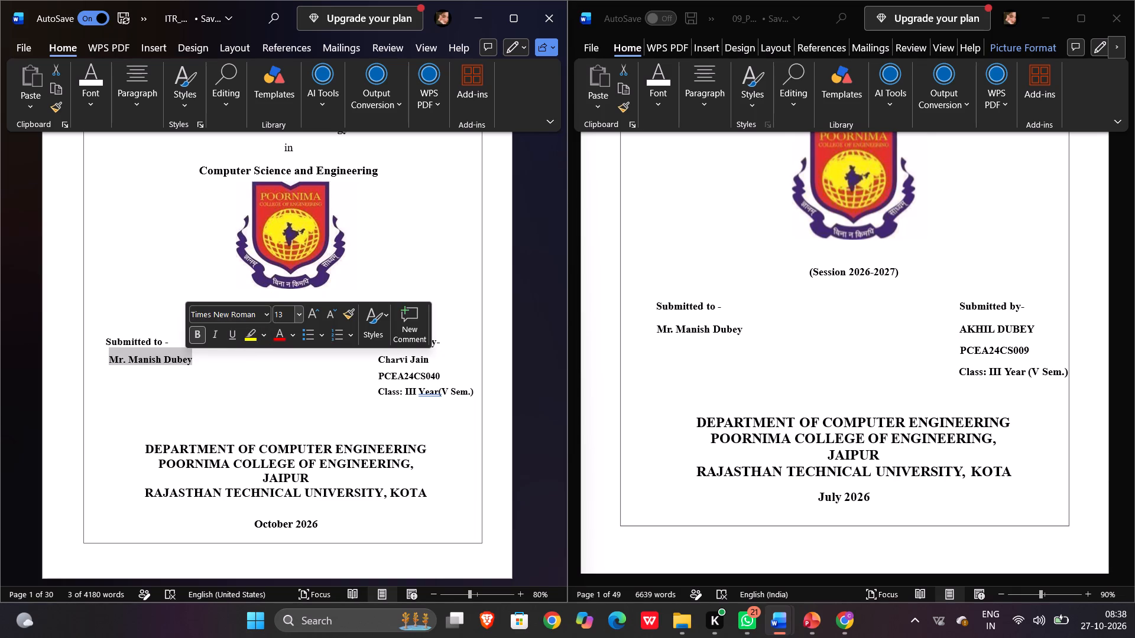
pyautogui.click(300, 313)
pyautogui.click(283, 104)
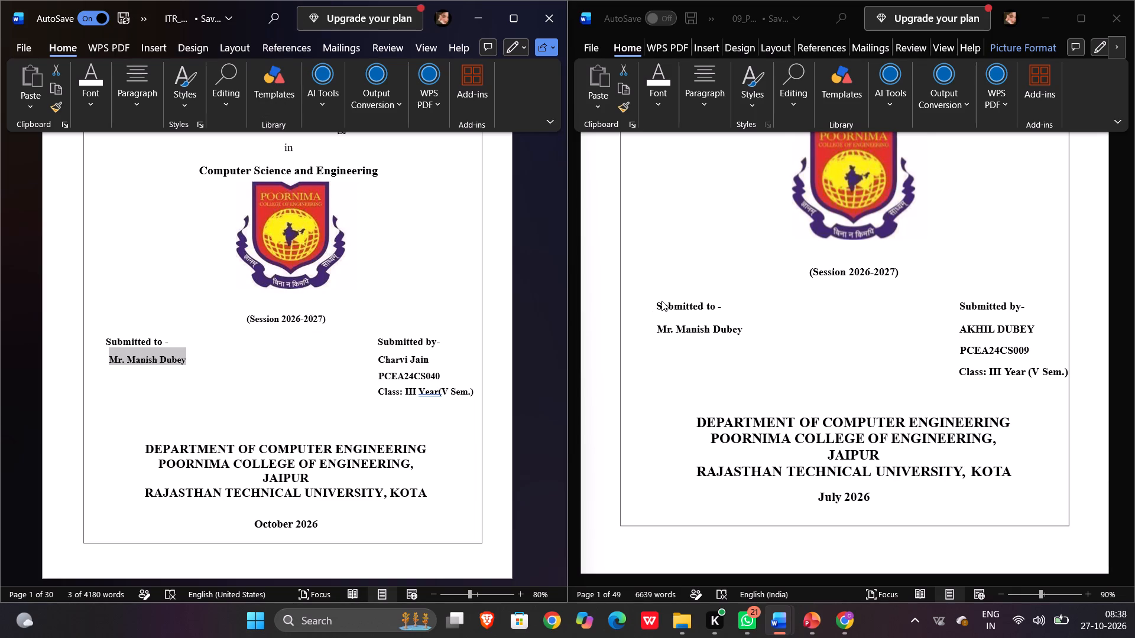
# Check the font size of the Submitted to label in the reference report, and return to the ITR_Report document.
pyautogui.moveTo(661, 301); pyautogui.dragTo(679, 302)
pyautogui.moveTo(679, 302); pyautogui.dragTo(689, 302)
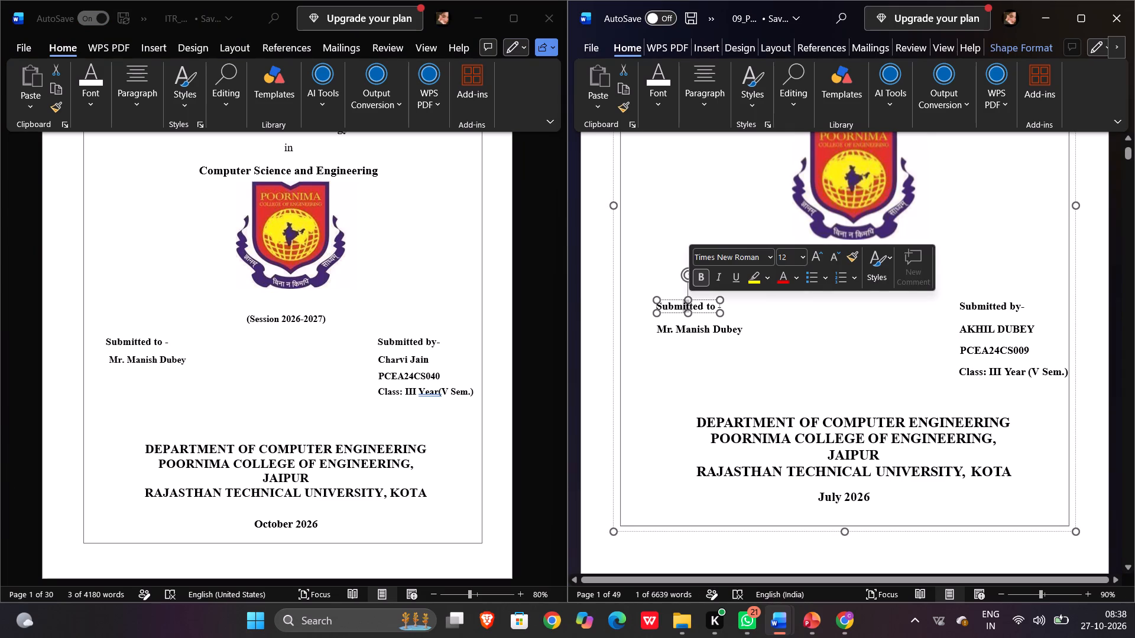
pyautogui.click(711, 320)
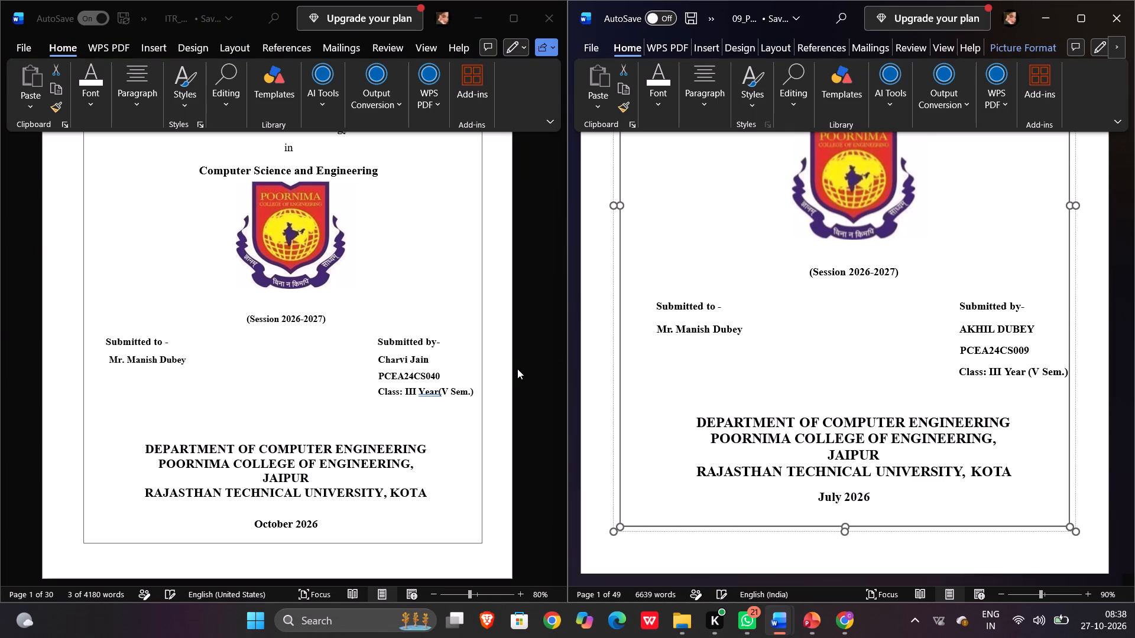
pyautogui.click(430, 354)
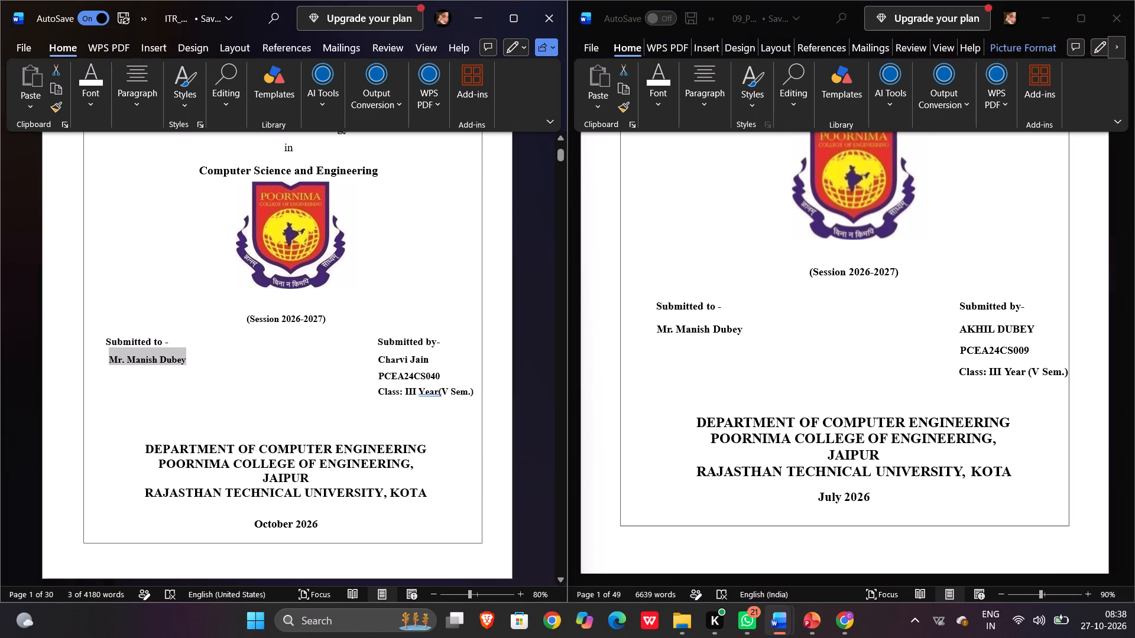
# Retype the student's name under Submitted by on the ITR_Report cover page in capitals.
pyautogui.click(429, 357)
pyautogui.press('BackSpace')
pyautogui.press('BackSpace')
pyautogui.press('BackSpace')
pyautogui.press('BackSpace')
pyautogui.press('BackSpace')
pyautogui.press('BackSpace')
pyautogui.press('BackSpace')
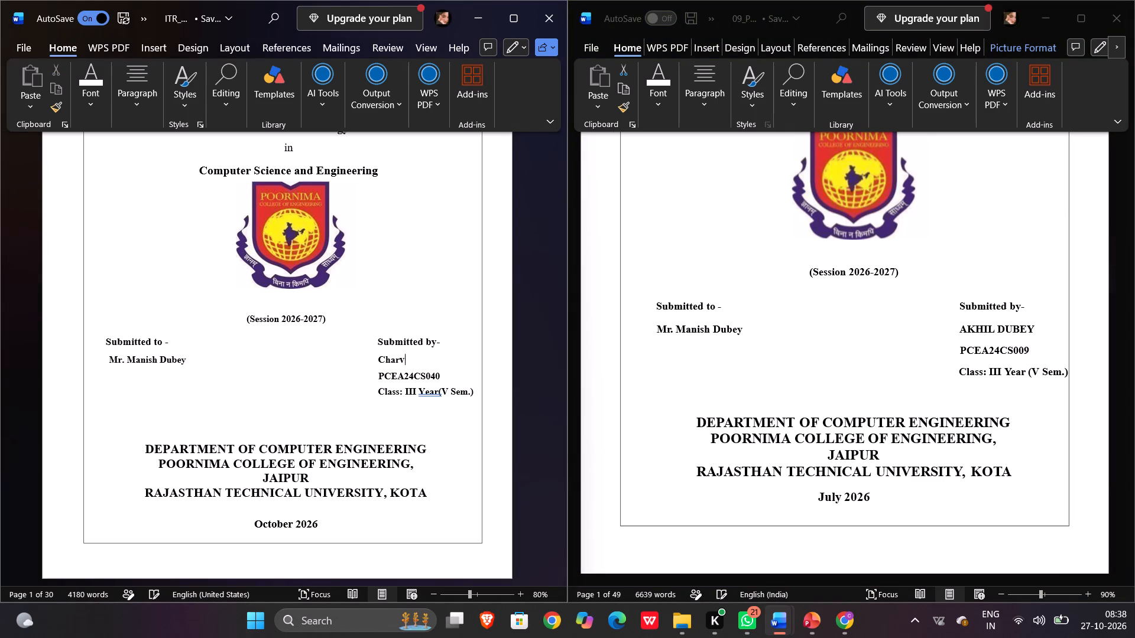
pyautogui.press('BackSpace')
pyautogui.press('BackSpace')
pyautogui.press('BackSpace')
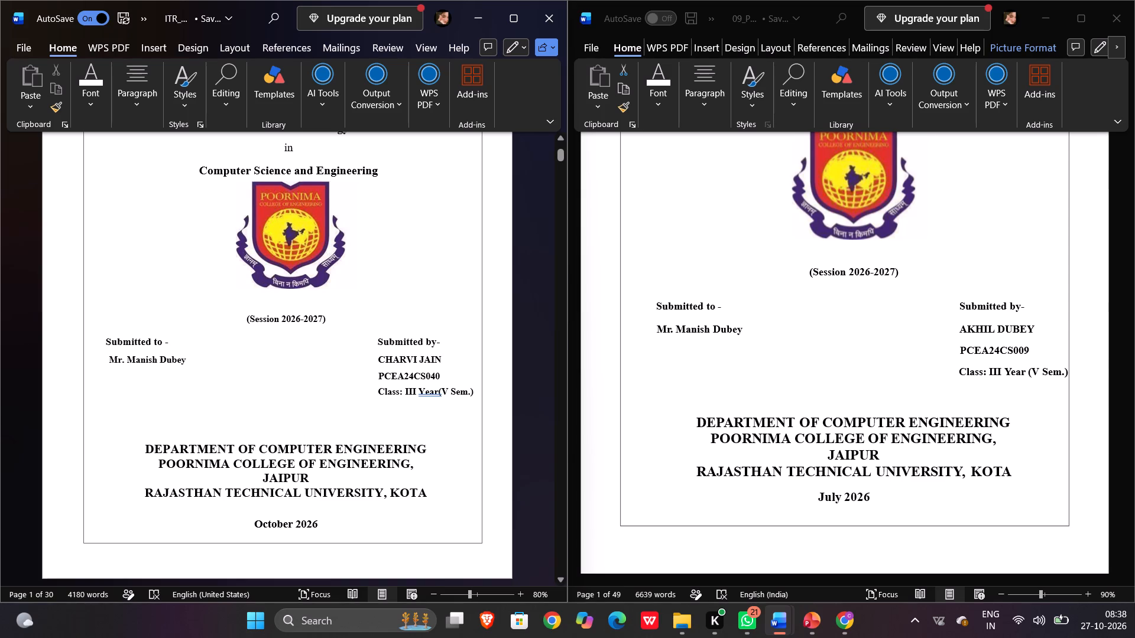
# Insert a space between "Year" and "(V Sem.)" in the class line under Submitted by.
pyautogui.scroll(-1, 431, 370)
pyautogui.click(439, 353)
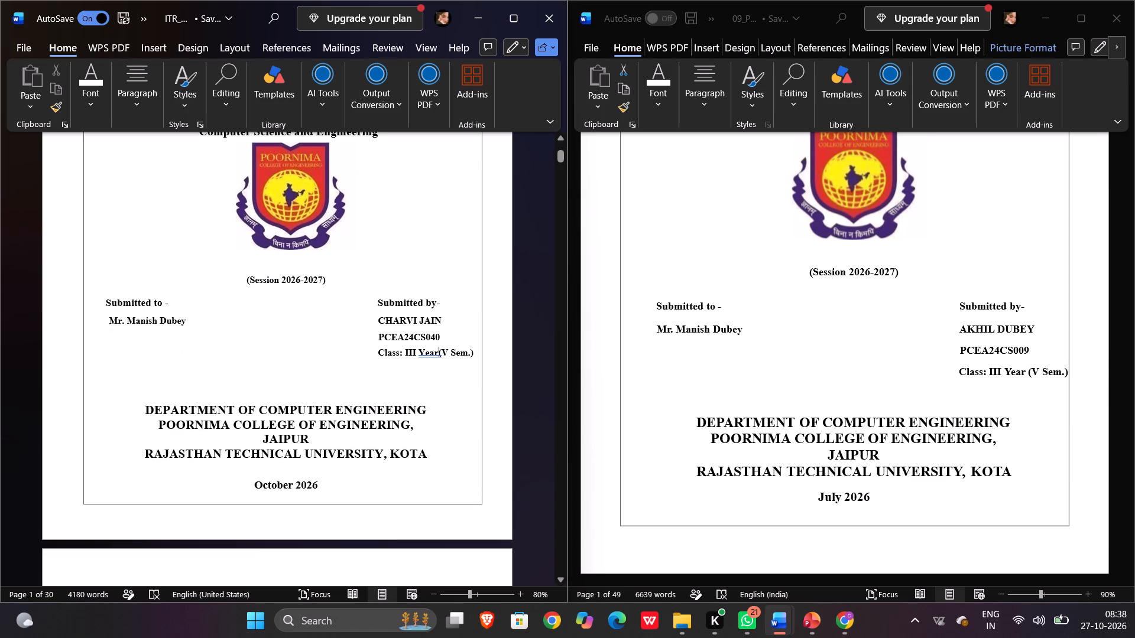
pyautogui.press('space')
# Compare the font and size of the department, college and university lines and the date line on both cover pages.
pyautogui.scroll(-1, 463, 421)
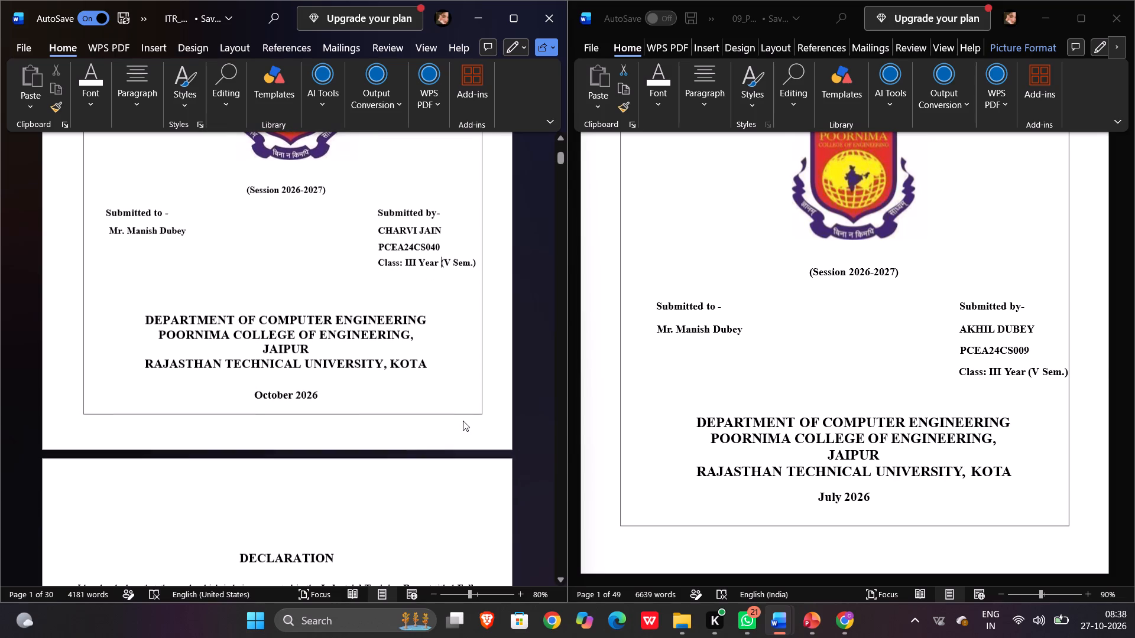
pyautogui.scroll(-1, 812, 433)
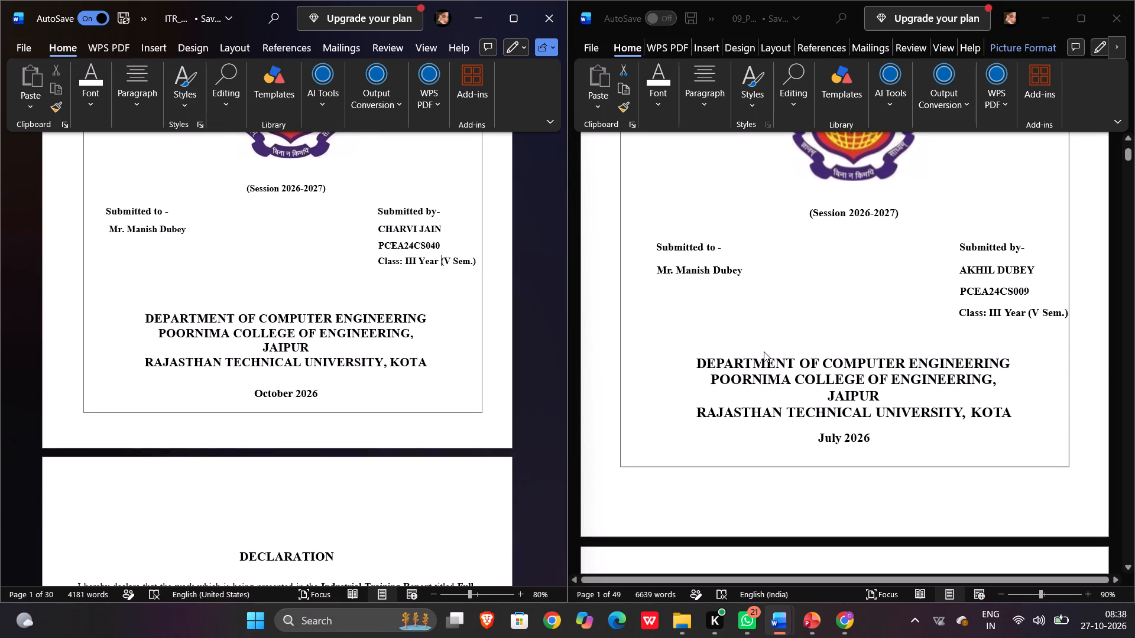
pyautogui.click(764, 351)
pyautogui.click(769, 364)
pyautogui.moveTo(769, 364); pyautogui.dragTo(808, 367)
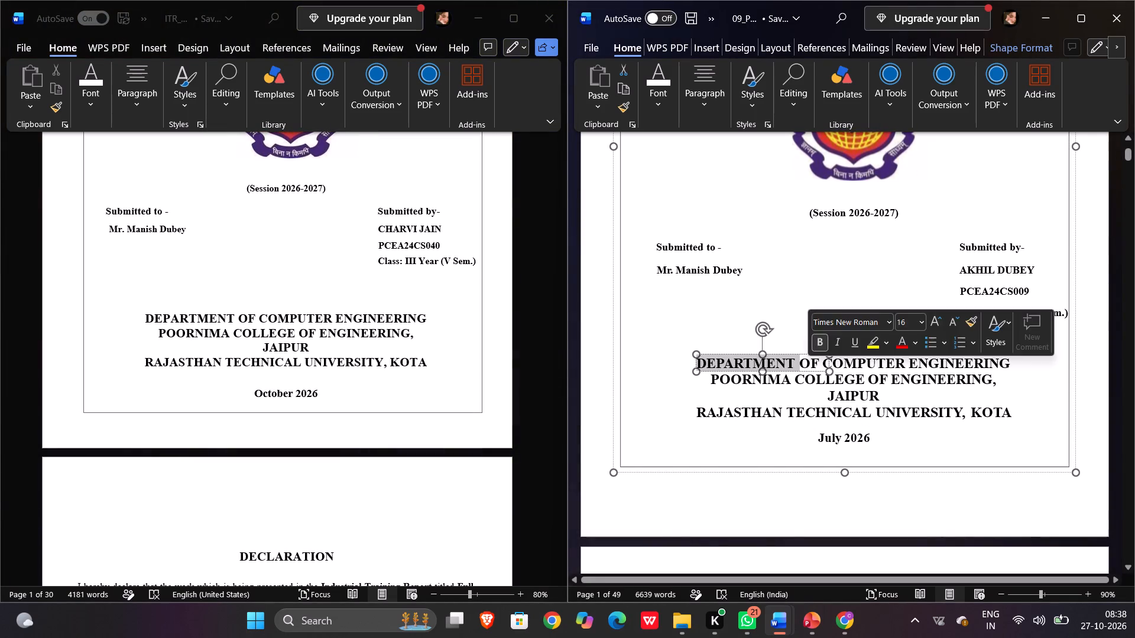
pyautogui.click(844, 401)
pyautogui.click(183, 320)
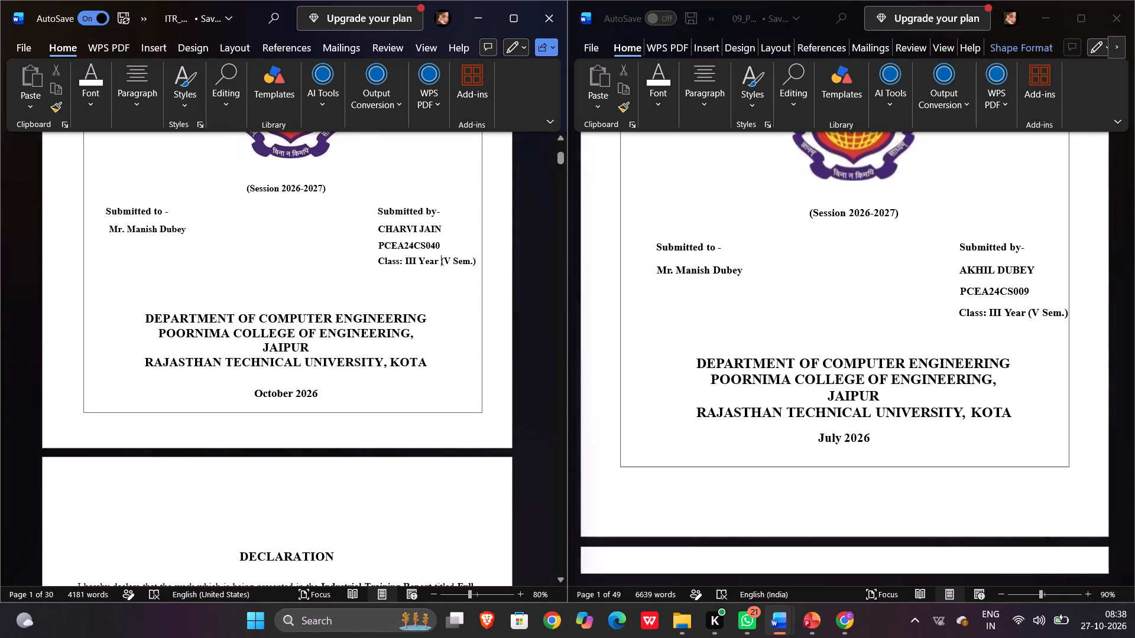
pyautogui.moveTo(183, 320); pyautogui.dragTo(301, 336)
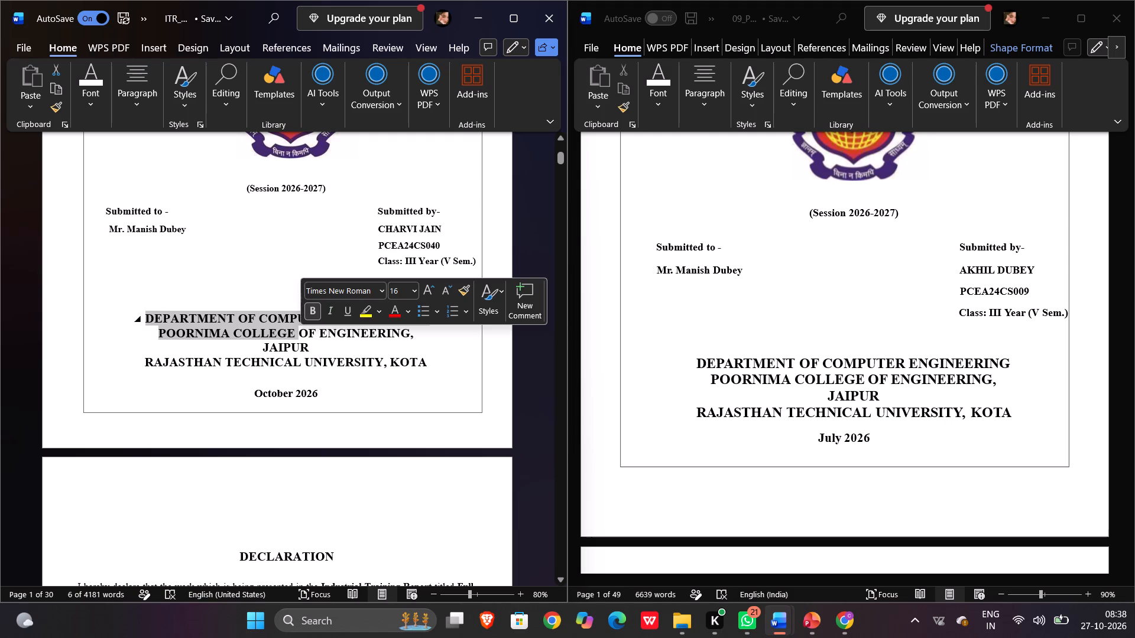
pyautogui.click(316, 366)
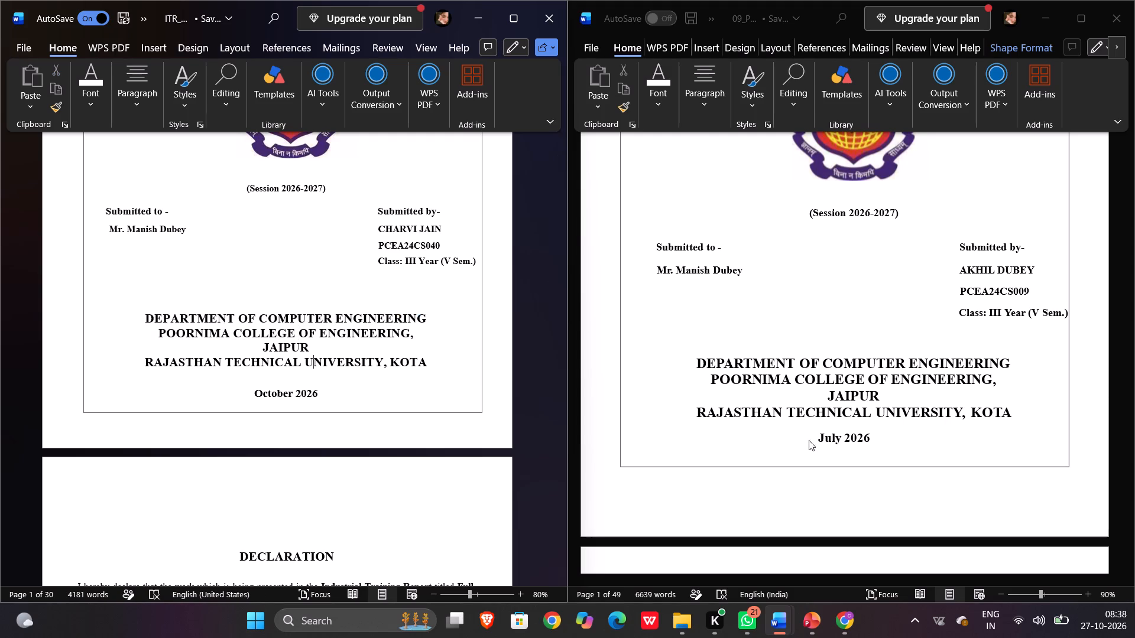
pyautogui.click(821, 436)
pyautogui.doubleClick(821, 436)
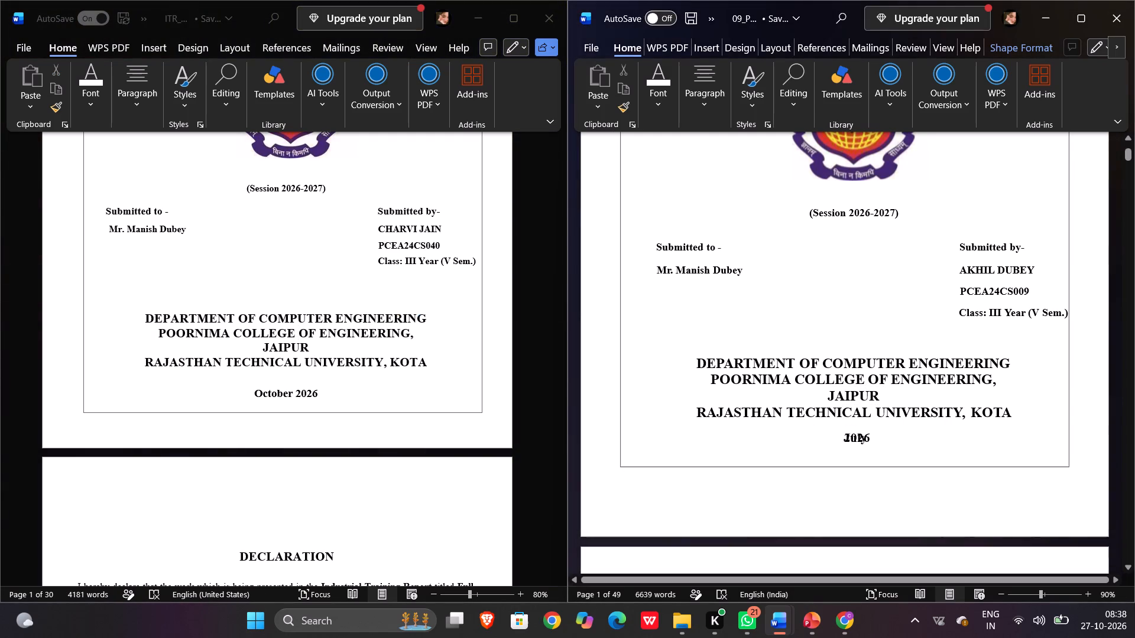
pyautogui.click(779, 444)
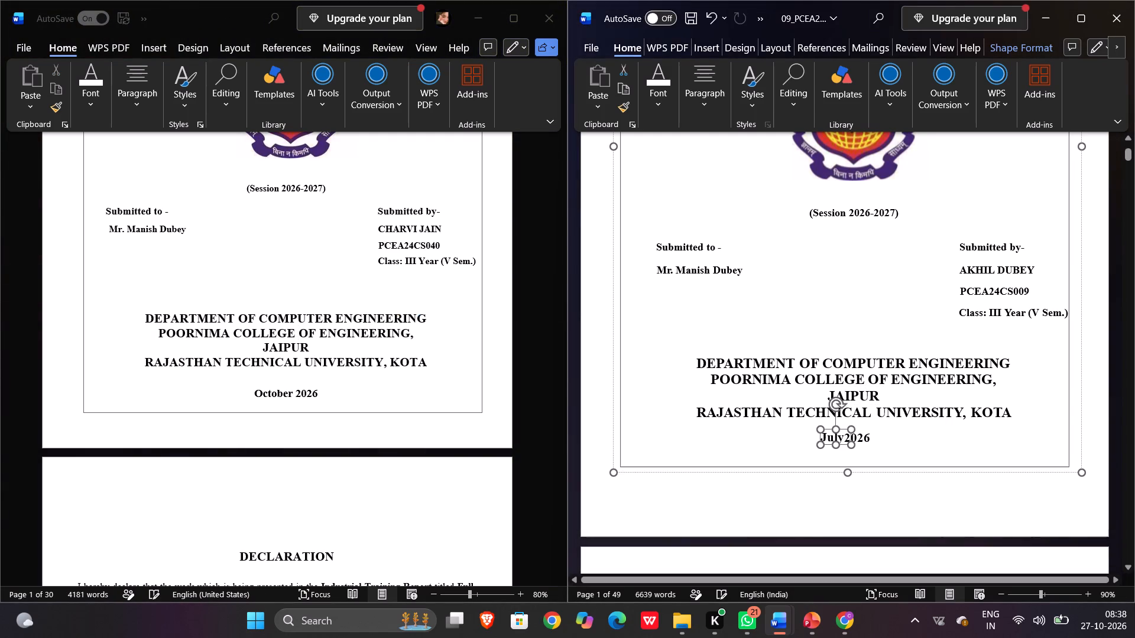
pyautogui.moveTo(822, 435); pyautogui.dragTo(845, 437)
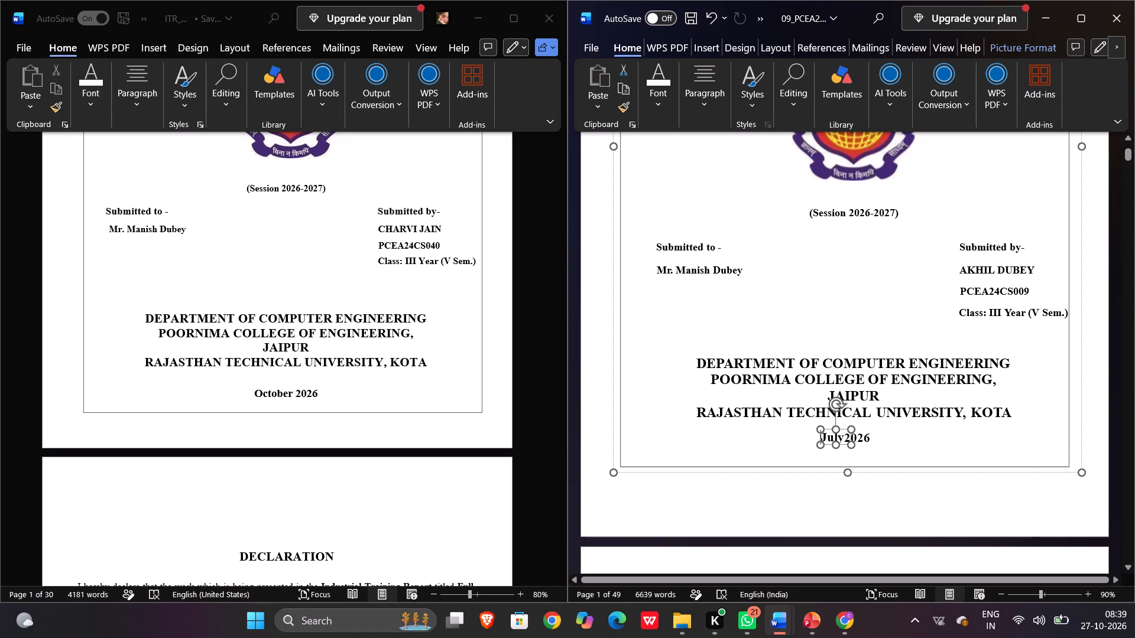
pyautogui.moveTo(845, 437); pyautogui.dragTo(856, 438)
pyautogui.click(255, 383)
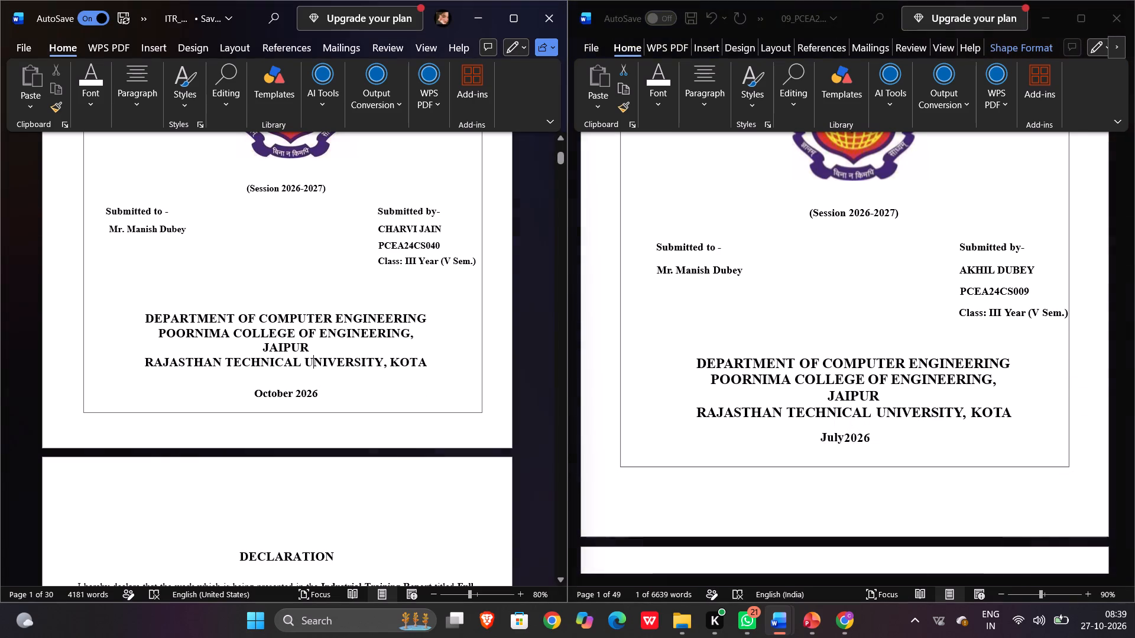
pyautogui.moveTo(262, 395); pyautogui.dragTo(286, 396)
pyautogui.click(249, 380)
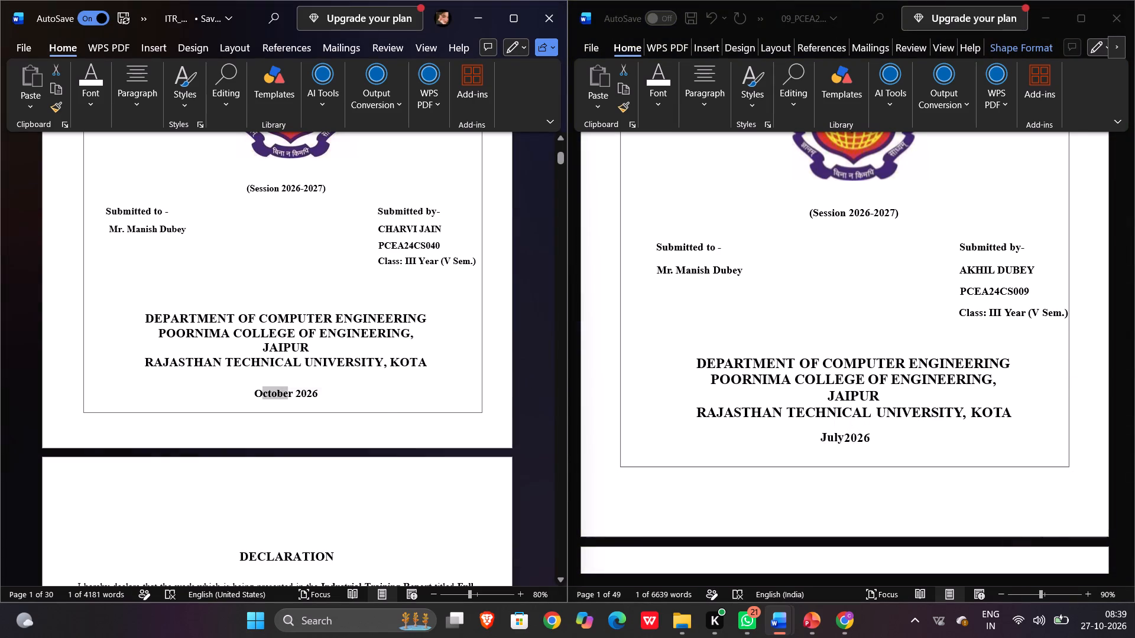
# Compare the declaration page's wording, text formatting and student signature block in both reports at matching zoom.
pyautogui.scroll(-3, 371, 391)
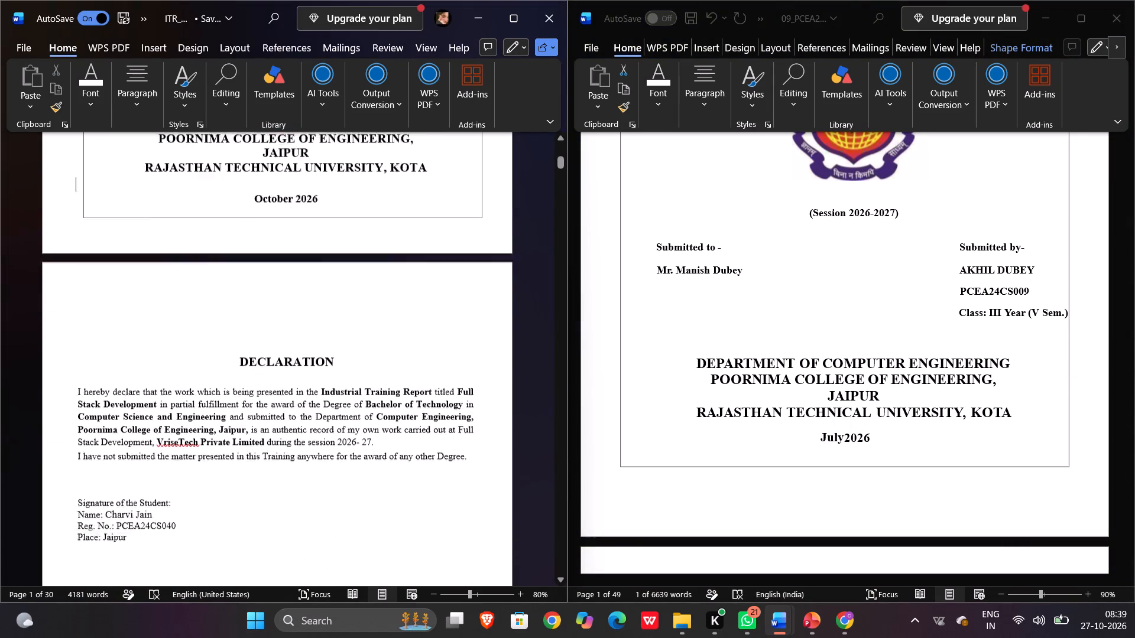
pyautogui.scroll(-1, 371, 391)
pyautogui.scroll(-3, 851, 451)
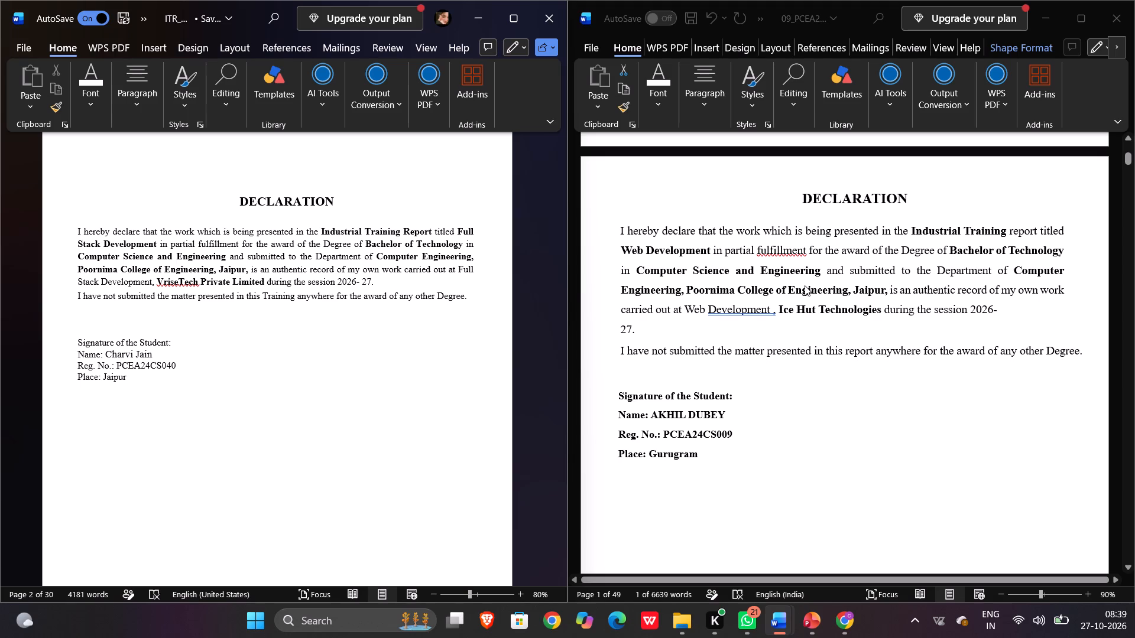
pyautogui.click(732, 245)
pyautogui.moveTo(727, 226); pyautogui.dragTo(839, 274)
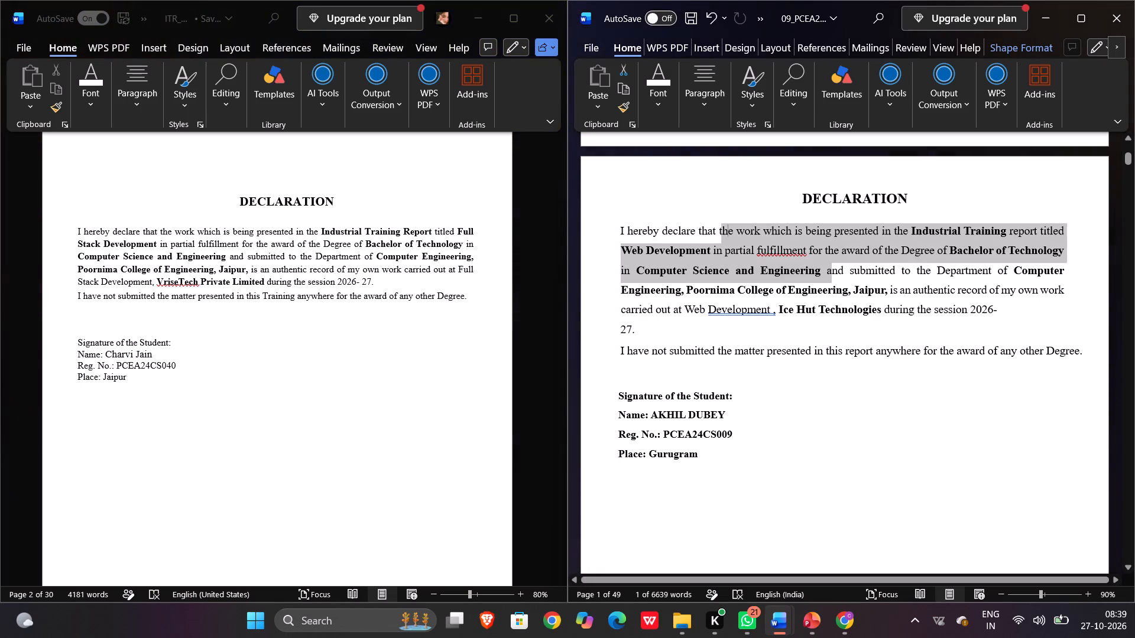
pyautogui.moveTo(839, 274); pyautogui.dragTo(846, 285)
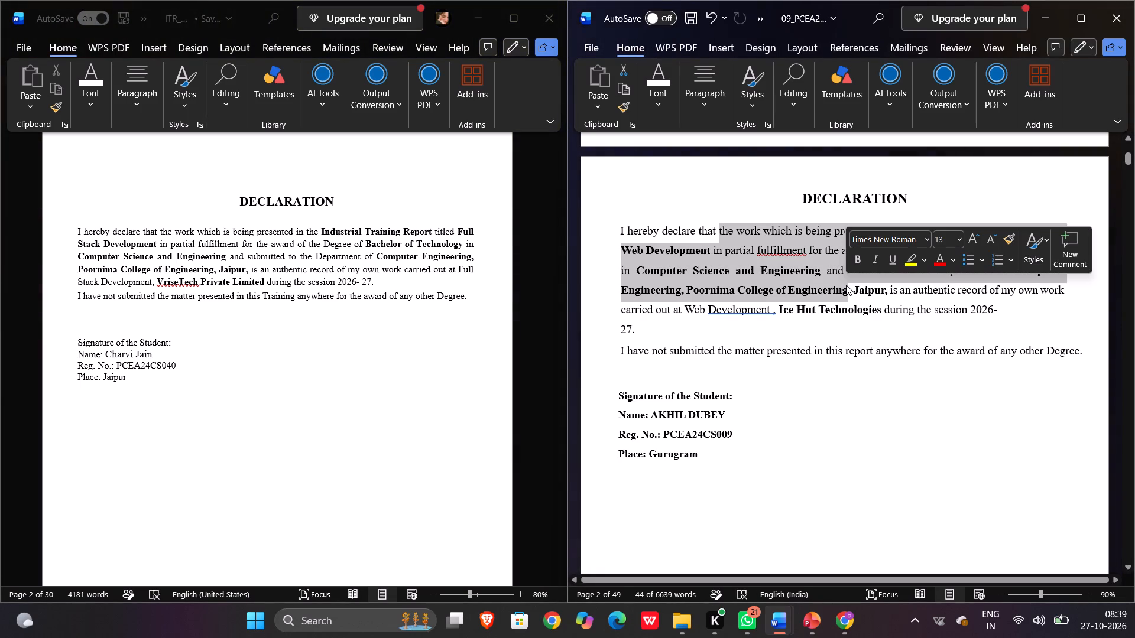
pyautogui.click(838, 318)
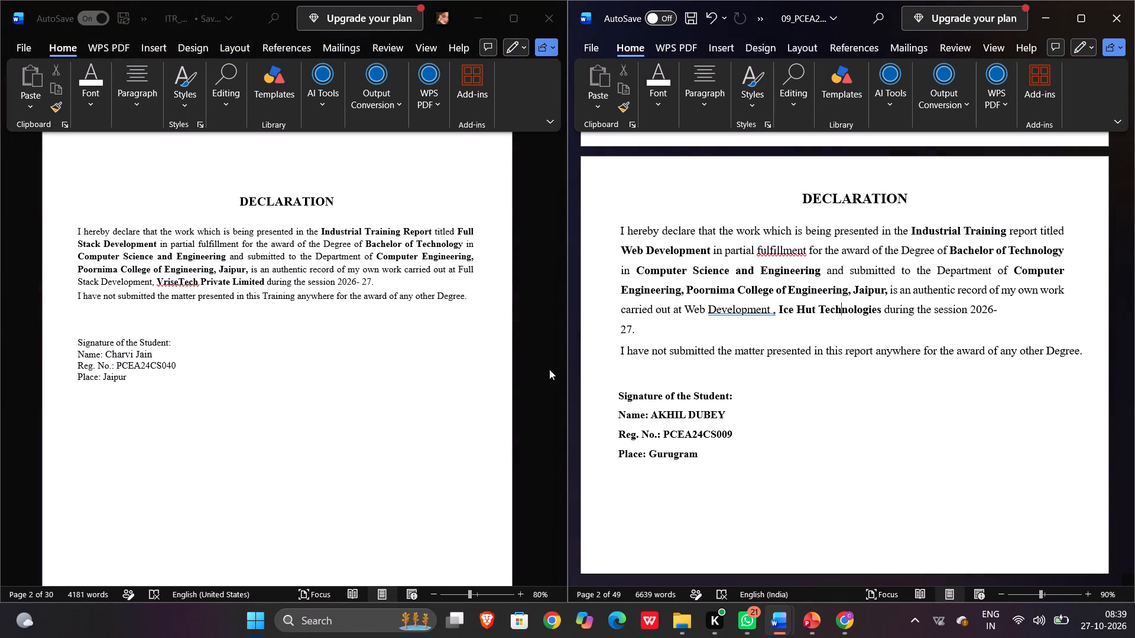
pyautogui.scroll(1, 397, 405)
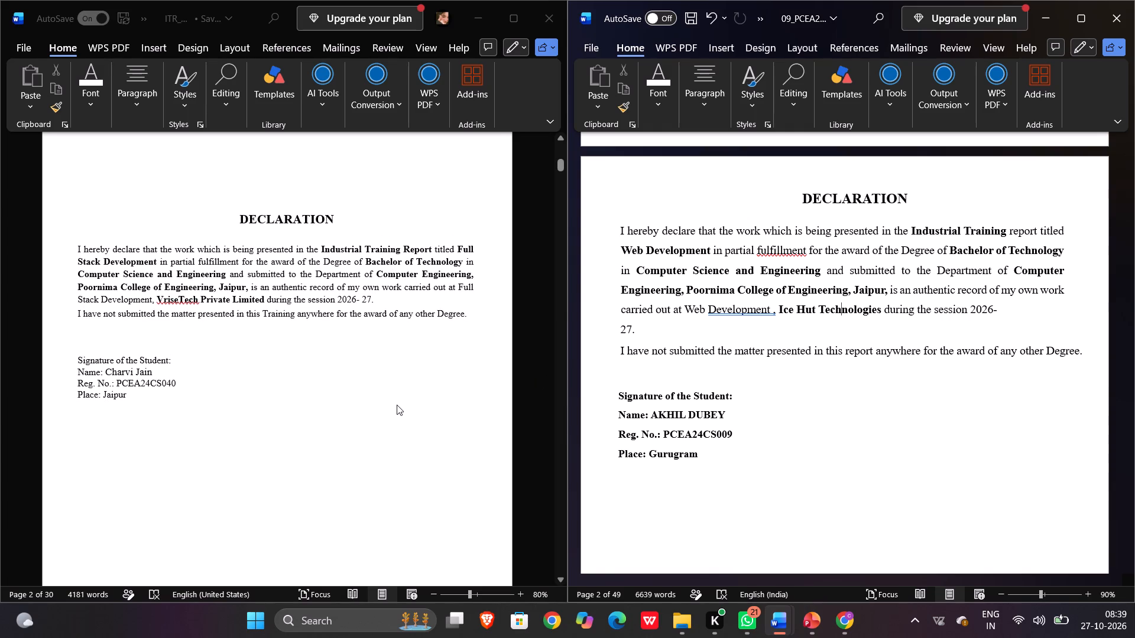
pyautogui.keyDown('ctrl'); pyautogui.scroll(3, 397, 405); pyautogui.keyUp('ctrl')
pyautogui.keyDown('ctrl'); pyautogui.scroll(-2, 397, 405); pyautogui.keyUp('ctrl')
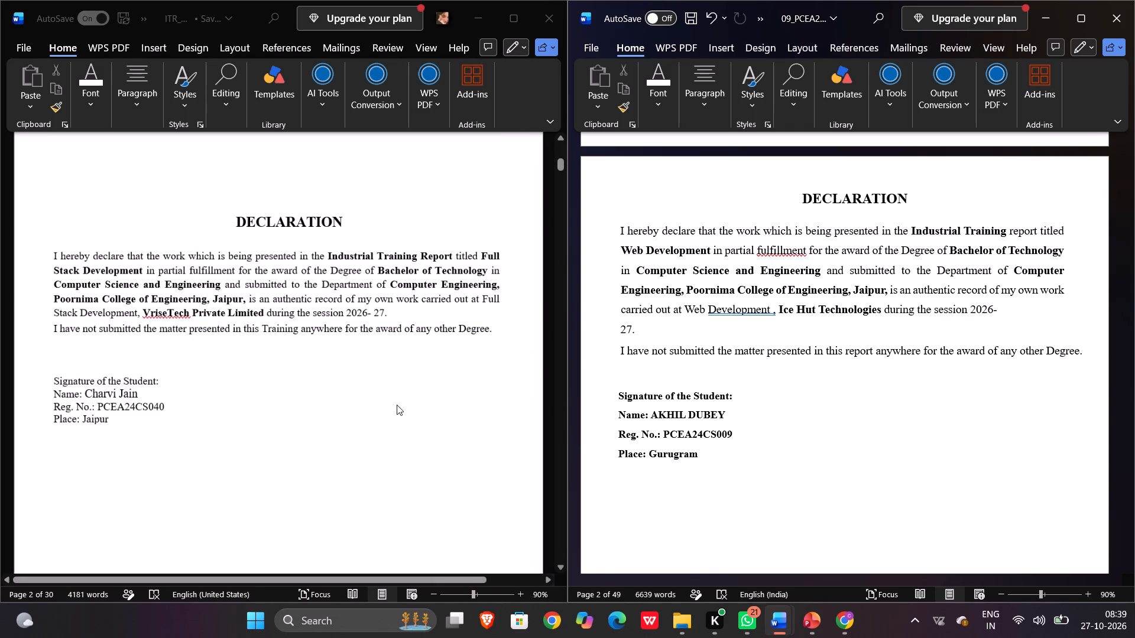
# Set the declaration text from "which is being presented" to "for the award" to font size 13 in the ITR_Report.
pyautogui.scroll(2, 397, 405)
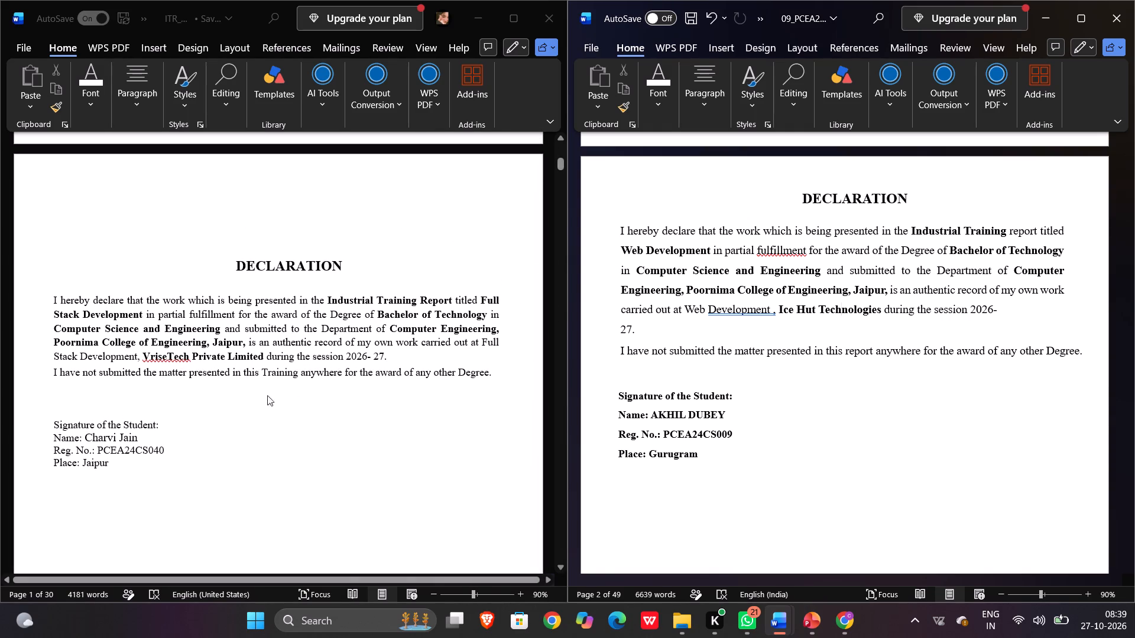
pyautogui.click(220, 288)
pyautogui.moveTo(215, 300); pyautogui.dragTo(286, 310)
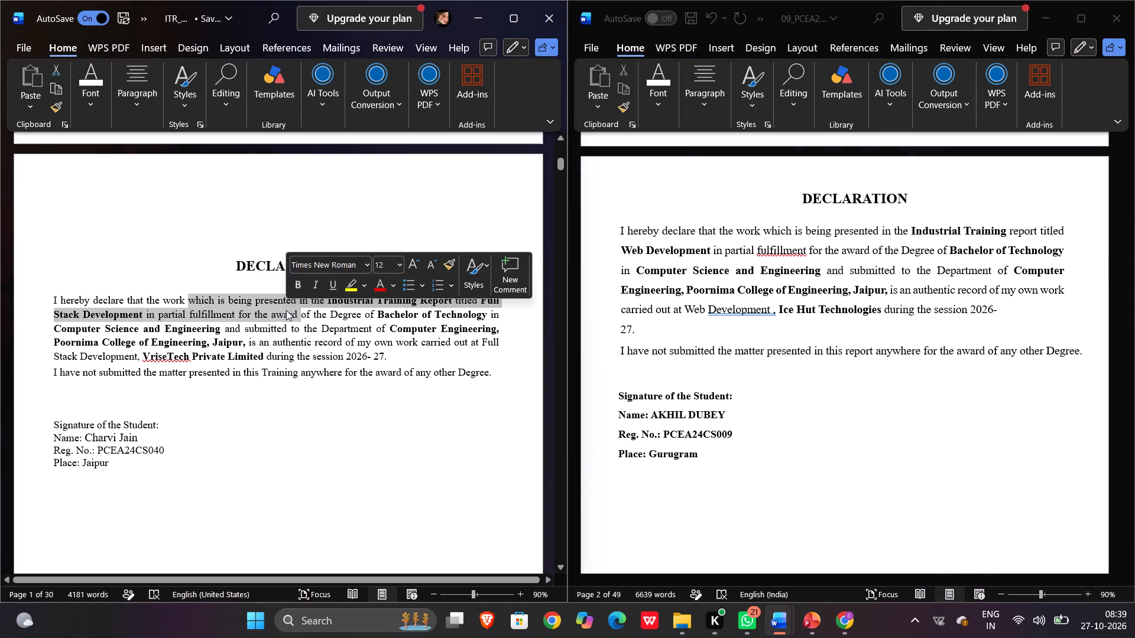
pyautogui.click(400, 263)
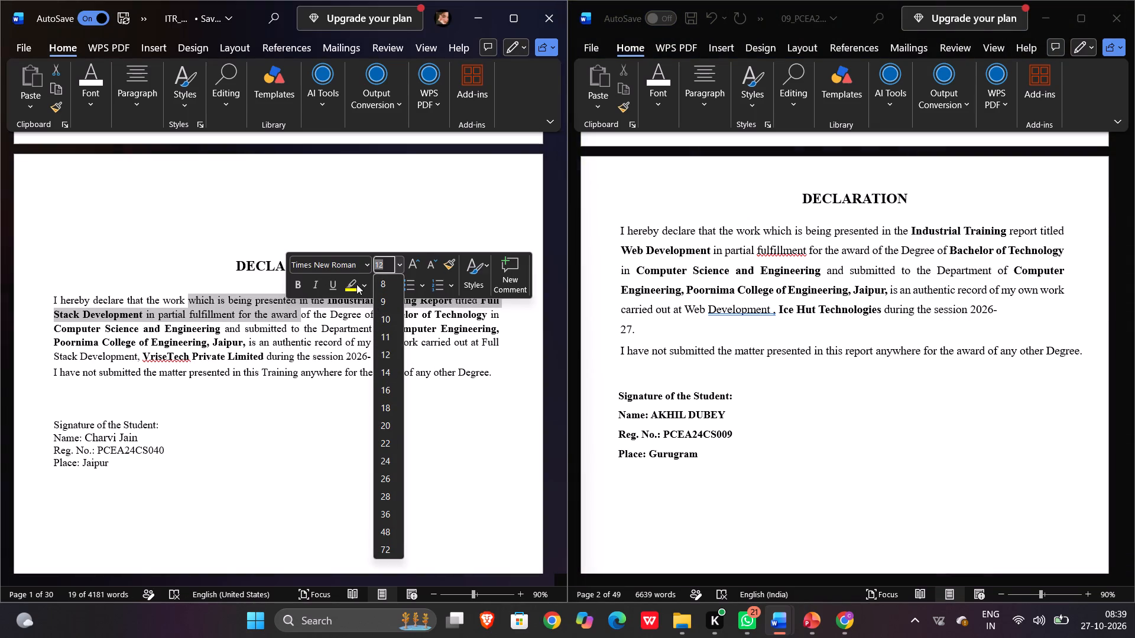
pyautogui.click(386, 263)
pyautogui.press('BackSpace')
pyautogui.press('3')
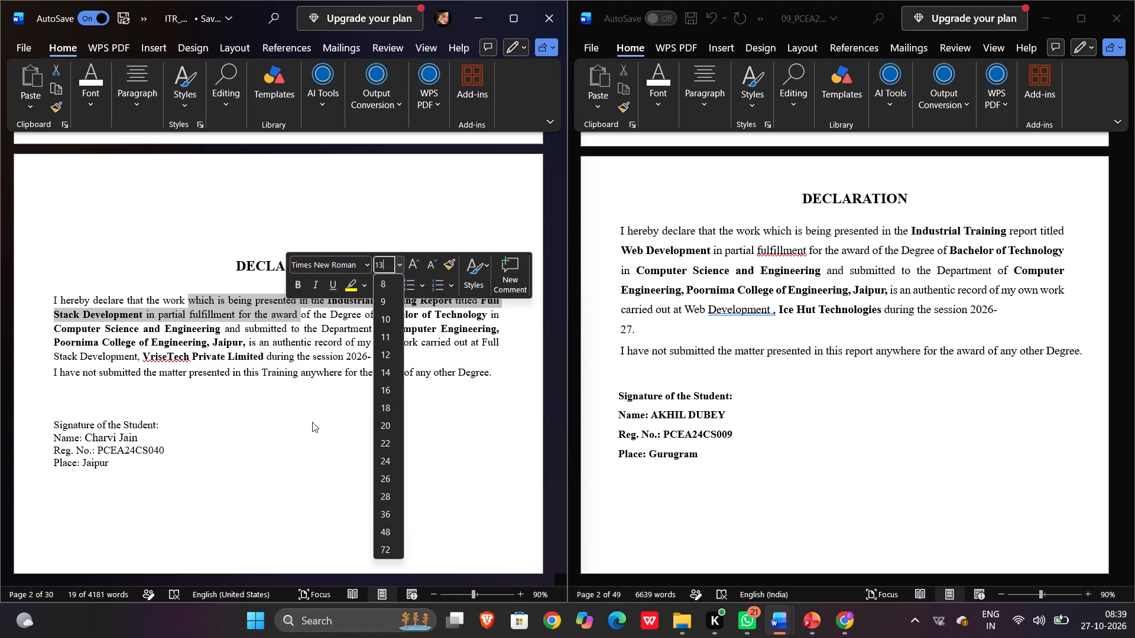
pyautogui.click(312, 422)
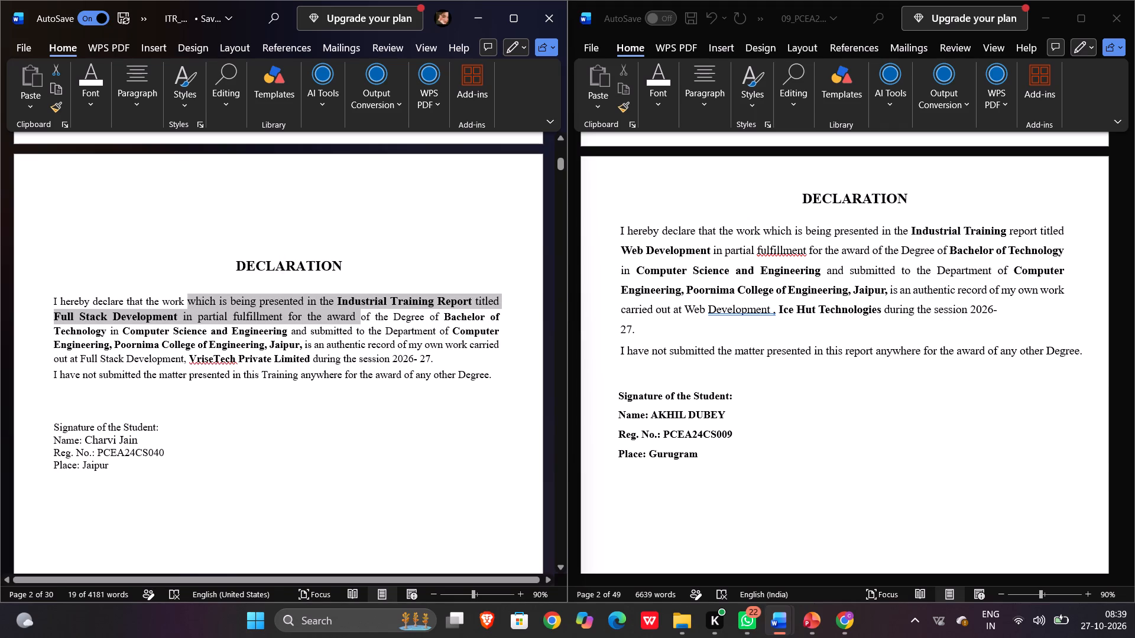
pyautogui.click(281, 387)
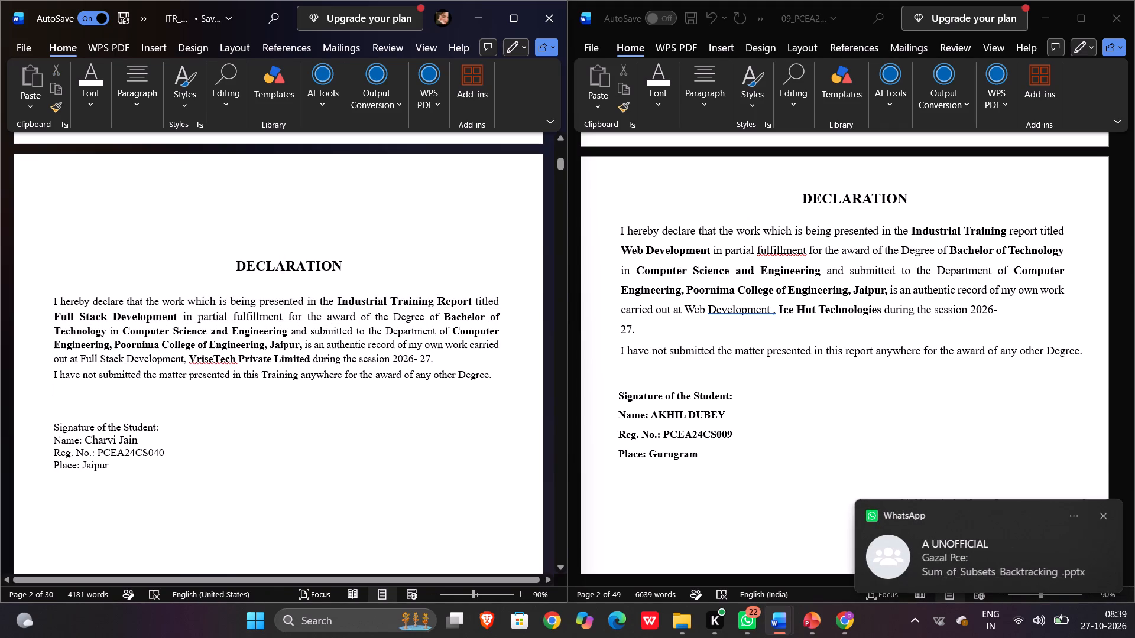
# Set both declaration body paragraphs in the ITR_Report to font size 13, checking against the same text in the reference report.
pyautogui.moveTo(52, 300); pyautogui.dragTo(481, 385)
pyautogui.click(481, 385)
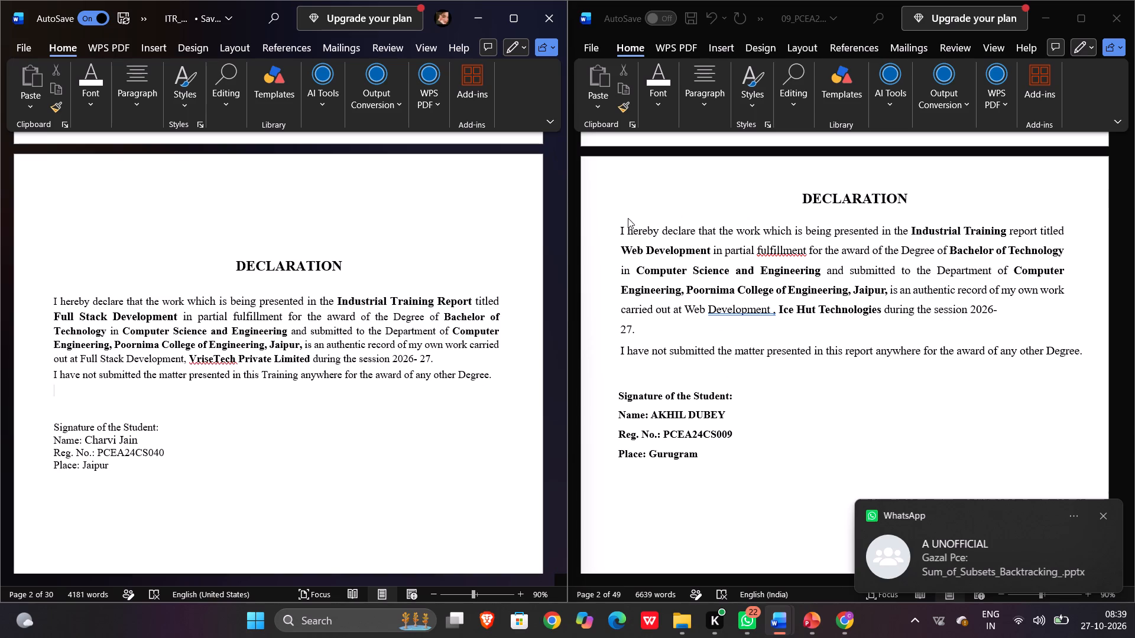
pyautogui.click(617, 230)
pyautogui.moveTo(617, 230); pyautogui.dragTo(945, 333)
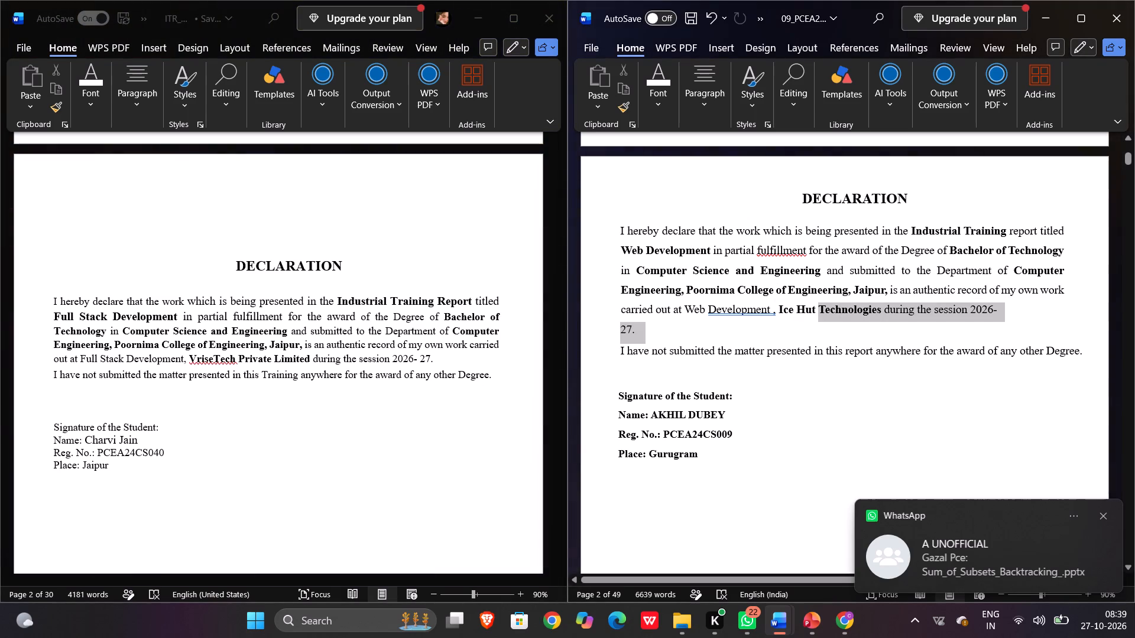
pyautogui.moveTo(945, 333); pyautogui.dragTo(622, 229)
pyautogui.click(697, 282)
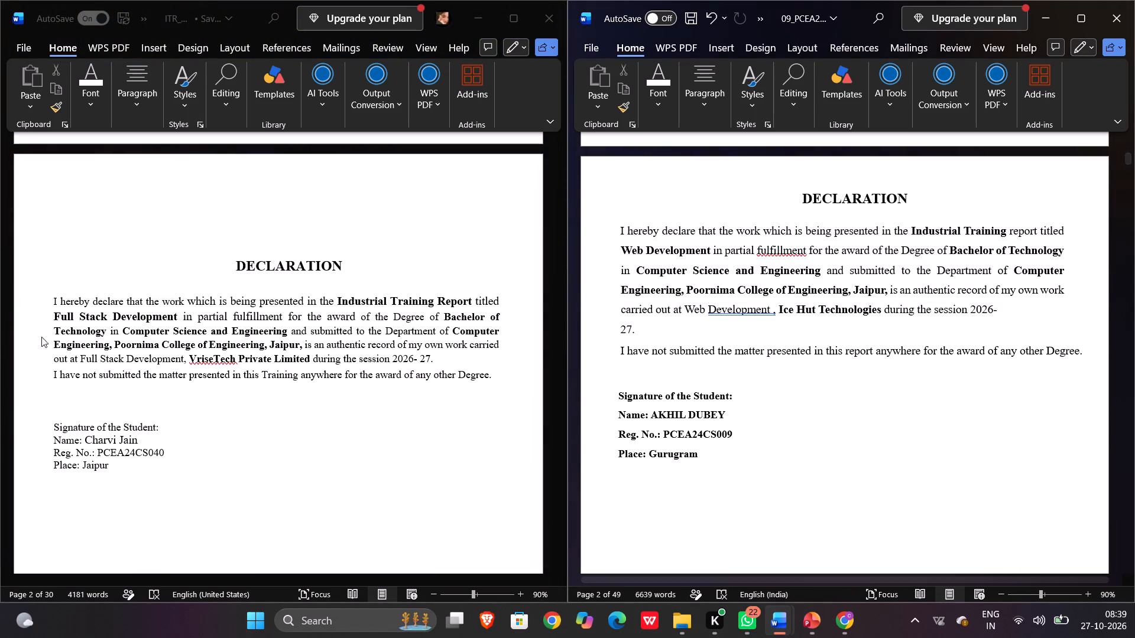
pyautogui.click(53, 299)
pyautogui.moveTo(53, 299); pyautogui.dragTo(127, 317)
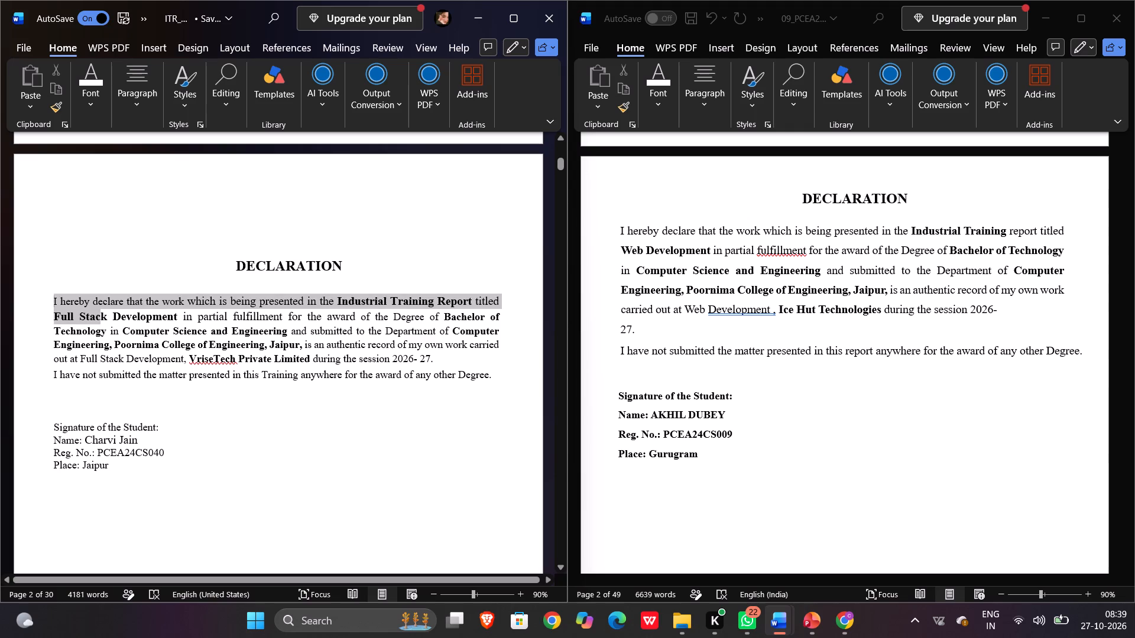
pyautogui.moveTo(127, 317); pyautogui.dragTo(466, 374)
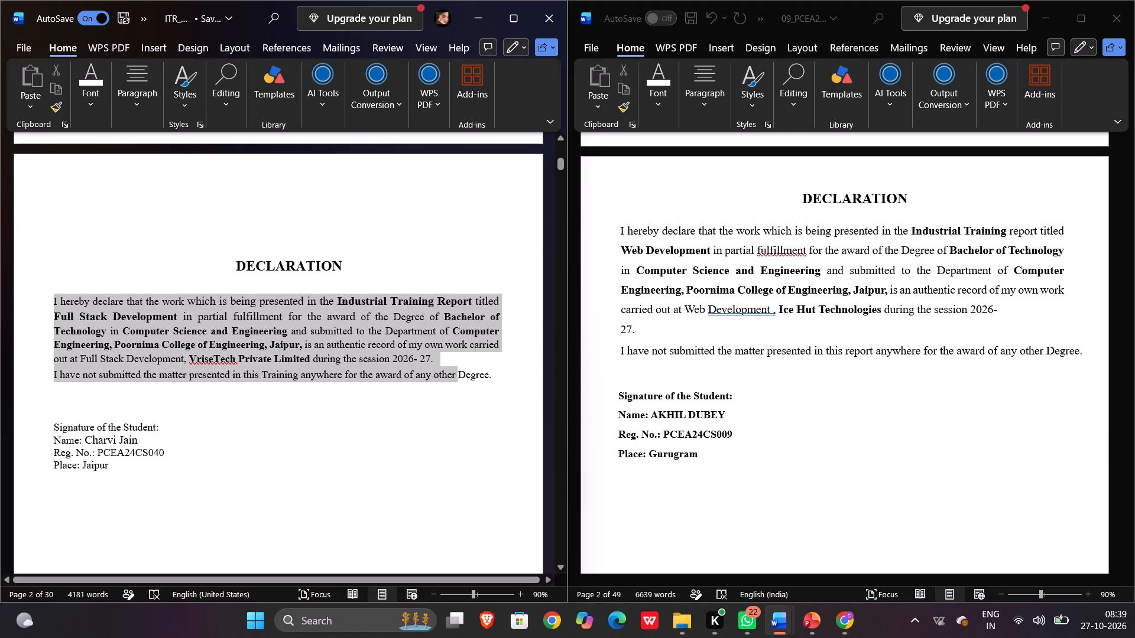
pyautogui.moveTo(466, 374); pyautogui.dragTo(491, 376)
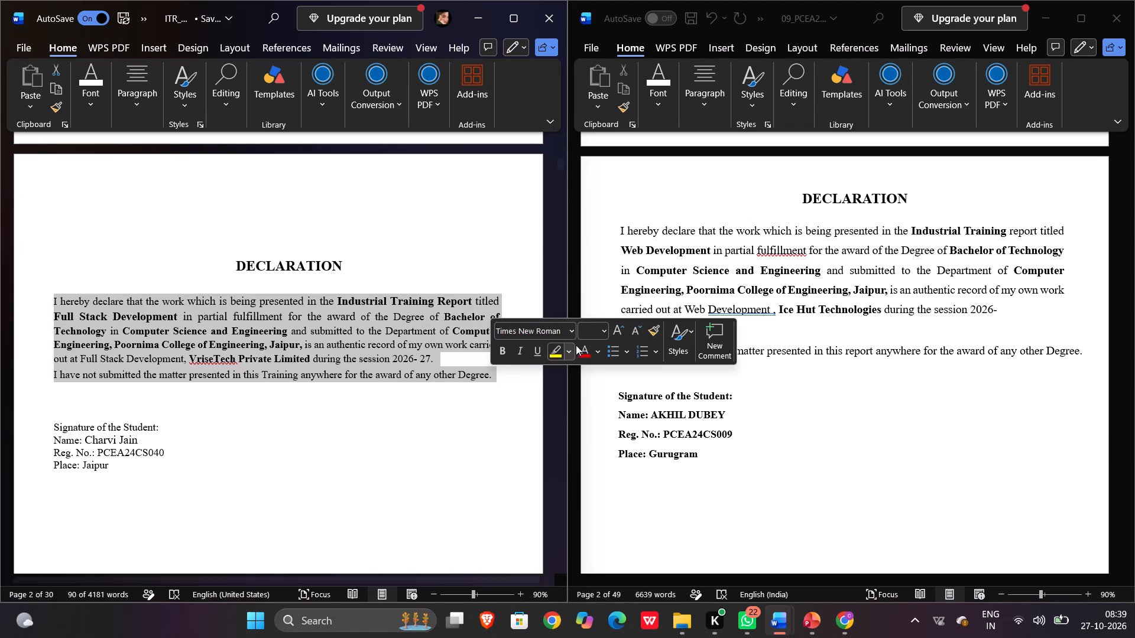
pyautogui.click(582, 330)
pyautogui.write('13')
pyautogui.press('Return')
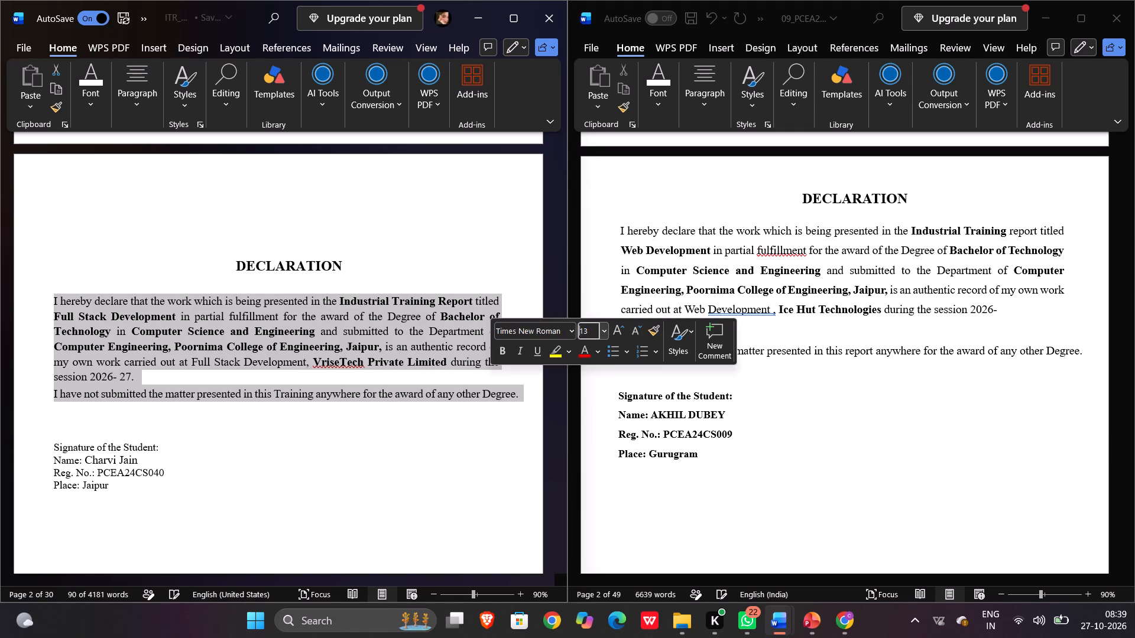
pyautogui.click(332, 444)
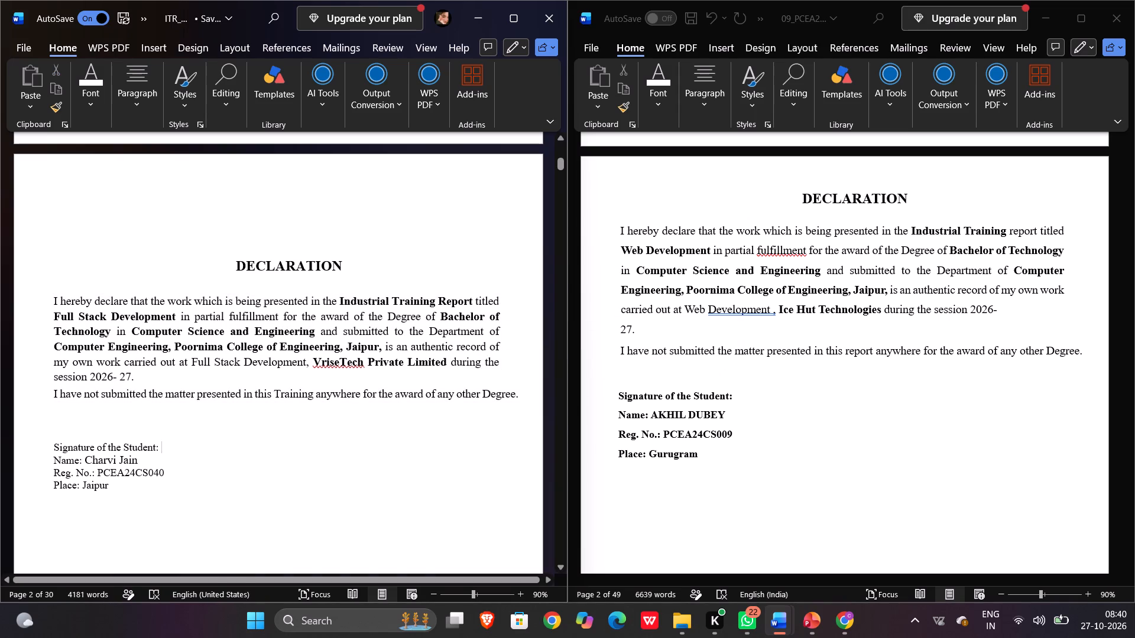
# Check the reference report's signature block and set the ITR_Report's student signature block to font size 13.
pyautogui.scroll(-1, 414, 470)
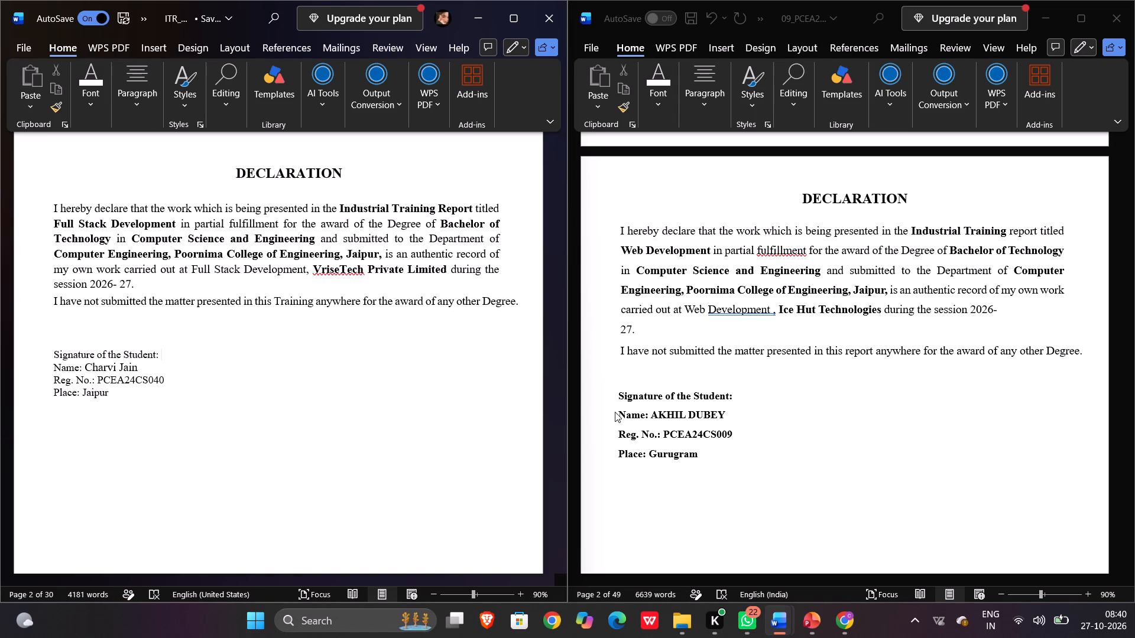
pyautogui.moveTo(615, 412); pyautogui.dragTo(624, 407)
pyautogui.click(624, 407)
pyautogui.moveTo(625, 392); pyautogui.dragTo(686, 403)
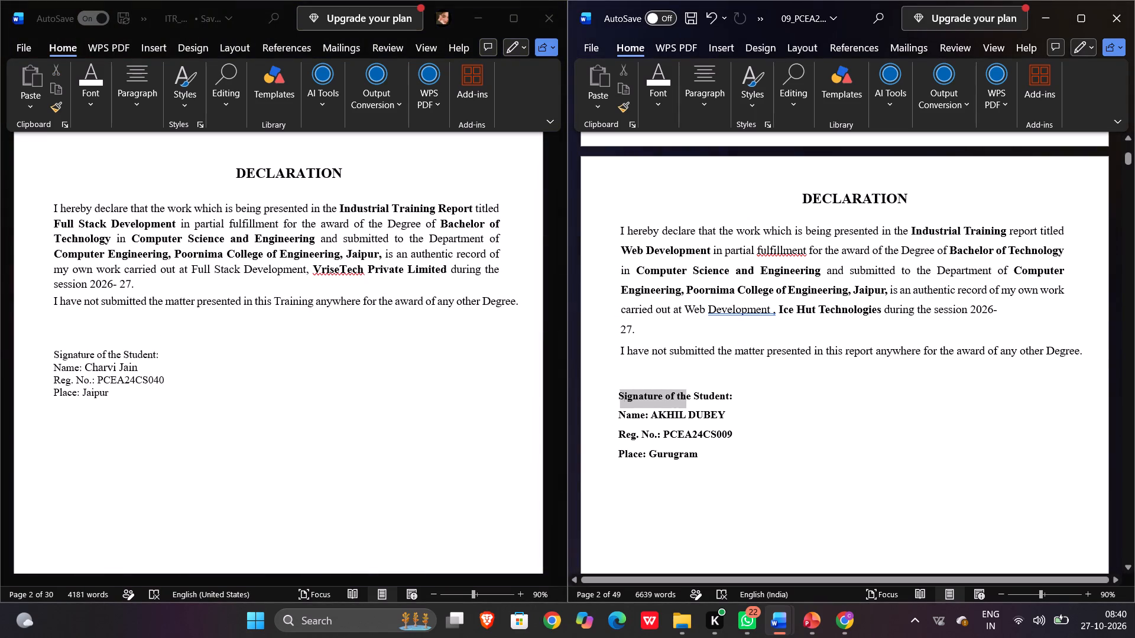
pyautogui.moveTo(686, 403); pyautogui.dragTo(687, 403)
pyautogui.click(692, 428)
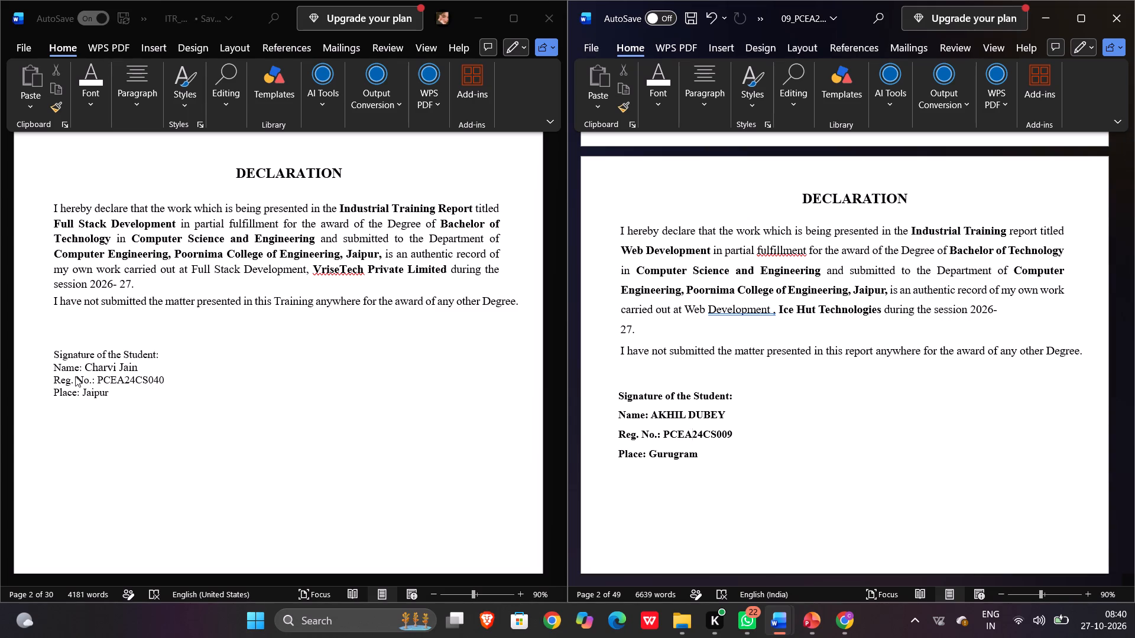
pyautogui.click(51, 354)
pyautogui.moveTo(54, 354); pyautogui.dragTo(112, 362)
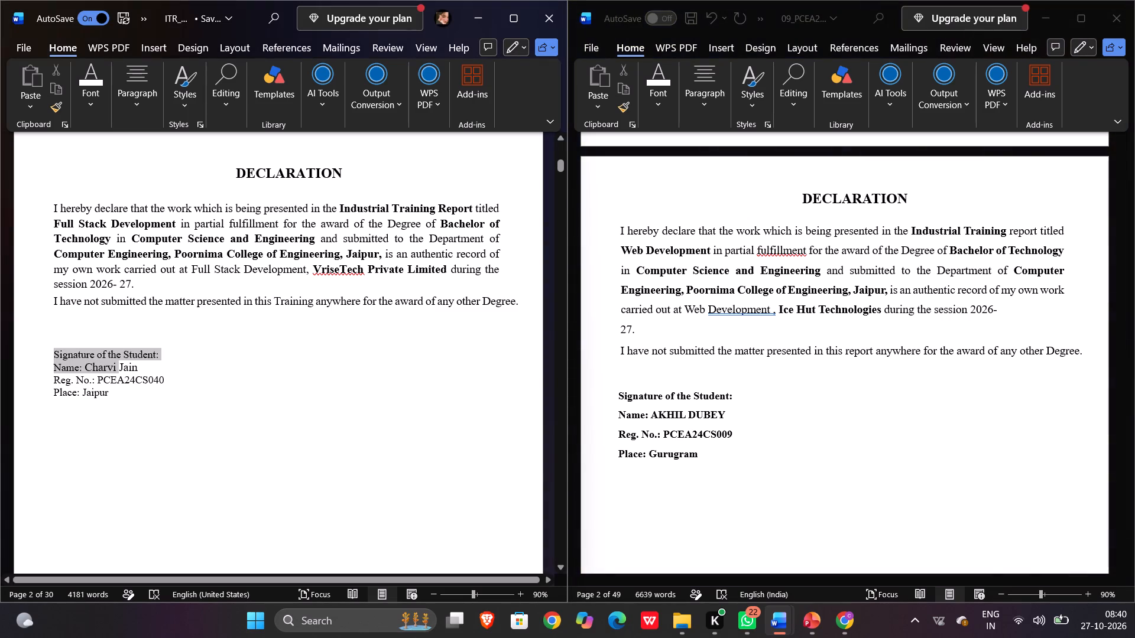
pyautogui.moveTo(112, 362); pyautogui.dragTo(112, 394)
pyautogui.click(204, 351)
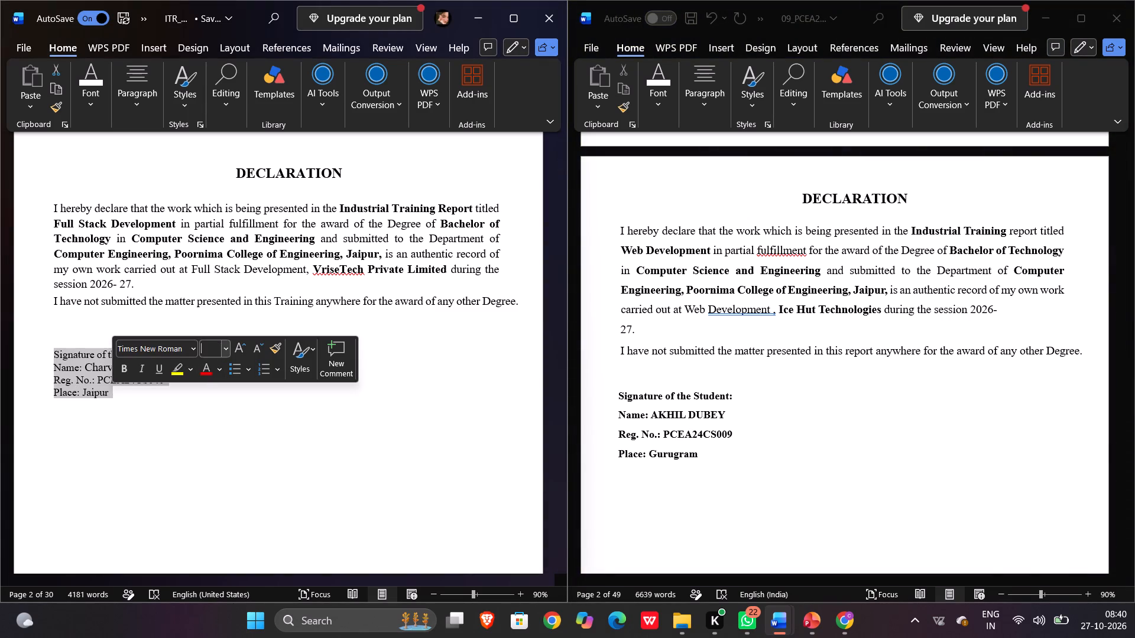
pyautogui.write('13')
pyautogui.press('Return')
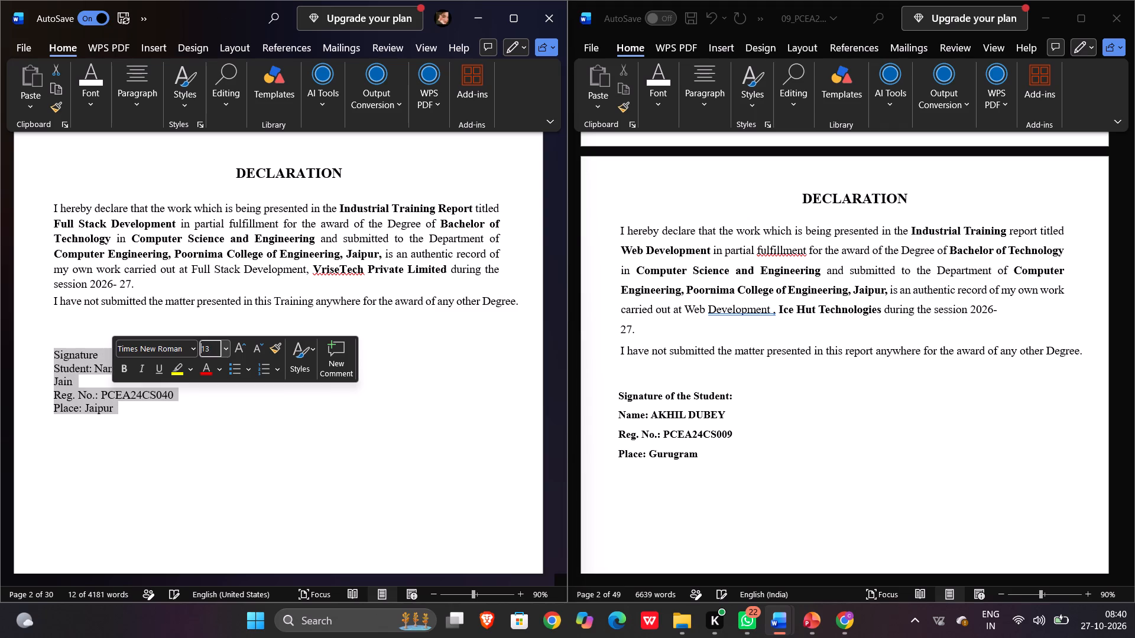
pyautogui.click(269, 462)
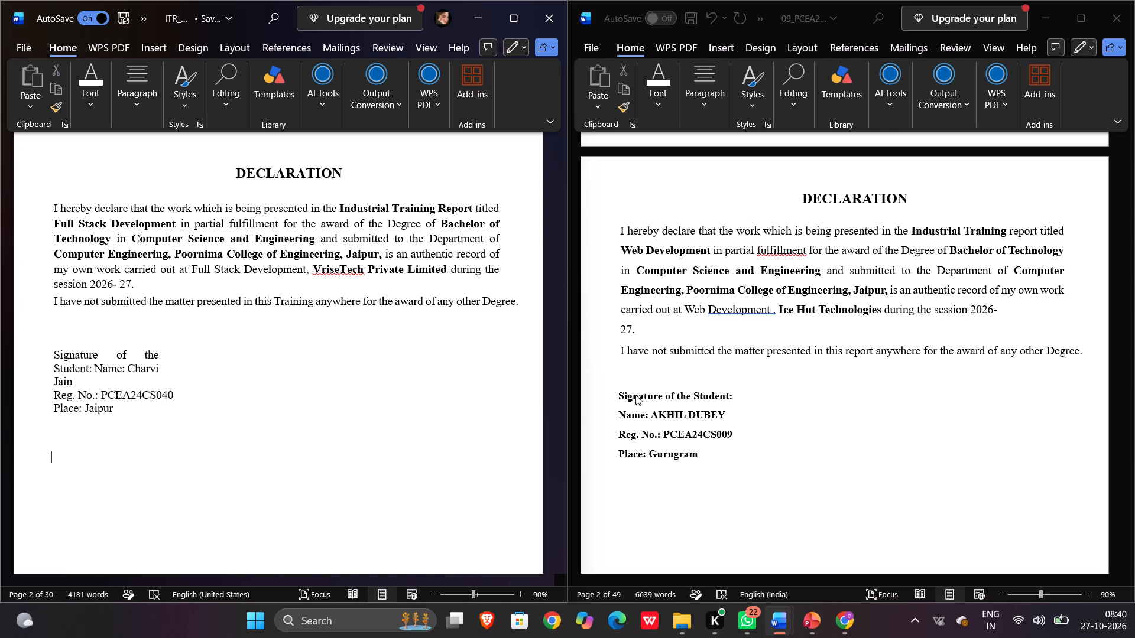
# Set all lines of the student signature block on the ITR_Report declaration page to font size 12.
pyautogui.click(635, 395)
pyautogui.moveTo(635, 395); pyautogui.dragTo(669, 404)
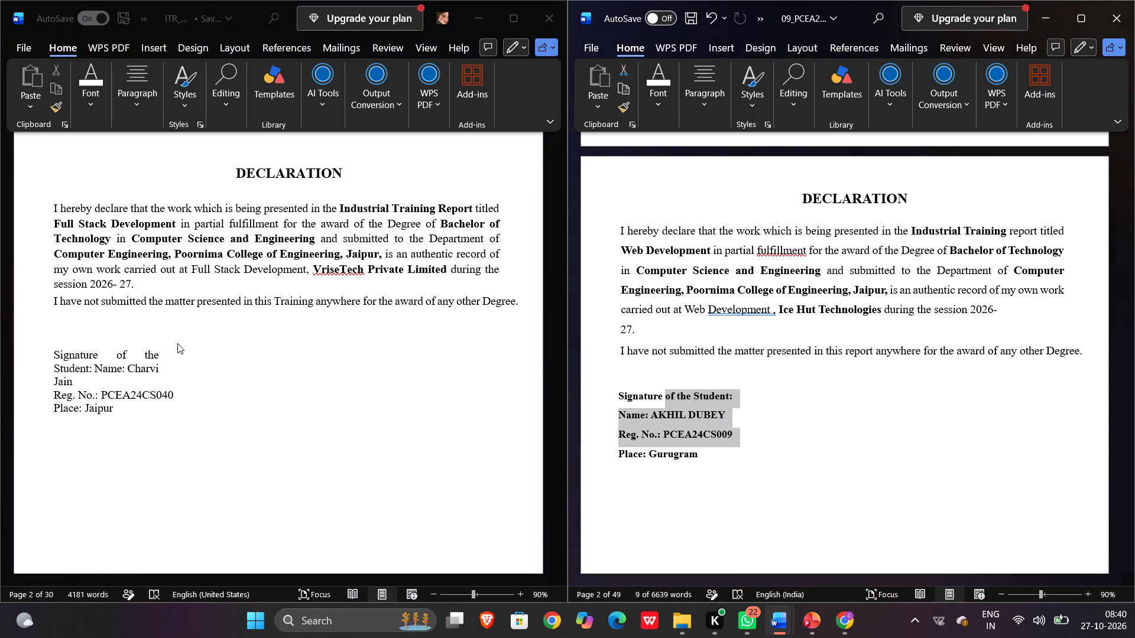
pyautogui.click(53, 349)
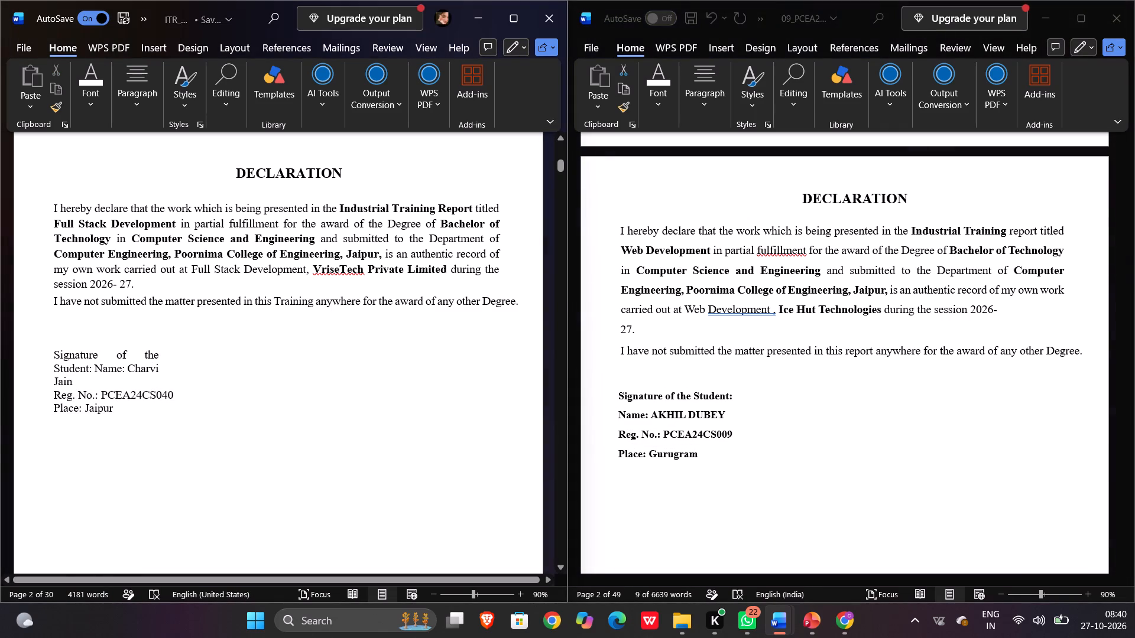
pyautogui.click(51, 352)
pyautogui.moveTo(112, 408); pyautogui.dragTo(86, 390)
pyautogui.moveTo(86, 390); pyautogui.dragTo(51, 353)
pyautogui.click(160, 310)
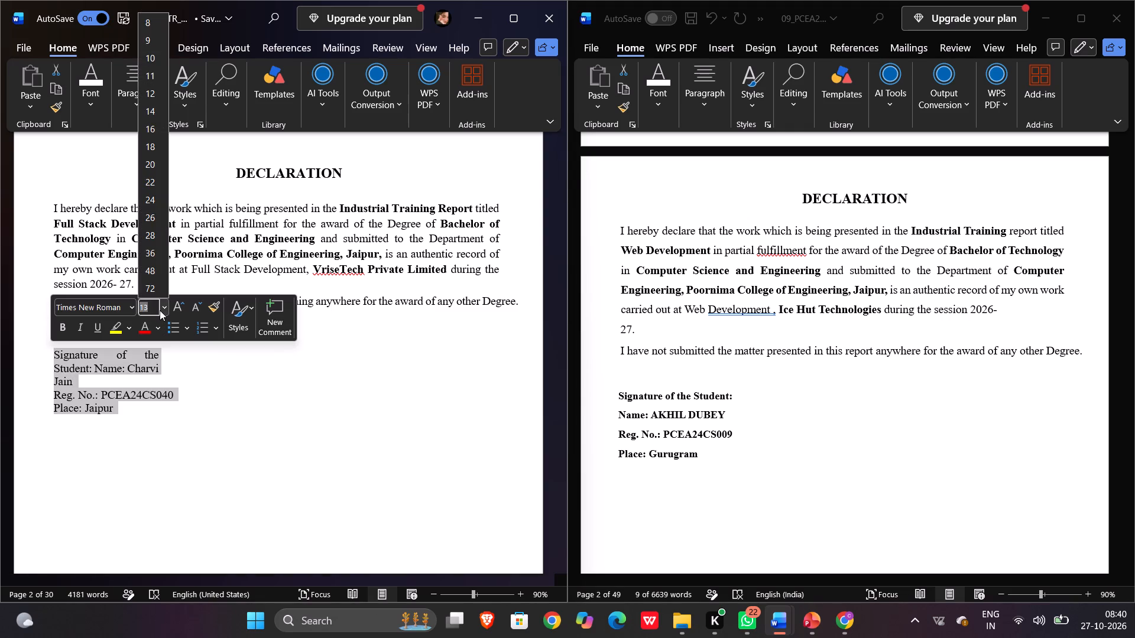
pyautogui.click(151, 96)
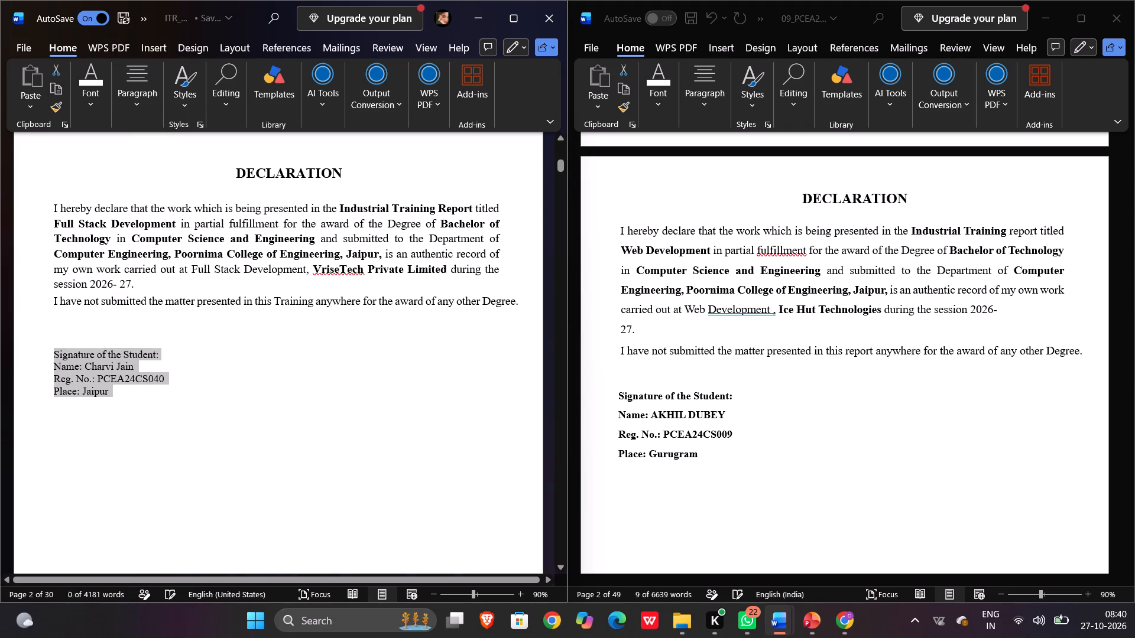
pyautogui.click(215, 406)
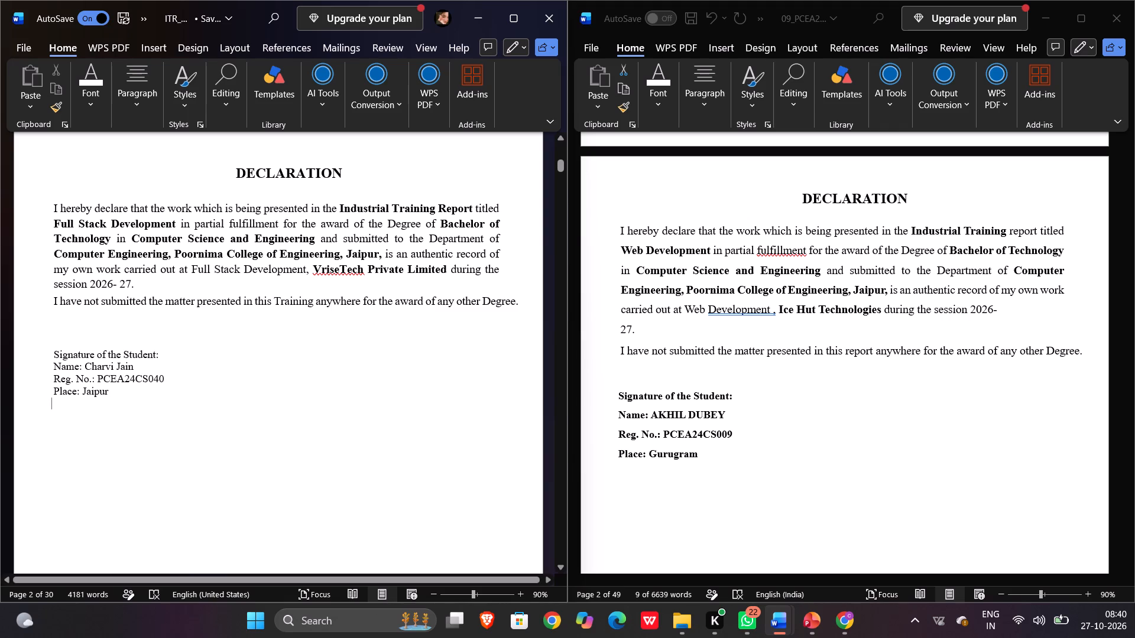
# Retype the student's name in capitals on the Name line of the declaration's signature block.
pyautogui.click(135, 366)
pyautogui.press('BackSpace')
pyautogui.press('BackSpace')
pyautogui.press('BackSpace')
pyautogui.press('BackSpace')
pyautogui.press('BackSpace')
pyautogui.press('BackSpace')
pyautogui.press('BackSpace')
pyautogui.press('BackSpace')
pyautogui.press('BackSpace')
pyautogui.press('BackSpace')
pyautogui.press('BackSpace')
# Make the declaration's whole student signature block bold, from "Signature of the Student:" to "Place: Jaipur".
pyautogui.moveTo(53, 349); pyautogui.dragTo(110, 393)
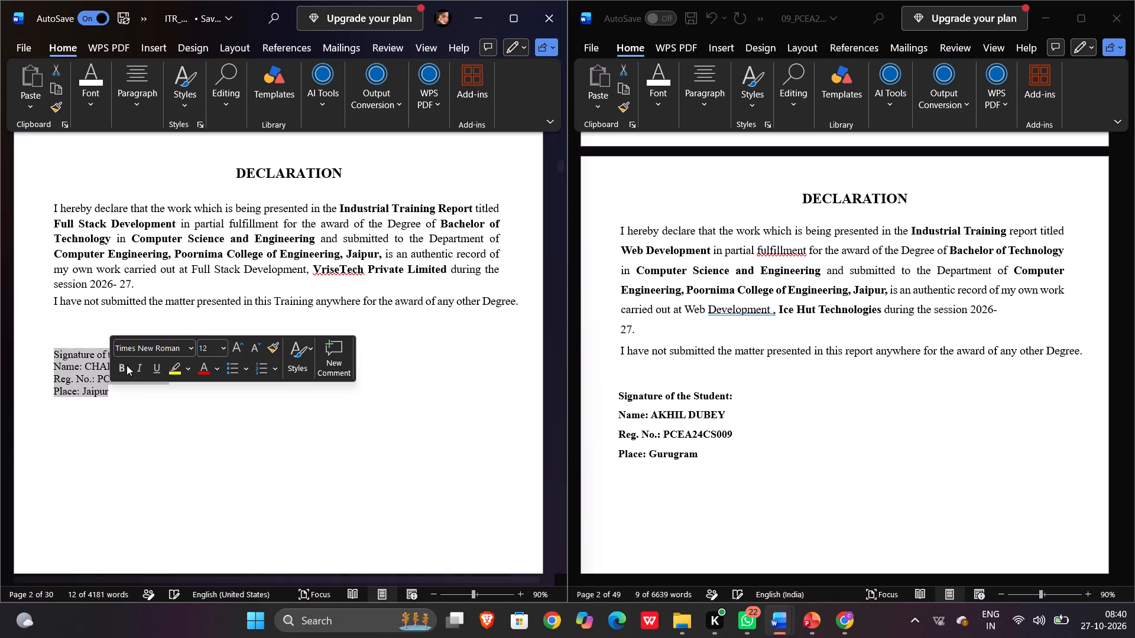
pyautogui.click(125, 365)
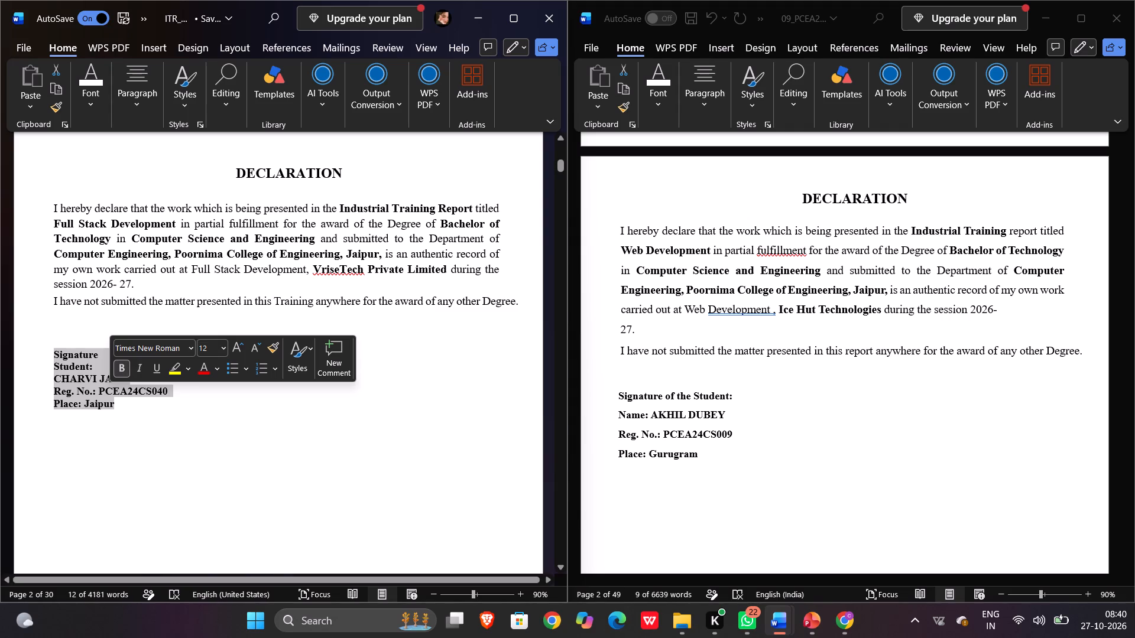
pyautogui.click(154, 416)
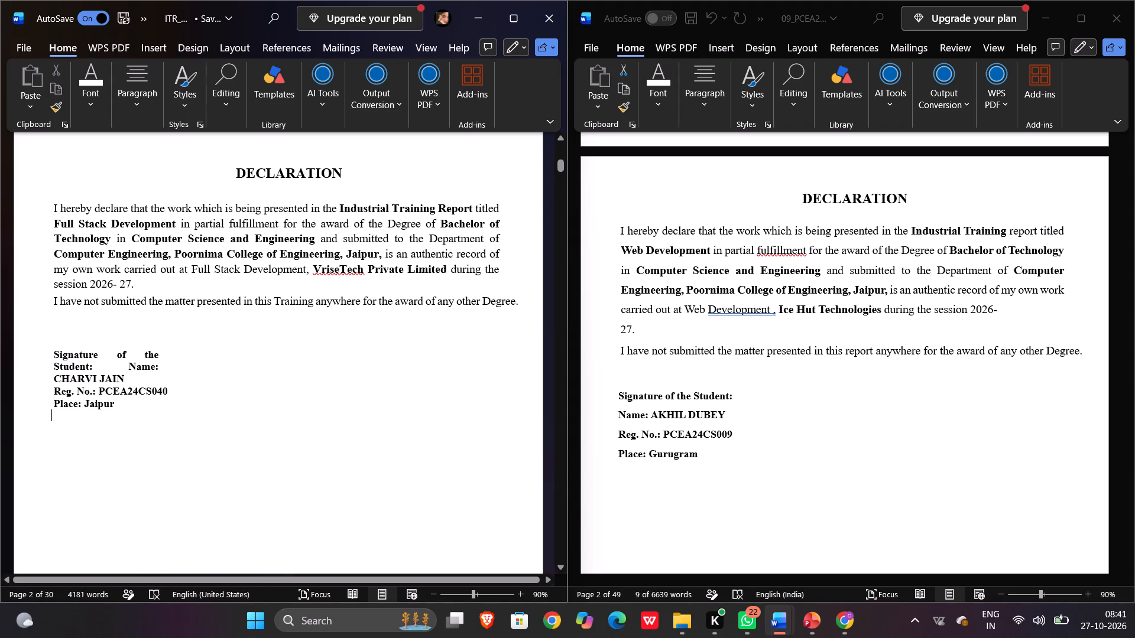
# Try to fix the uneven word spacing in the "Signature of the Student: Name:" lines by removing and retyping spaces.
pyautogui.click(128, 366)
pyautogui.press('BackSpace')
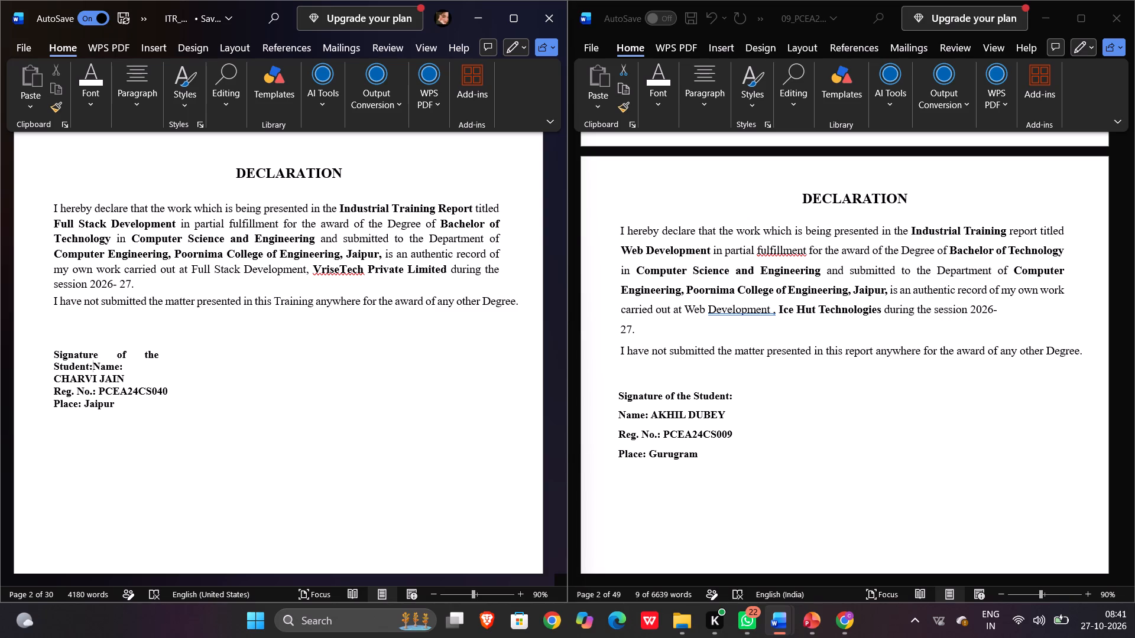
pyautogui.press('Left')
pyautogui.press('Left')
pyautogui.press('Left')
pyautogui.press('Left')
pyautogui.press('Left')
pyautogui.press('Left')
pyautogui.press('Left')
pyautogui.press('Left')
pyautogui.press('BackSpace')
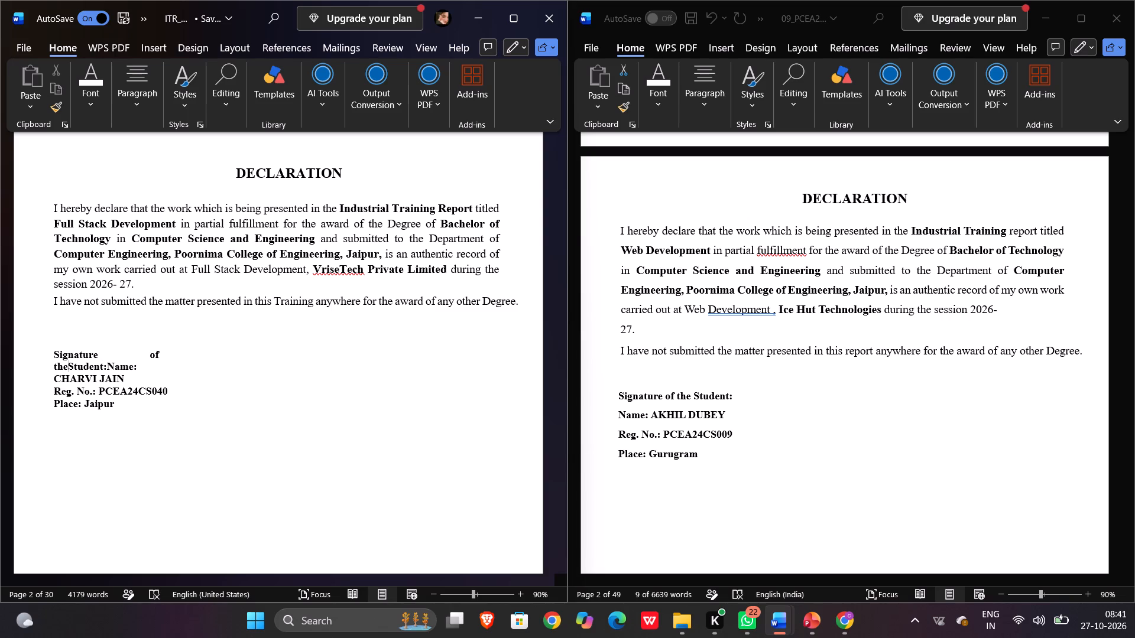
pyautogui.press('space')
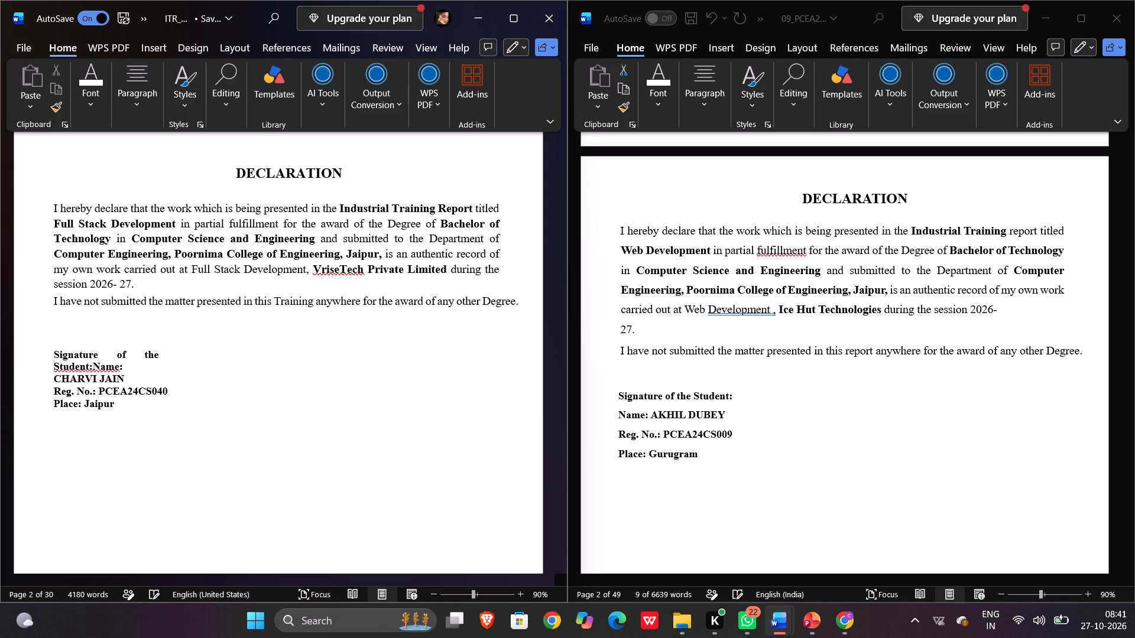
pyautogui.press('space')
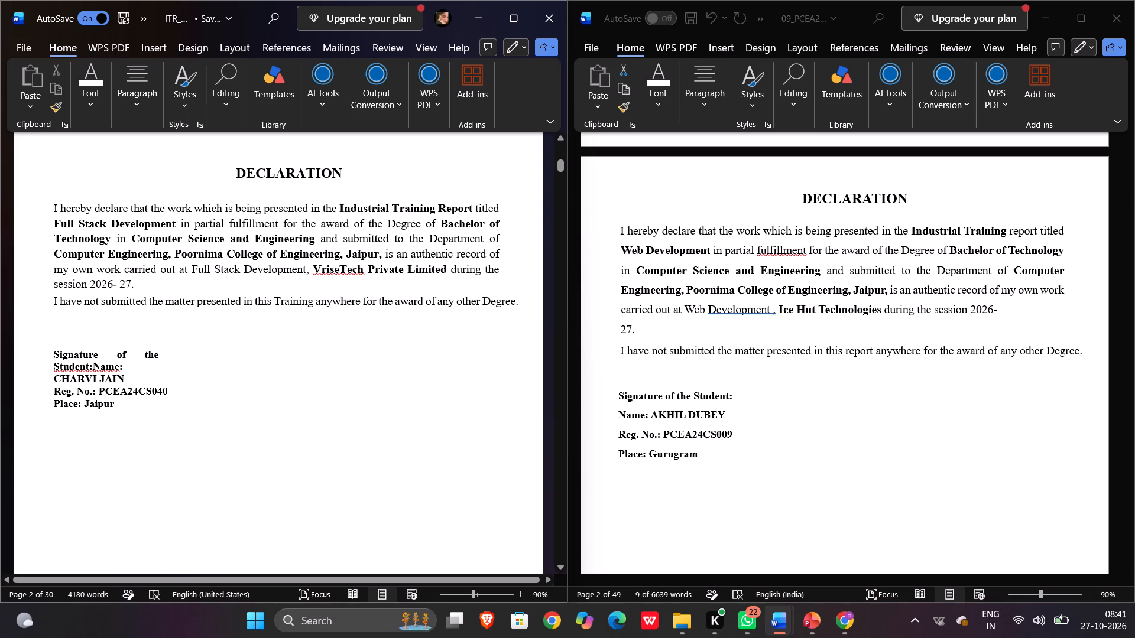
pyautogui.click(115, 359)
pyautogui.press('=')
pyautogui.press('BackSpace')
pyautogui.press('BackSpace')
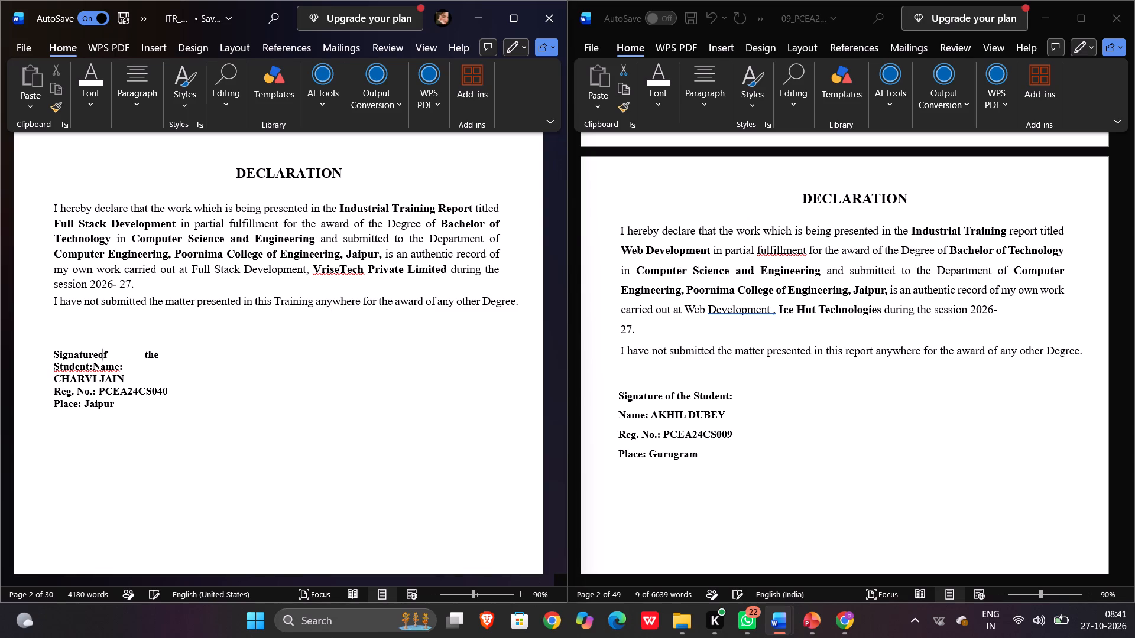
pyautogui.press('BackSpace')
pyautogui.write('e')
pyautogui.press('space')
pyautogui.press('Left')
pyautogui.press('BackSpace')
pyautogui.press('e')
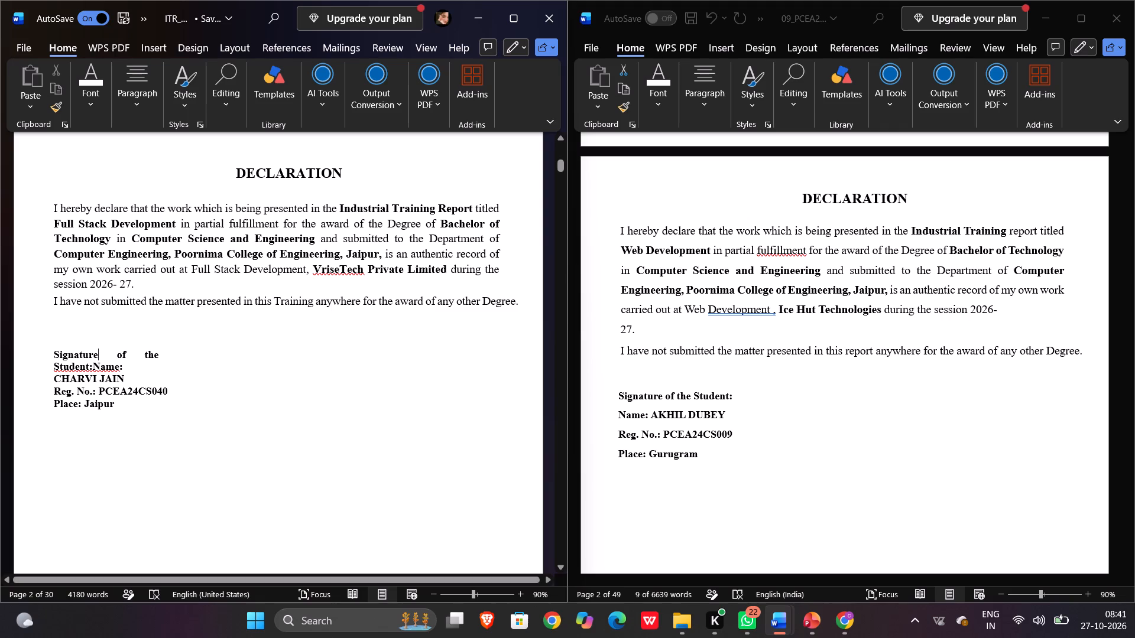
# Replace the ITR_Report declaration's student signature block with a copy of the reference report's signature block.
pyautogui.moveTo(111, 405); pyautogui.dragTo(118, 405)
pyautogui.click(118, 405)
pyautogui.moveTo(121, 405); pyautogui.dragTo(76, 356)
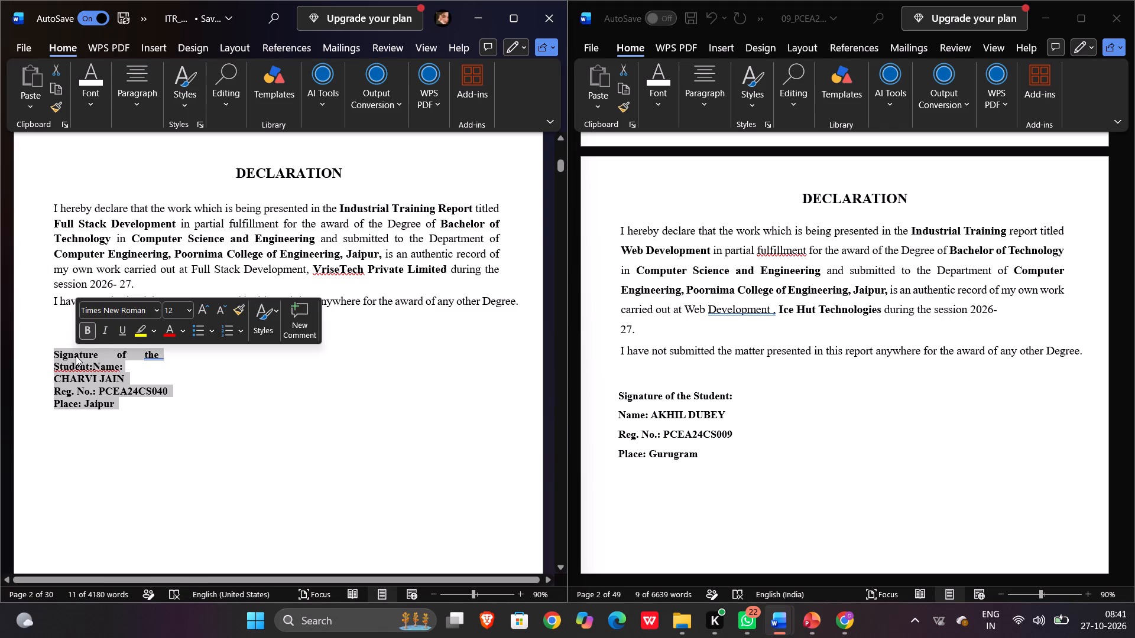
pyautogui.press('BackSpace')
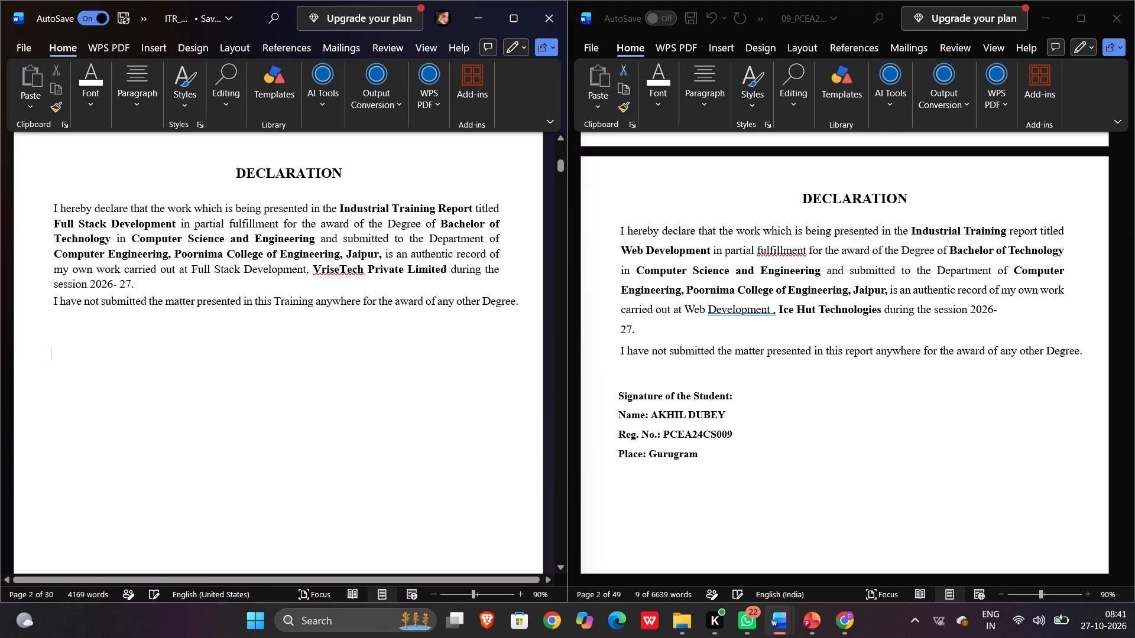
pyautogui.click(700, 455)
pyautogui.moveTo(700, 455); pyautogui.dragTo(635, 411)
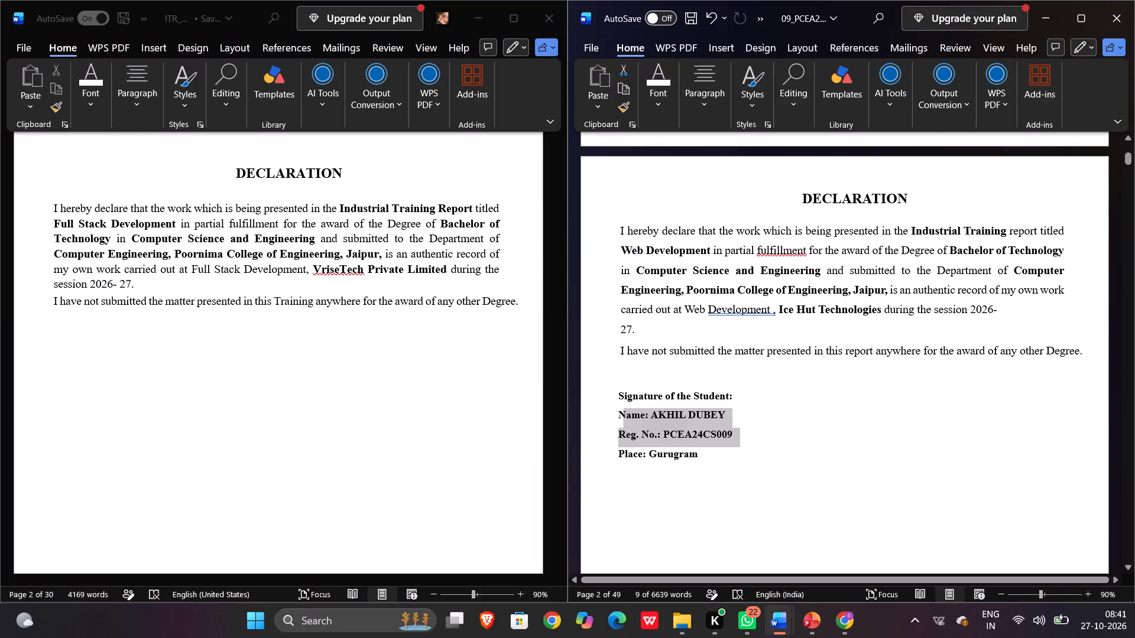
pyautogui.moveTo(635, 411); pyautogui.dragTo(627, 399)
pyautogui.click(621, 394)
pyautogui.moveTo(621, 394); pyautogui.dragTo(706, 455)
pyautogui.hotkey('ctrl', 'c')
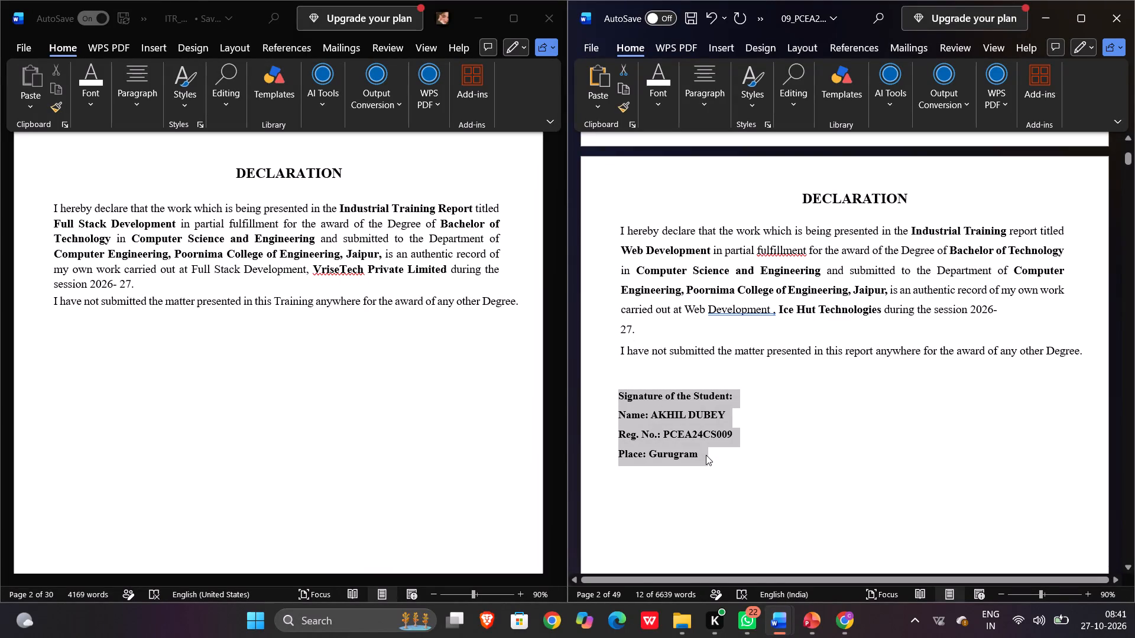
pyautogui.click(103, 402)
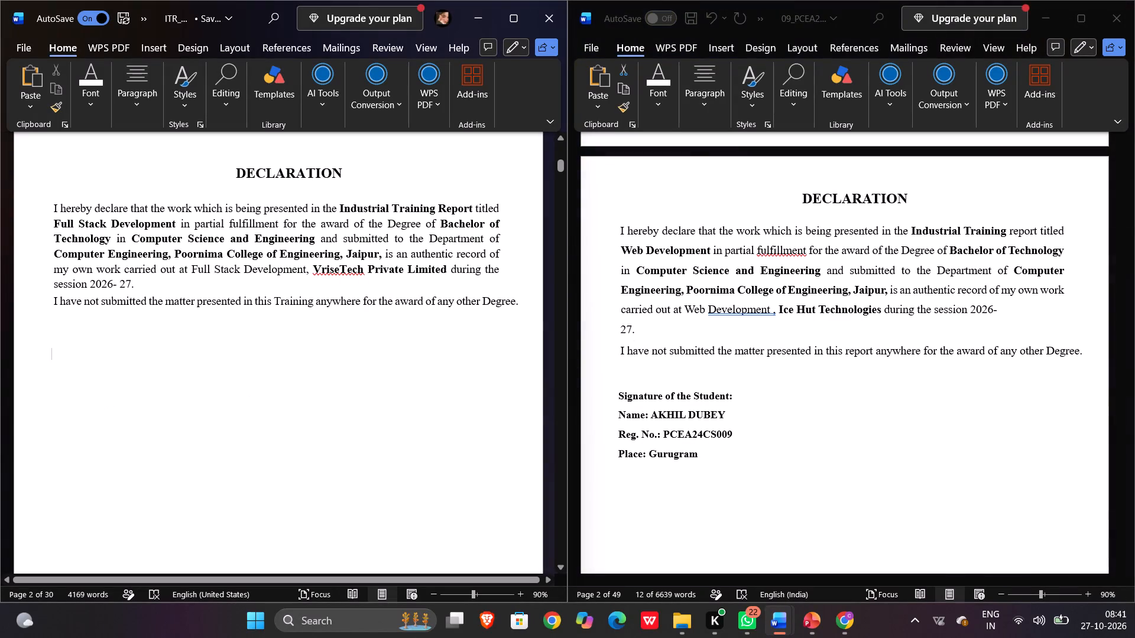
pyautogui.hotkey('ctrl', 'v')
pyautogui.click(208, 391)
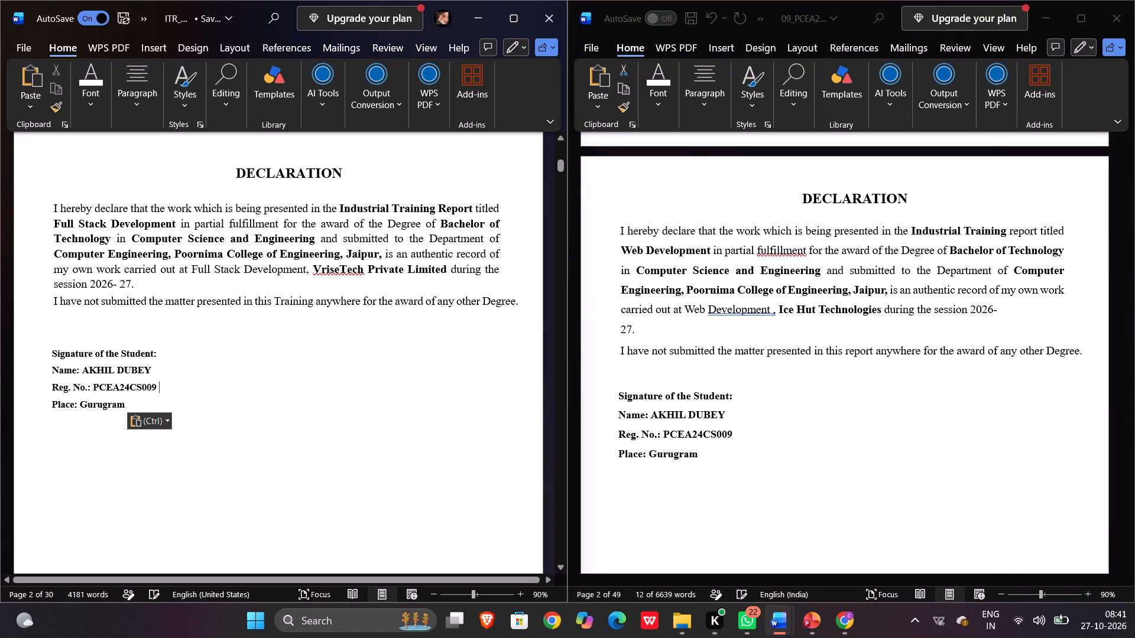
# Set all four lines of the pasted signature block on the ITR_Report declaration page to font size 12.
pyautogui.click(635, 397)
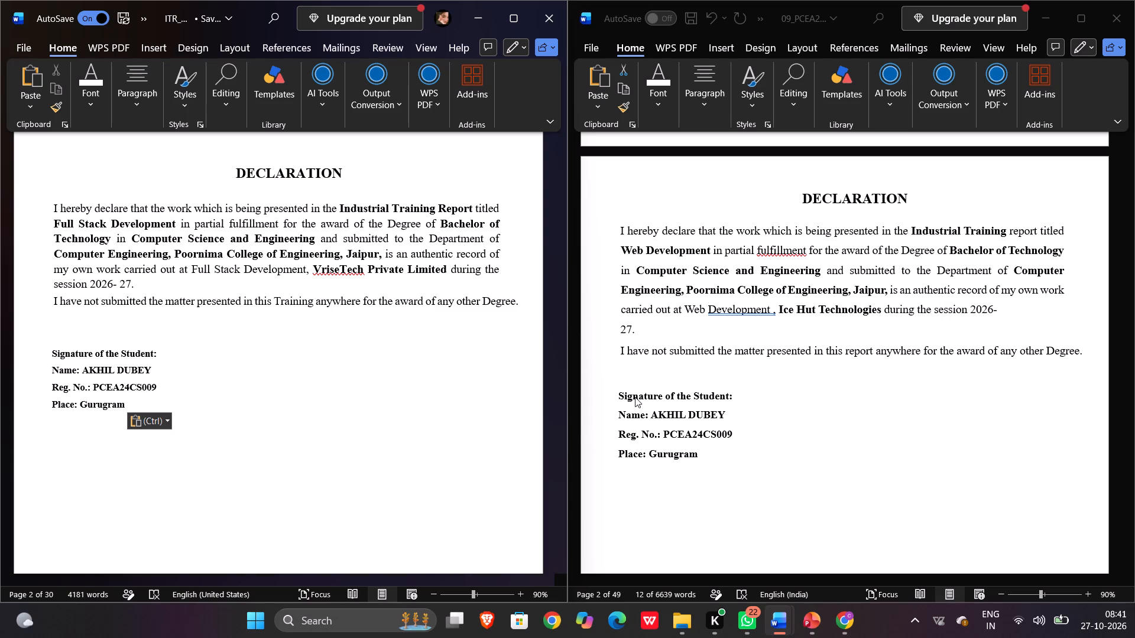
pyautogui.click(635, 395)
pyautogui.moveTo(635, 395); pyautogui.dragTo(663, 398)
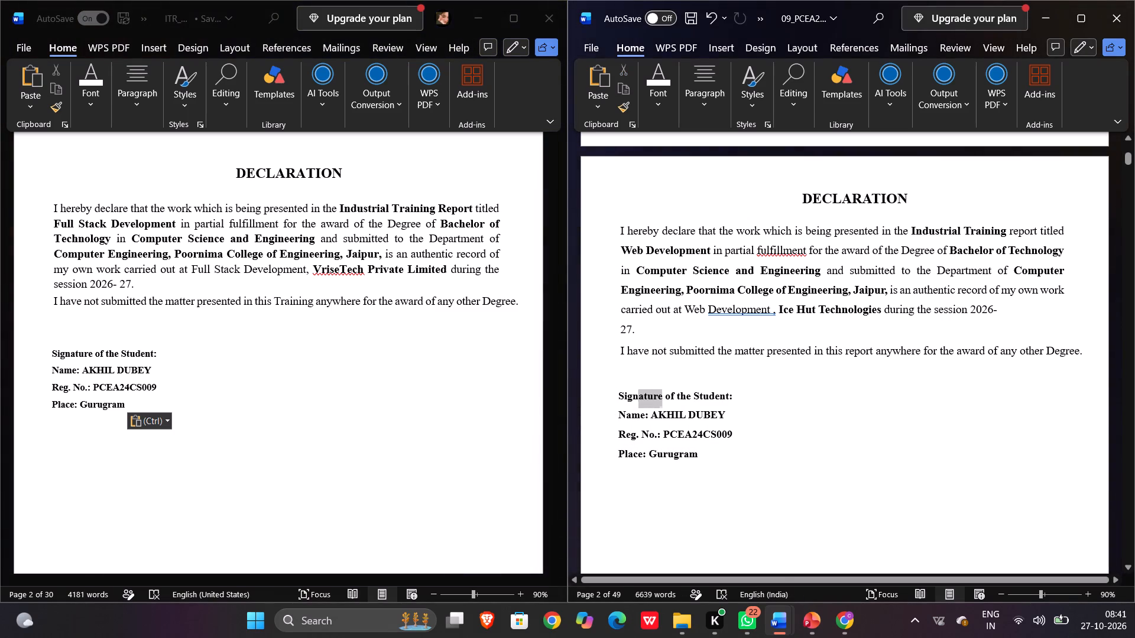
pyautogui.click(79, 360)
pyautogui.moveTo(72, 356); pyautogui.dragTo(105, 357)
pyautogui.click(215, 313)
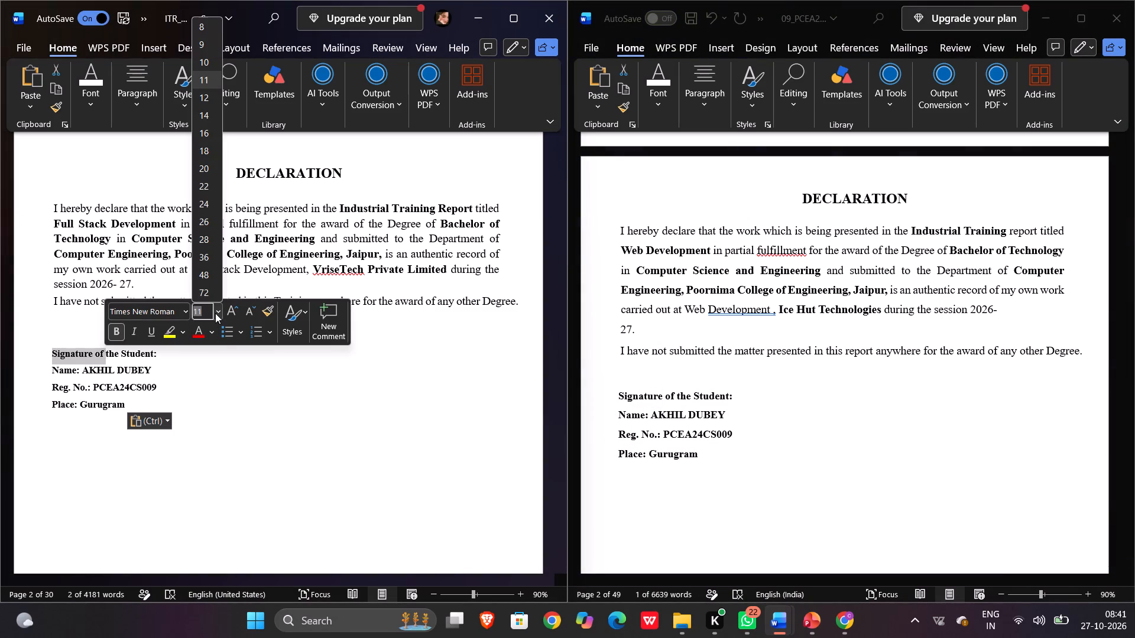
pyautogui.click(276, 407)
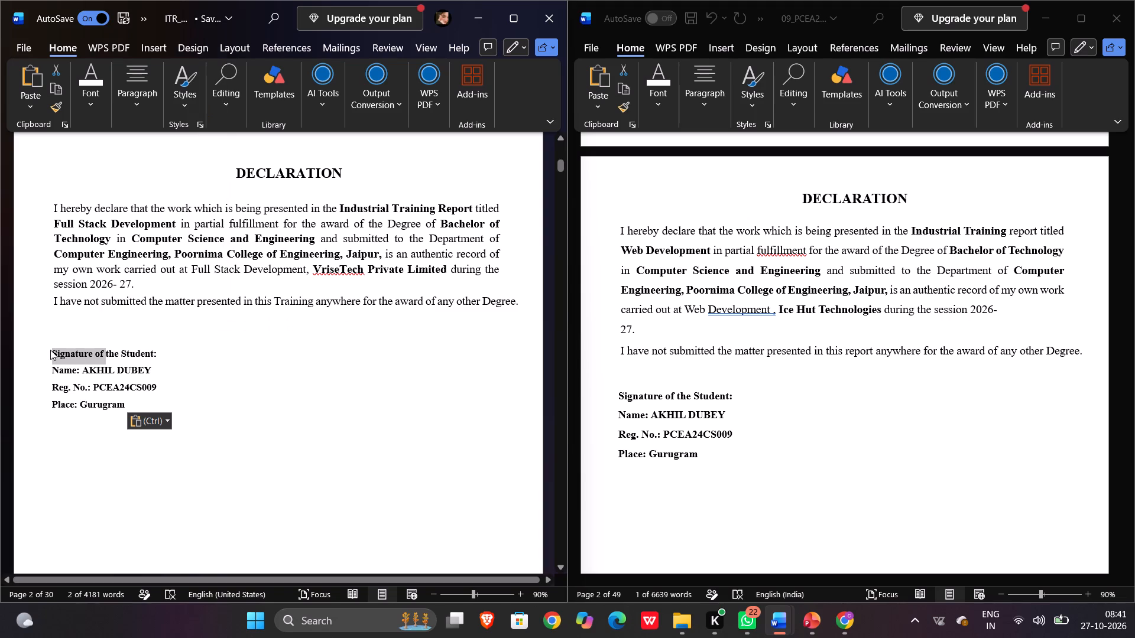
pyautogui.click(50, 349)
pyautogui.moveTo(53, 350); pyautogui.dragTo(125, 402)
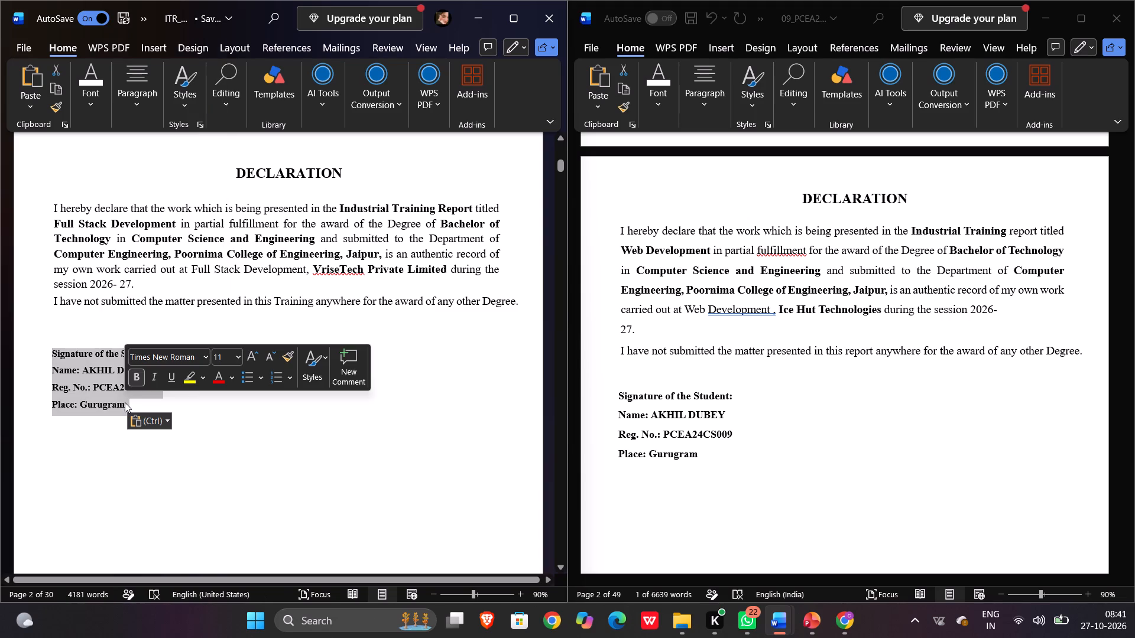
pyautogui.click(239, 354)
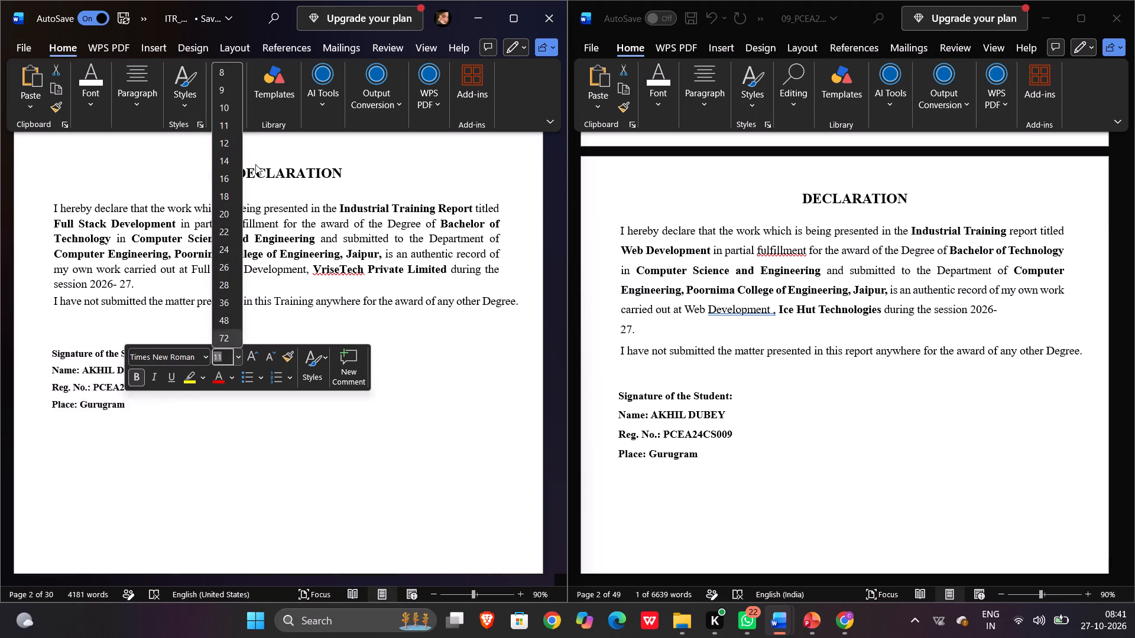
pyautogui.click(225, 146)
pyautogui.click(221, 437)
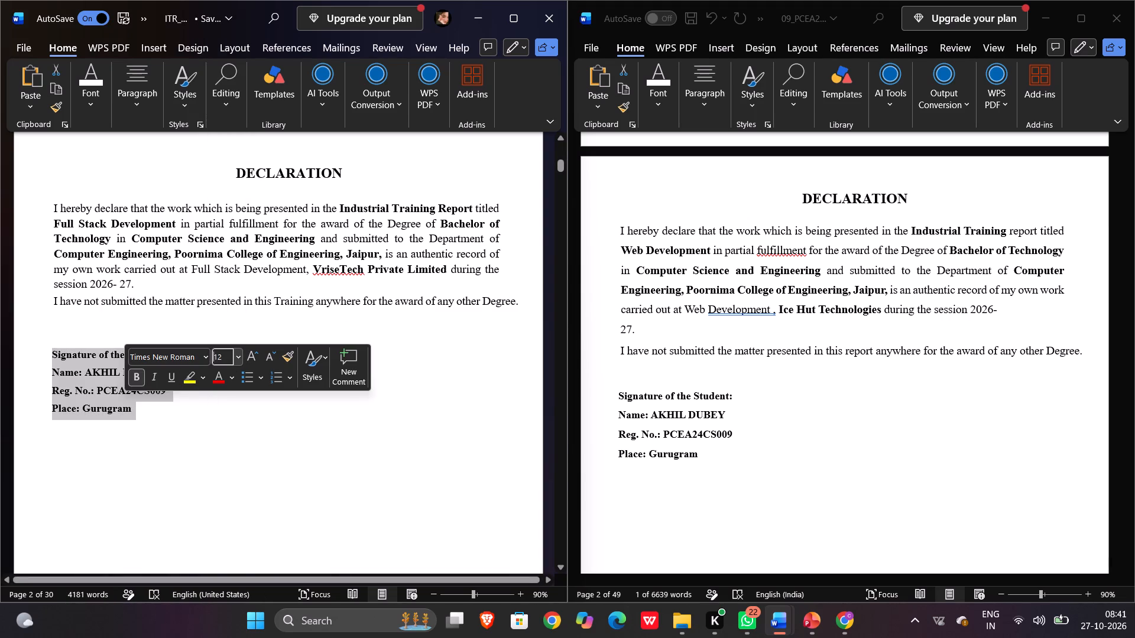
# Replace the copied name on the signature block's Name line with the report student's own name in capitals.
pyautogui.click(161, 372)
pyautogui.press('BackSpace')
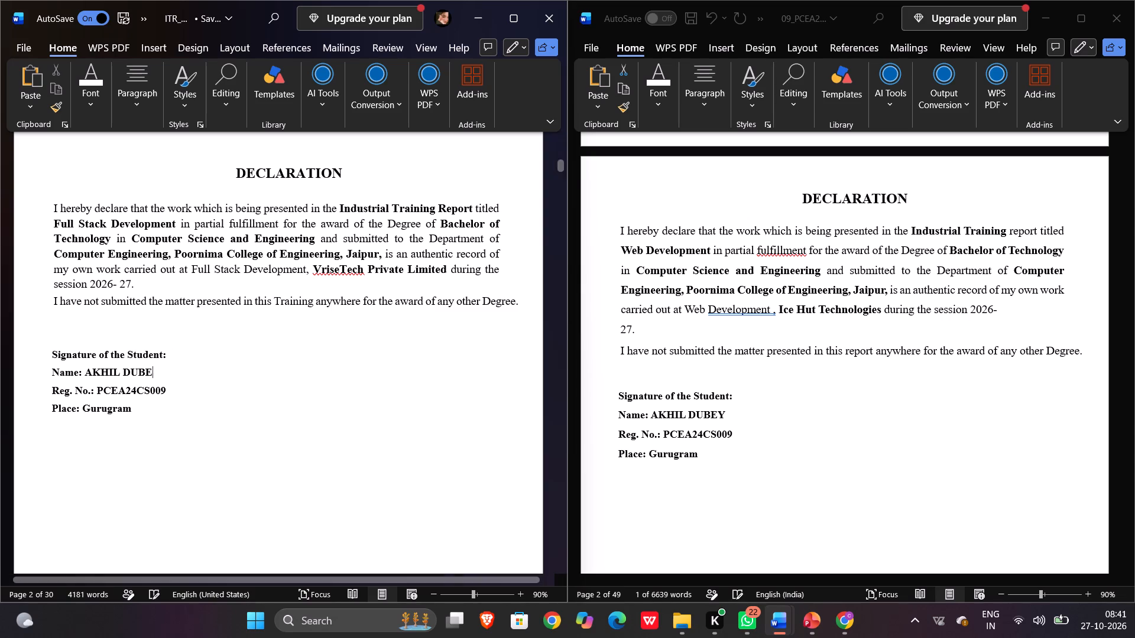
pyautogui.press('BackSpace')
pyautogui.press('BackSpace')
pyautogui.press('BackSpace')
pyautogui.press('BackSpace')
pyautogui.press('BackSpace')
pyautogui.press('BackSpace')
pyautogui.press('BackSpace')
pyautogui.press('BackSpace')
pyautogui.press('BackSpace')
pyautogui.press('BackSpace')
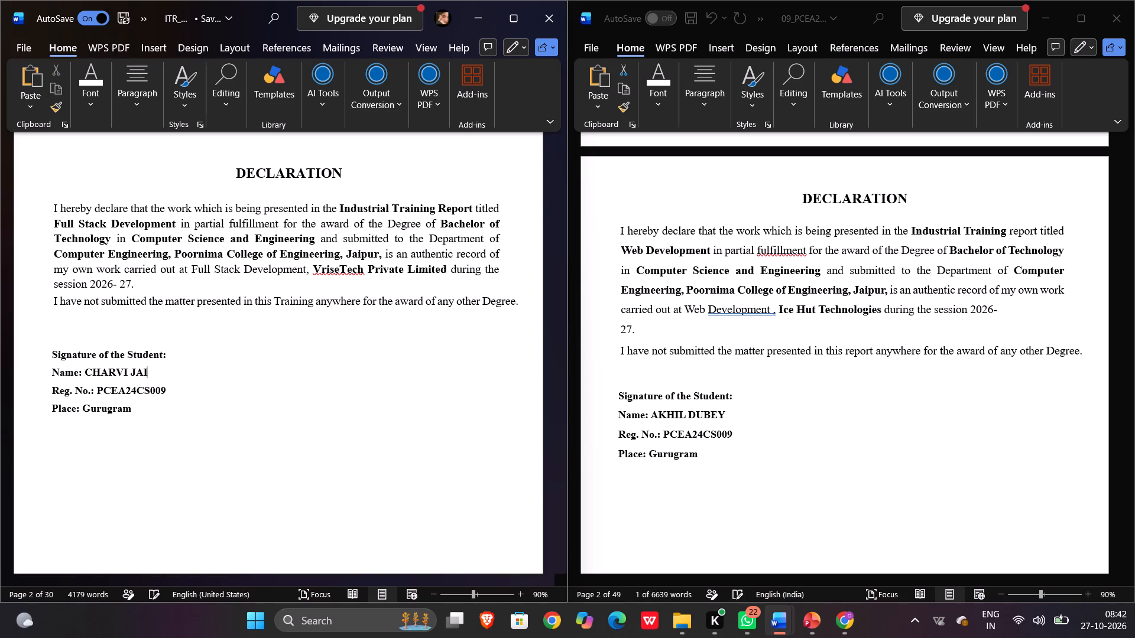
# Change the Place line of the ITR_Report's signature block to "Jaipur".
pyautogui.click(135, 406)
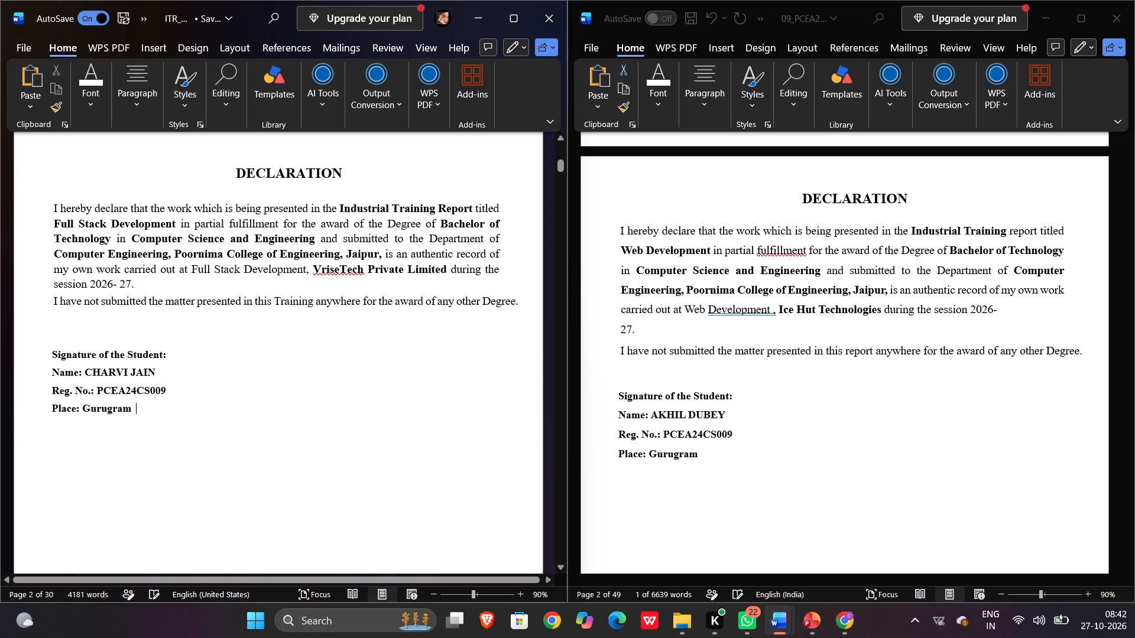
pyautogui.press('Left')
pyautogui.press('BackSpace')
pyautogui.press('BackSpace')
pyautogui.press('BackSpace')
pyautogui.press('BackSpace')
pyautogui.press('BackSpace')
pyautogui.press('BackSpace')
pyautogui.press('BackSpace')
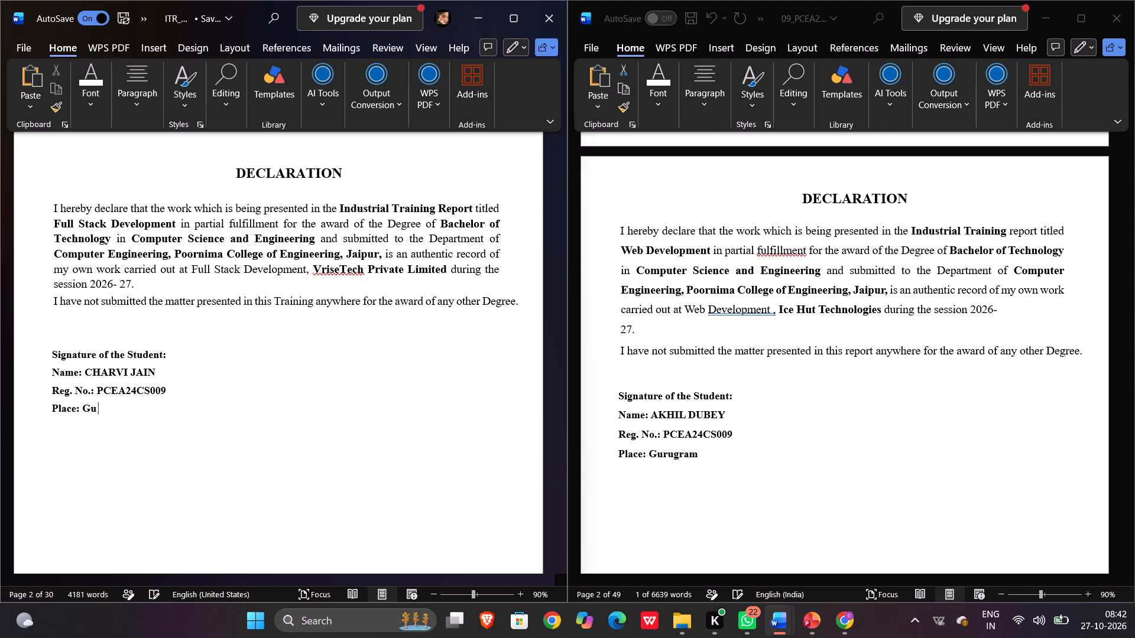
pyautogui.press('BackSpace')
pyautogui.press('BackSpace')
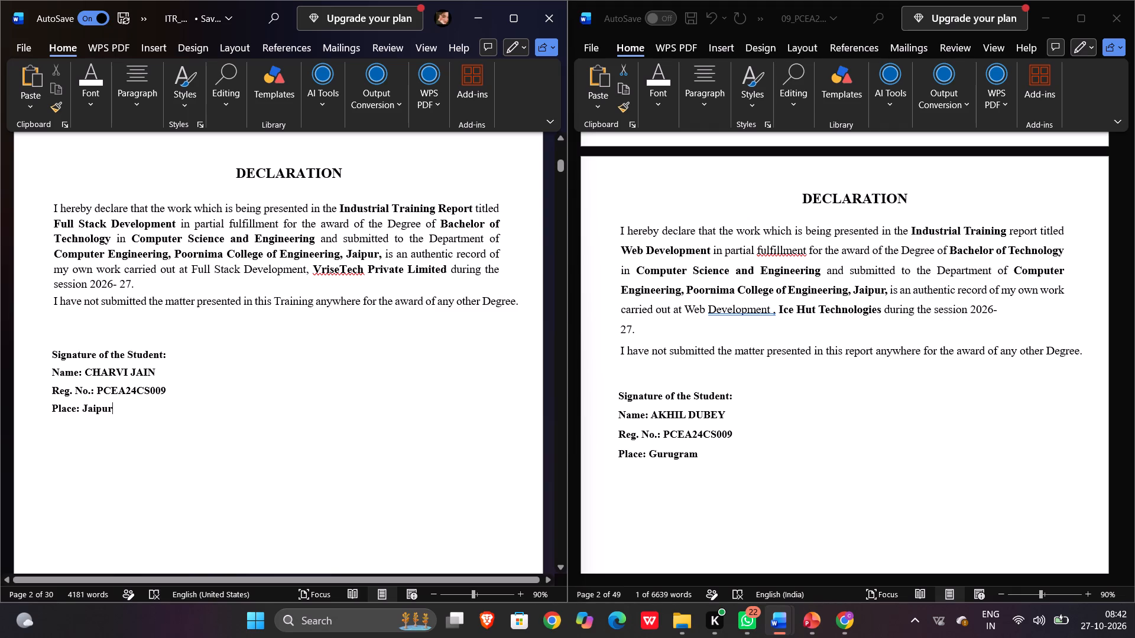
# Replace the registration number on the signature block's Reg. No. line with the report student's own number.
pyautogui.click(165, 389)
pyautogui.press('BackSpace')
pyautogui.press('BackSpace')
pyautogui.press('BackSpace')
pyautogui.press('BackSpace')
pyautogui.press('BackSpace')
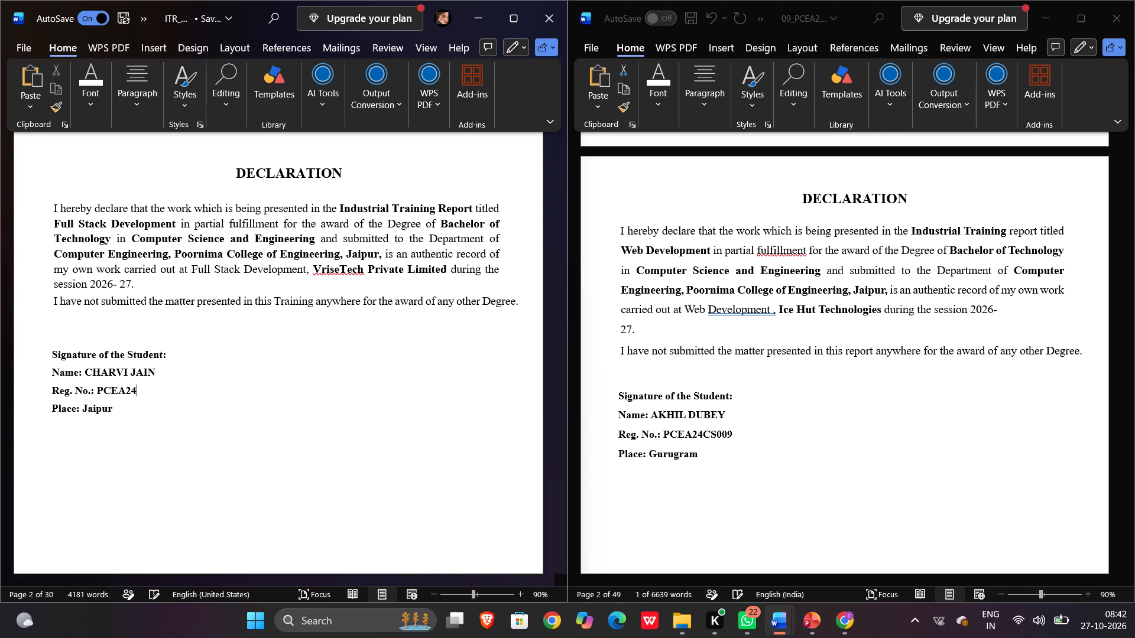
pyautogui.press('BackSpace')
pyautogui.press('4')
# Compare the declaration pages of both reports and check the font settings of the reference declaration's body text.
pyautogui.scroll(-1, 165, 389)
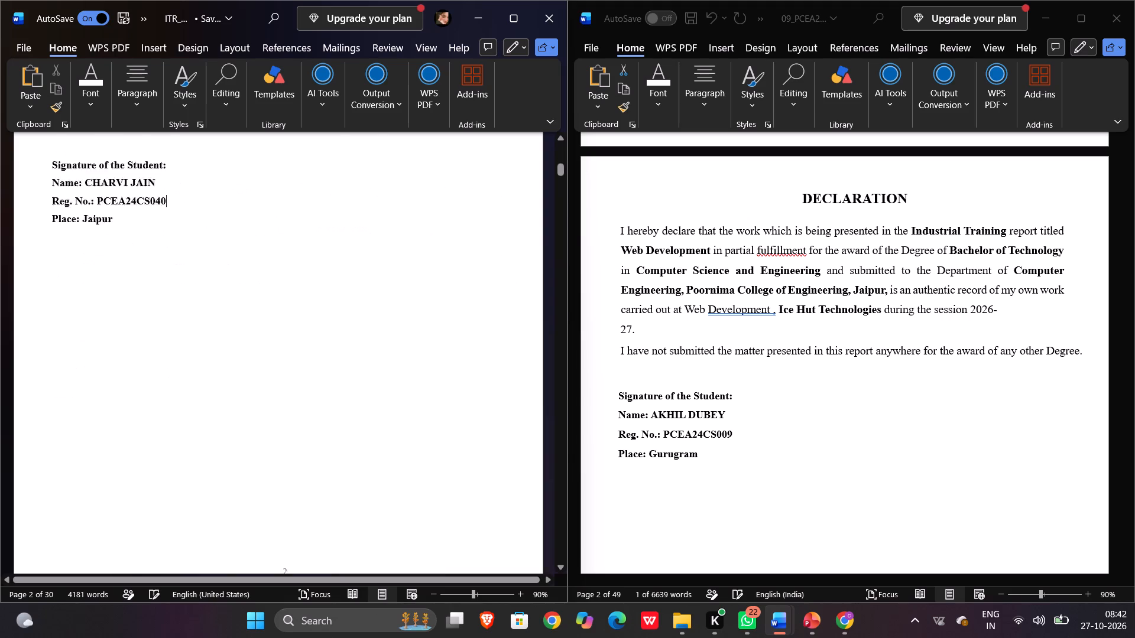
pyautogui.scroll(-4, 165, 389)
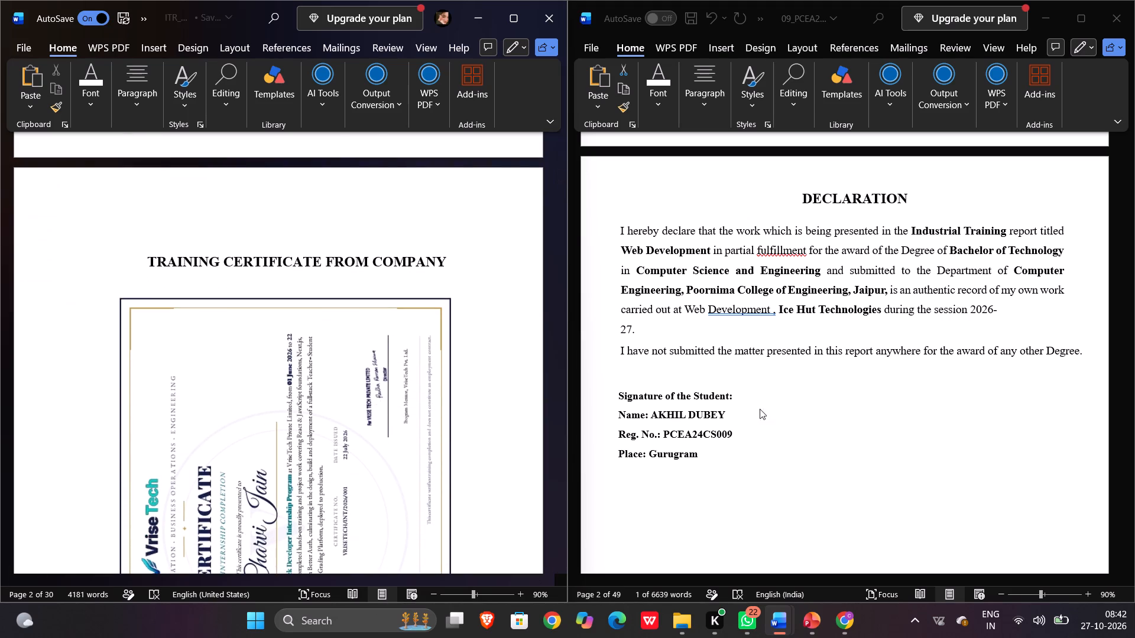
pyautogui.scroll(3, 400, 302)
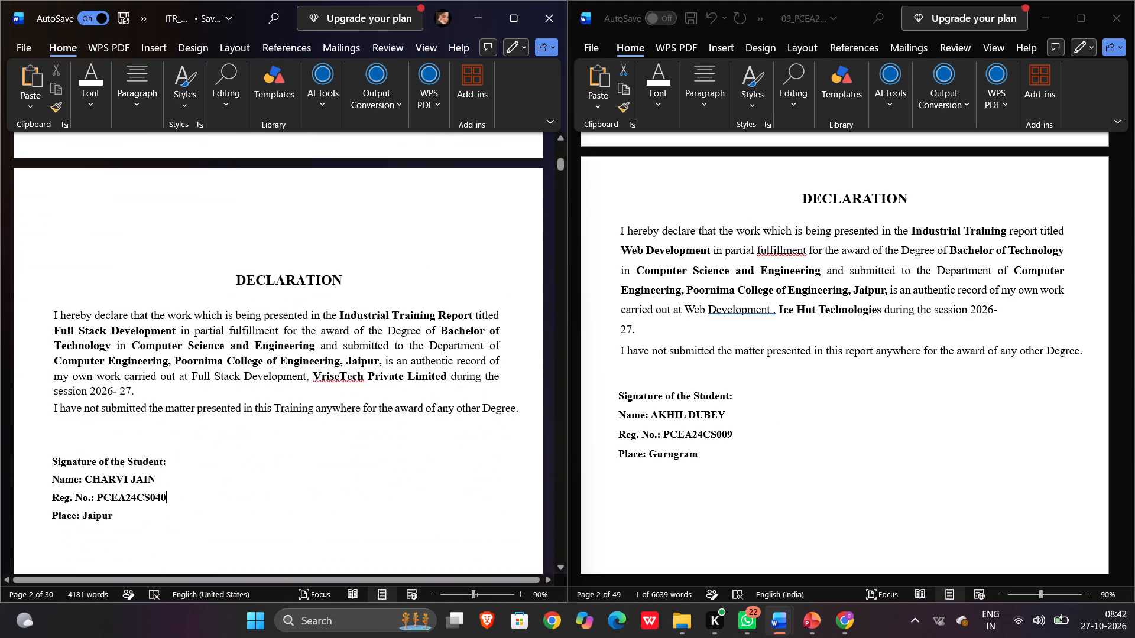
pyautogui.scroll(2, 400, 302)
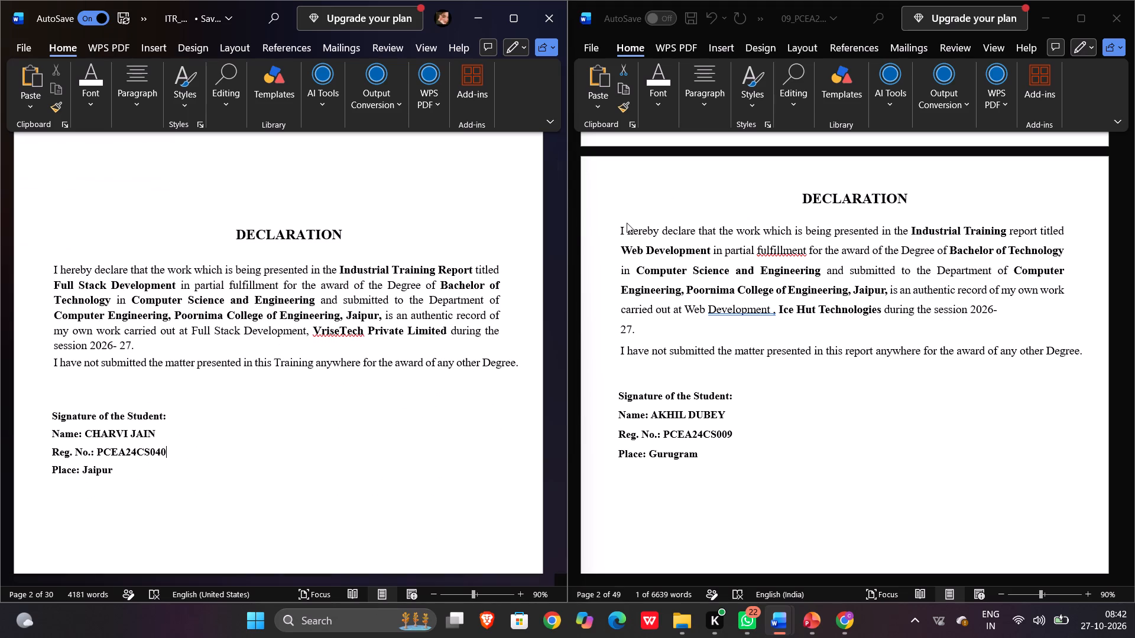
pyautogui.click(617, 234)
pyautogui.moveTo(616, 227); pyautogui.dragTo(870, 357)
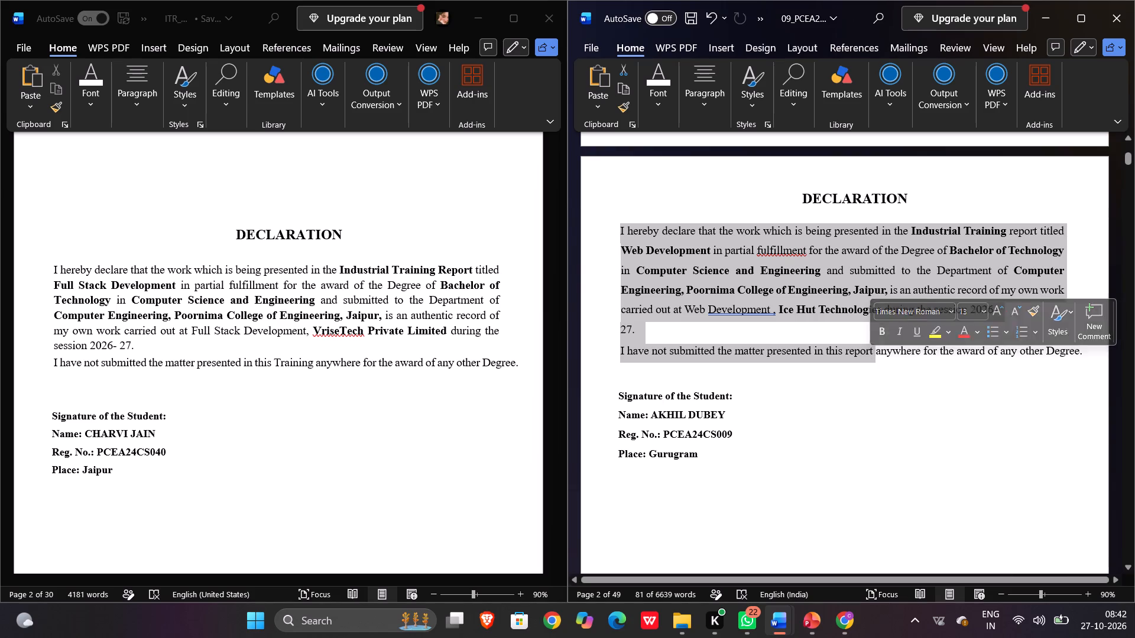
pyautogui.click(844, 363)
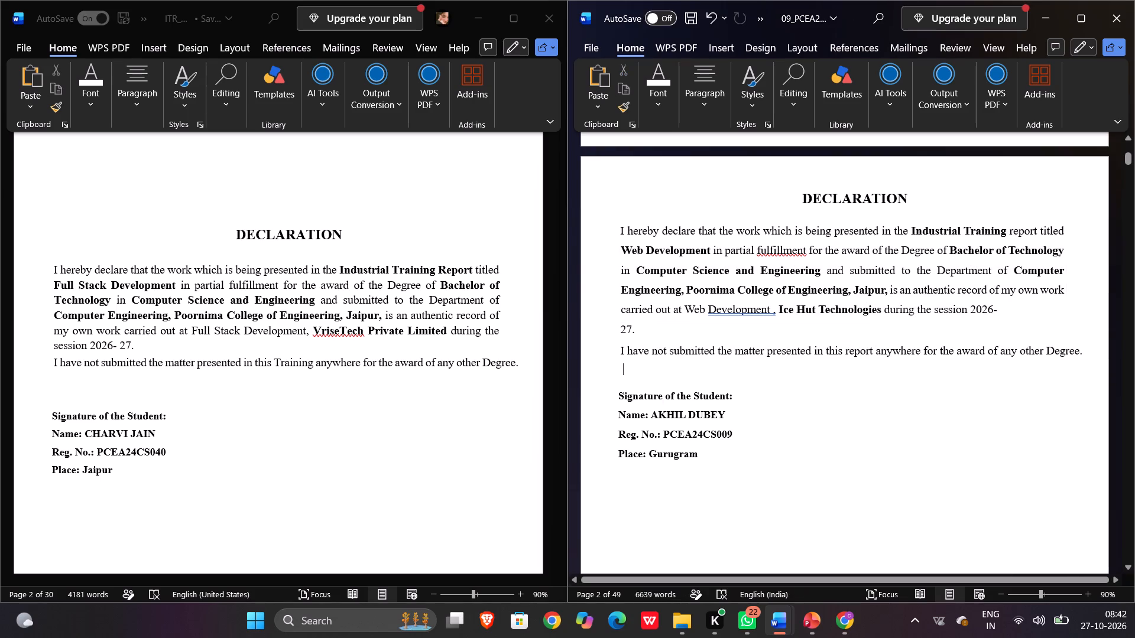
# Set the line spacing of the first declaration paragraph in ITR_Report to 1.5, ending with both reports side by side.
pyautogui.click(53, 270)
pyautogui.moveTo(53, 270); pyautogui.dragTo(399, 362)
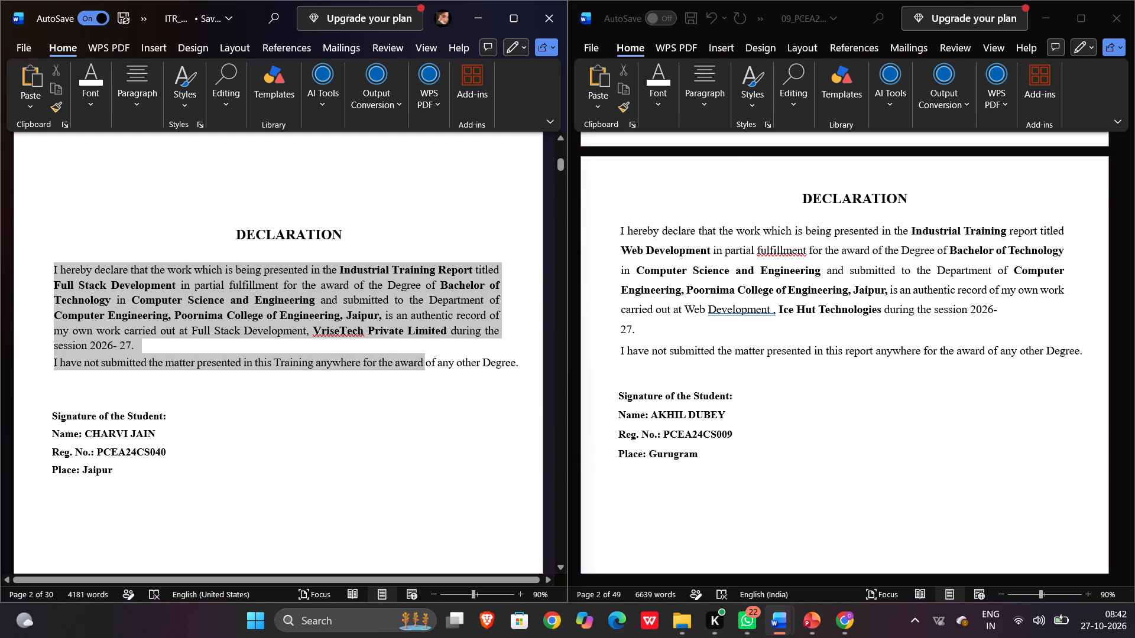
pyautogui.moveTo(399, 362); pyautogui.dragTo(148, 346)
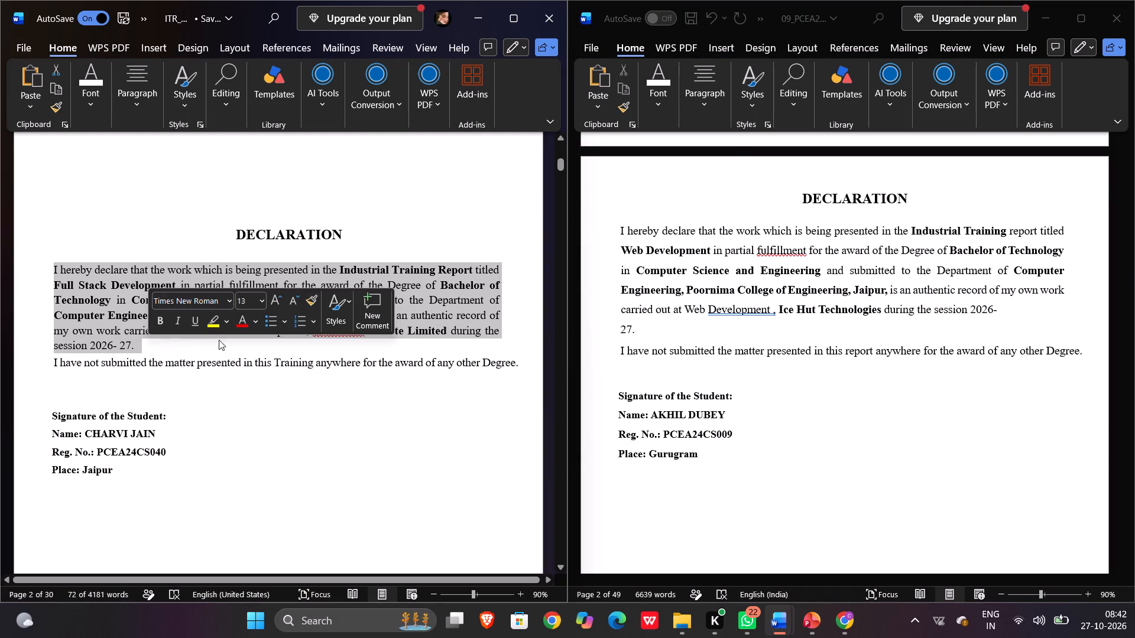
pyautogui.click(143, 44)
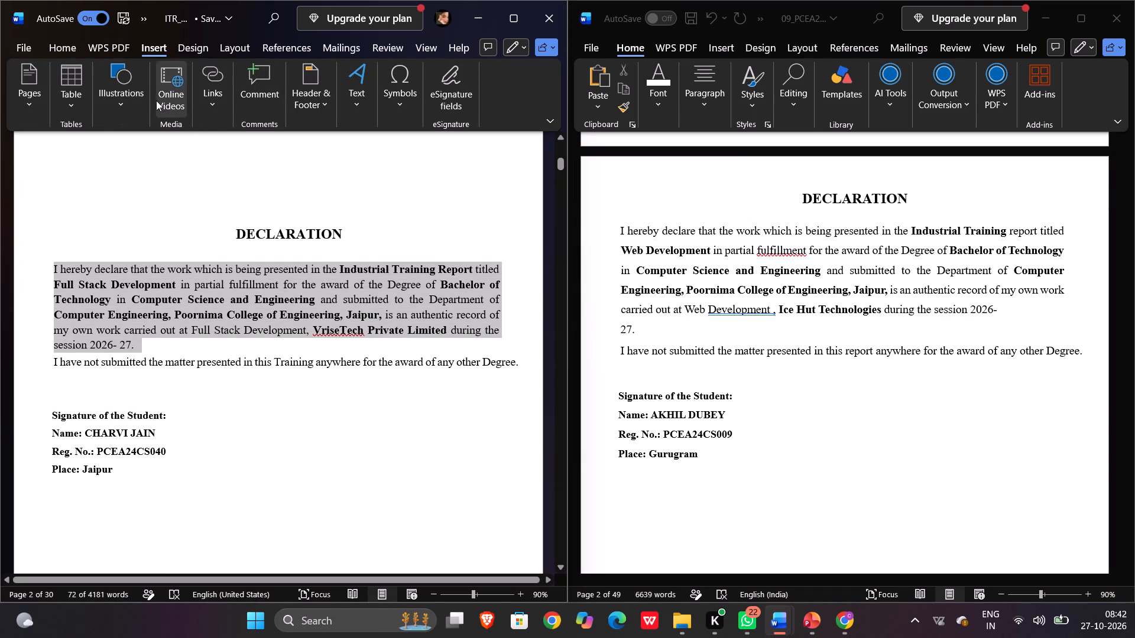
pyautogui.click(124, 104)
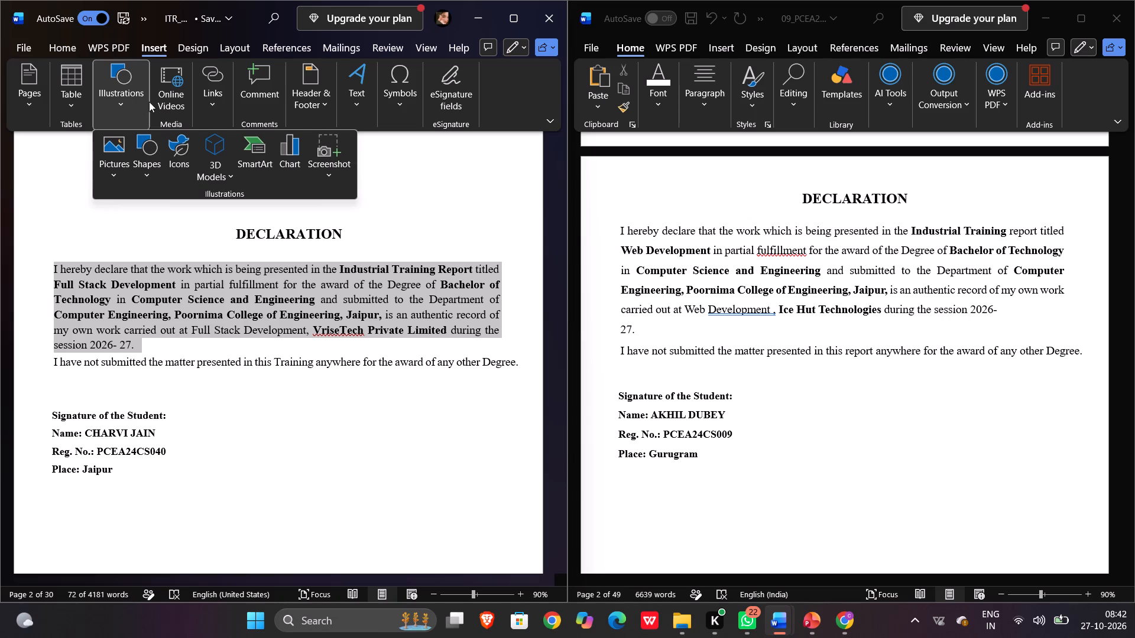
pyautogui.click(29, 103)
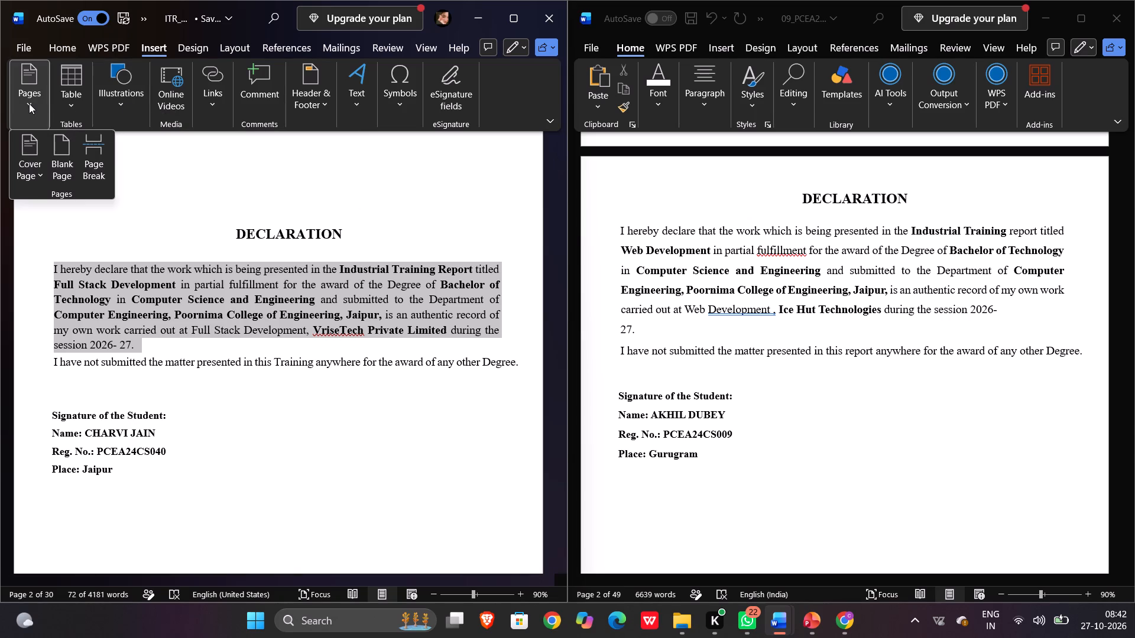
pyautogui.click(52, 45)
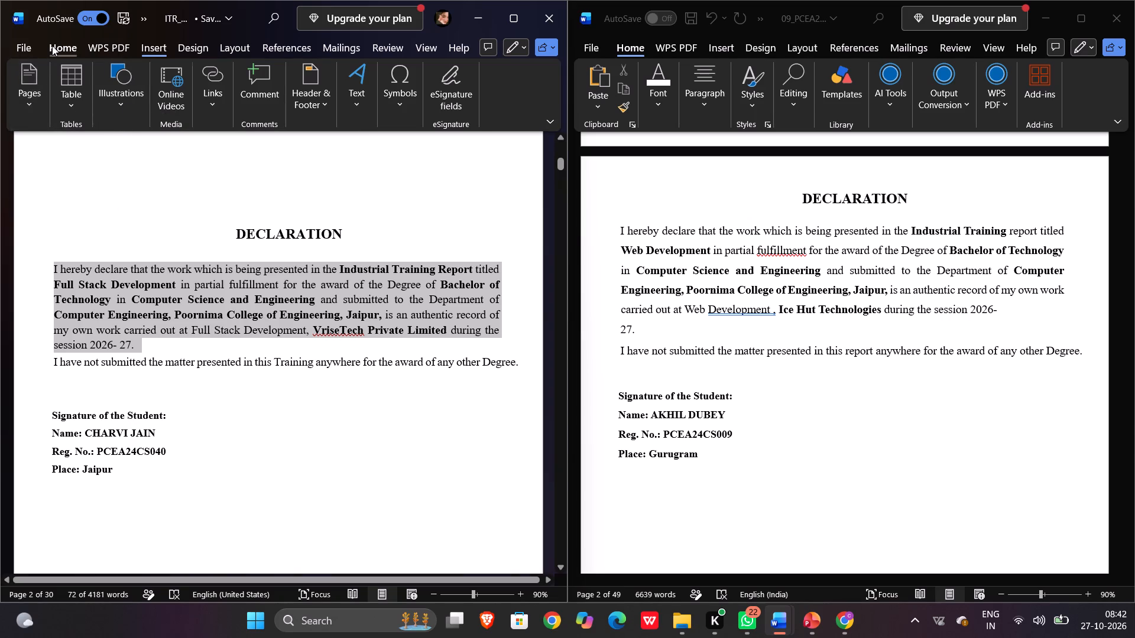
pyautogui.click(515, 17)
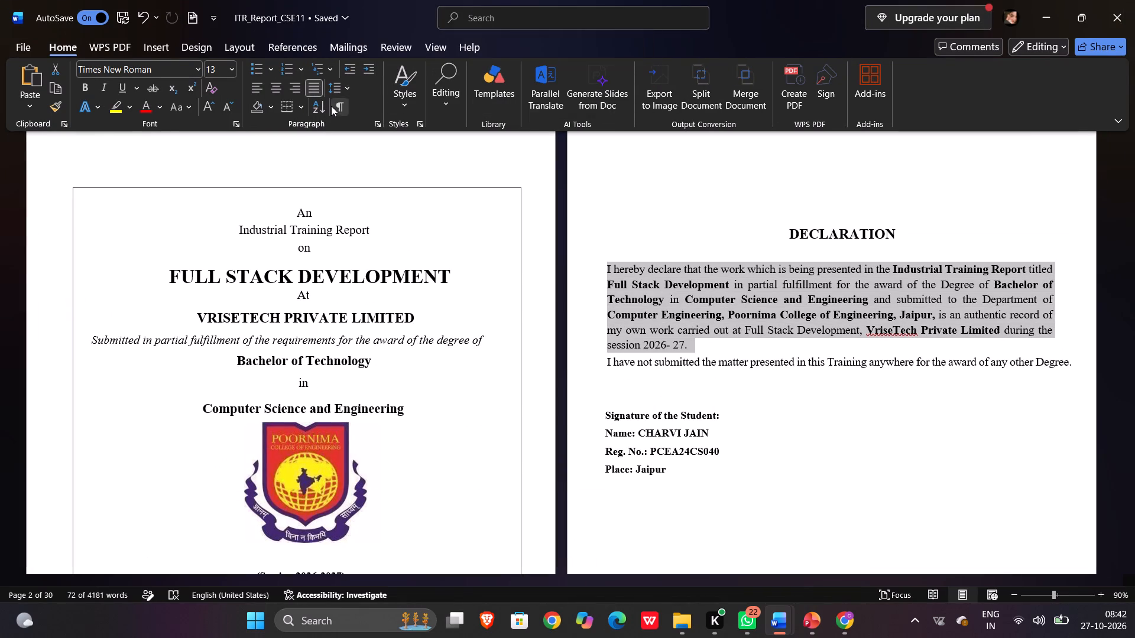
pyautogui.click(347, 86)
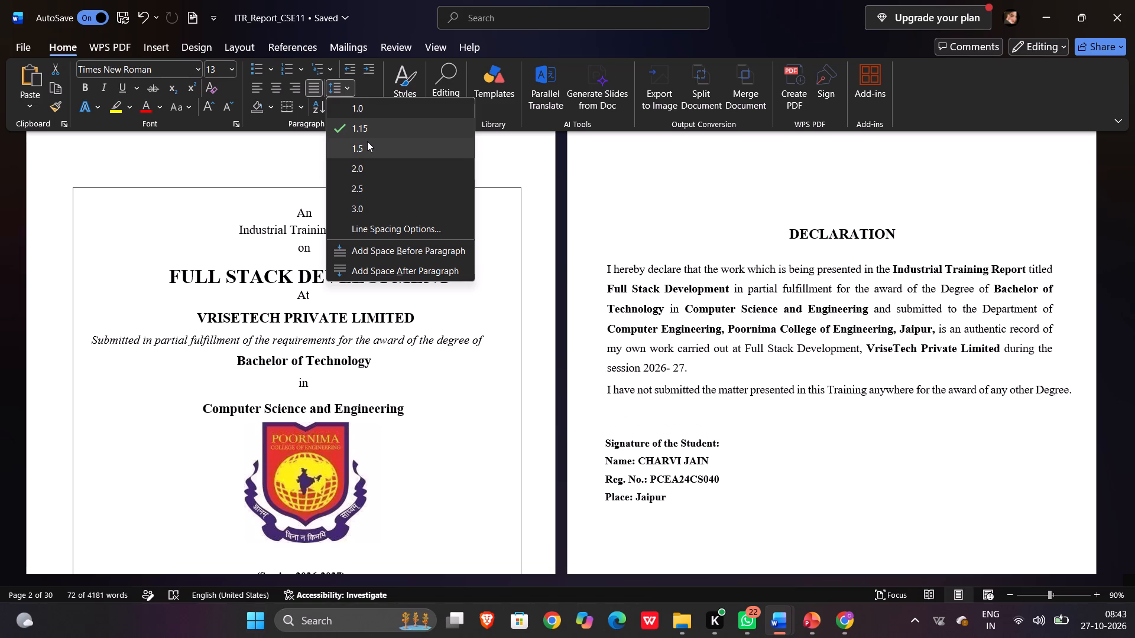
pyautogui.click(367, 141)
pyautogui.click(643, 190)
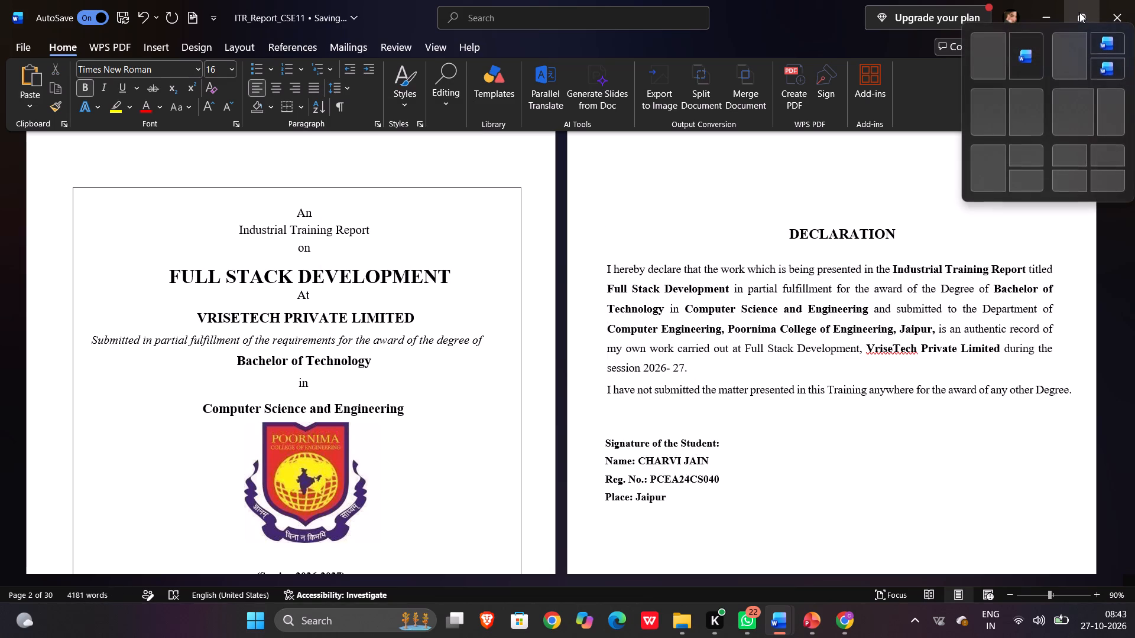
pyautogui.click(999, 110)
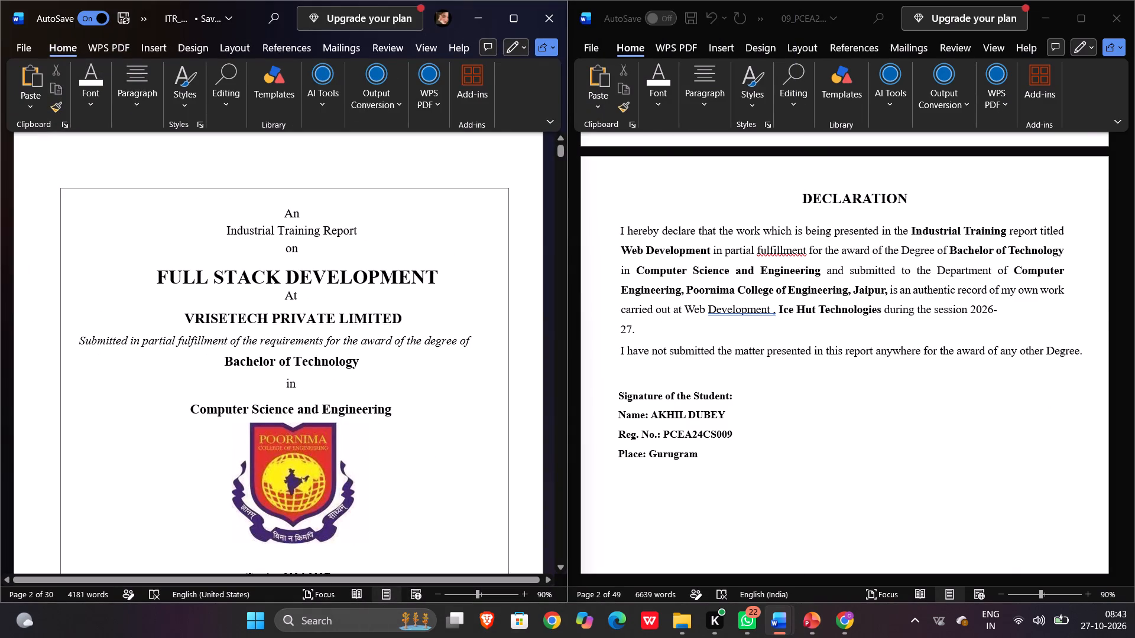
# Check the ITR_Report declaration page's layout and spacing against the reference report's declaration.
pyautogui.scroll(-4, 492, 452)
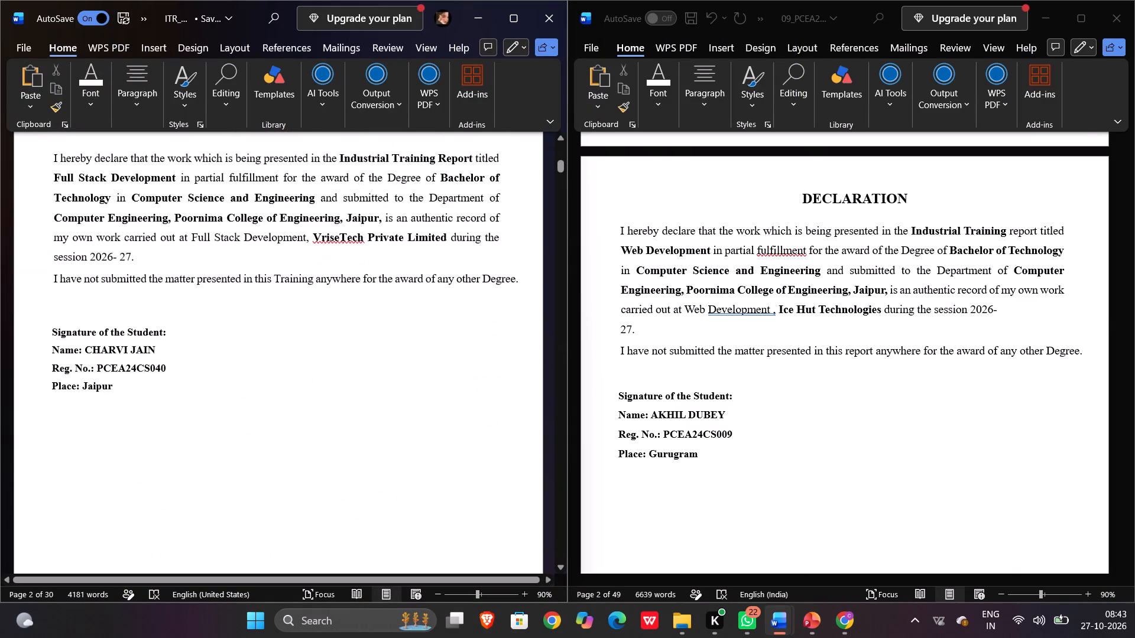
pyautogui.scroll(-2, 492, 452)
pyautogui.scroll(-1, 429, 419)
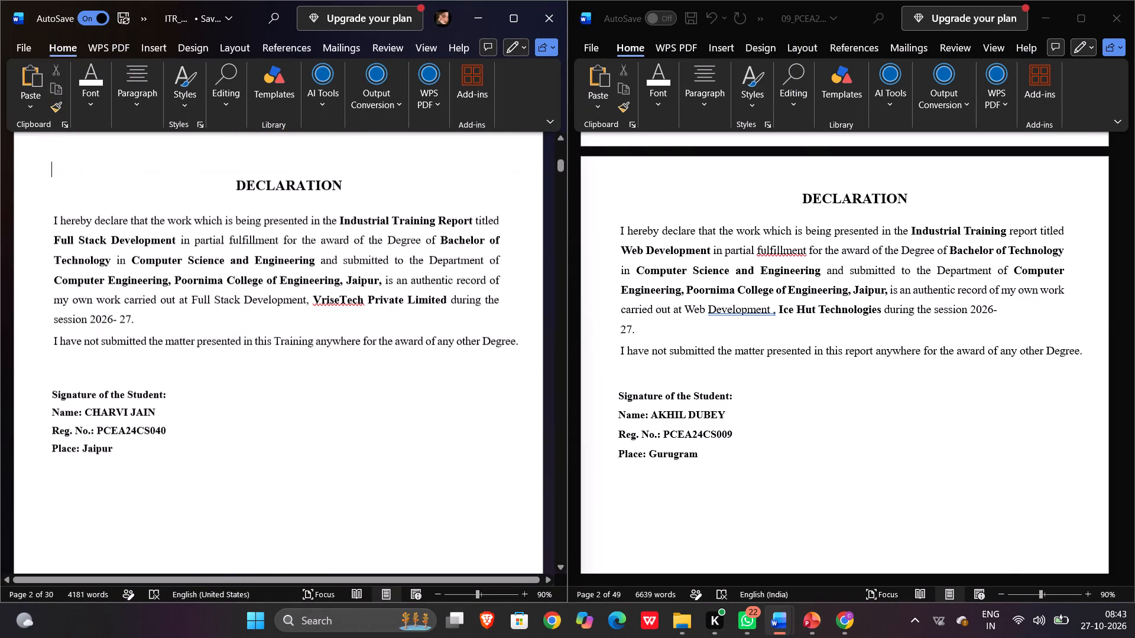
pyautogui.scroll(-1, 429, 419)
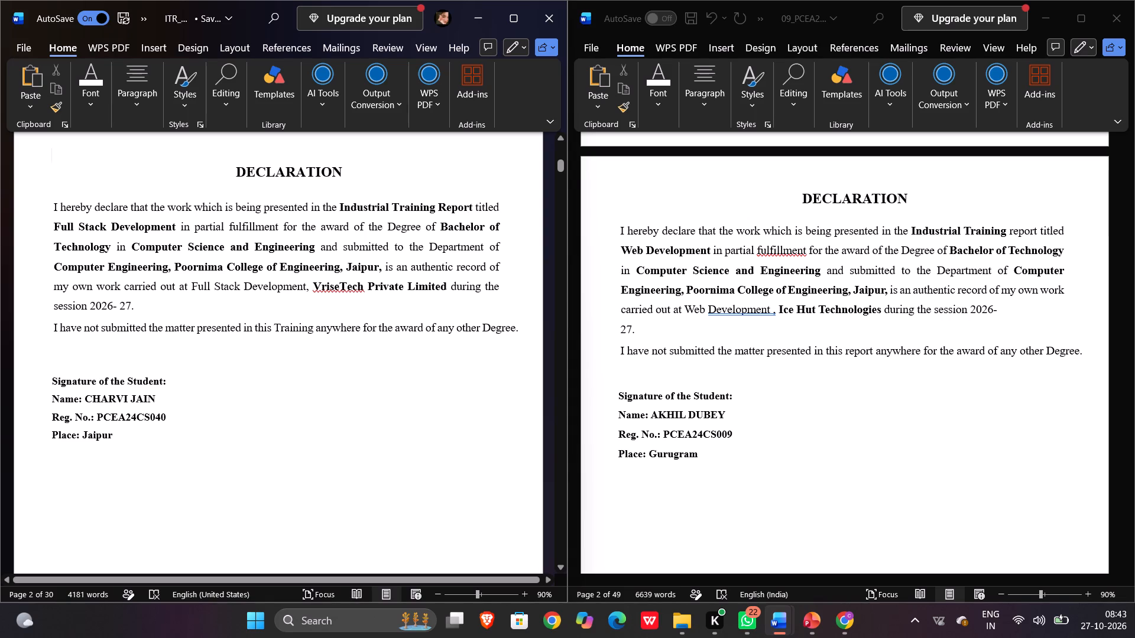
pyautogui.scroll(-1, 380, 316)
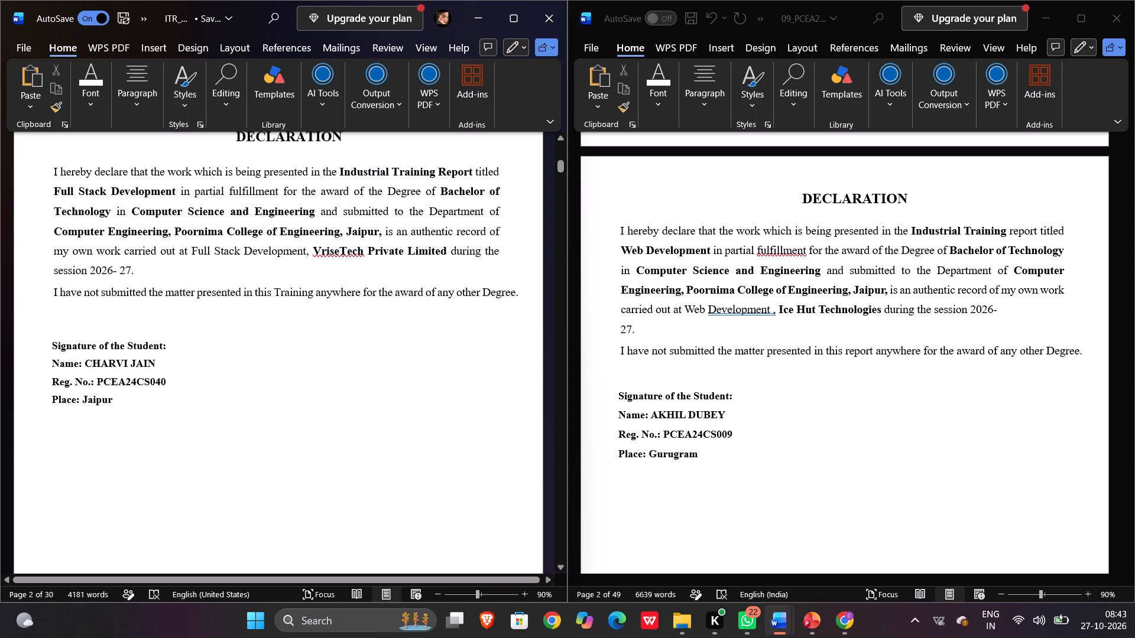
pyautogui.scroll(-1, 380, 316)
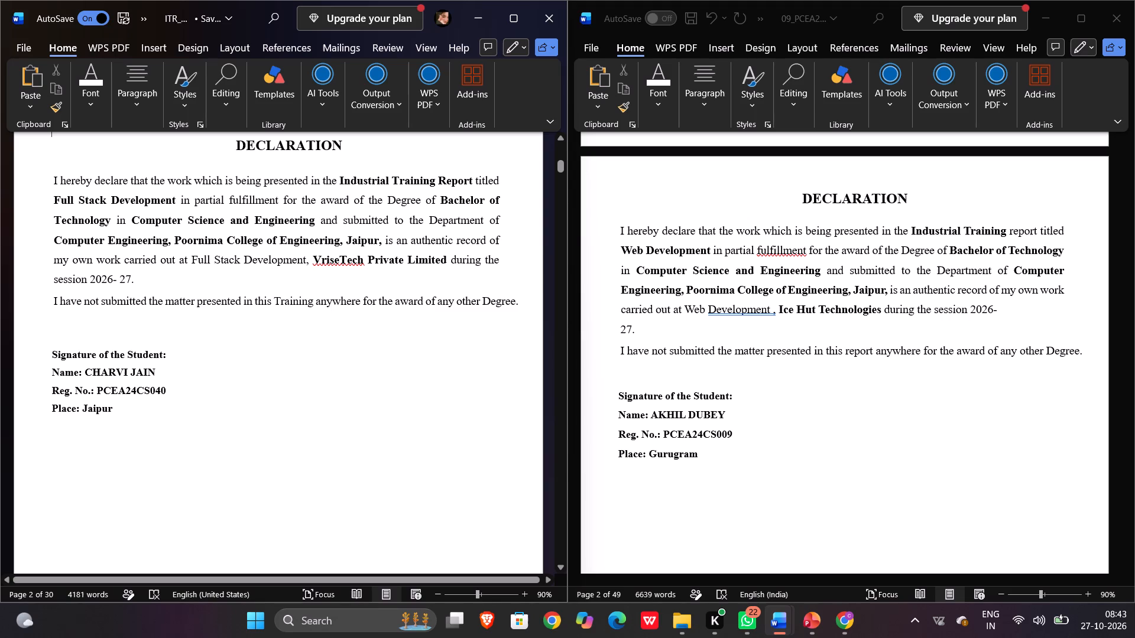
pyautogui.scroll(-1, 231, 390)
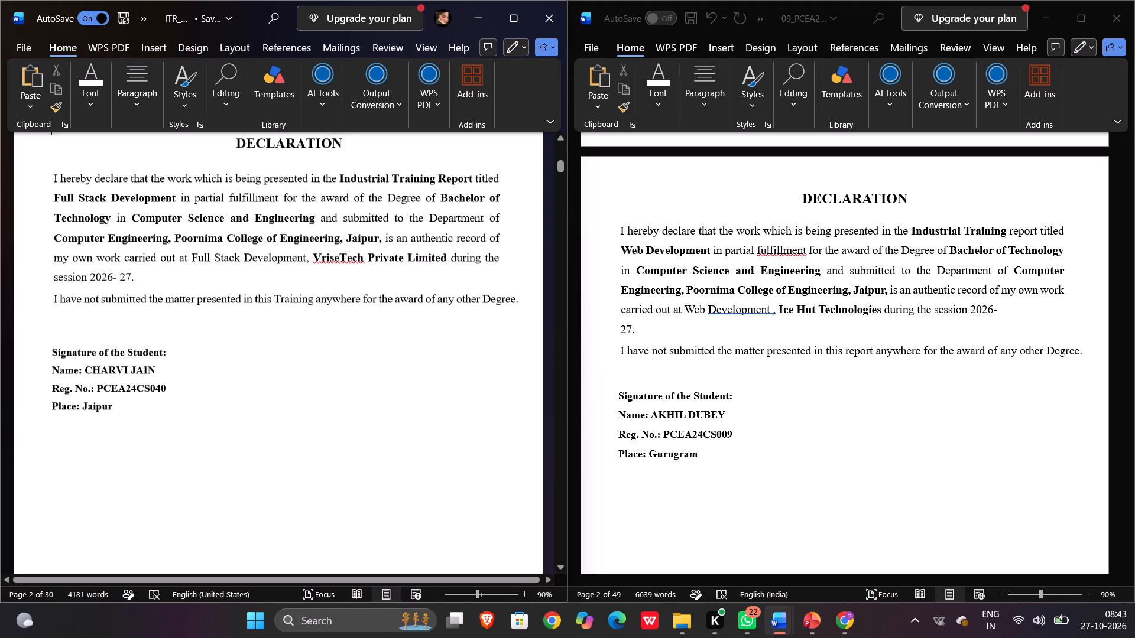
# Compare the company training certificate pages and the college department certificate pages of the two reports.
pyautogui.scroll(-4, 231, 390)
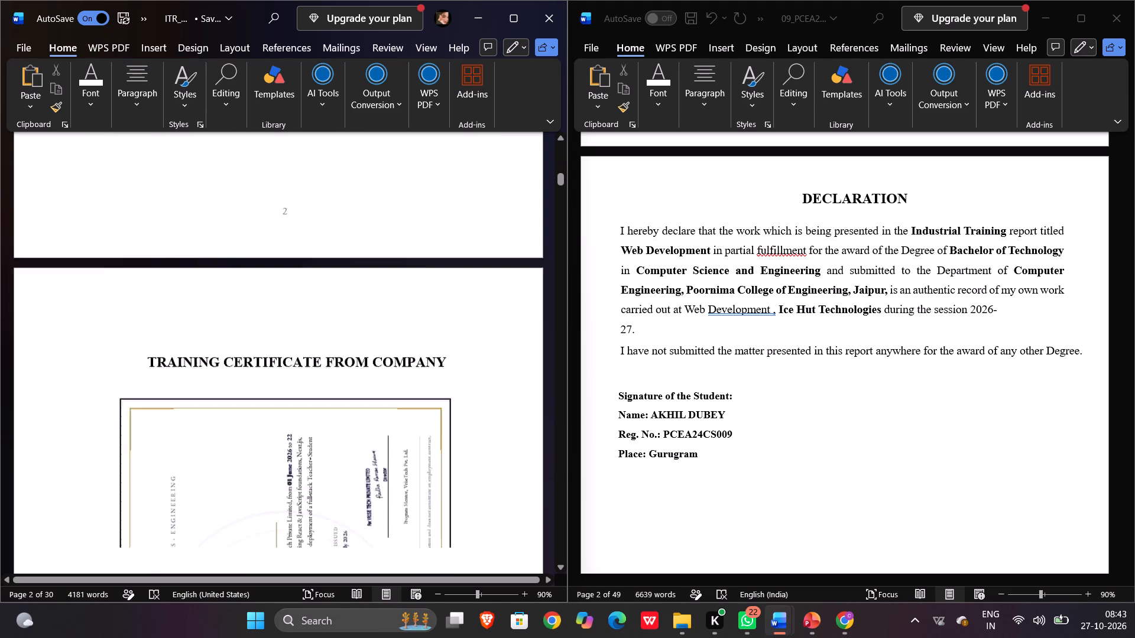
pyautogui.scroll(-2, 231, 390)
pyautogui.scroll(-2, 800, 397)
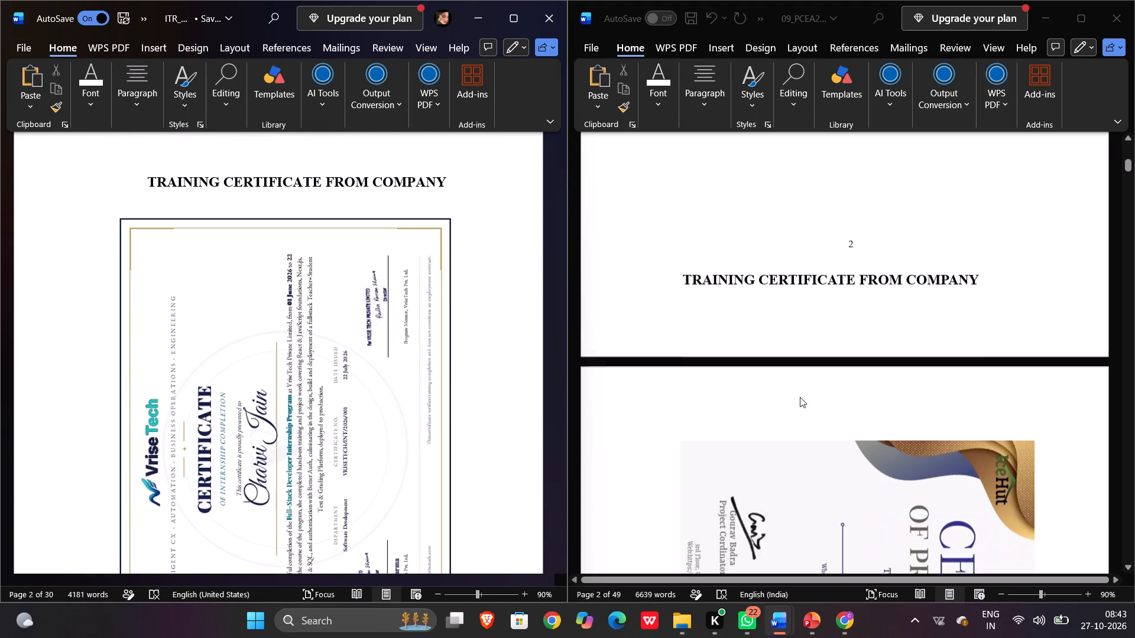
pyautogui.scroll(-6, 800, 397)
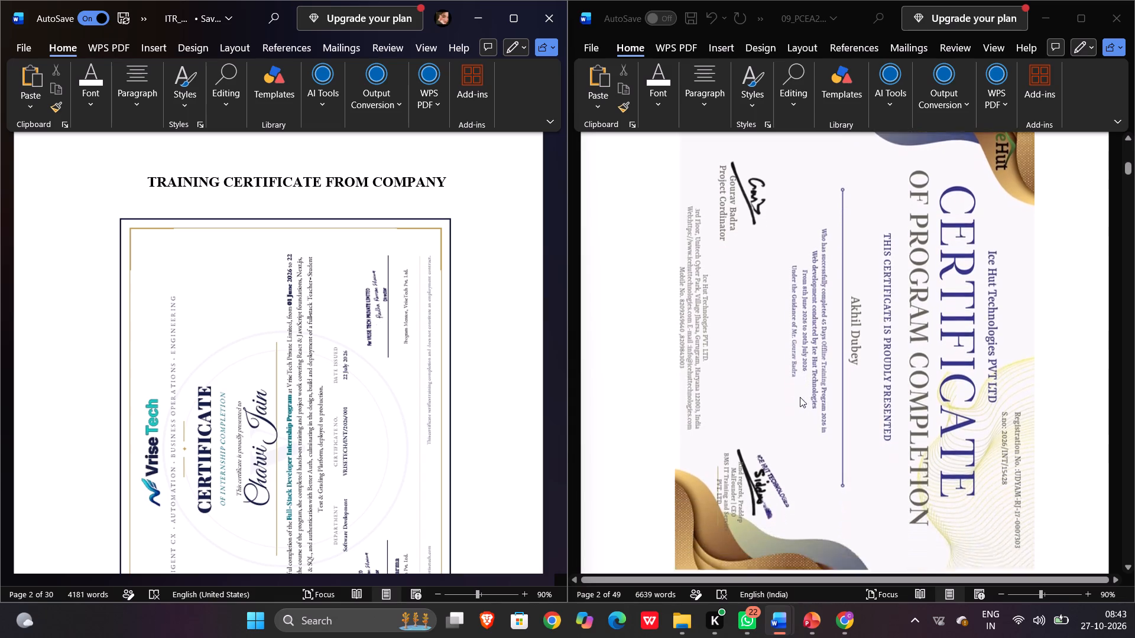
pyautogui.scroll(-4, 800, 397)
pyautogui.scroll(-1, 325, 467)
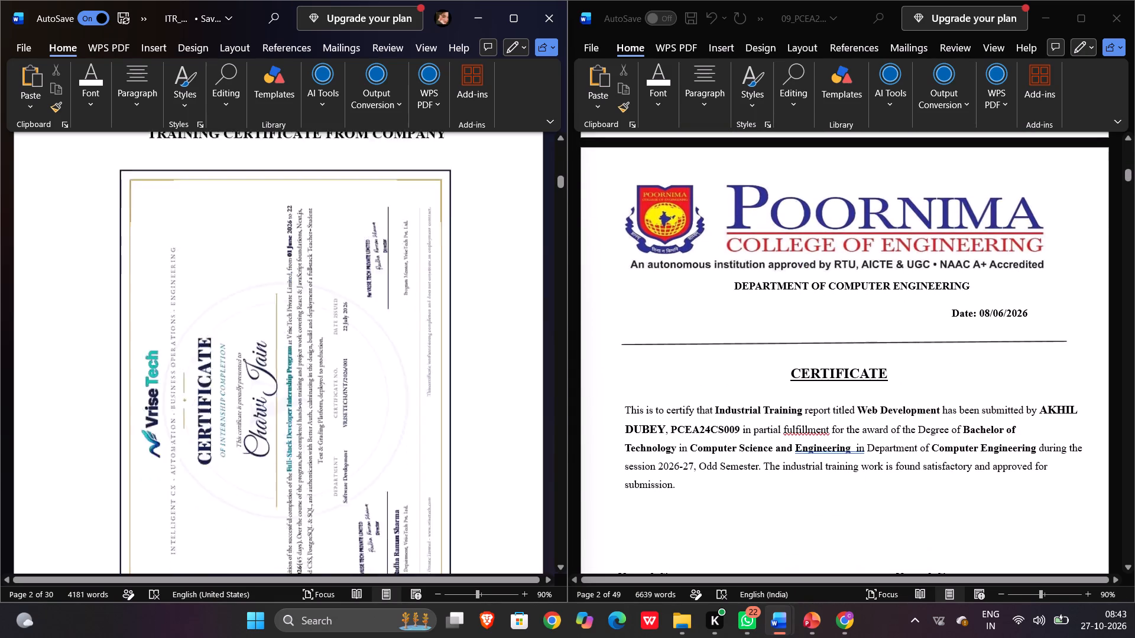
pyautogui.scroll(-4, 325, 467)
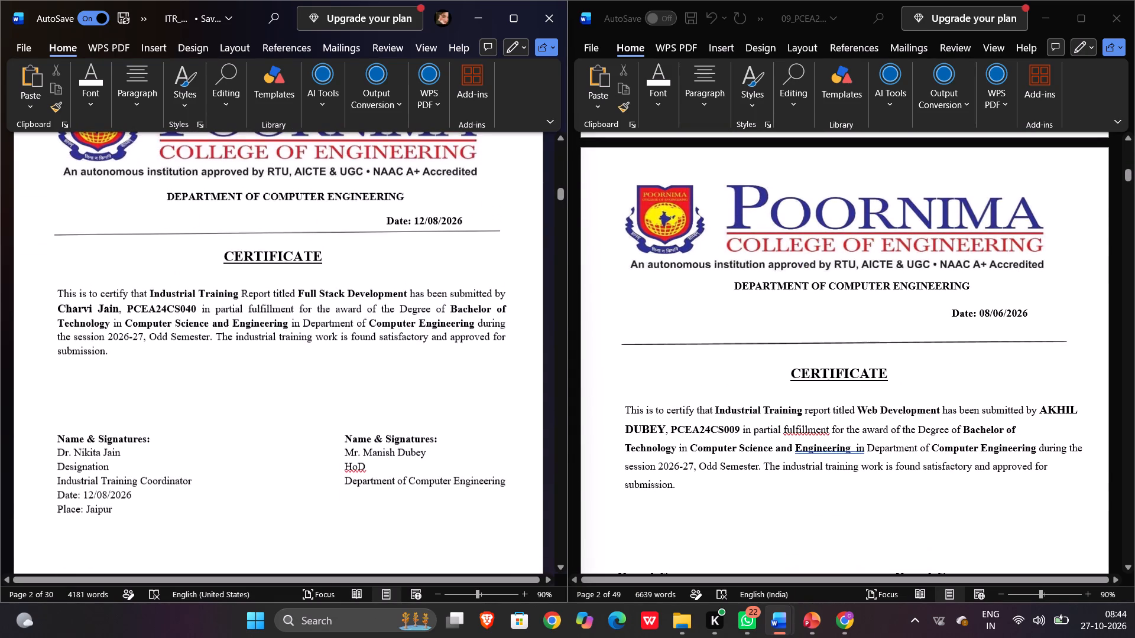
pyautogui.scroll(-1, 325, 467)
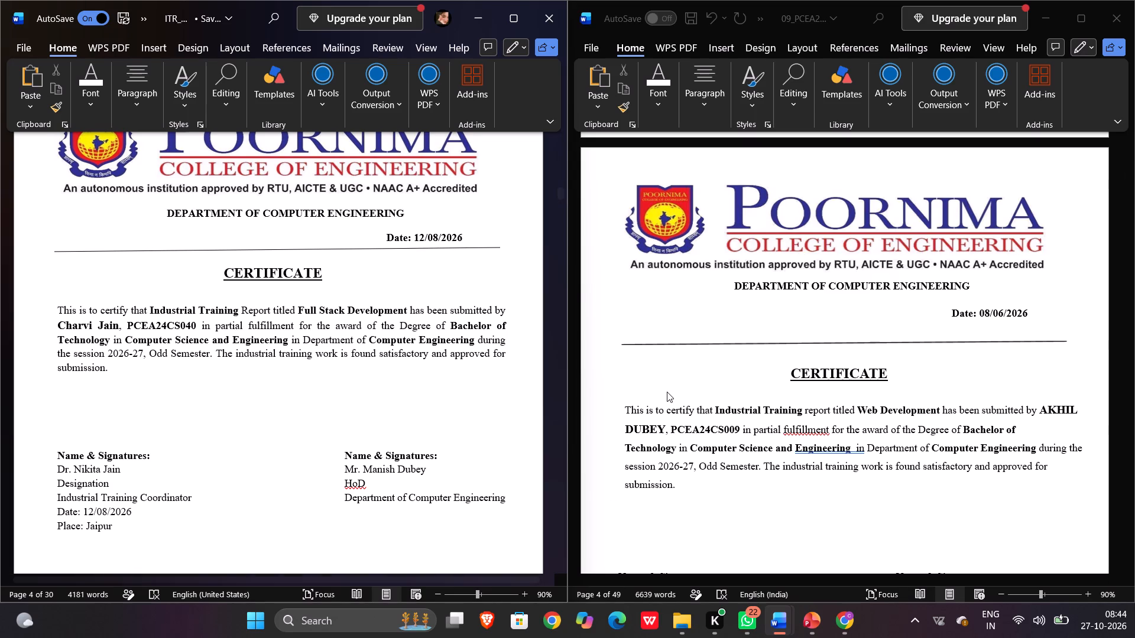
pyautogui.scroll(4, 667, 392)
pyautogui.scroll(-1, 667, 392)
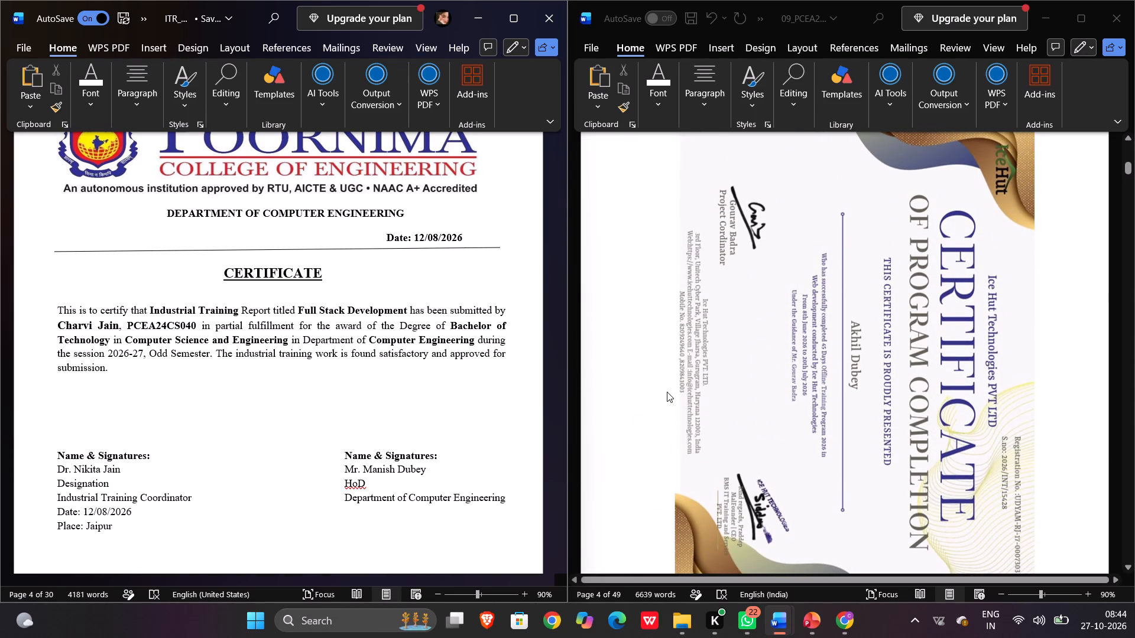
pyautogui.scroll(-2, 667, 392)
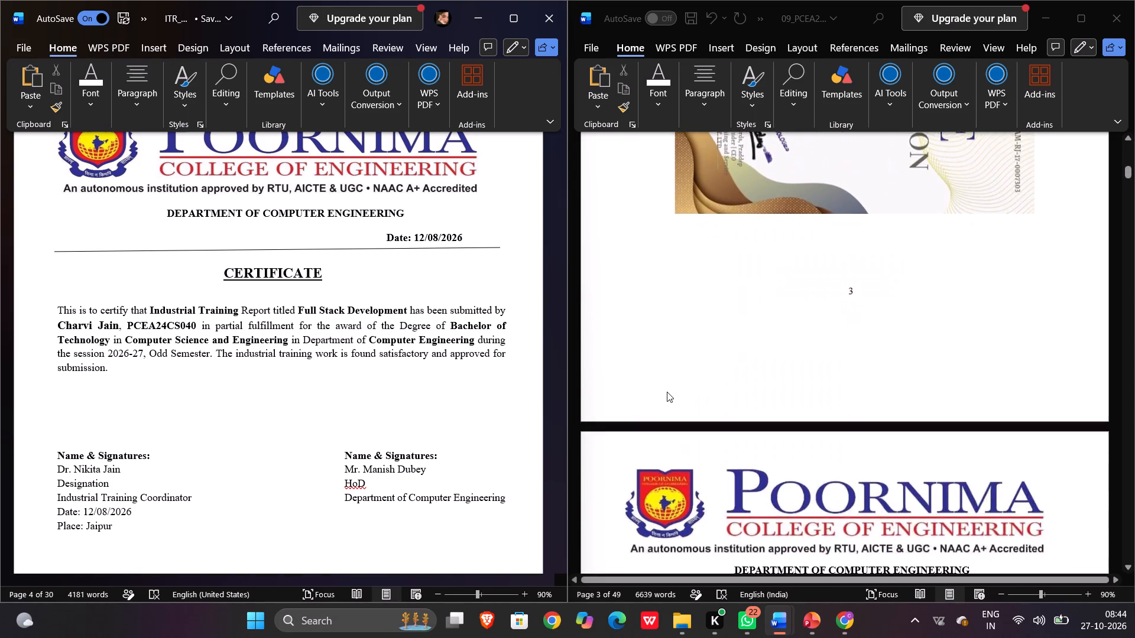
pyautogui.scroll(-2, 667, 392)
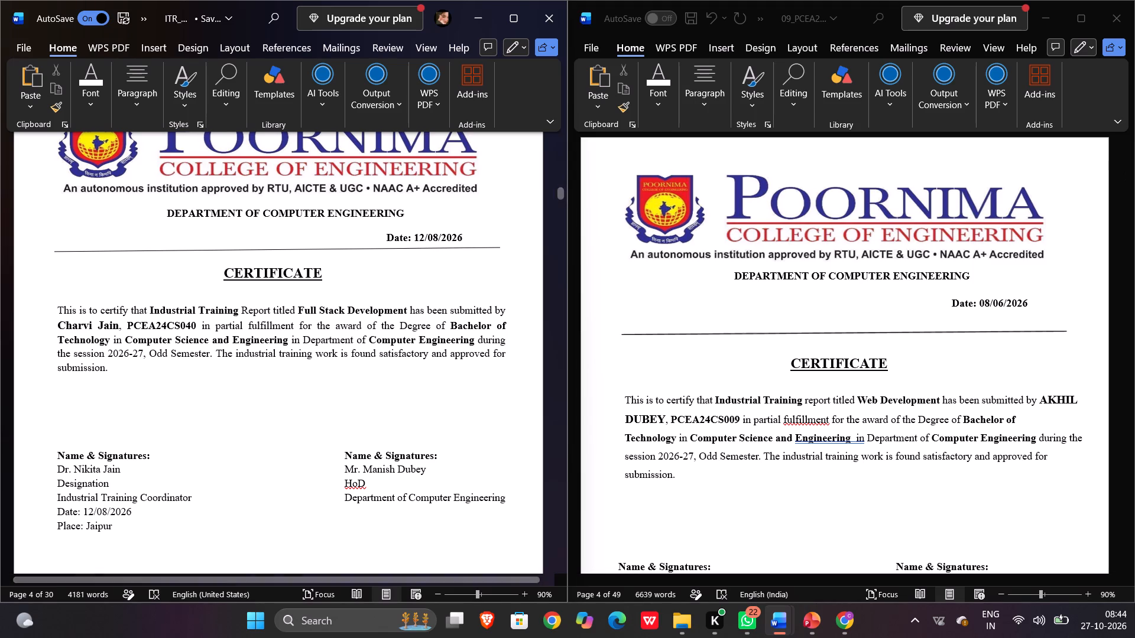
# Change the date above the CERTIFICATE heading on ITR_Report's college certificate page to 01/08/2026.
pyautogui.click(423, 236)
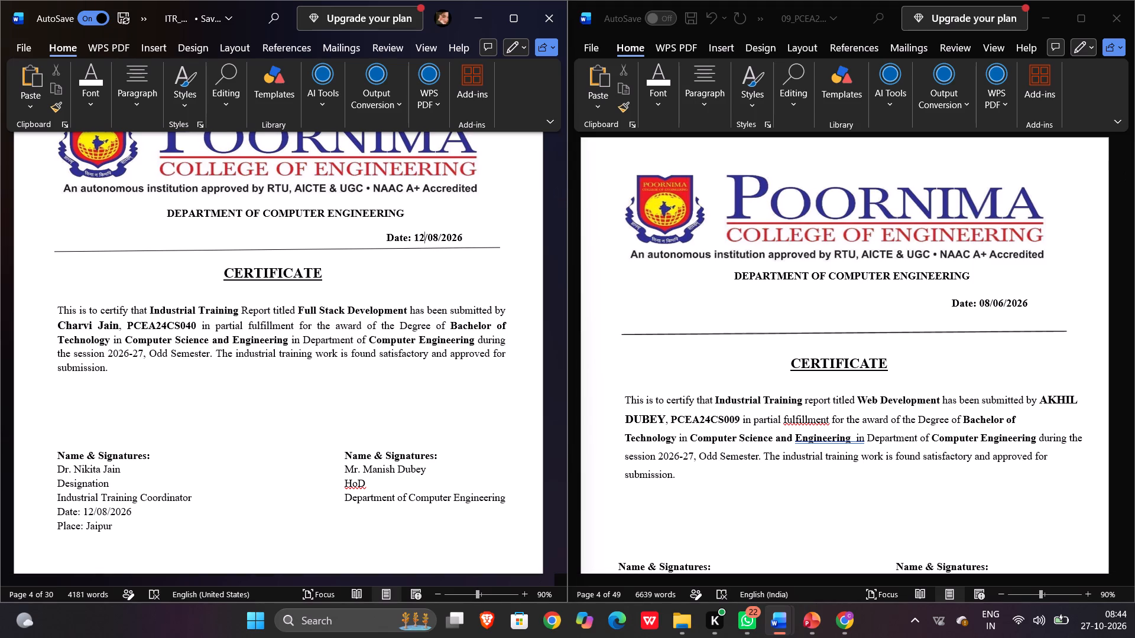
pyautogui.press('BackSpace')
pyautogui.press('BackSpace')
pyautogui.write('01')
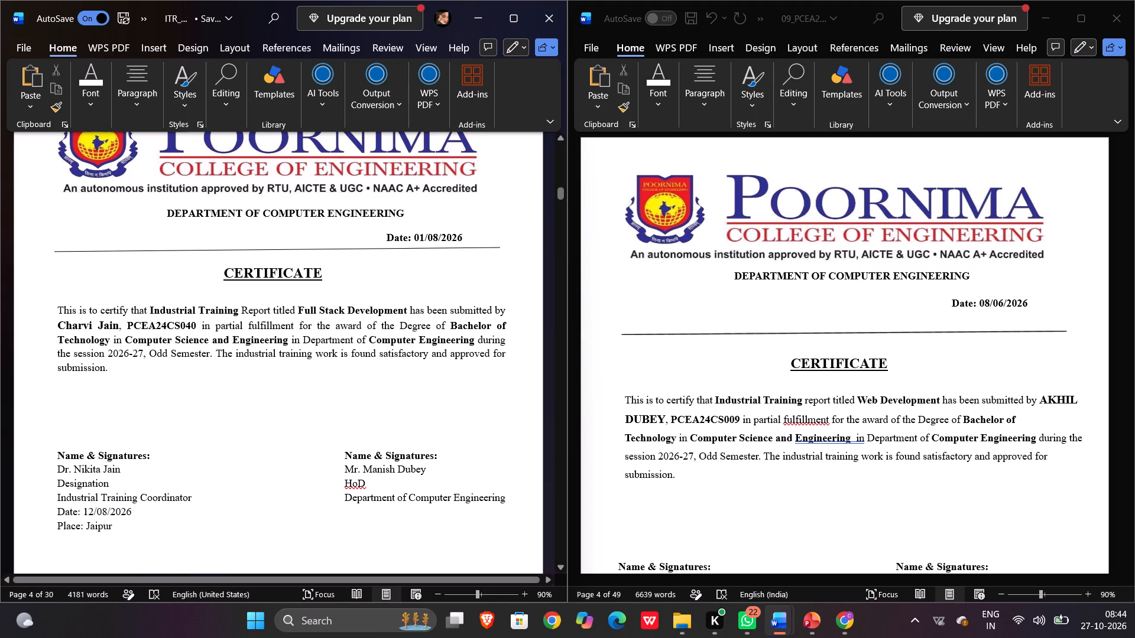
pyautogui.click(436, 234)
pyautogui.scroll(4, 436, 234)
pyautogui.scroll(-1, 436, 234)
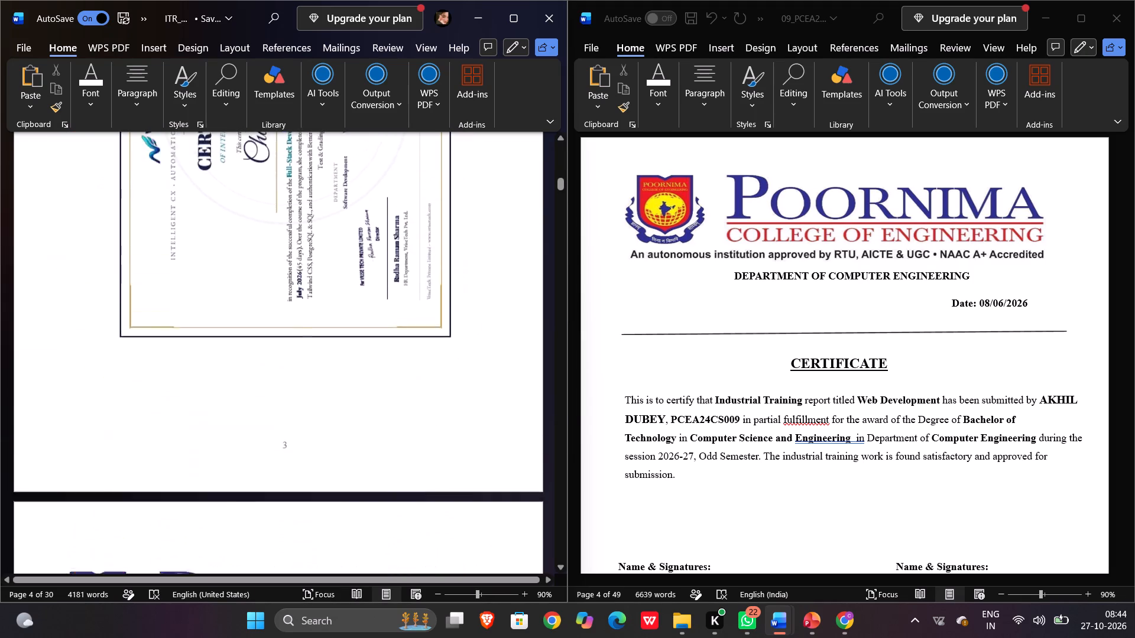
# Change the month in the date above the college CERTIFICATE heading in ITR_Report so it reads 01/06/2026.
pyautogui.scroll(-1, 436, 234)
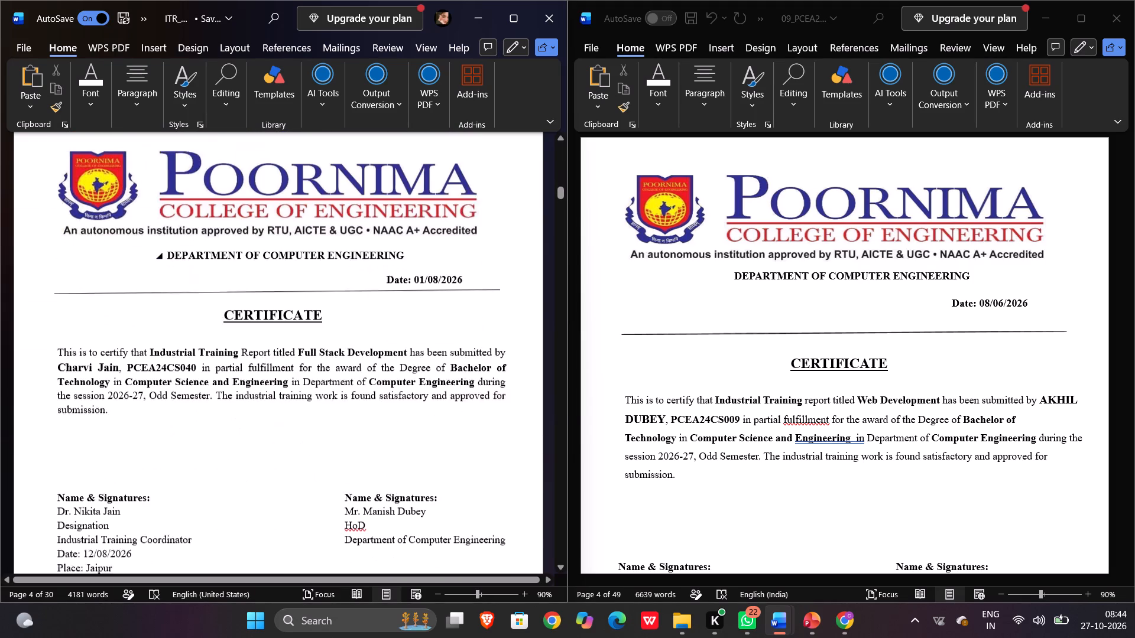
pyautogui.press('BackSpace')
pyautogui.press('6')
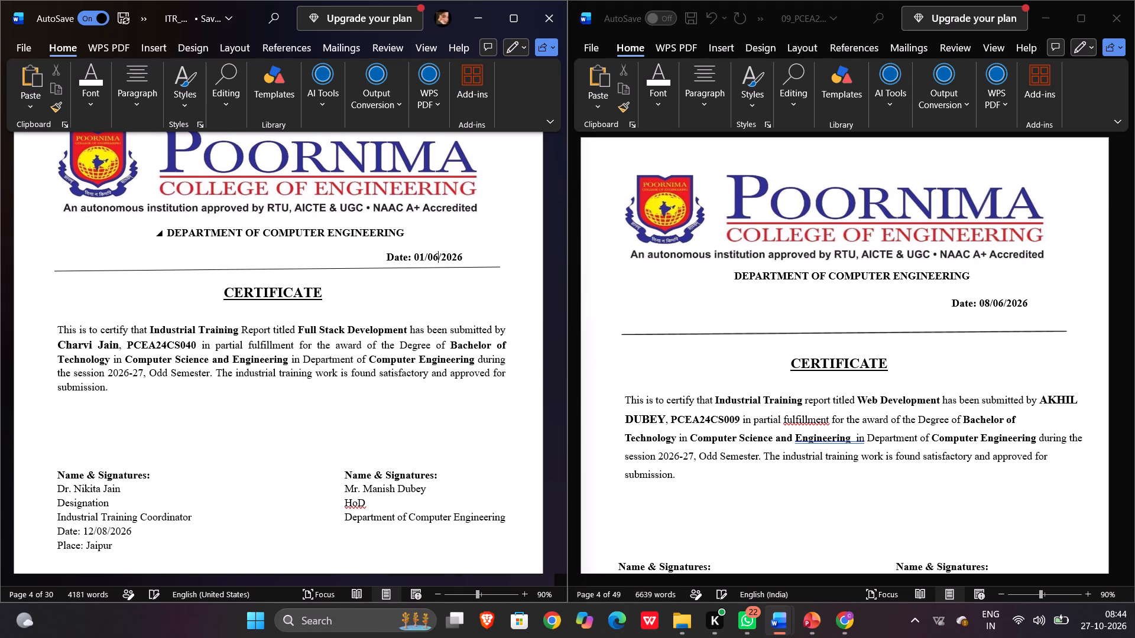
# Rewrite the student's name in the college certificate paragraph of ITR_Report in capital letters.
pyautogui.scroll(-1, 424, 360)
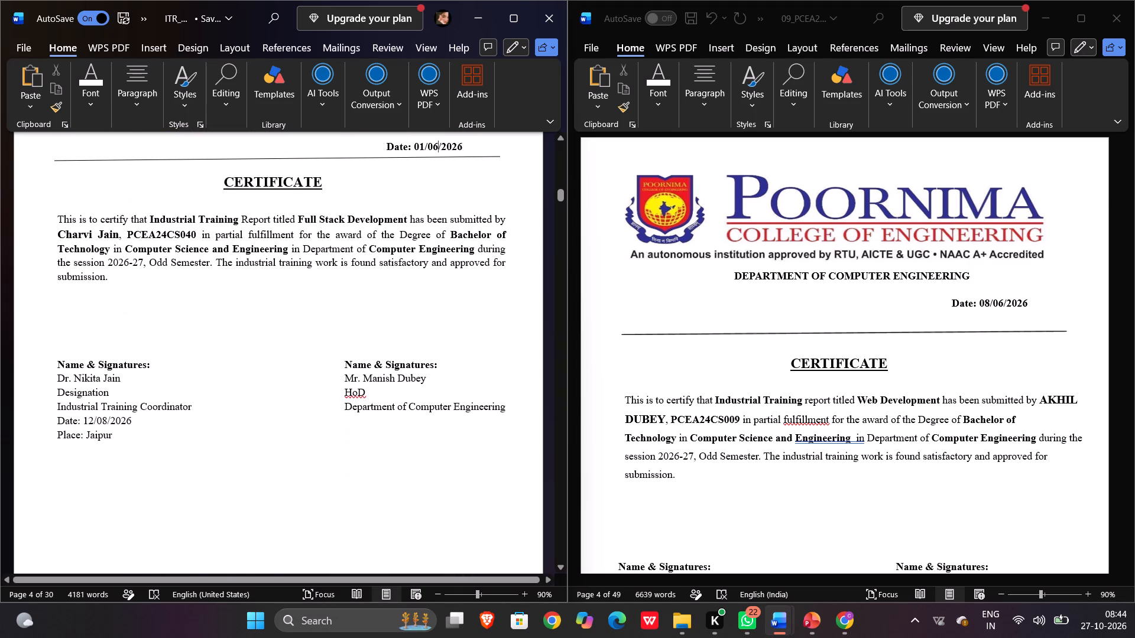
pyautogui.scroll(-1, 852, 447)
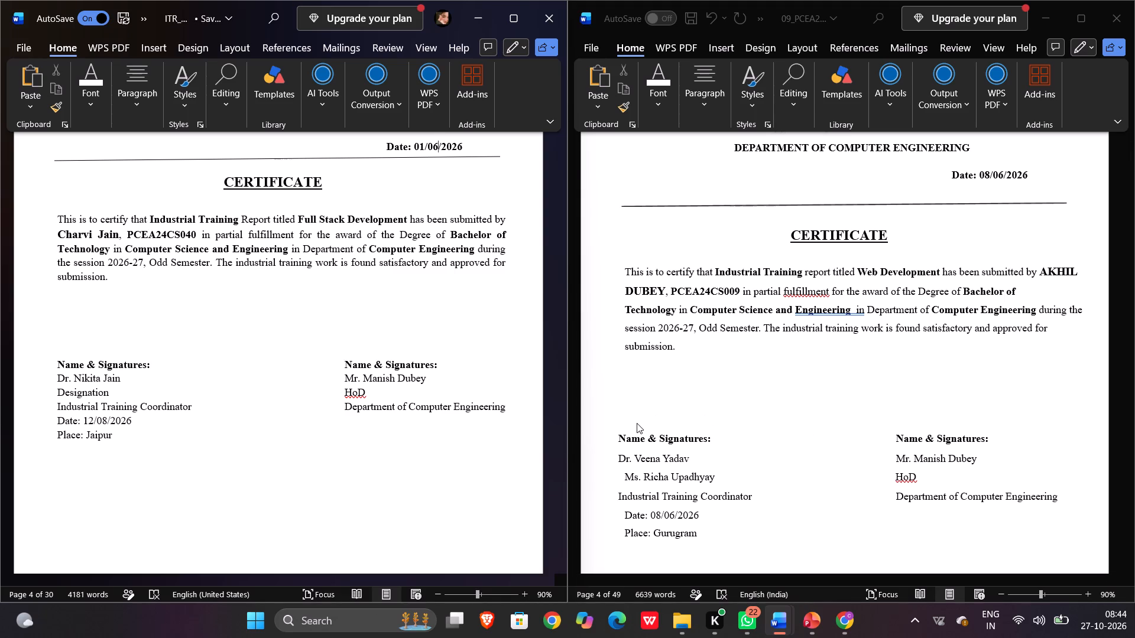
pyautogui.click(119, 236)
pyautogui.press('BackSpace')
pyautogui.press('BackSpace')
pyautogui.press('BackSpace')
pyautogui.press('BackSpace')
pyautogui.press('BackSpace')
pyautogui.press('BackSpace')
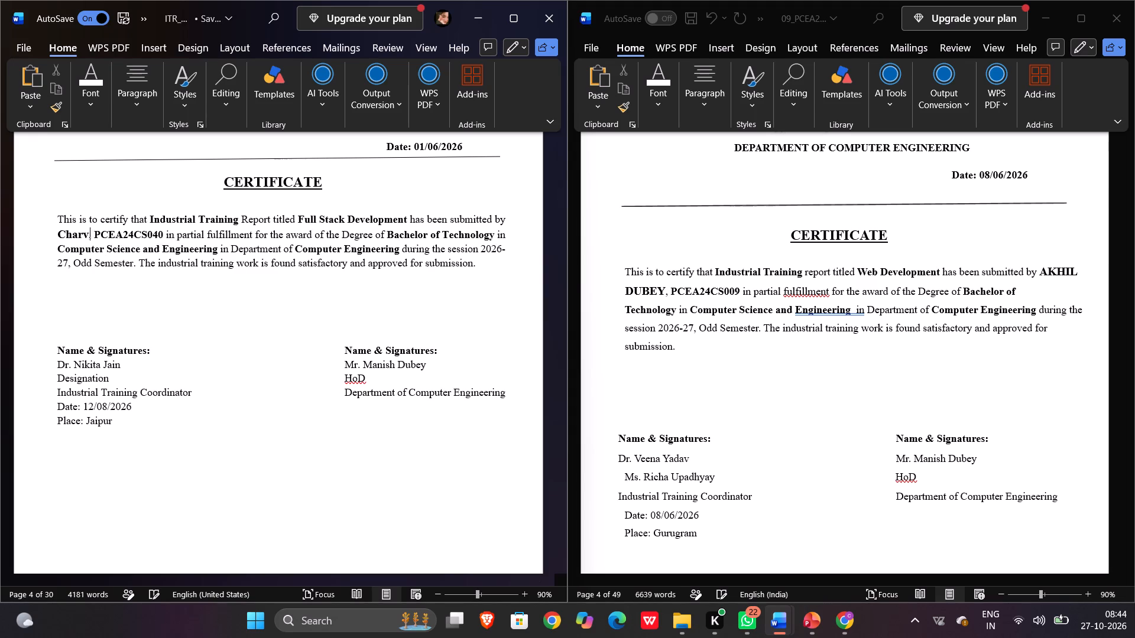
pyautogui.press('BackSpace')
pyautogui.press('BackSpace')
pyautogui.press('BackSpace')
pyautogui.press('BackSpace')
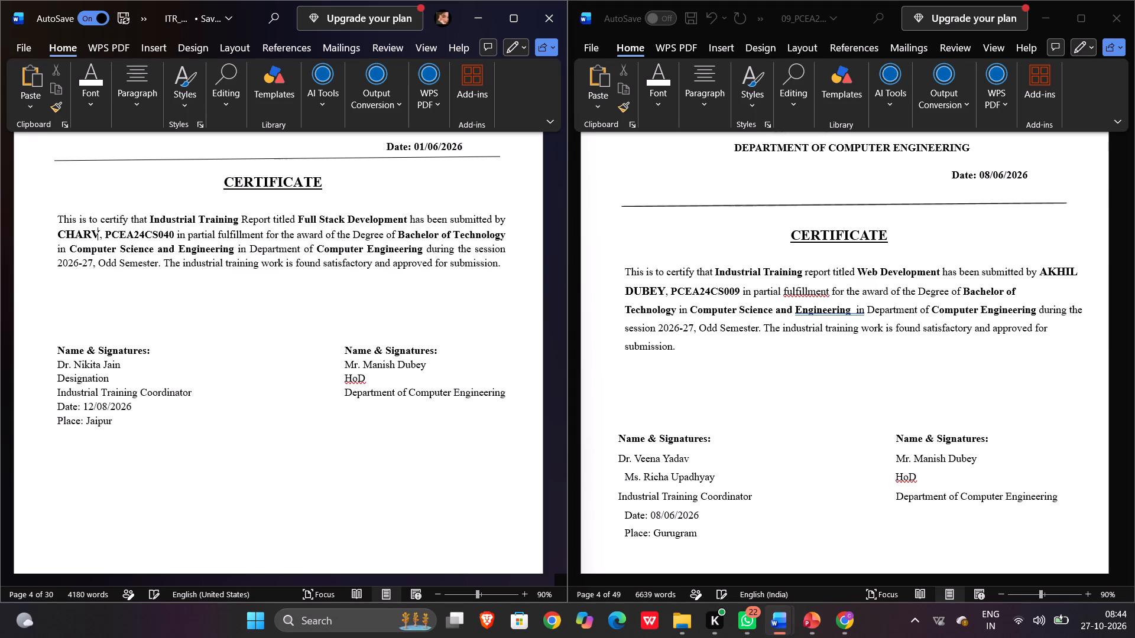
pyautogui.press('BackSpace')
pyautogui.press('BackSpace')
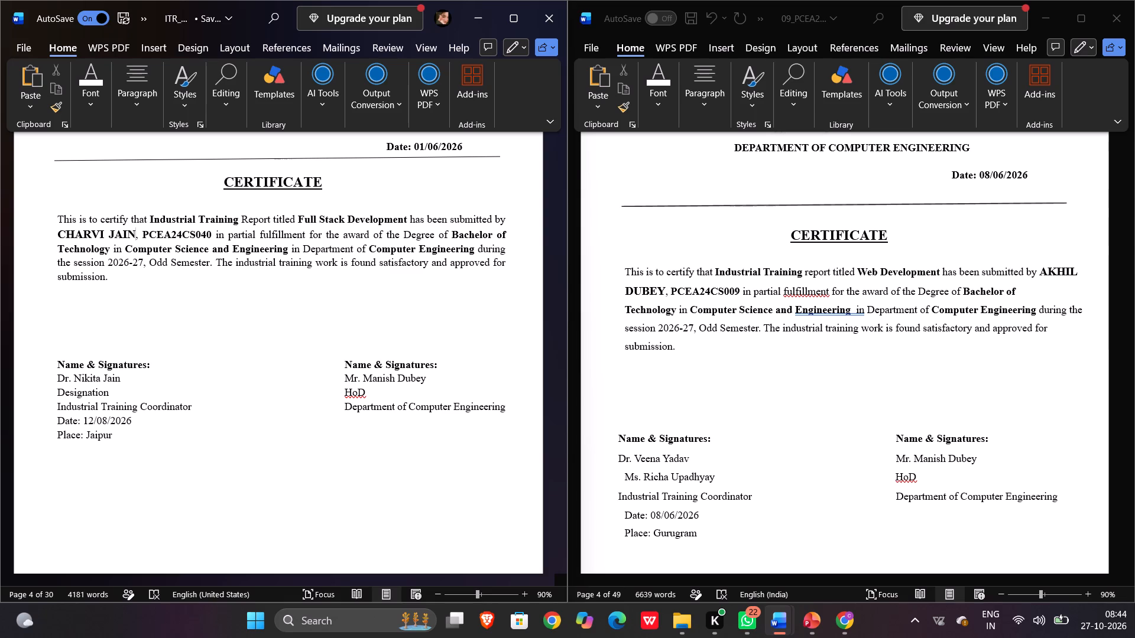
# Change the date in the signature block of ITR_Report's college certificate page to 01/06/2026.
pyautogui.scroll(-1, 119, 236)
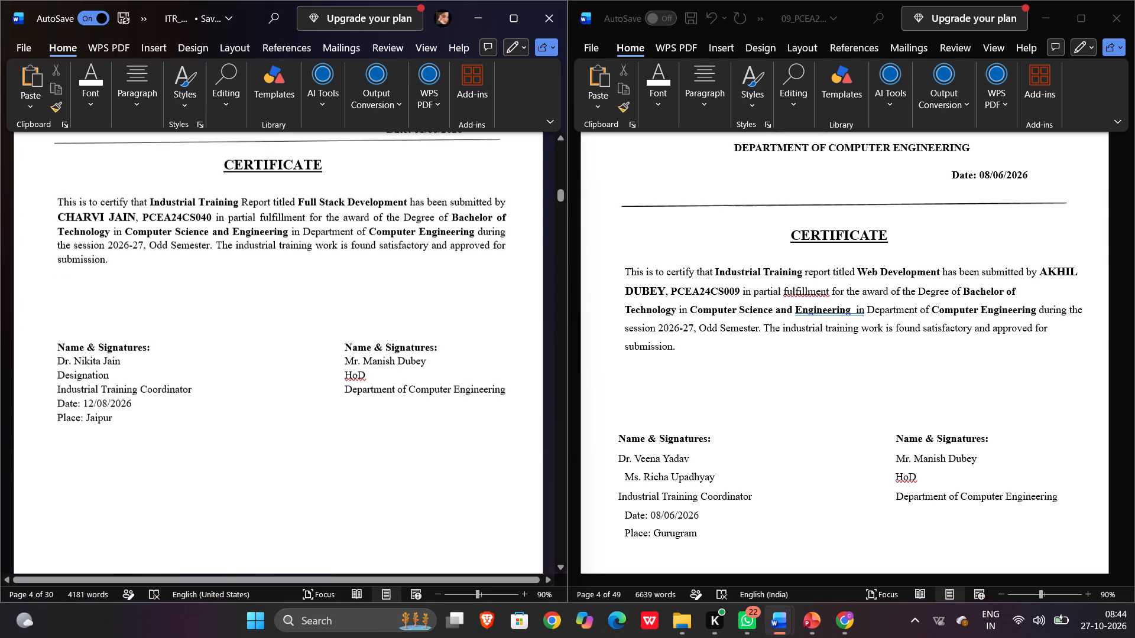
pyautogui.scroll(-1, 119, 236)
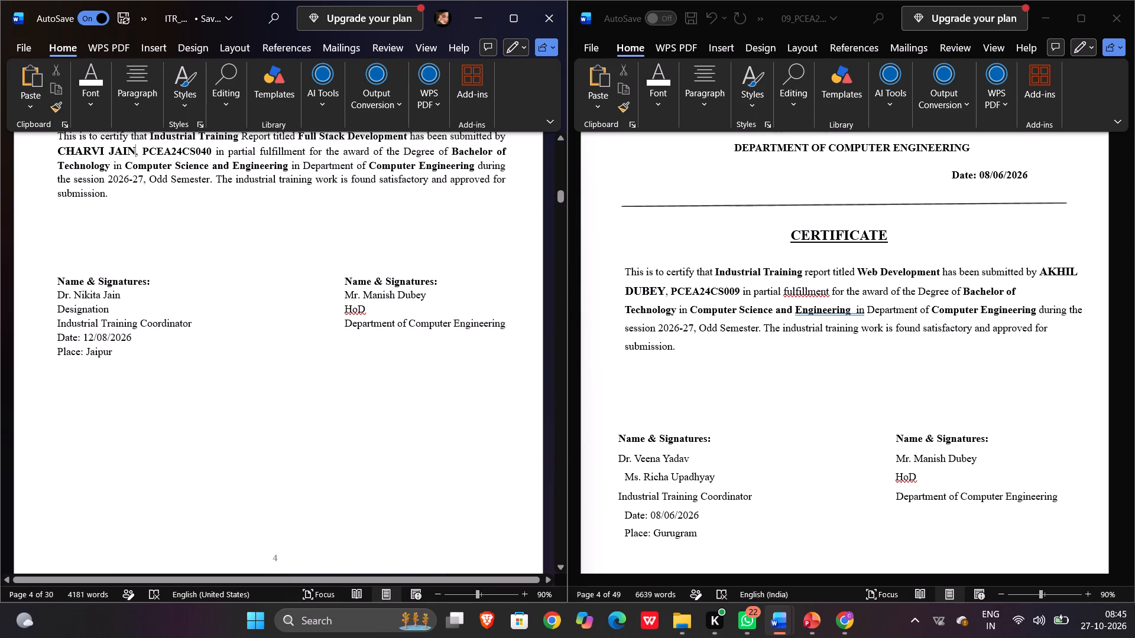
pyautogui.scroll(-1, 108, 369)
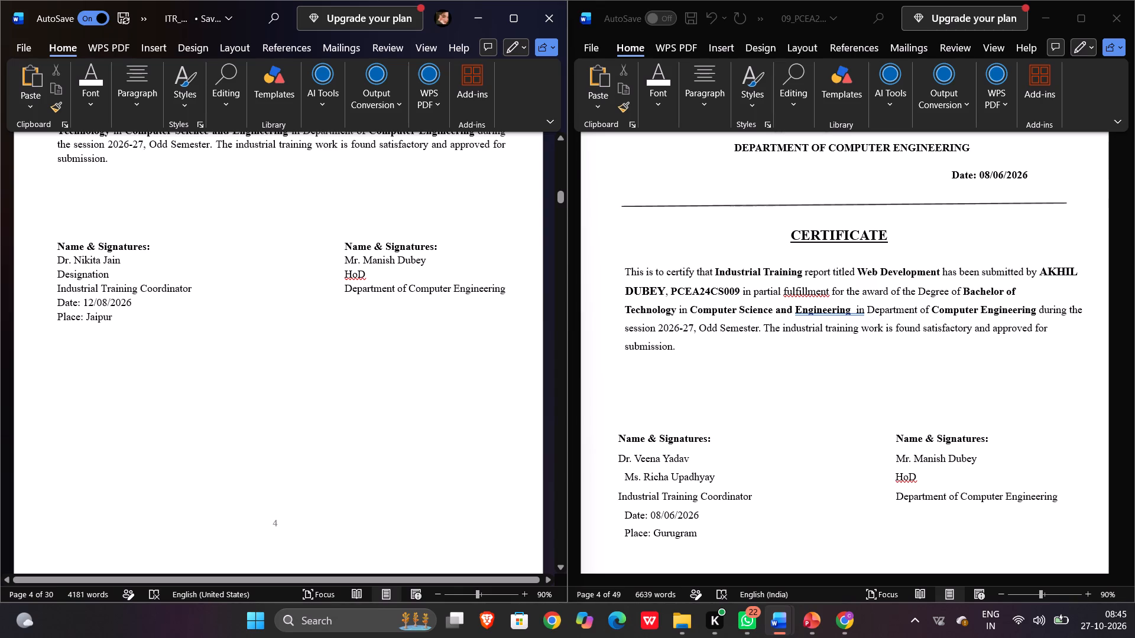
pyautogui.click(94, 300)
pyautogui.press('BackSpace')
pyautogui.press('BackSpace')
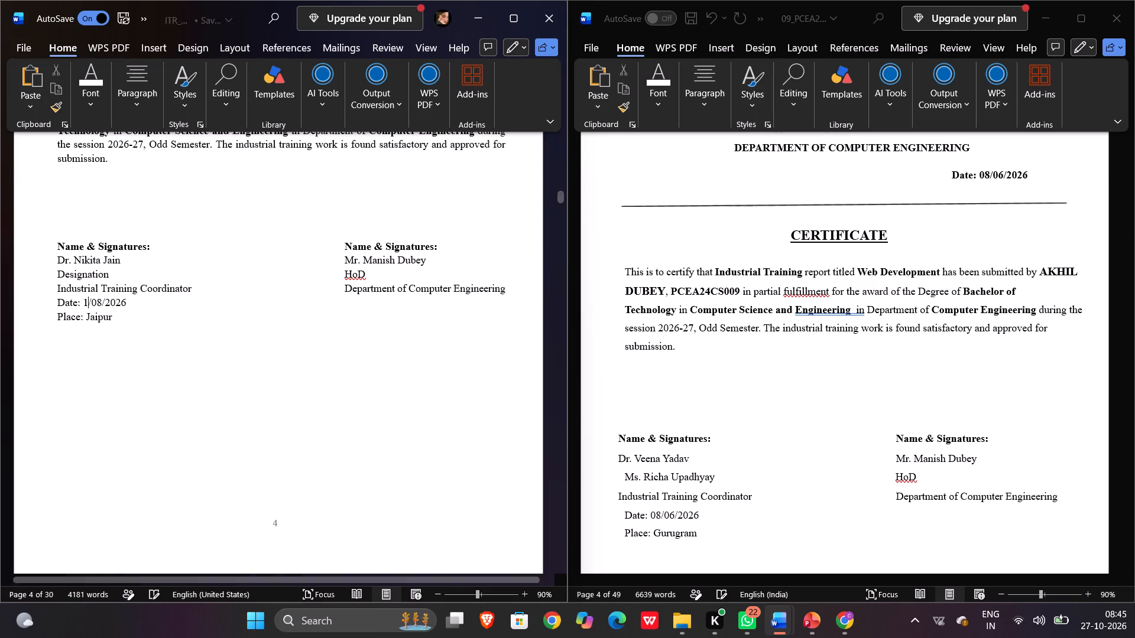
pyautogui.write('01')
pyautogui.click(105, 299)
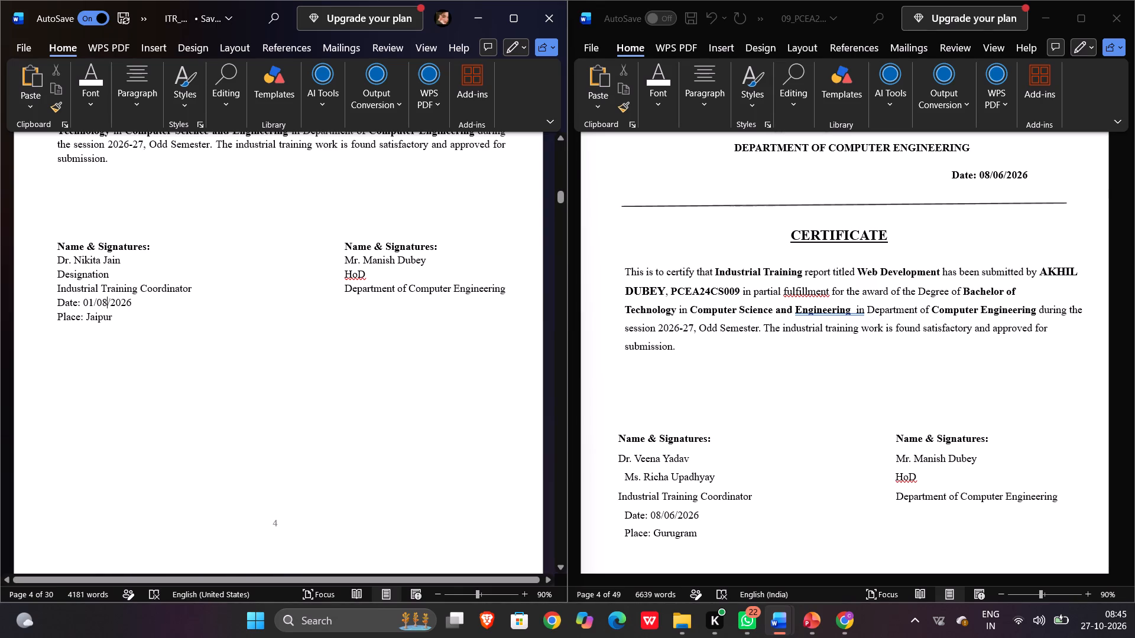
pyautogui.press('BackSpace')
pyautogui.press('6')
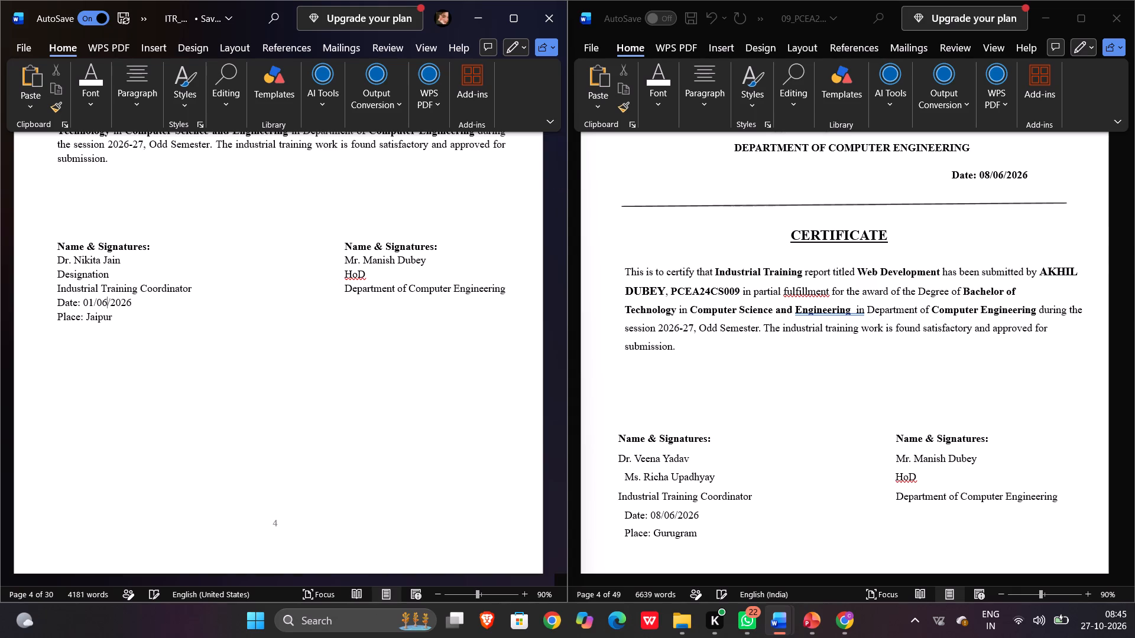
# Replace the Designation line in ITR_Report's signature block with the second coordinator's name, titled Ms., as in the reference report.
pyautogui.click(108, 275)
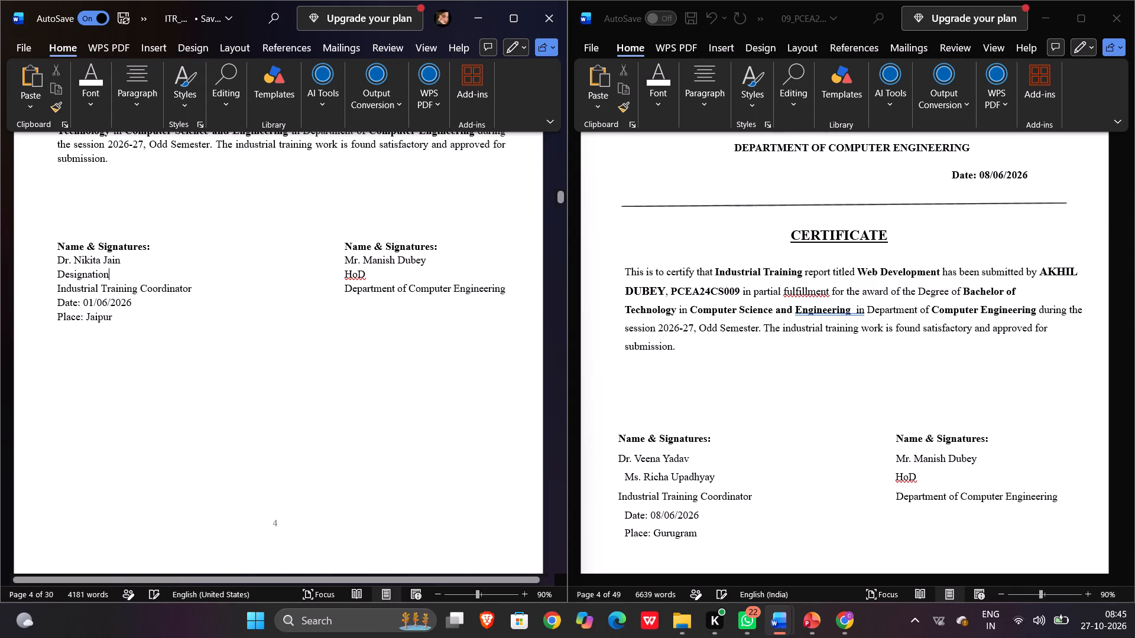
pyautogui.press('BackSpace')
pyautogui.press('BackSpace')
pyautogui.press('BackSpace')
pyautogui.press('BackSpace')
pyautogui.press('BackSpace')
pyautogui.press('BackSpace')
pyautogui.press('BackSpace')
pyautogui.press('BackSpace')
pyautogui.press('BackSpace')
pyautogui.press('BackSpace')
pyautogui.press('BackSpace')
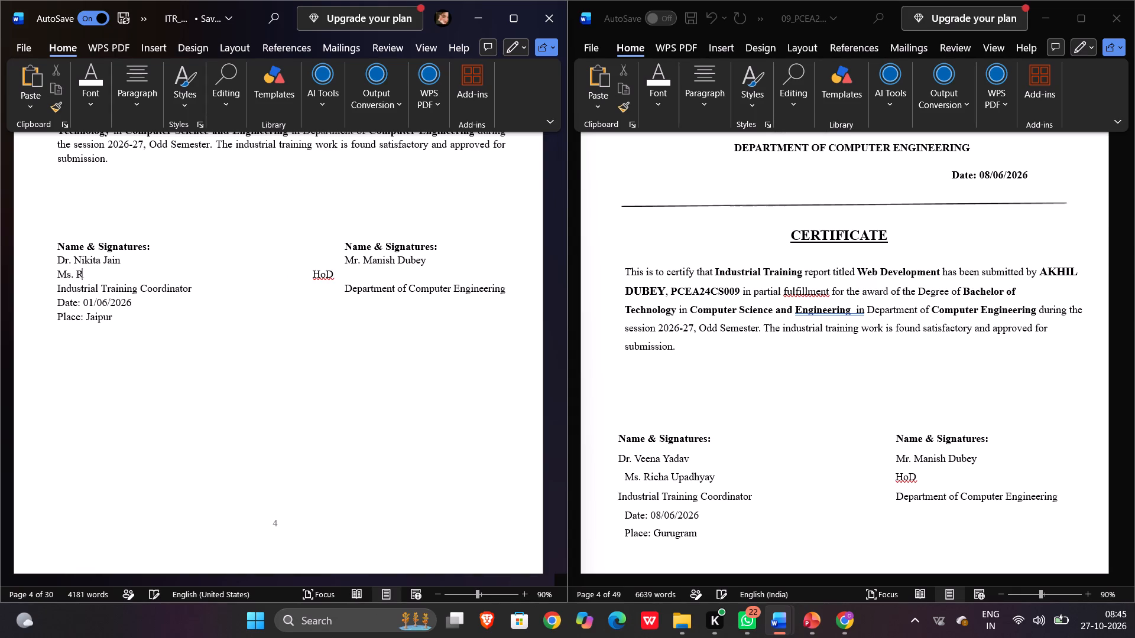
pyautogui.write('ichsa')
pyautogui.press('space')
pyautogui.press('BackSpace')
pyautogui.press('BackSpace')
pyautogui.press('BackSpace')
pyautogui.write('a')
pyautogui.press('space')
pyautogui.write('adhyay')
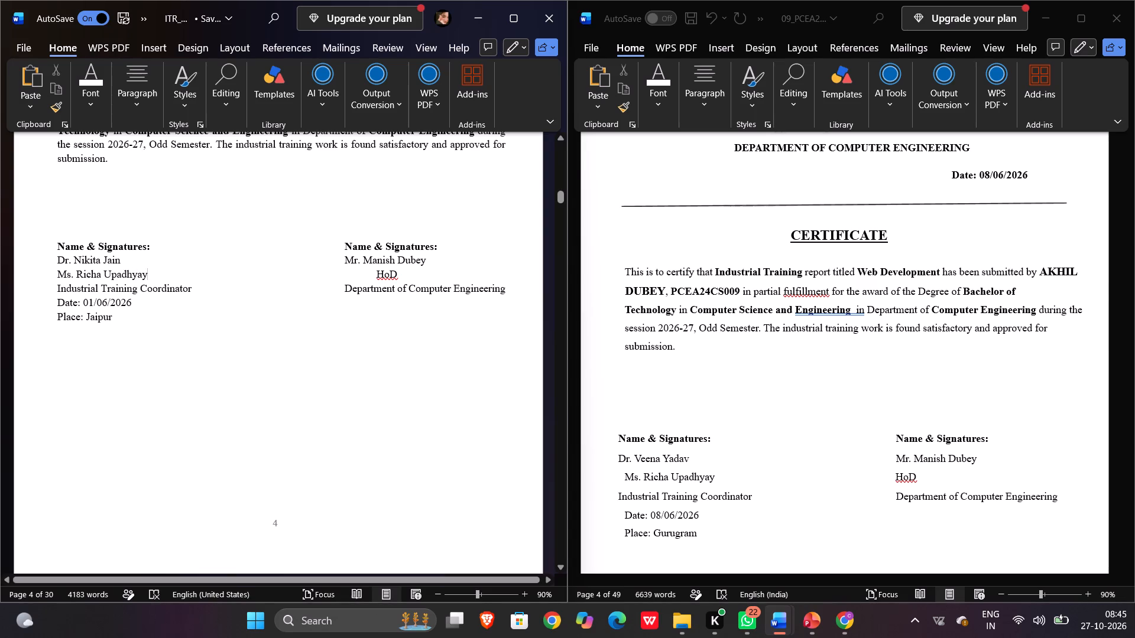
# Replace the coordinator's name after Dr. in ITR_Report's signature block with the first coordinator's name from the reference report.
pyautogui.click(118, 259)
pyautogui.press('BackSpace')
pyautogui.press('BackSpace')
pyautogui.press('BackSpace')
pyautogui.press('BackSpace')
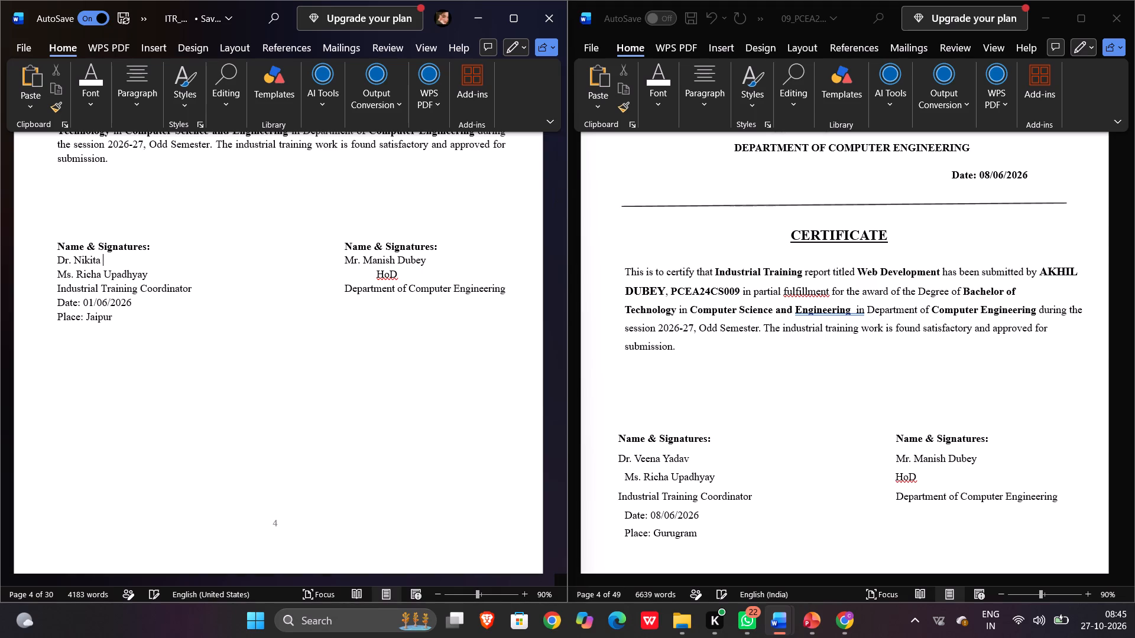
pyautogui.press('BackSpace')
pyautogui.press('BackSpace')
pyautogui.press('BackSpace')
pyautogui.press('BackSpace')
pyautogui.press('BackSpace')
pyautogui.press('BackSpace')
pyautogui.press('BackSpace')
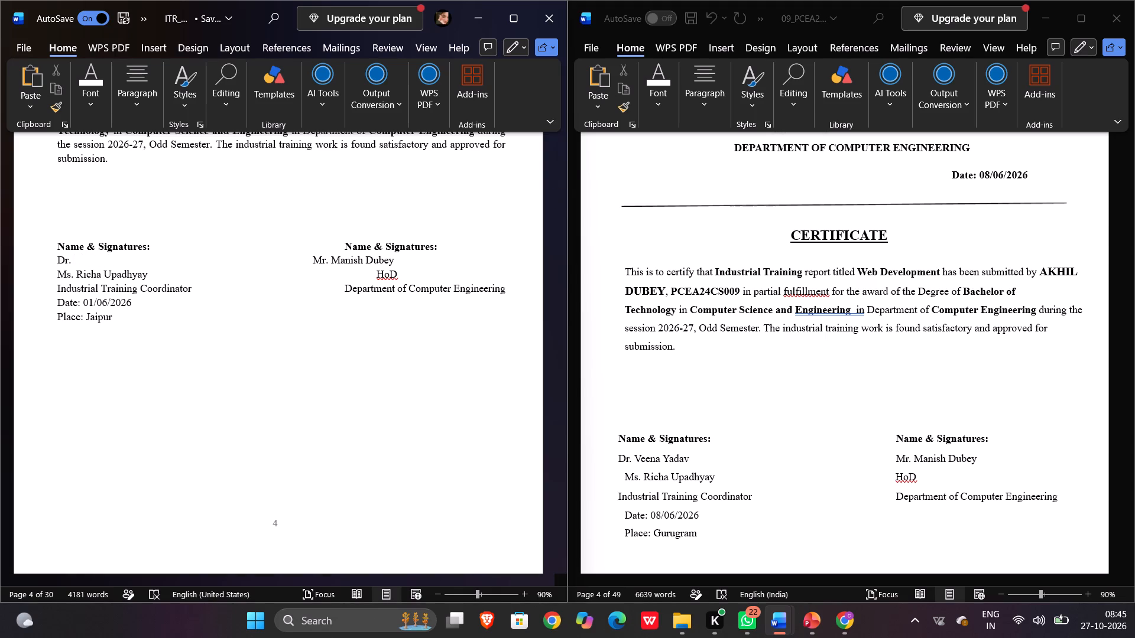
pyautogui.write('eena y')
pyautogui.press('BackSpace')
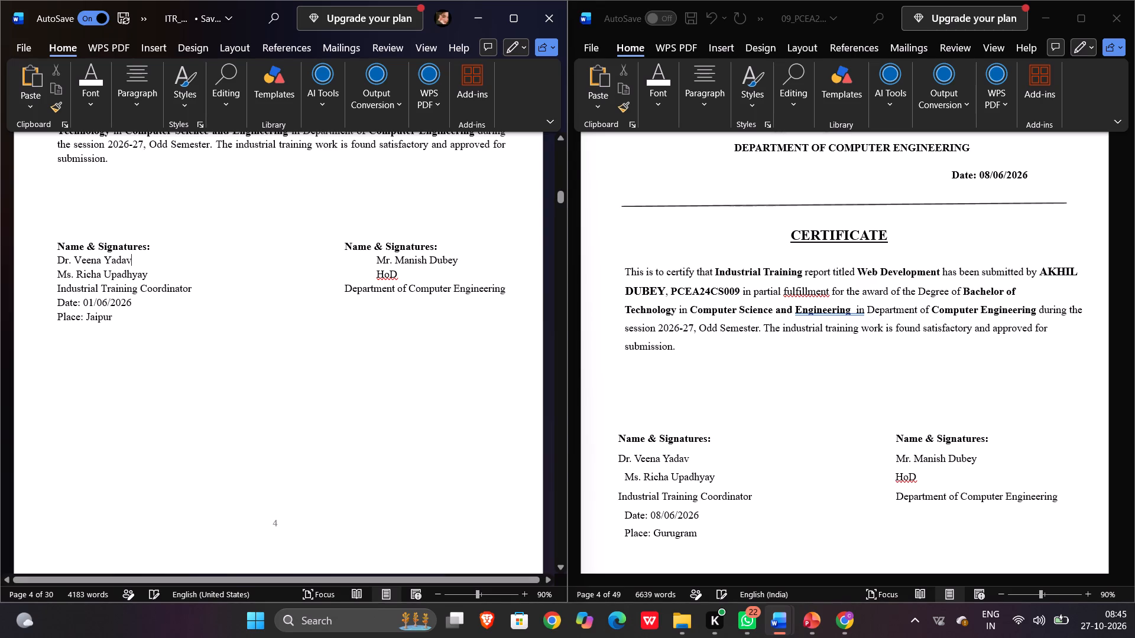
# Remove the extra spacing before the head of department's name and the HoD line so both align under the second Name & Signatures heading.
pyautogui.click(376, 260)
pyautogui.press('BackSpace')
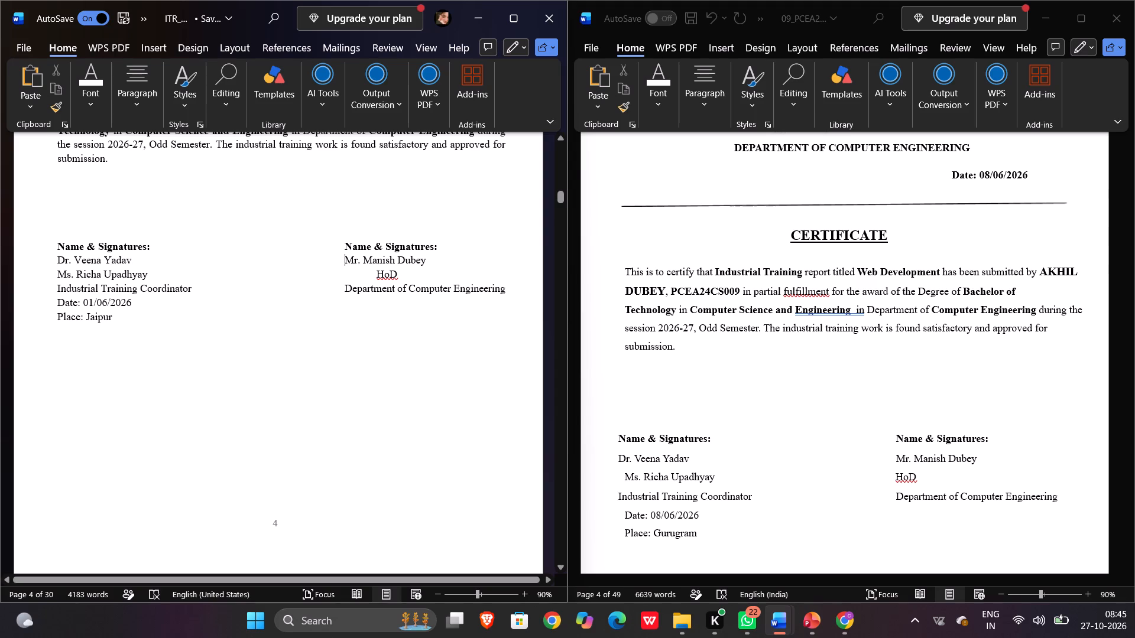
pyautogui.click(375, 272)
pyautogui.press('BackSpace')
pyautogui.press('BackSpace')
pyautogui.press('BackSpace')
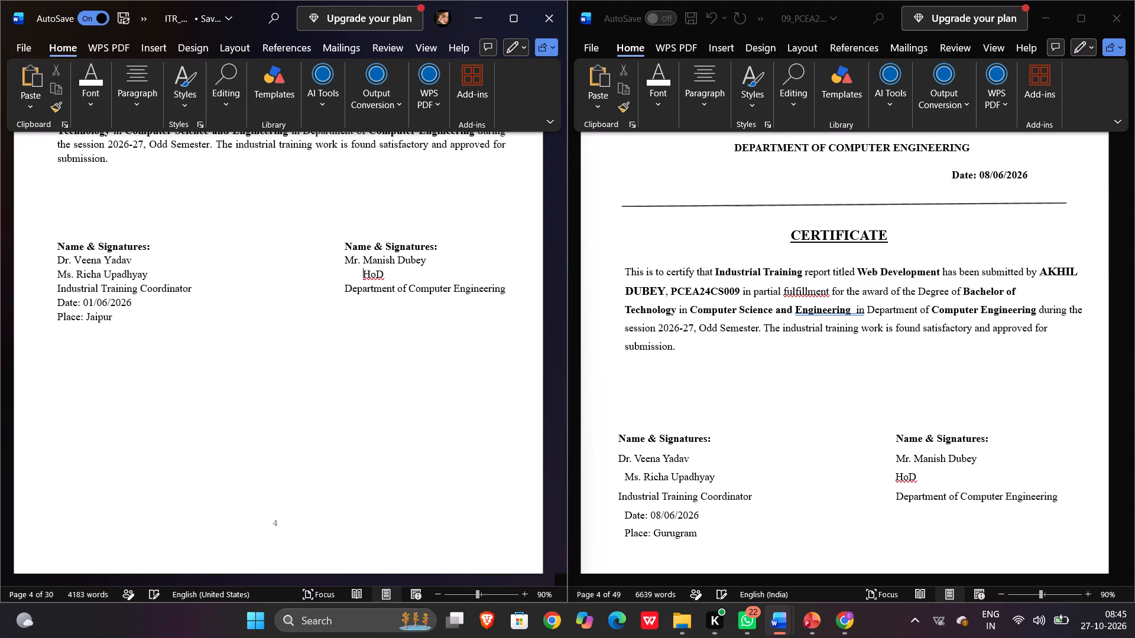
pyautogui.press('BackSpace')
pyautogui.press('BackSpace')
pyautogui.press('BackSpace')
pyautogui.press('BackSpace')
pyautogui.press('BackSpace')
pyautogui.press('BackSpace')
pyautogui.press('BackSpace')
# Set the line spacing of the college certificate paragraph in ITR_Report to 1.5.
pyautogui.scroll(1, 372, 346)
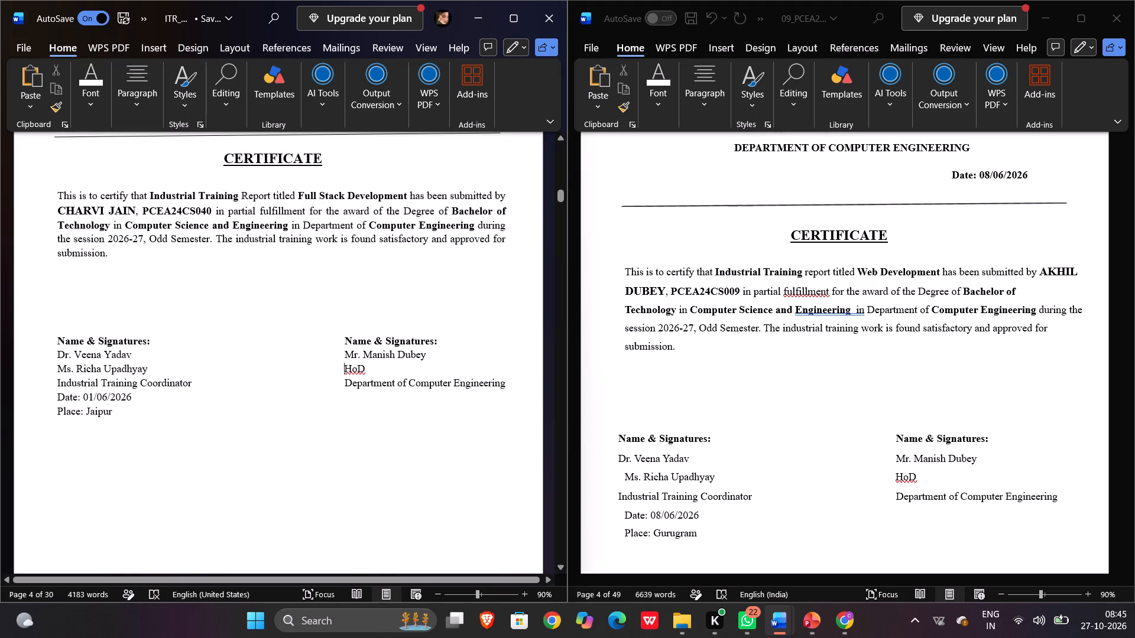
pyautogui.moveTo(56, 191); pyautogui.dragTo(108, 257)
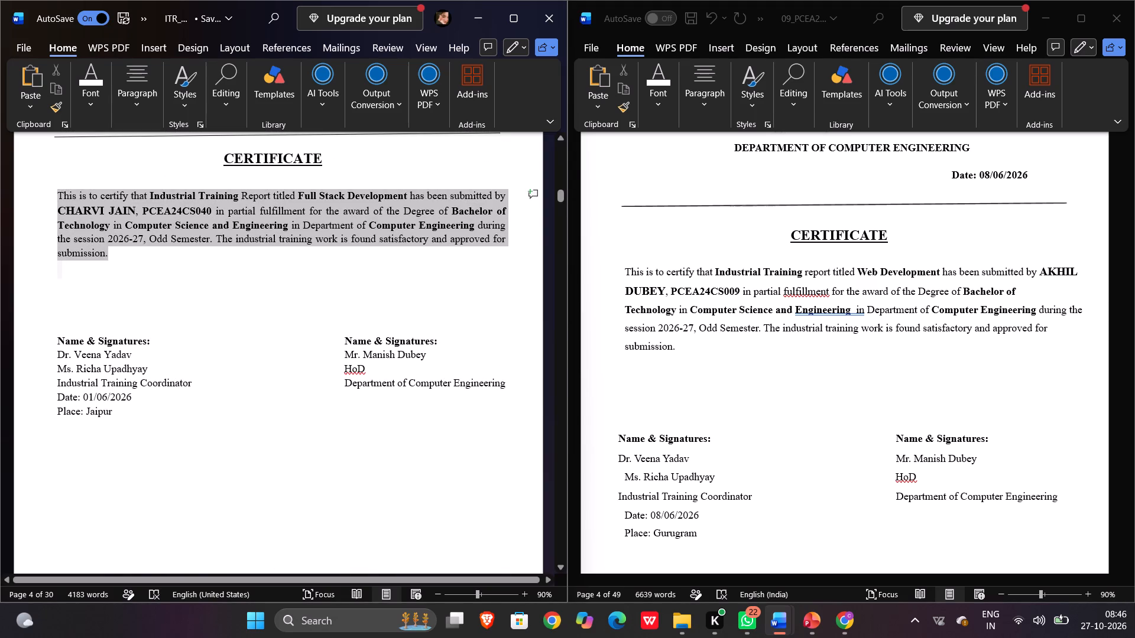
pyautogui.moveTo(108, 257); pyautogui.dragTo(106, 253)
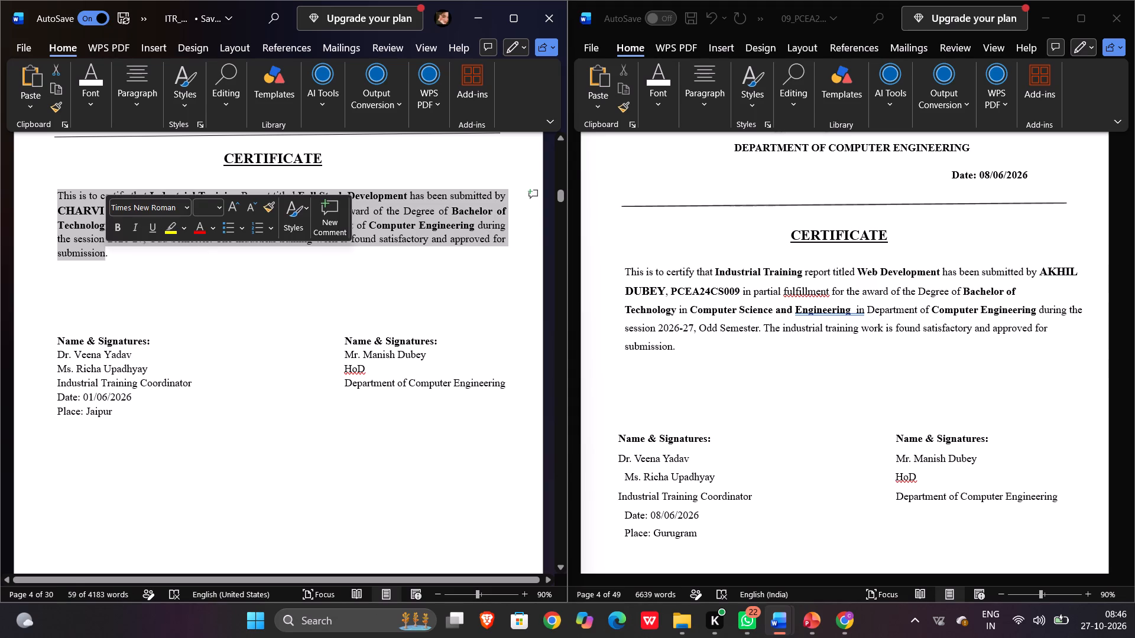
pyautogui.click(516, 15)
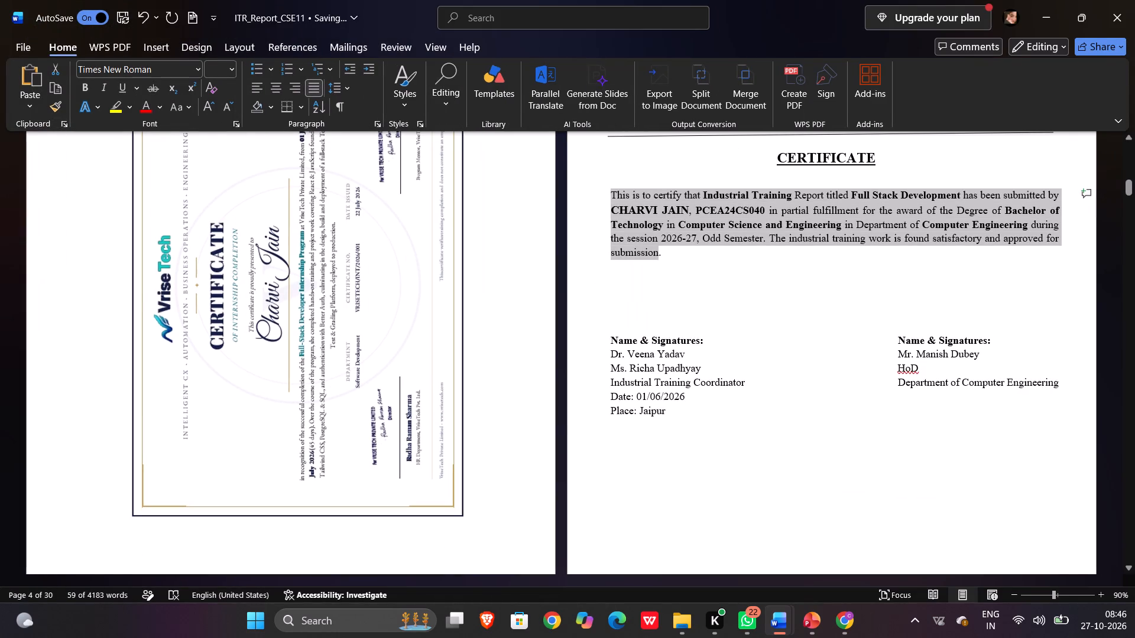
pyautogui.click(345, 87)
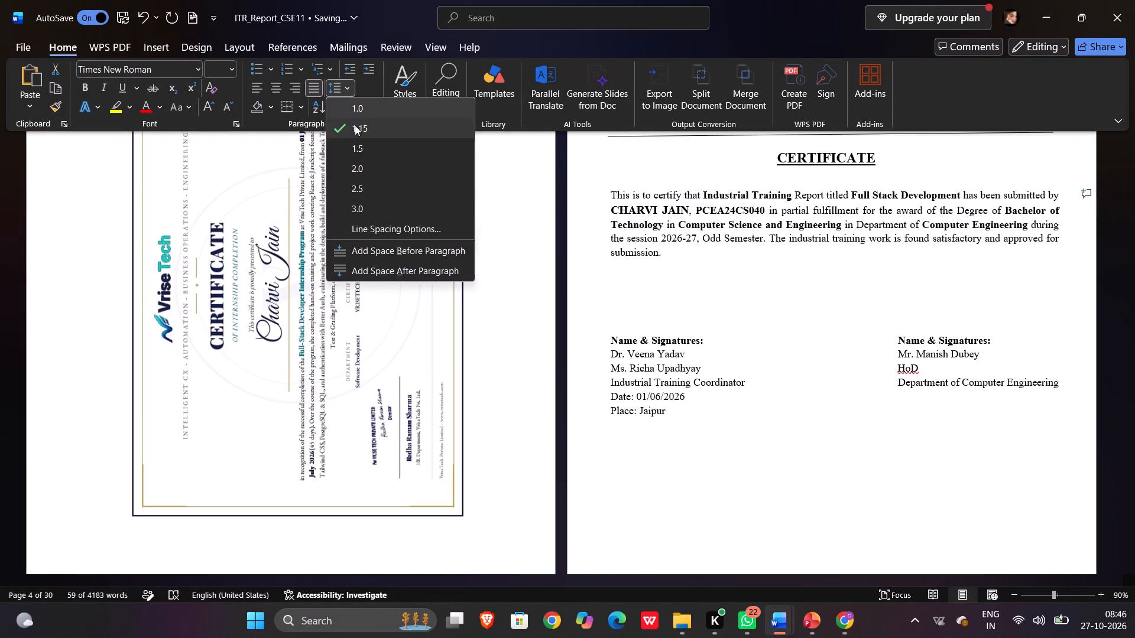
pyautogui.click(366, 139)
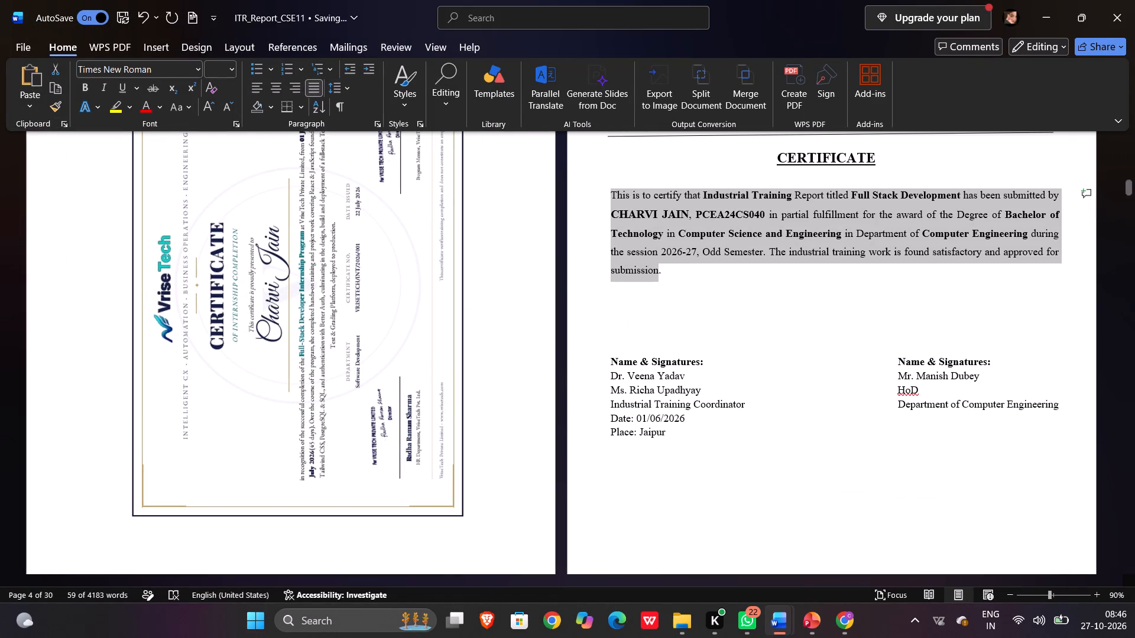
# Set the line spacing of the whole Name & Signatures block, through the Place line, to 1.5.
pyautogui.moveTo(609, 356); pyautogui.dragTo(690, 434)
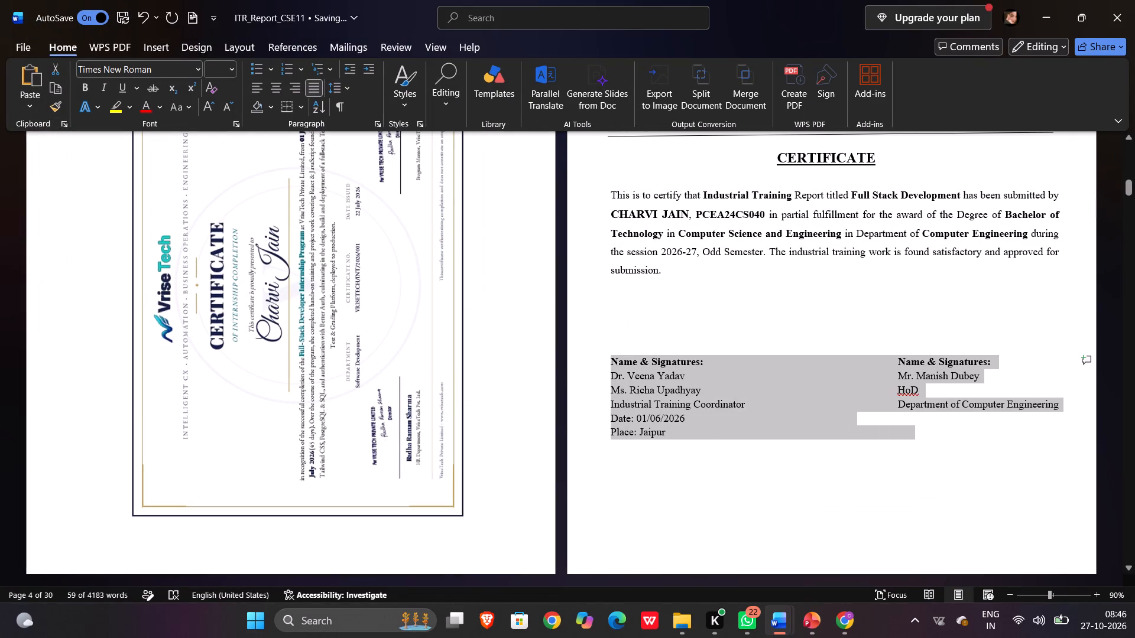
pyautogui.moveTo(690, 434); pyautogui.dragTo(690, 434)
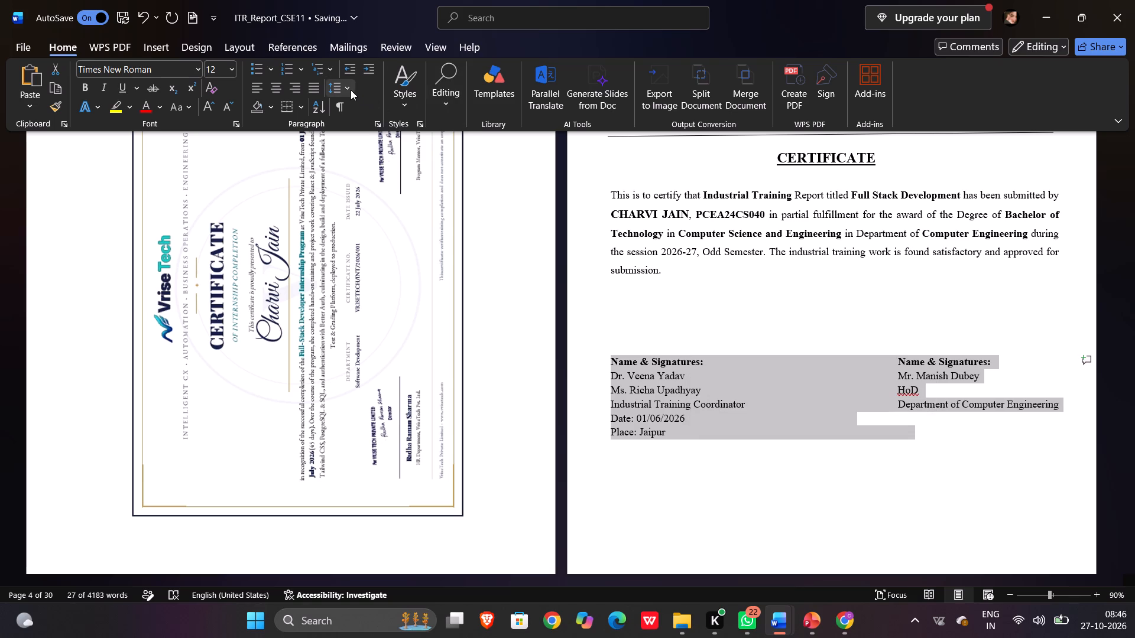
pyautogui.click(348, 87)
pyautogui.click(365, 142)
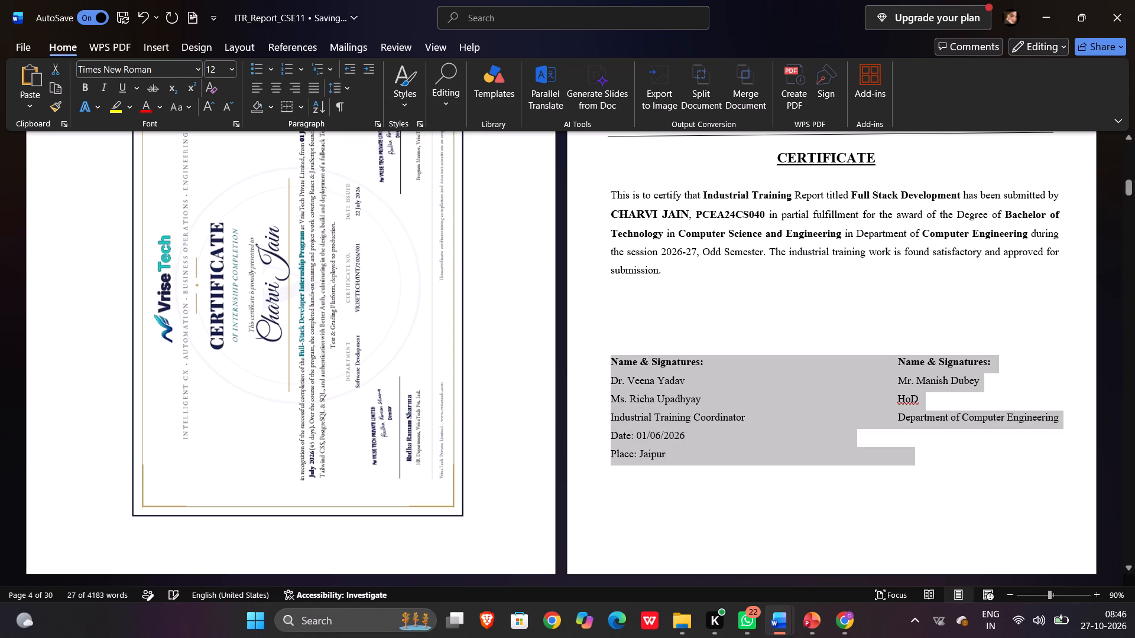
pyautogui.click(691, 489)
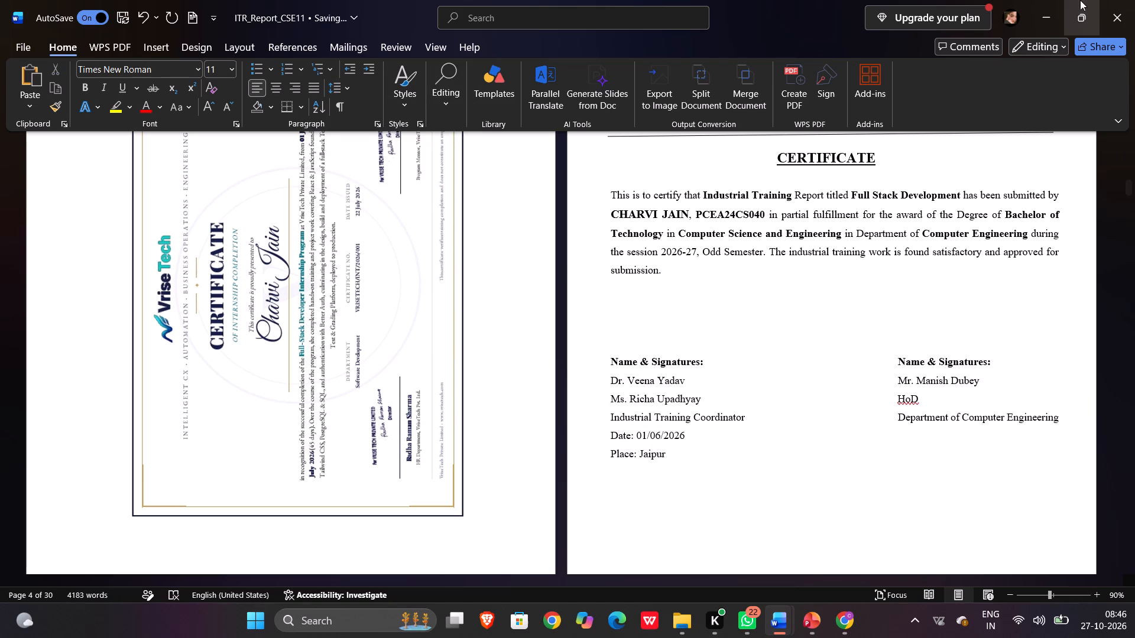
# Place ITR_Report beside the reference report again and compare the spacing of their college certificate pages.
pyautogui.click(986, 105)
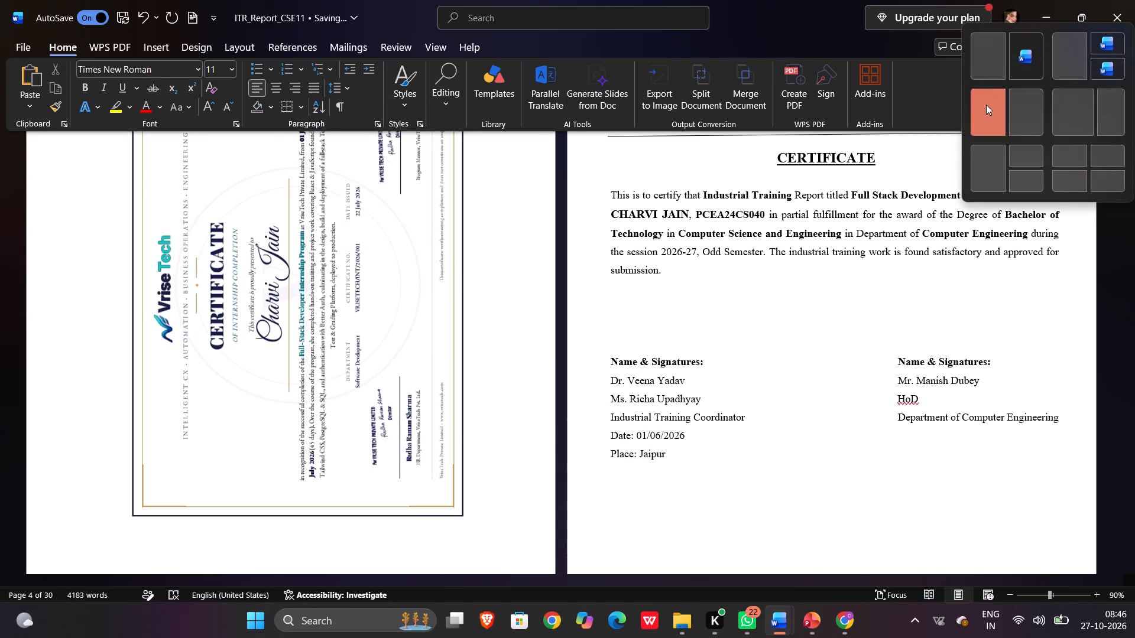
pyautogui.scroll(-2, 520, 330)
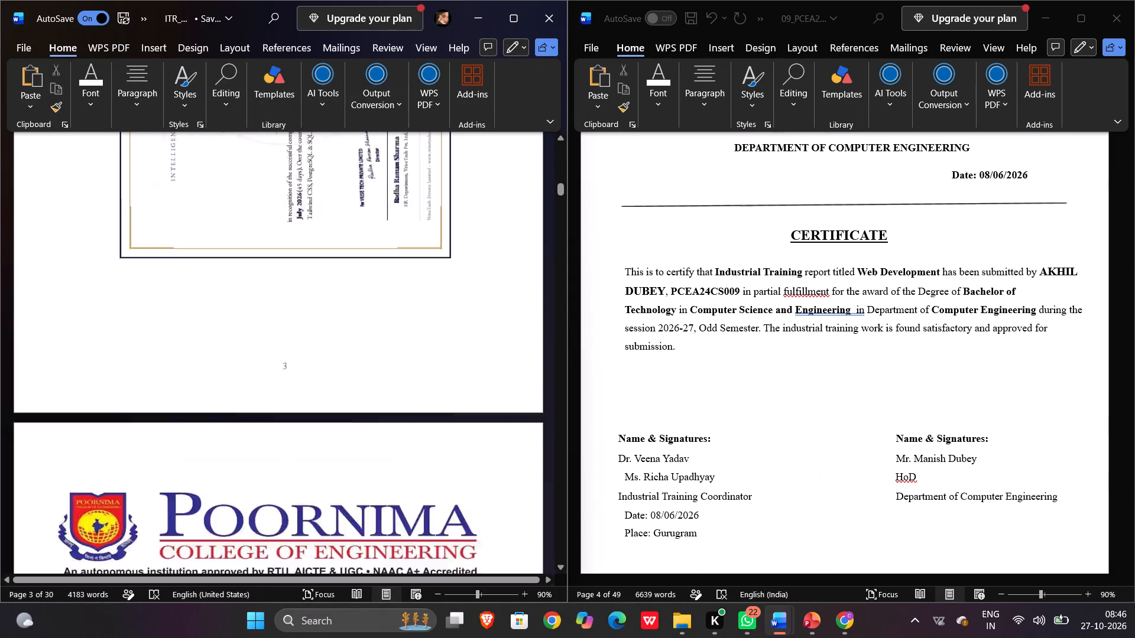
pyautogui.scroll(-3, 520, 330)
pyautogui.scroll(-1, 880, 418)
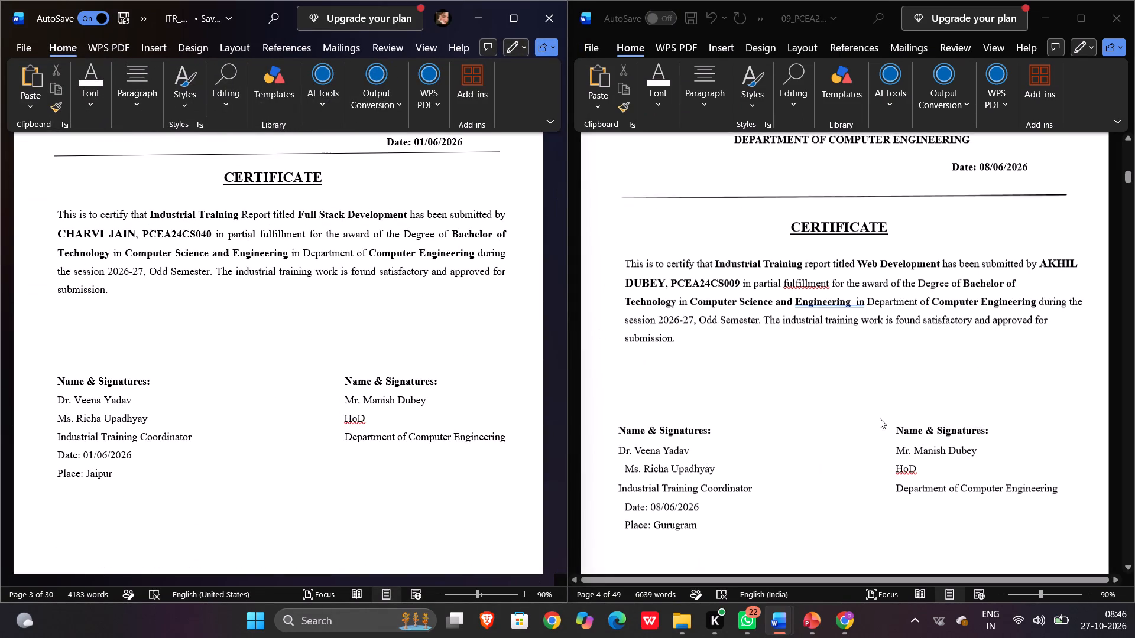
# Compare the ACKNOWLEDGEMENT pages of the two reports, including paragraph wording, line spacing and the closing name and roll number lines.
pyautogui.scroll(-3, 880, 418)
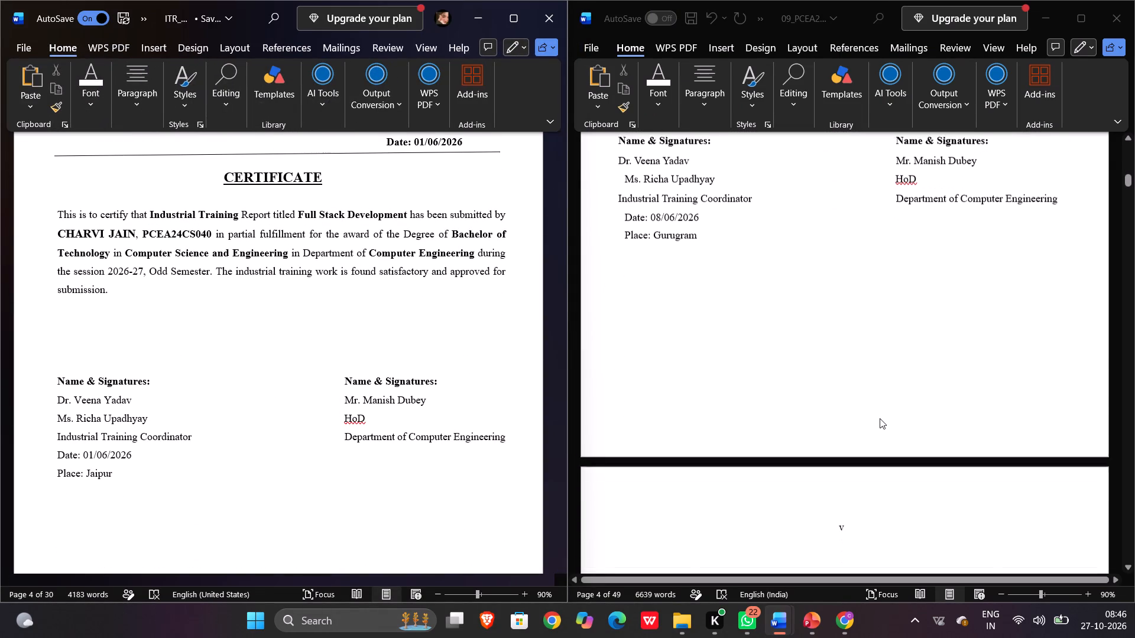
pyautogui.scroll(-4, 880, 418)
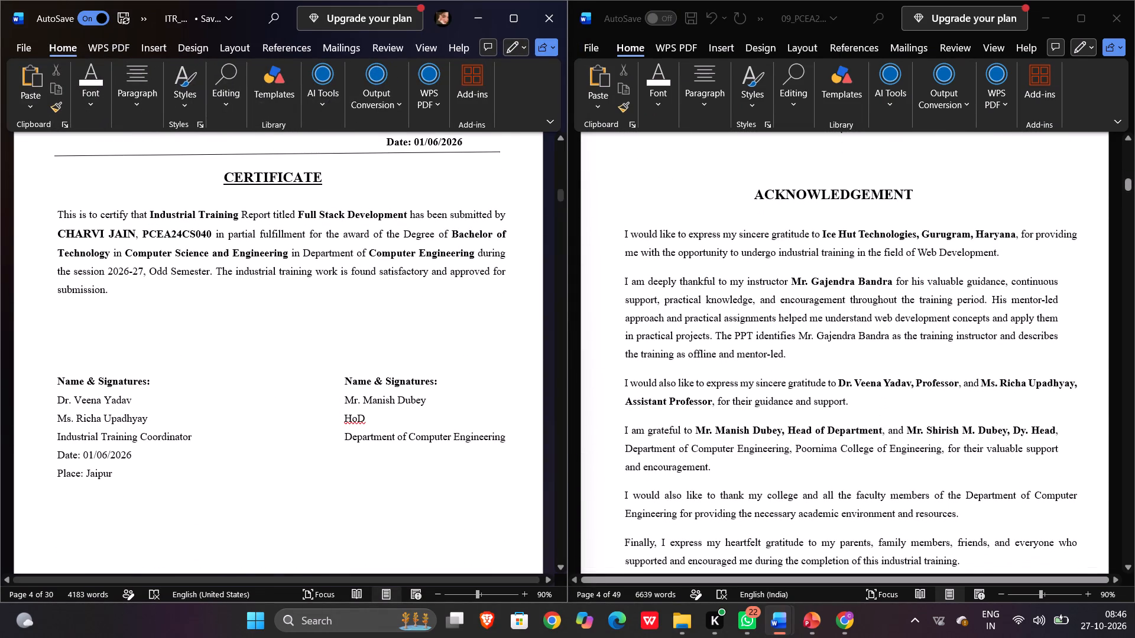
pyautogui.scroll(-6, 474, 490)
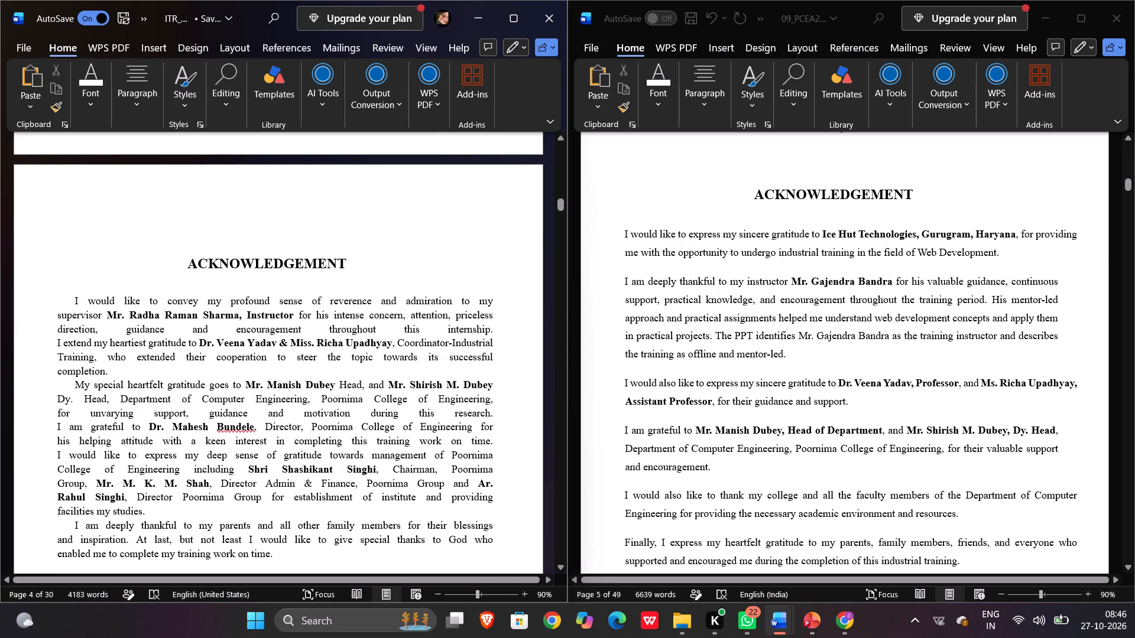
pyautogui.scroll(-1, 327, 390)
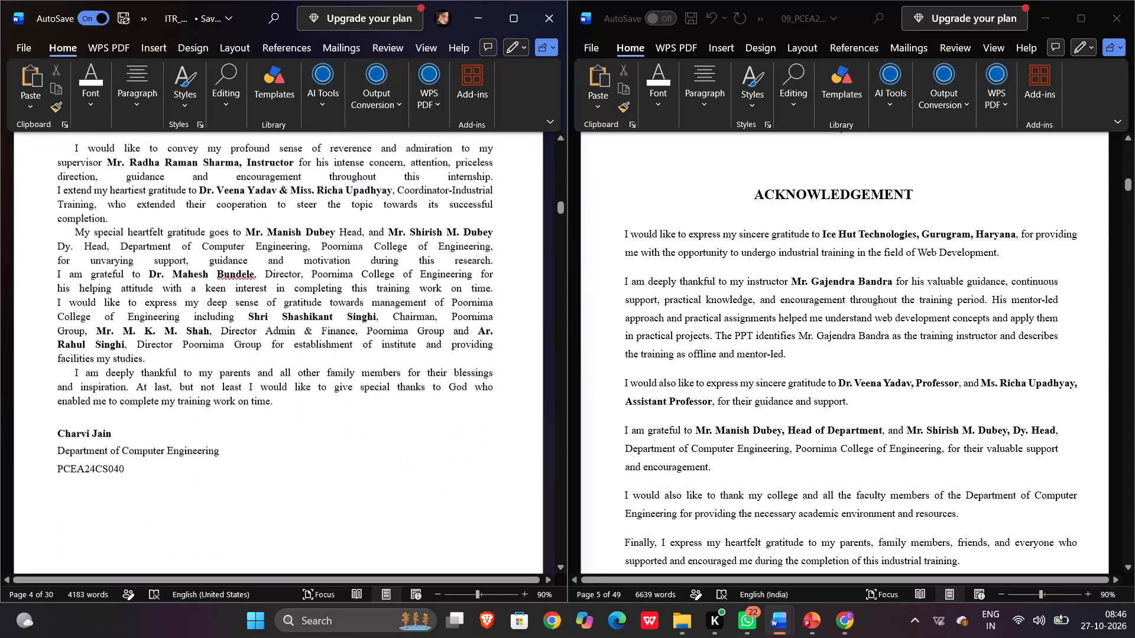
pyautogui.scroll(-1, 327, 390)
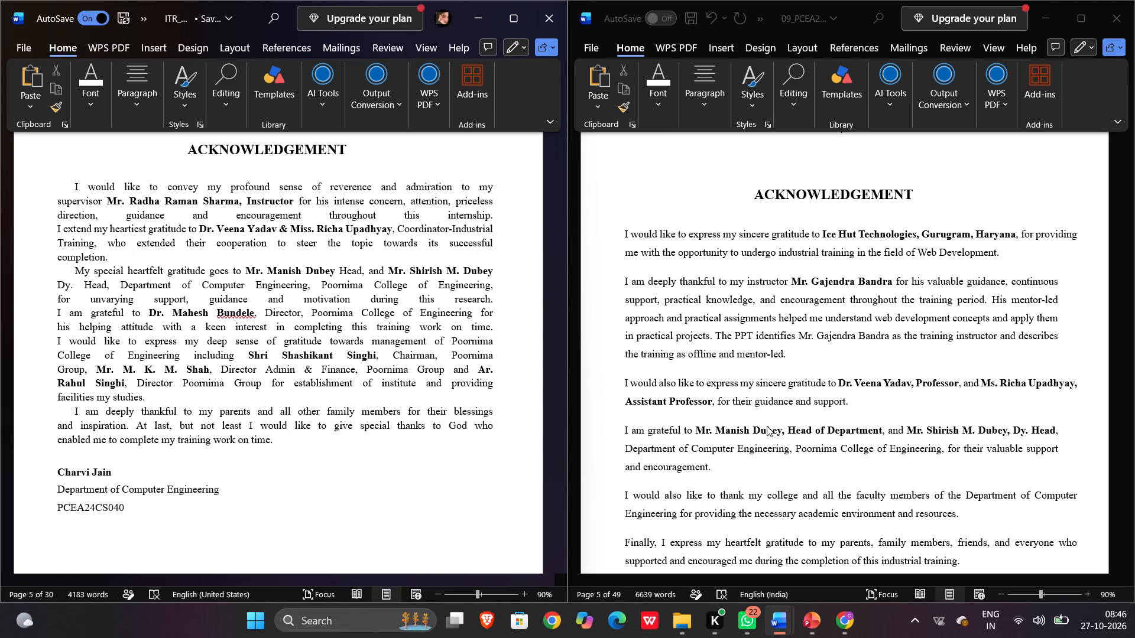
pyautogui.scroll(-2, 853, 463)
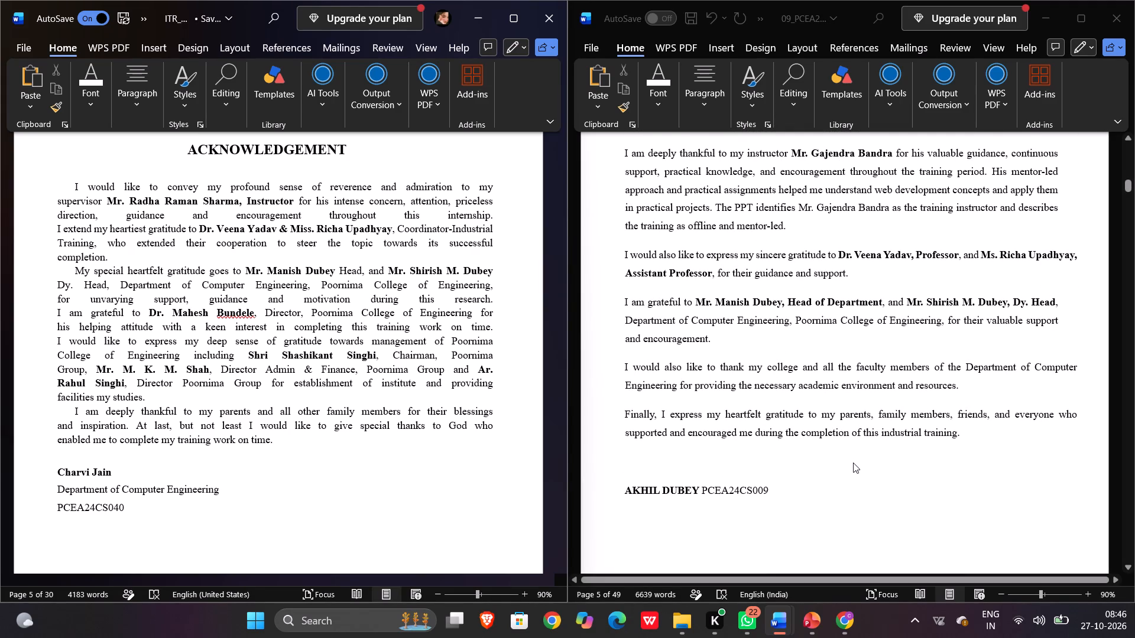
pyautogui.click(780, 506)
pyautogui.click(771, 491)
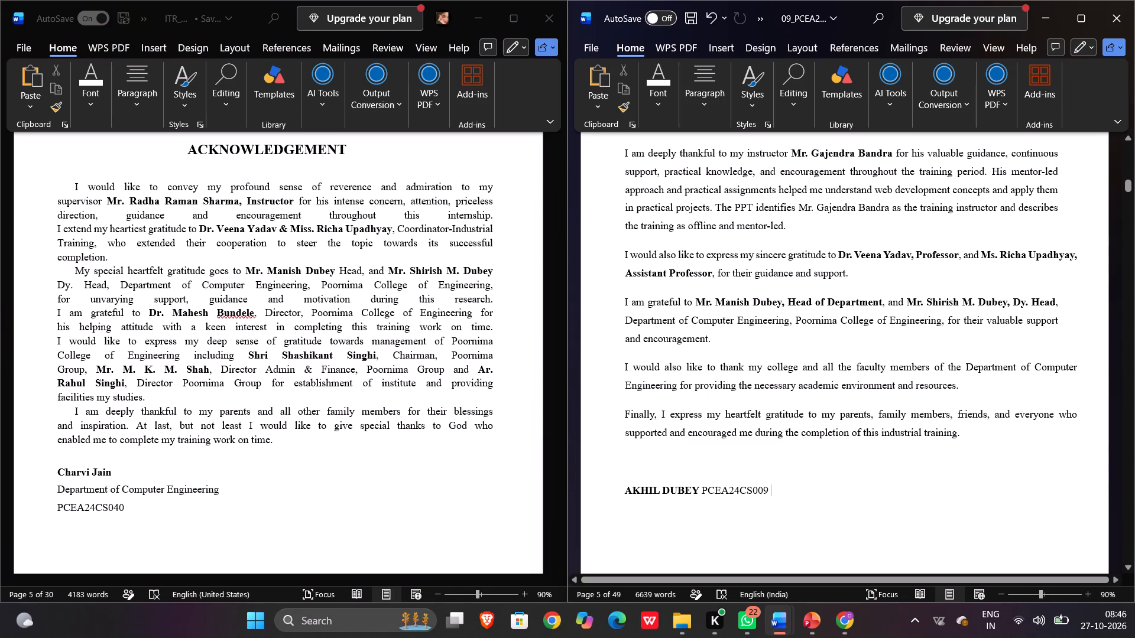
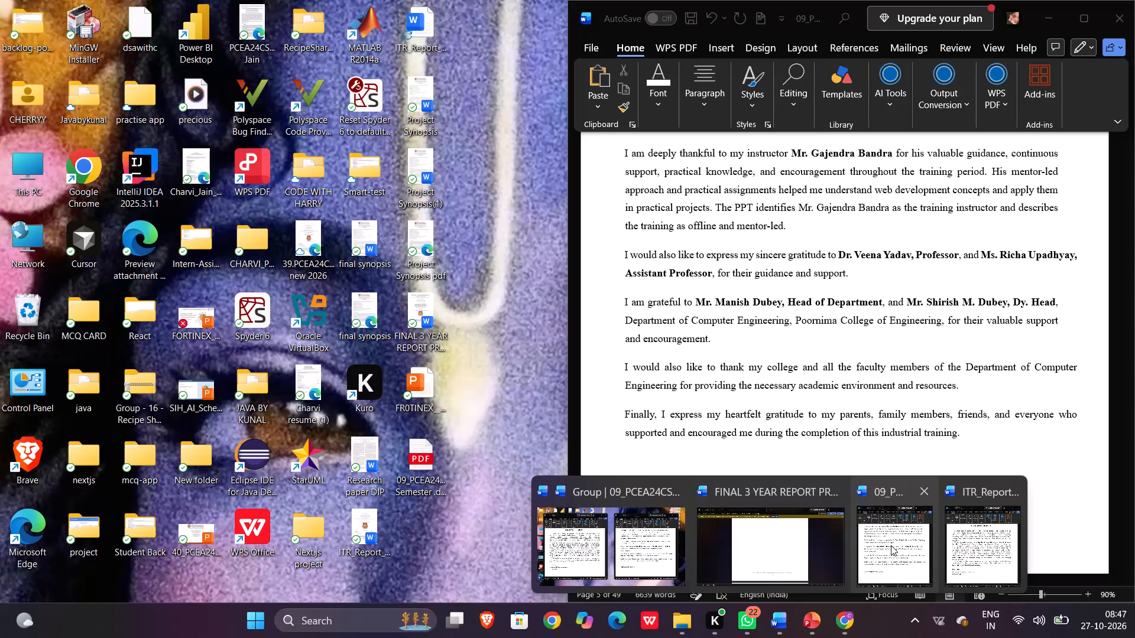
# Replace the ACKNOWLEDGEMENT text in ITR_Report, including the closing name lines, with a copy of the reference report's acknowledgement text.
pyautogui.click(891, 545)
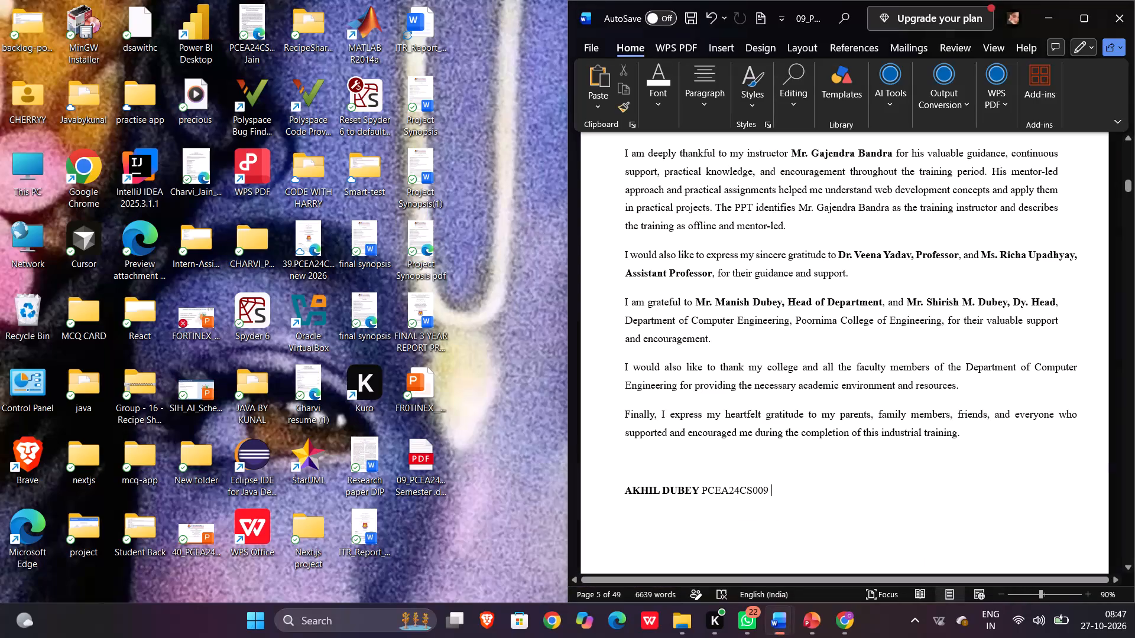
pyautogui.scroll(2, 700, 307)
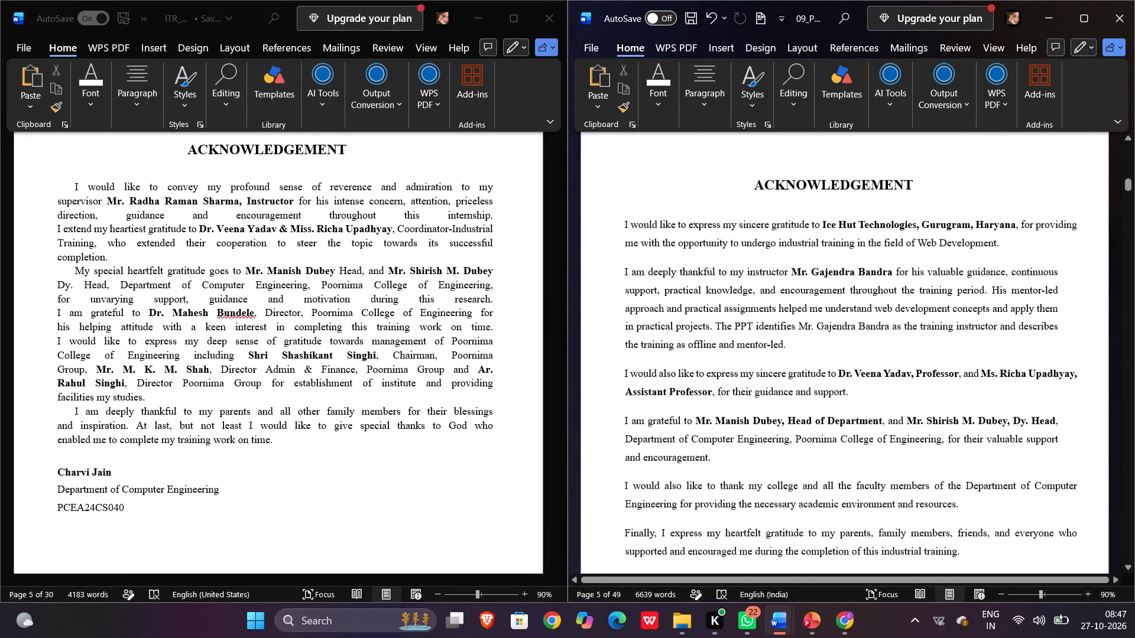
pyautogui.moveTo(624, 230); pyautogui.dragTo(732, 538)
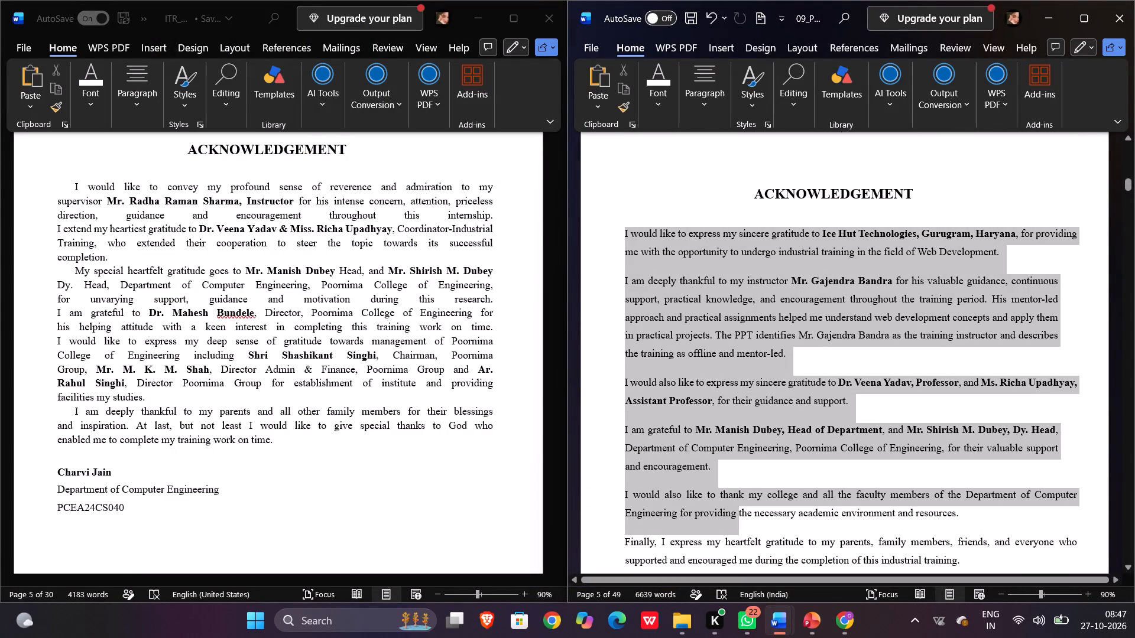
pyautogui.moveTo(732, 538); pyautogui.dragTo(768, 349)
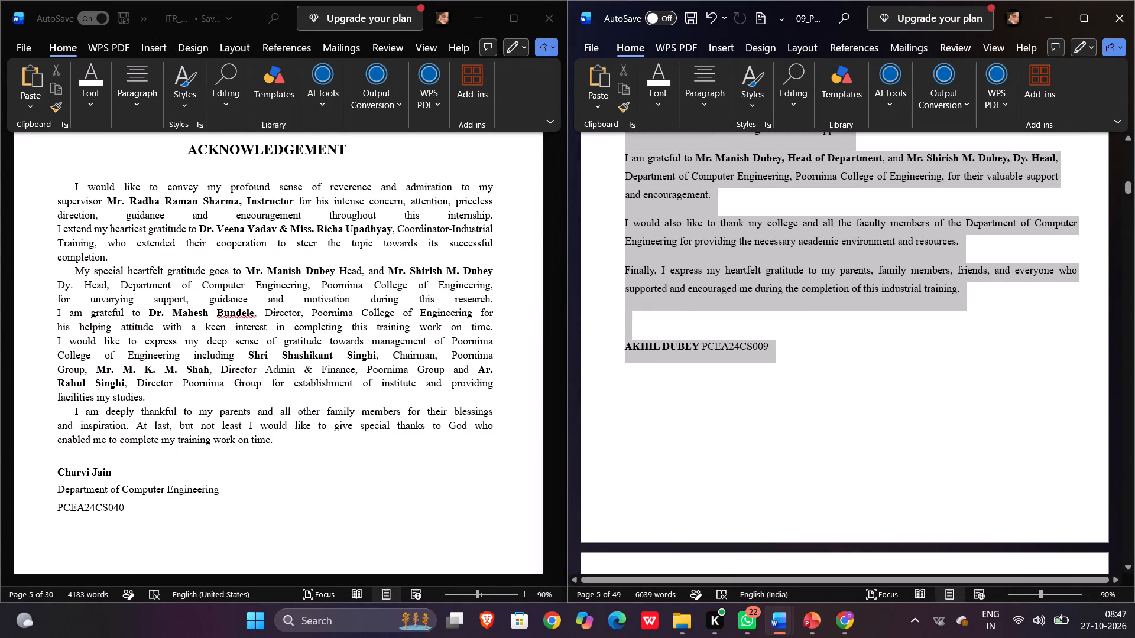
pyautogui.moveTo(768, 349); pyautogui.dragTo(766, 346)
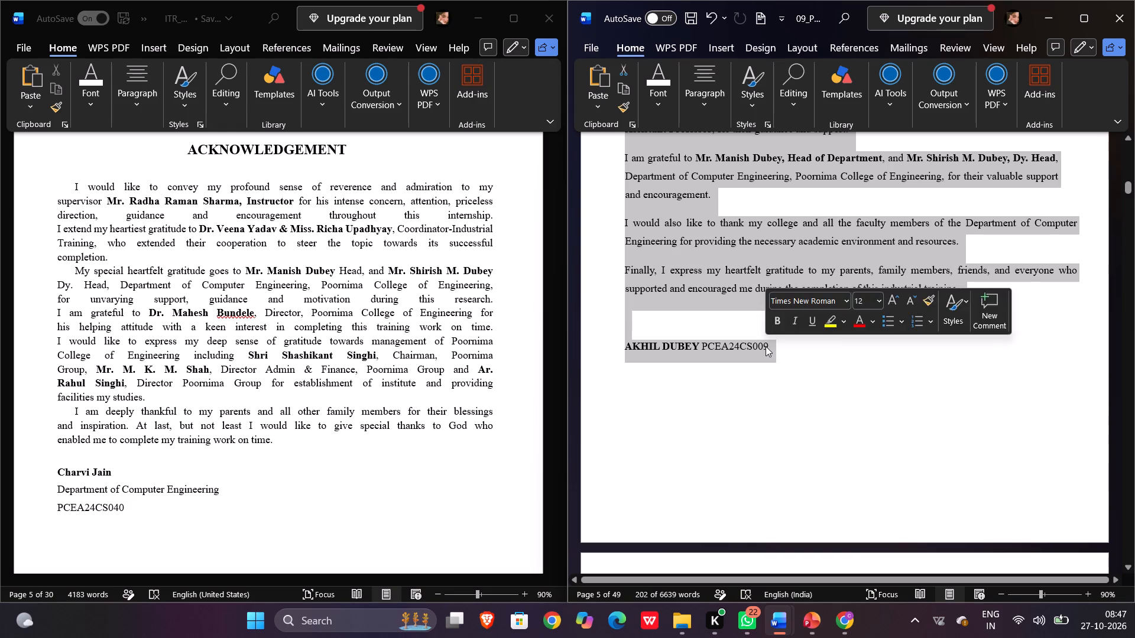
pyautogui.hotkey('ctrl', 'c')
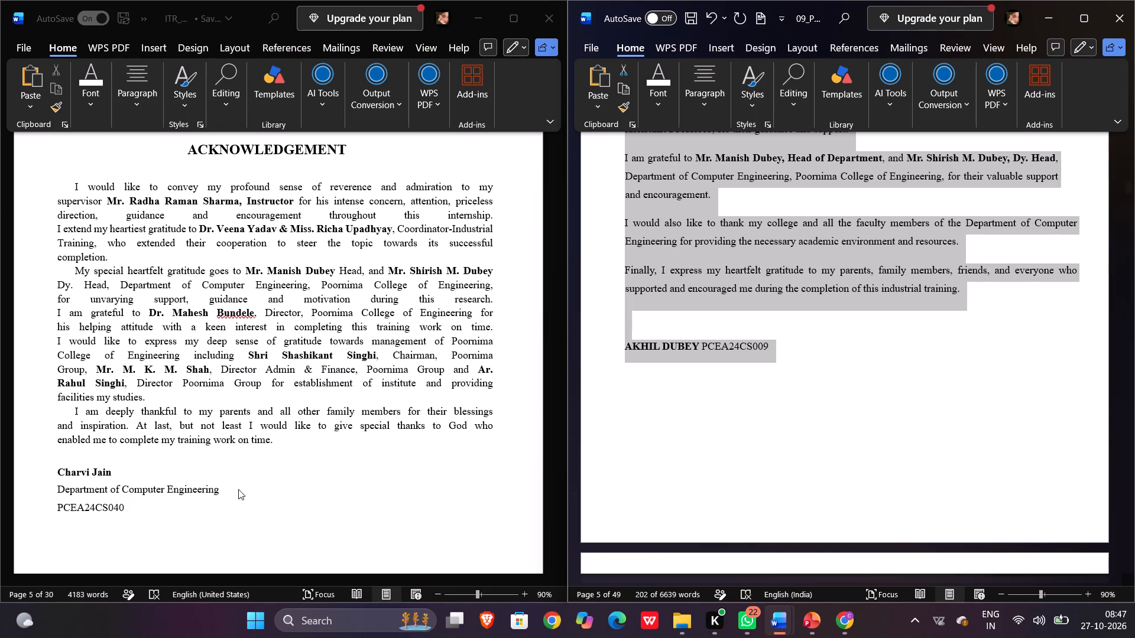
pyautogui.click(181, 523)
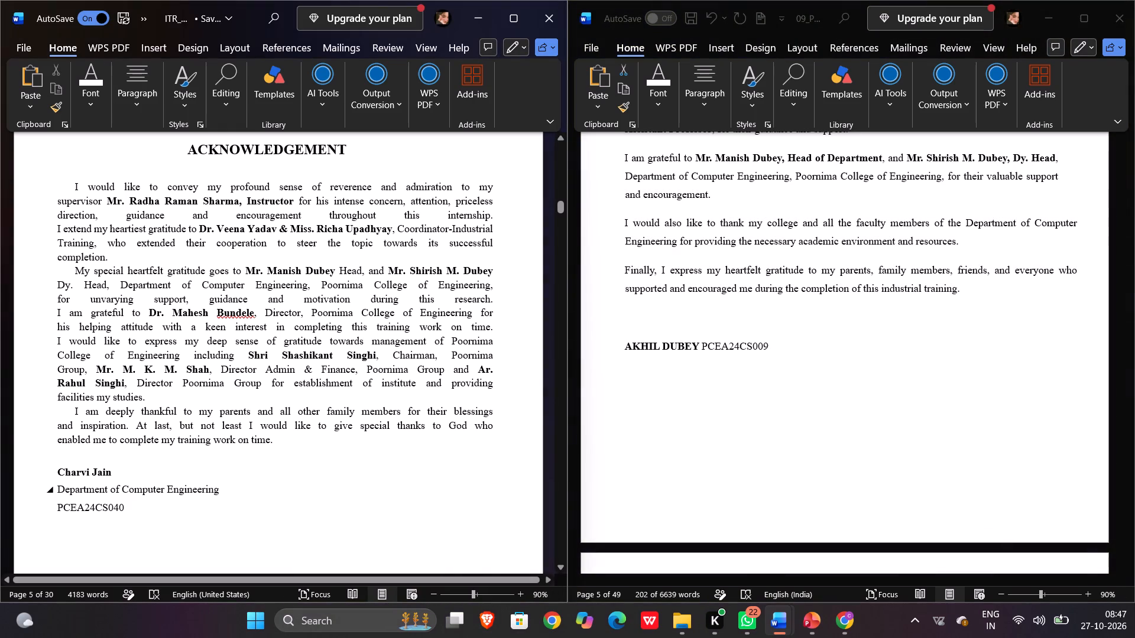
pyautogui.moveTo(72, 188); pyautogui.dragTo(143, 502)
pyautogui.hotkey('ctrl', 'v')
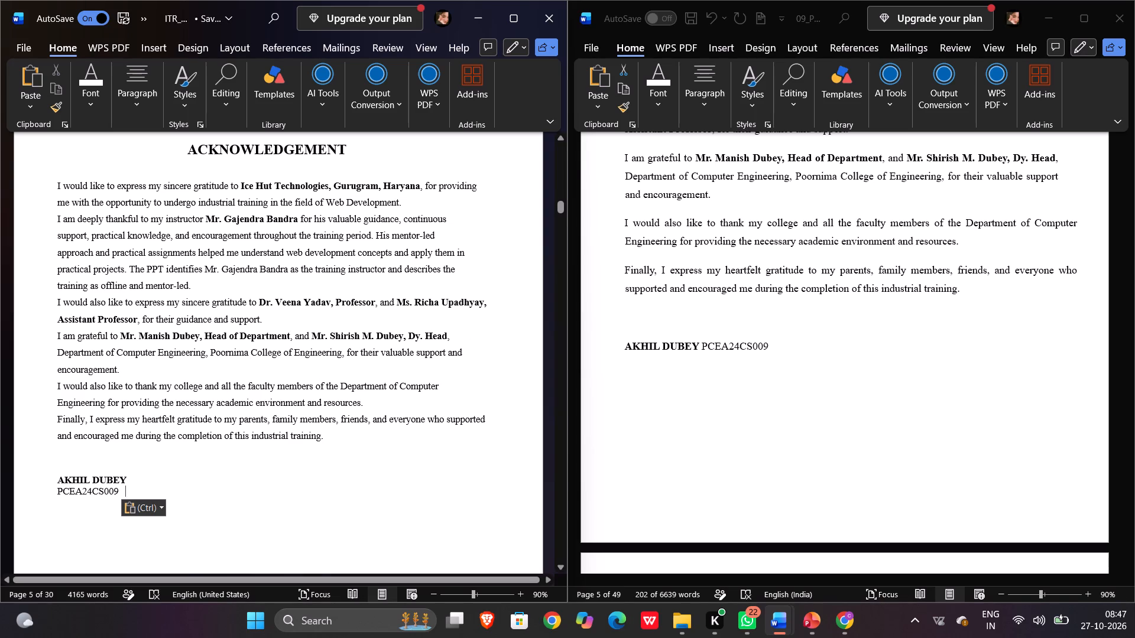
# Replace the company name Ice Hut Technologies in ITR_Report's first acknowledgement paragraph with VriseTech Private Limited.
pyautogui.scroll(1, 270, 405)
pyautogui.scroll(1, 793, 337)
pyautogui.hscroll(1, 229, 385)
pyautogui.scroll(1, 702, 310)
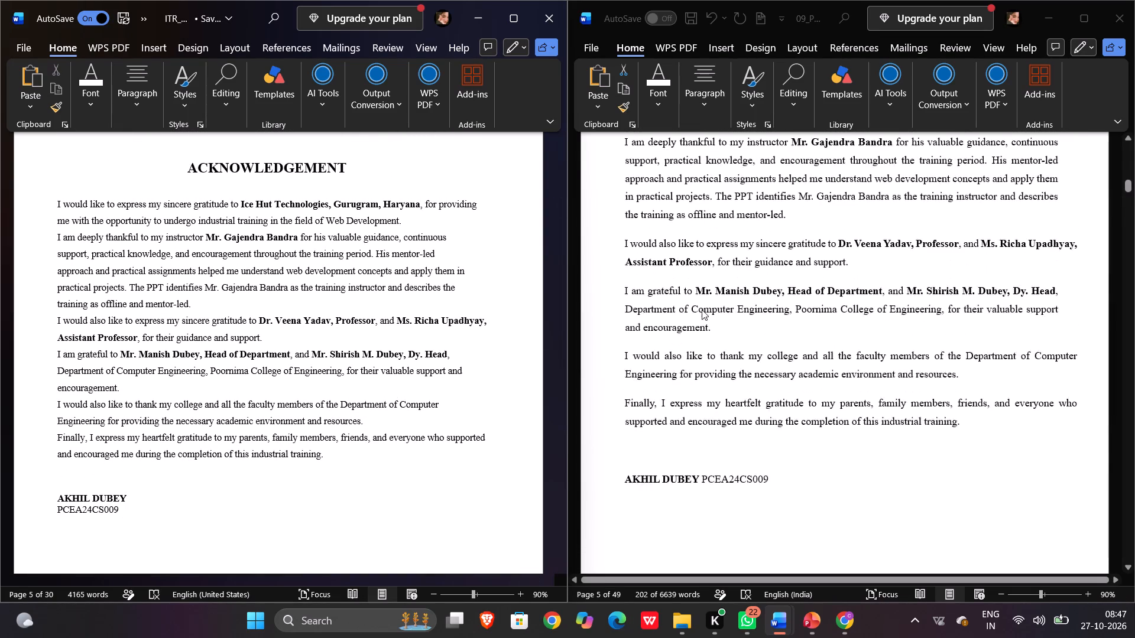
pyautogui.scroll(2, 702, 310)
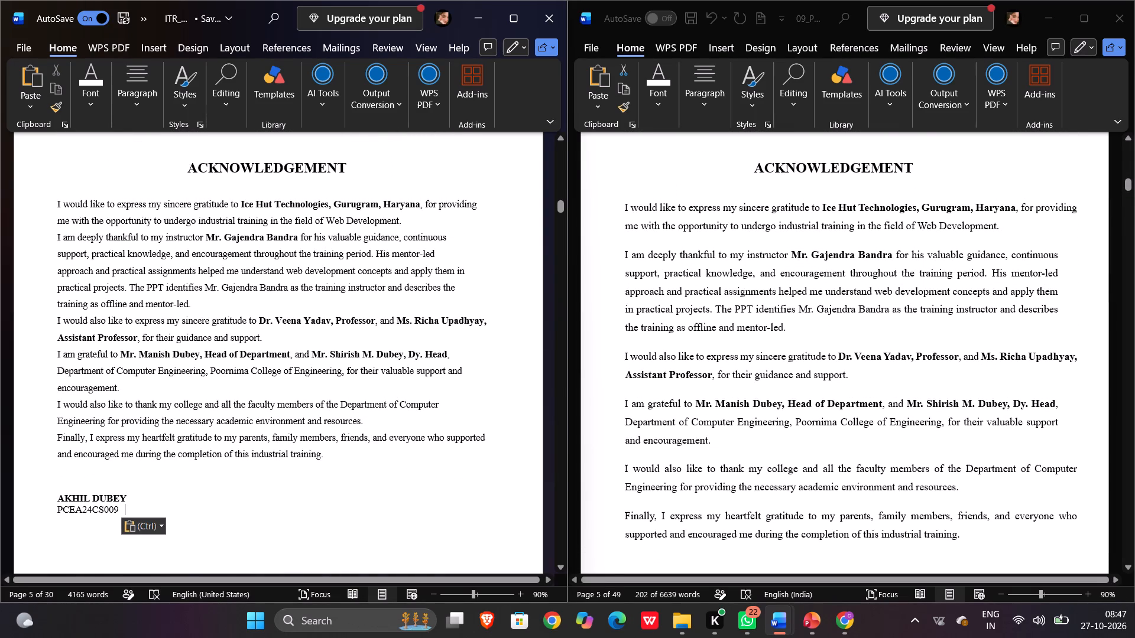
pyautogui.click(328, 206)
pyautogui.press('BackSpace')
pyautogui.press('BackSpace')
pyautogui.press('BackSpace')
pyautogui.press('BackSpace')
pyautogui.press('BackSpace')
pyautogui.press('BackSpace')
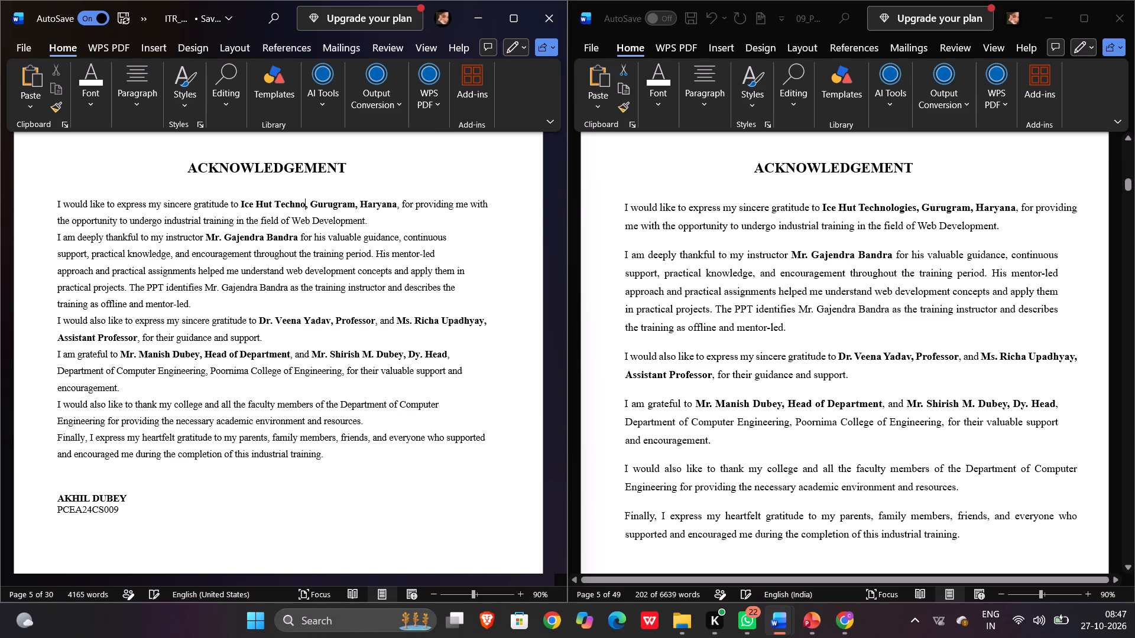
pyautogui.press('BackSpace')
pyautogui.press('BackSpace')
pyautogui.press('BackSpace')
pyautogui.press('BackSpace')
pyautogui.press('BackSpace')
pyautogui.press('BackSpace')
pyautogui.press('BackSpace')
pyautogui.press('BackSpace')
pyautogui.press('BackSpace')
pyautogui.press('BackSpace')
pyautogui.press('BackSpace')
pyautogui.press('BackSpace')
pyautogui.press('BackSpace')
pyautogui.press('BackSpace')
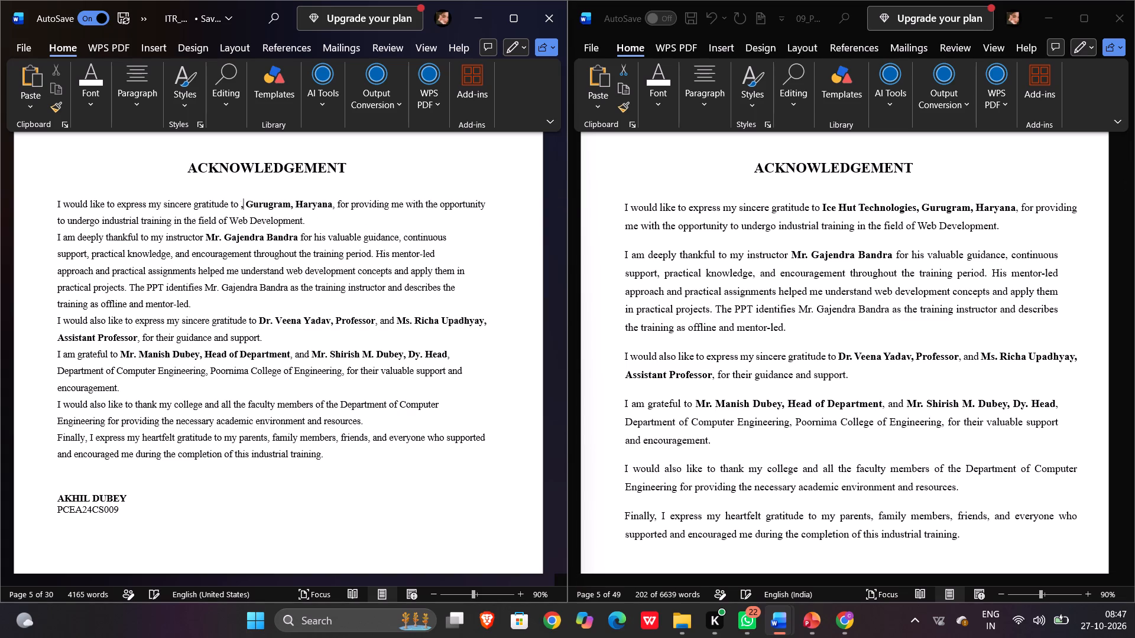
pyautogui.write('RI')
pyautogui.press('BackSpace')
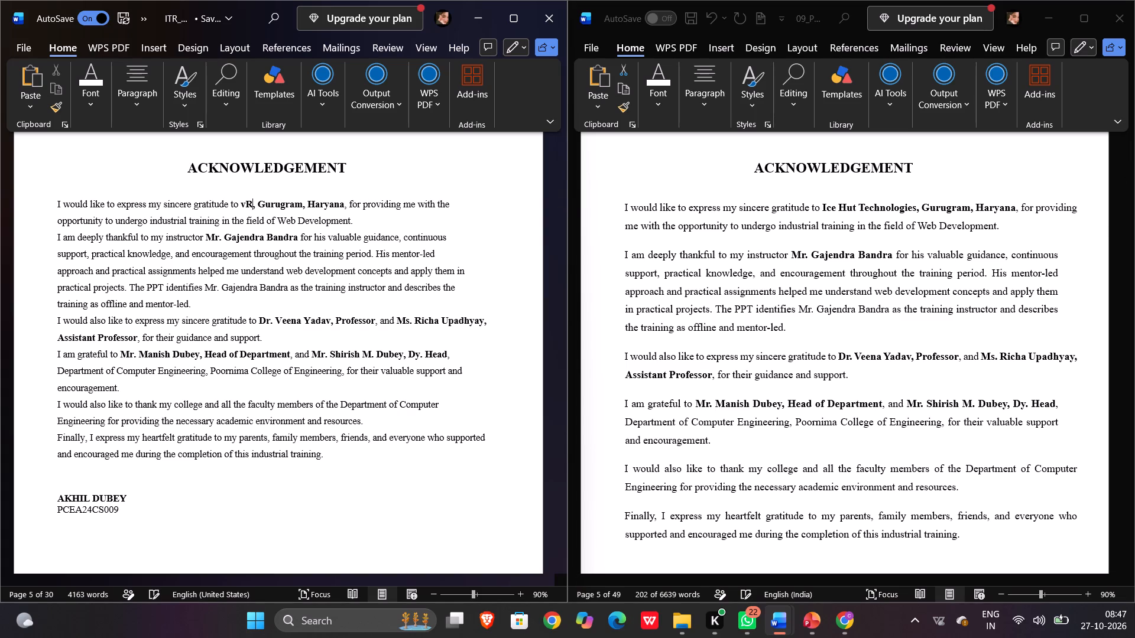
pyautogui.press('BackSpace')
pyautogui.press('BackSpace')
pyautogui.write('rise')
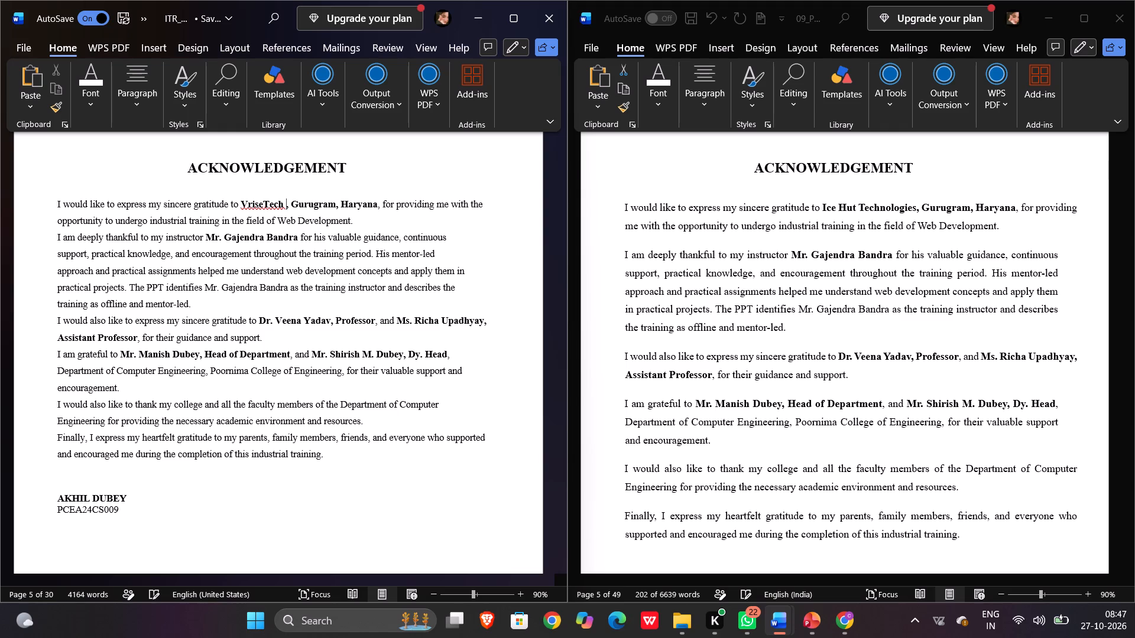
pyautogui.write('rivate')
pyautogui.press('space')
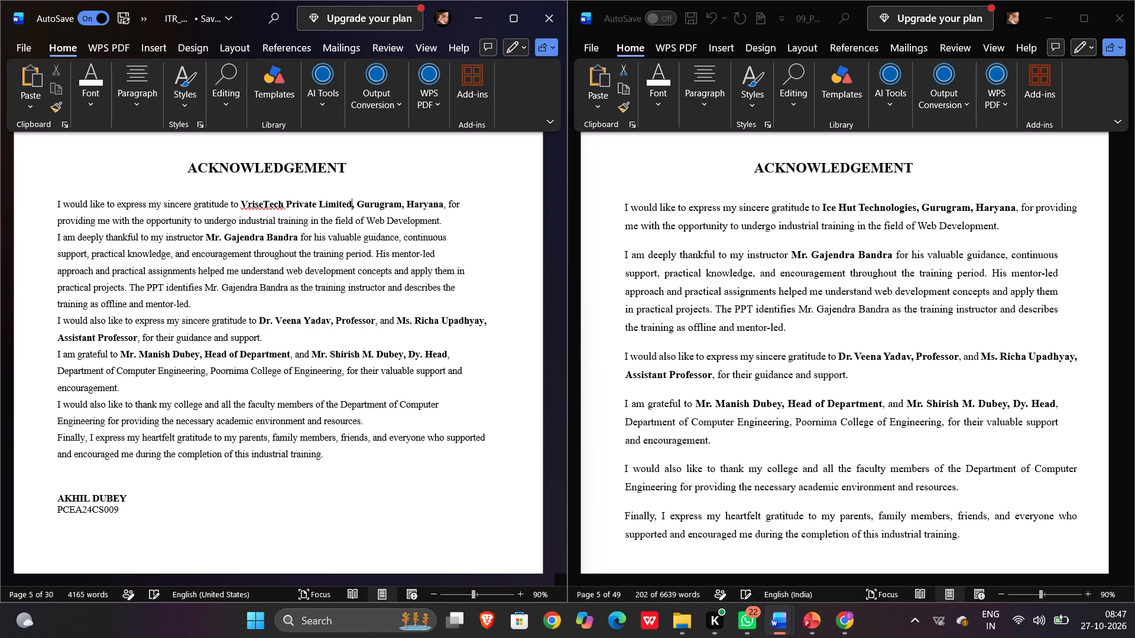
# Replace the company location after VriseTech Private Limited with Jaipur, dropping the comma that follows it.
pyautogui.click(445, 207)
pyautogui.press('BackSpace')
pyautogui.press('BackSpace')
pyautogui.press('BackSpace')
pyautogui.press('BackSpace')
pyautogui.press('BackSpace')
pyautogui.press('BackSpace')
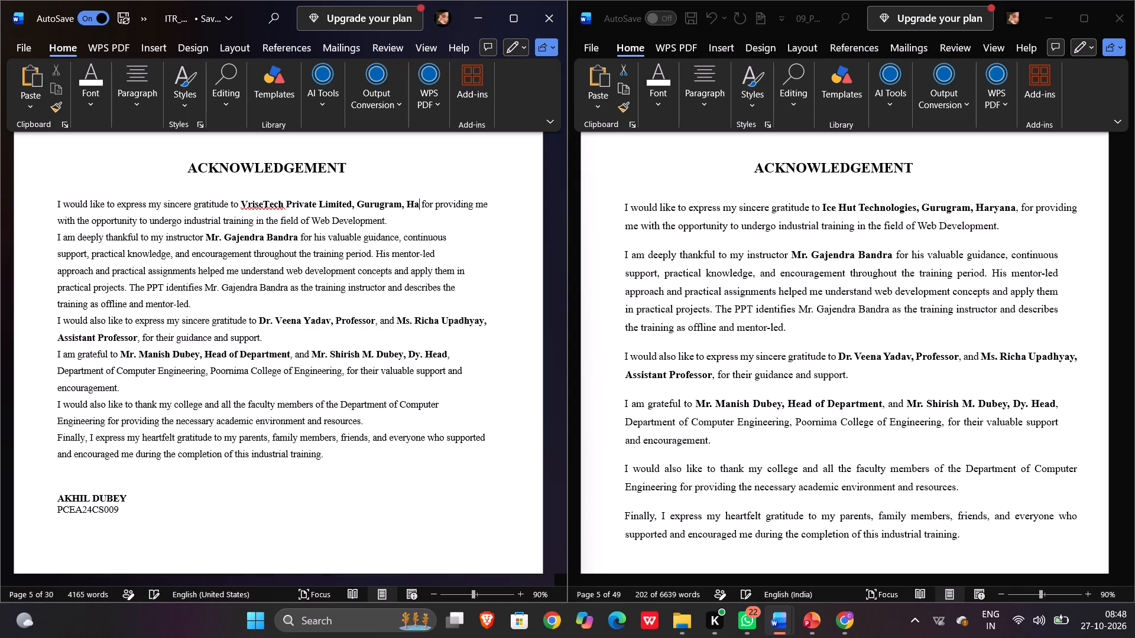
pyautogui.press('BackSpace')
pyautogui.press('BackSpace')
pyautogui.press('BackSpace')
pyautogui.press('BackSpace')
pyautogui.press('BackSpace')
pyautogui.press('BackSpace')
pyautogui.press('BackSpace')
pyautogui.press('BackSpace')
pyautogui.press('BackSpace')
pyautogui.press('BackSpace')
pyautogui.press('BackSpace')
pyautogui.press('BackSpace')
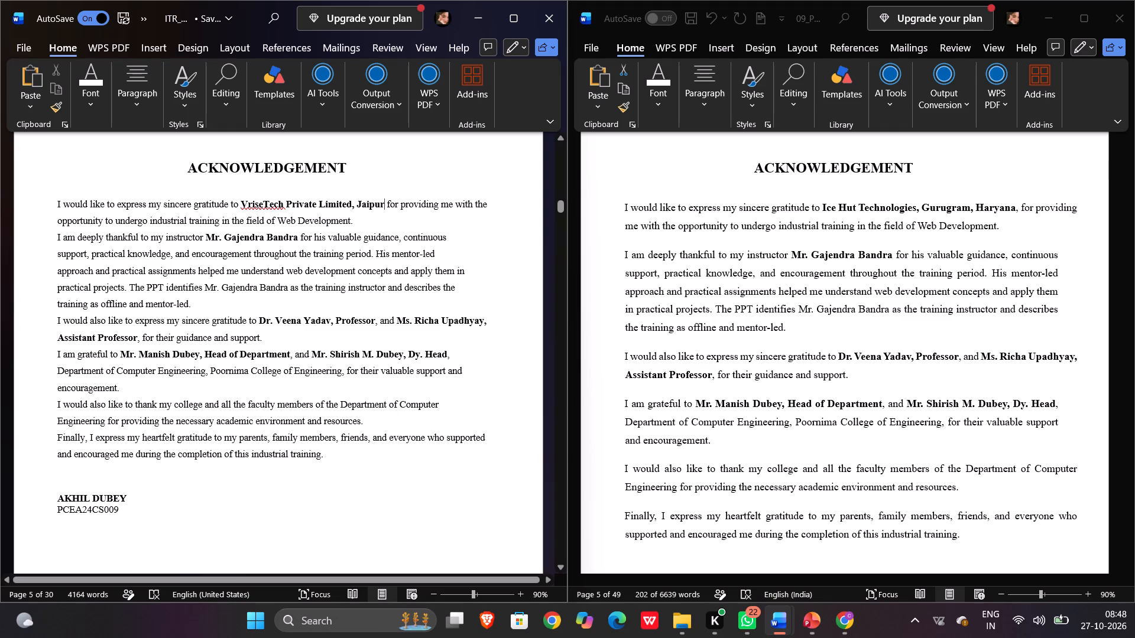
# Change the training field in the first acknowledgement paragraph to Full Stack Development.
pyautogui.click(295, 222)
pyautogui.press('BackSpace')
pyautogui.press('BackSpace')
pyautogui.press('BackSpace')
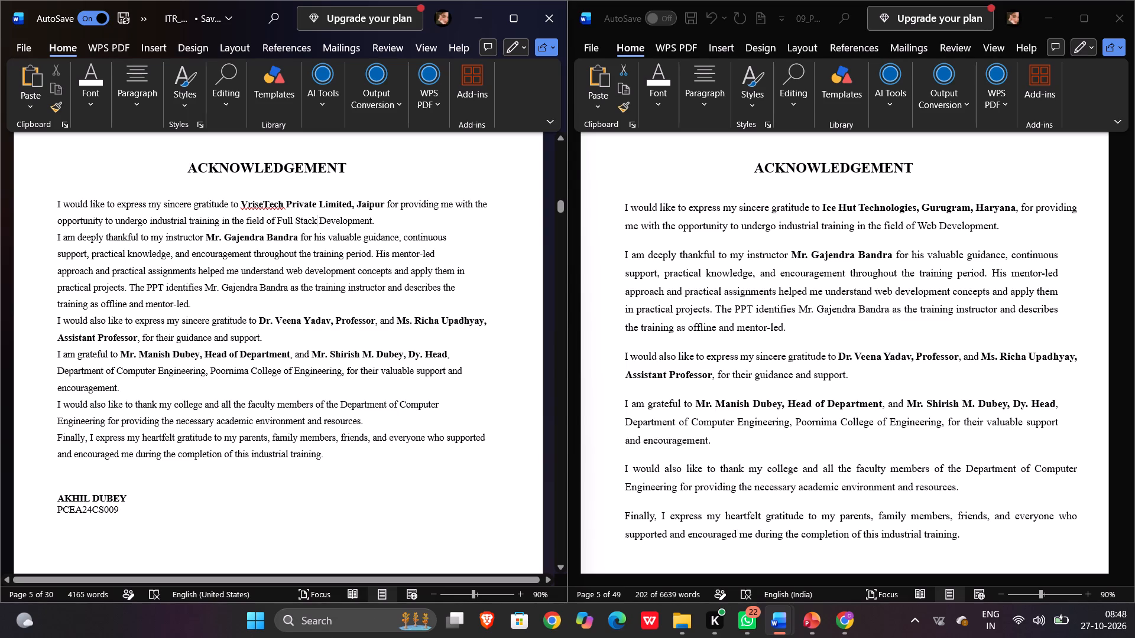
# Replace the bold instructor name in the second acknowledgement paragraph with the instructor named in ITR_Report's original acknowledgement.
pyautogui.click(299, 235)
pyautogui.press('Left')
pyautogui.press('Right')
pyautogui.press('BackSpace')
pyautogui.press('BackSpace')
pyautogui.press('BackSpace')
pyautogui.press('BackSpace')
pyautogui.press('BackSpace')
pyautogui.press('BackSpace')
pyautogui.press('BackSpace')
pyautogui.press('BackSpace')
pyautogui.press('BackSpace')
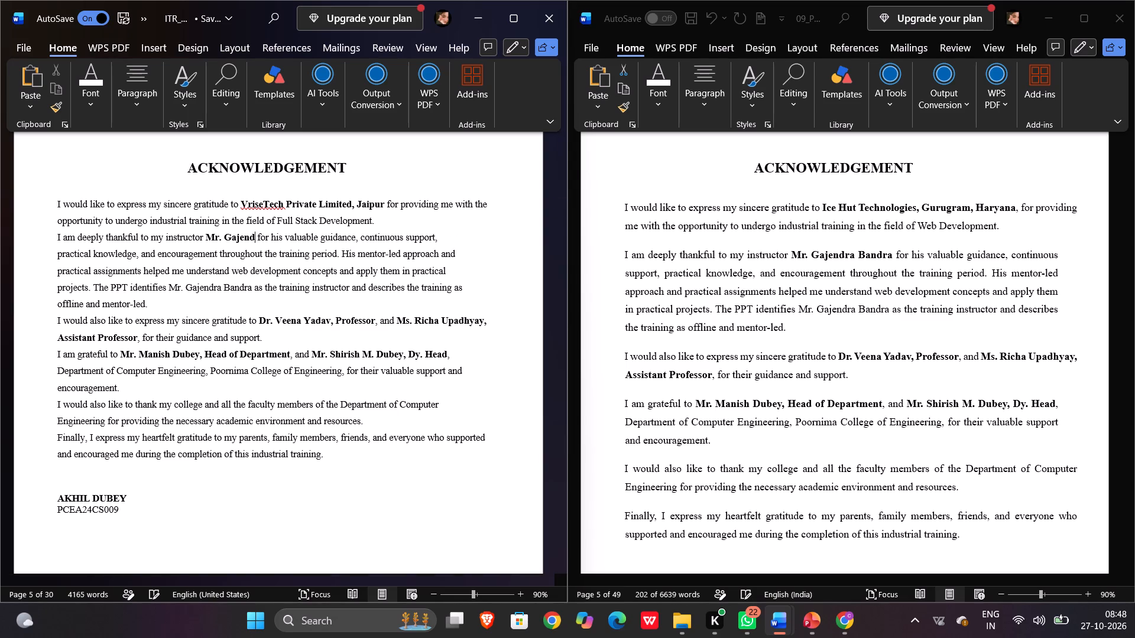
pyautogui.press('BackSpace')
pyautogui.press('BackSpace')
pyautogui.press('BackSpace')
pyautogui.press('BackSpace')
pyautogui.press('BackSpace')
pyautogui.press('BackSpace')
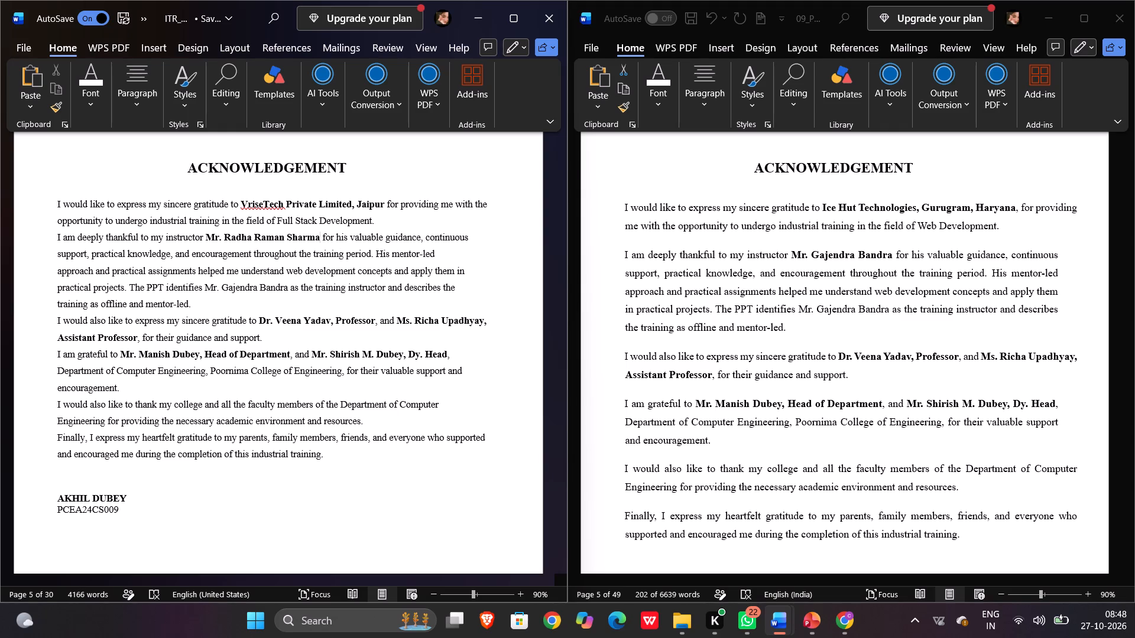
# Replace the instructor name in the sentence beginning "The PPT identifies" with ITR_Report's own instructor.
pyautogui.click(286, 288)
pyautogui.press('Right')
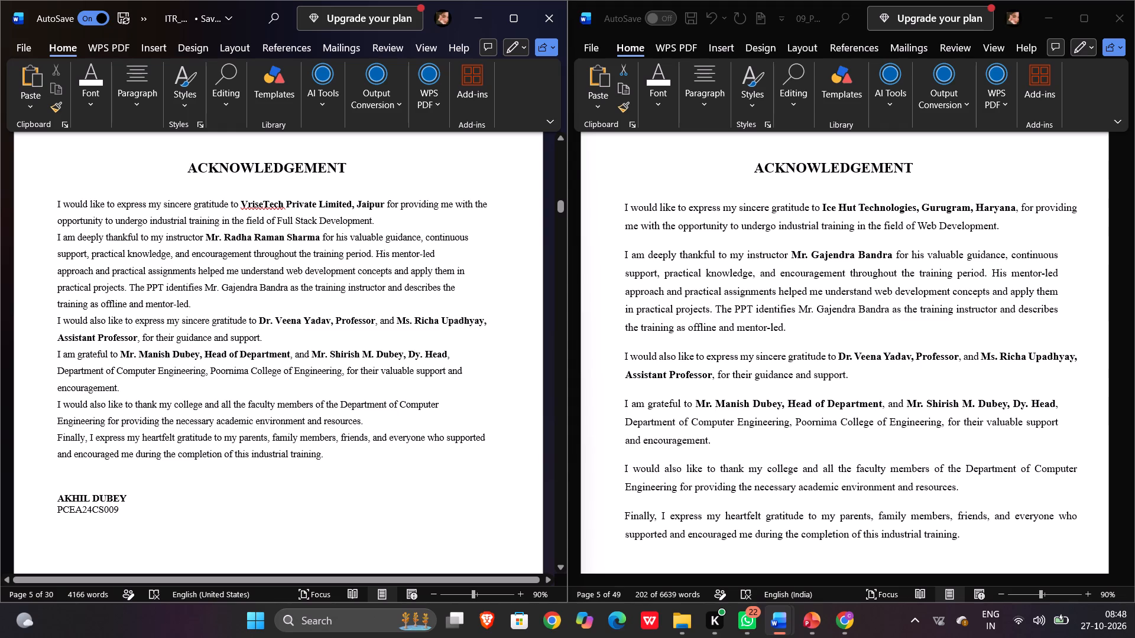
pyautogui.press('BackSpace')
pyautogui.press('BackSpace')
pyautogui.press('BackSpace')
pyautogui.press('BackSpace')
pyautogui.press('BackSpace')
pyautogui.press('BackSpace')
pyautogui.press('BackSpace')
pyautogui.press('BackSpace')
pyautogui.press('BackSpace')
pyautogui.press('BackSpace')
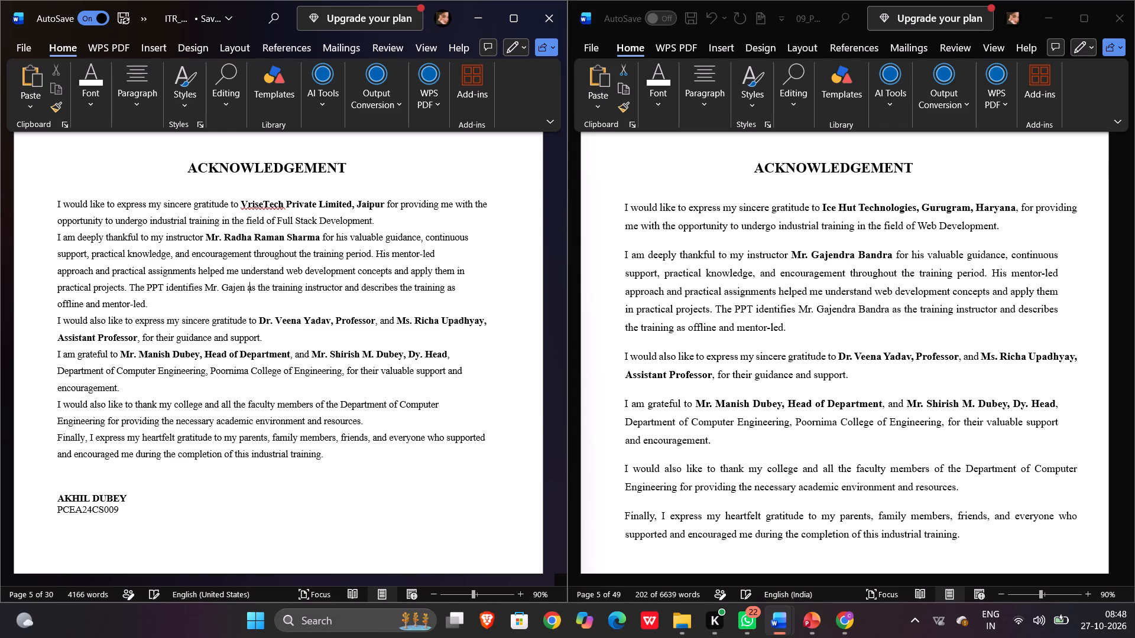
pyautogui.press('BackSpace')
pyautogui.press('BackSpace')
pyautogui.press('BackSpace')
pyautogui.press('BackSpace')
pyautogui.press('BackSpace')
pyautogui.press('BackSpace')
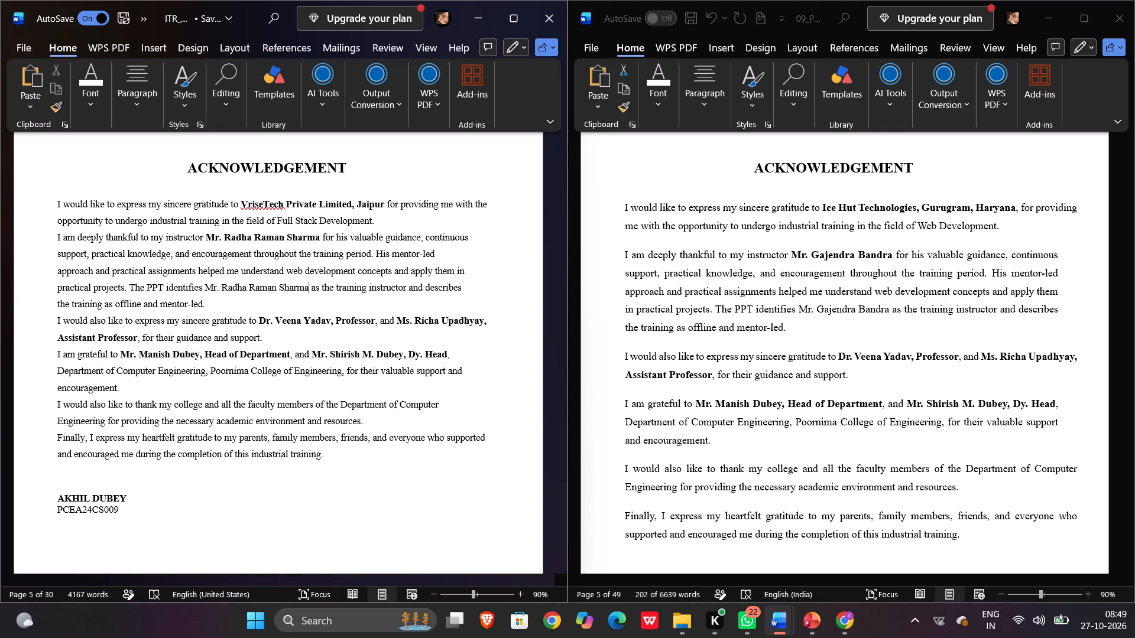
# Replace the student name at the end of the acknowledgement with the ITR_Report author's name in capitals.
pyautogui.click(126, 499)
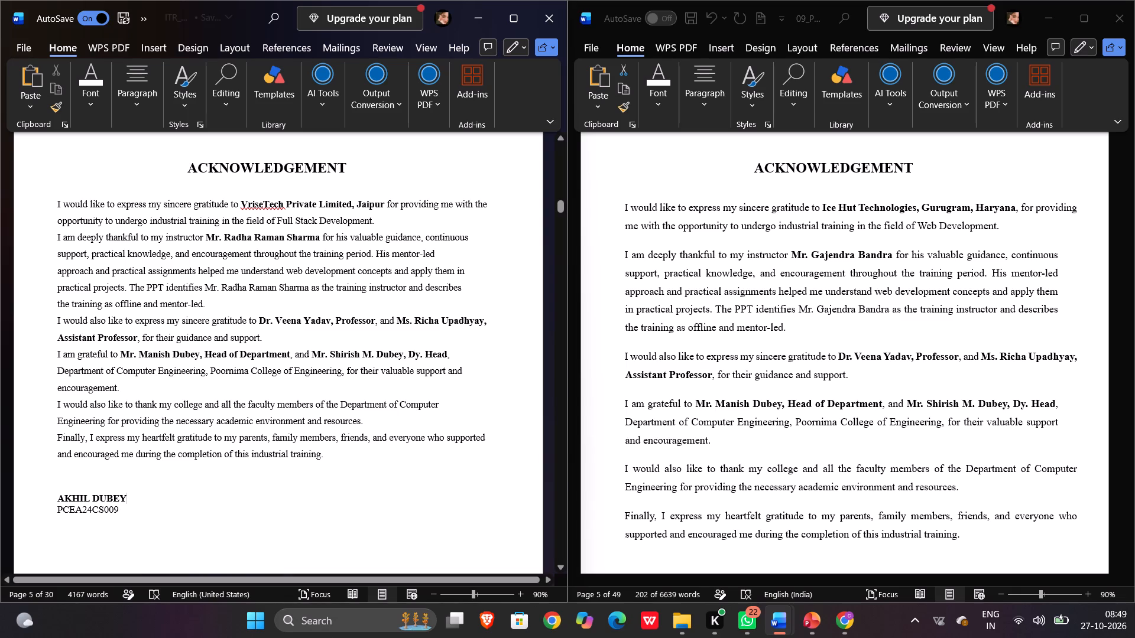
pyautogui.press('BackSpace')
pyautogui.press('BackSpace')
pyautogui.press('BackSpace')
pyautogui.press('BackSpace')
pyautogui.press('BackSpace')
pyautogui.press('BackSpace')
pyautogui.press('BackSpace')
pyautogui.press('BackSpace')
pyautogui.press('BackSpace')
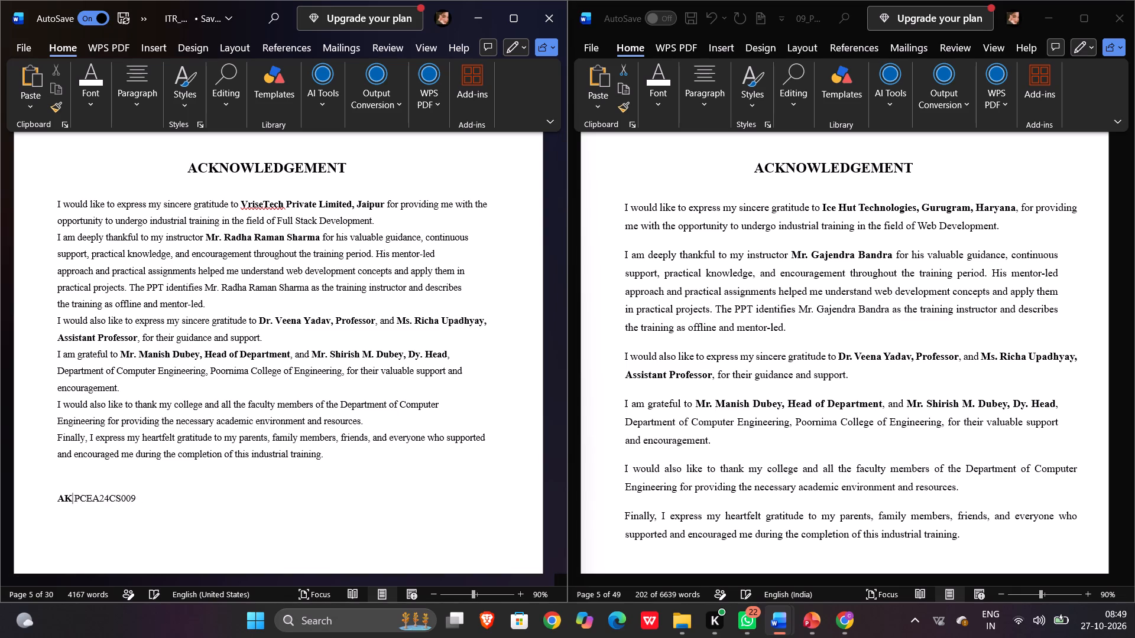
pyautogui.press('BackSpace')
pyautogui.press('BackSpace')
pyautogui.press('BackSpace')
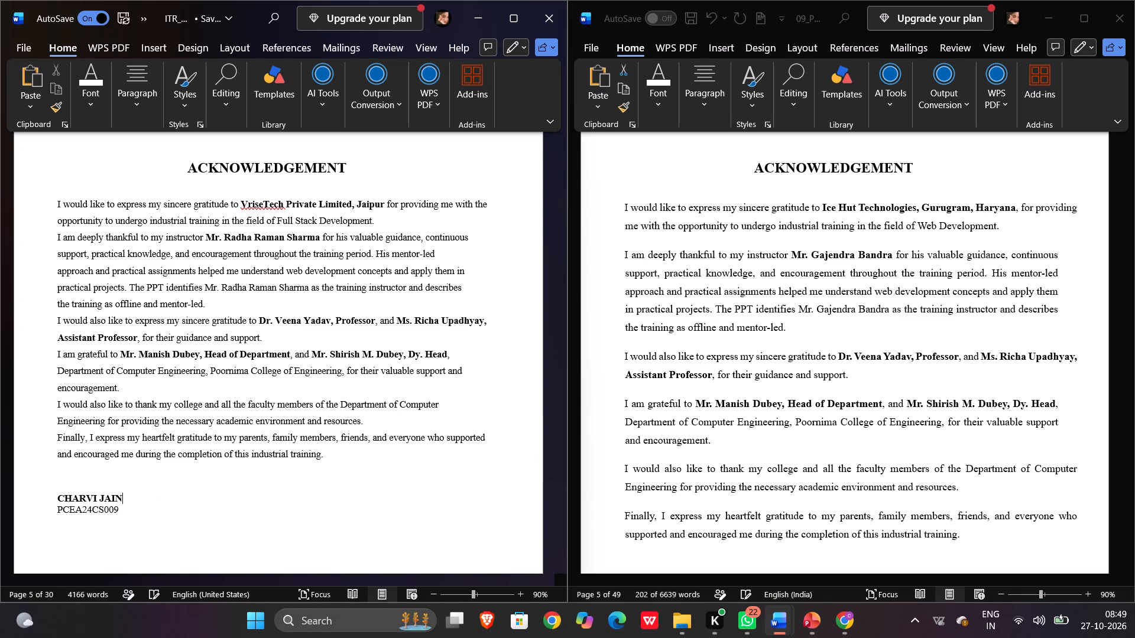
# Correct the final digits of the roll number below the closing name to match the ITR_Report author's.
pyautogui.scroll(-1, 707, 438)
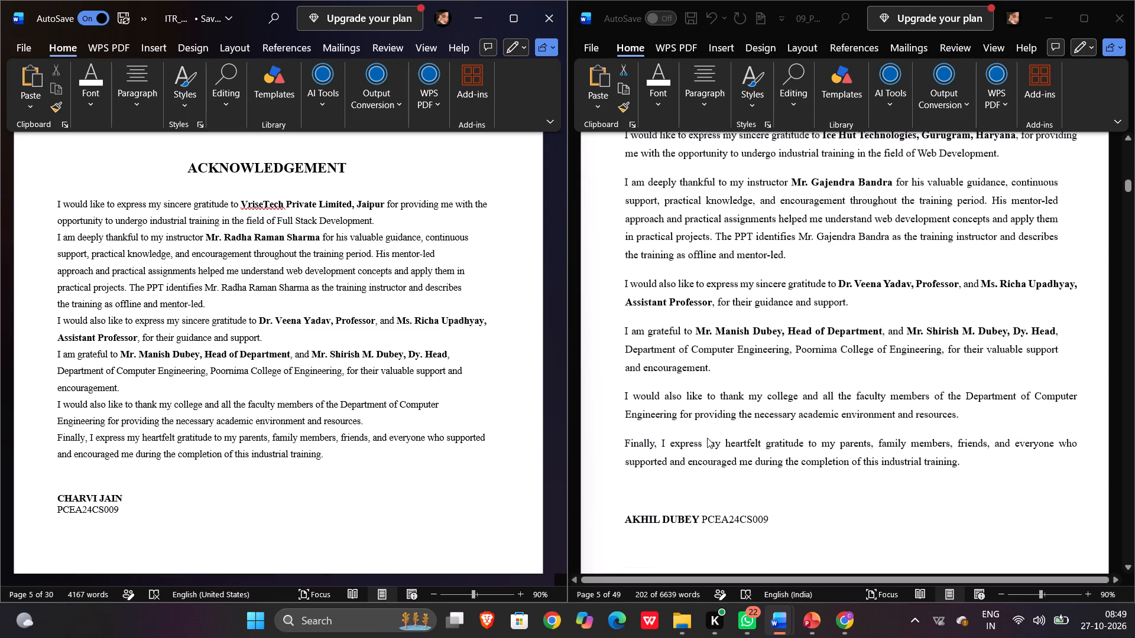
pyautogui.click(119, 510)
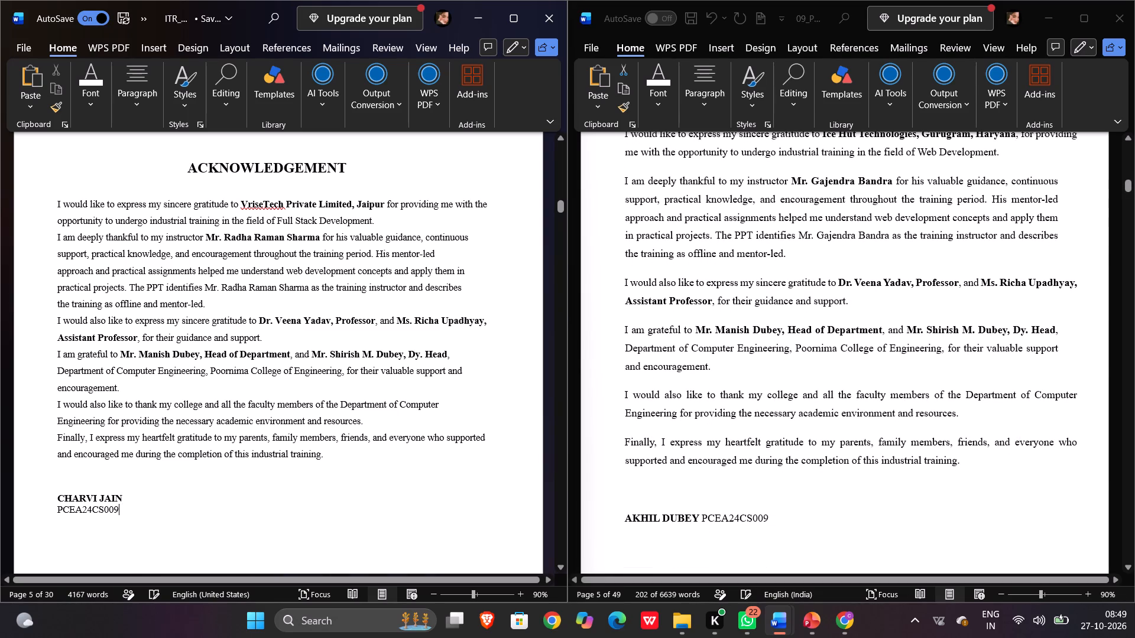
pyautogui.press('Delete')
pyautogui.press('BackSpace')
pyautogui.press('BackSpace')
pyautogui.write('40')
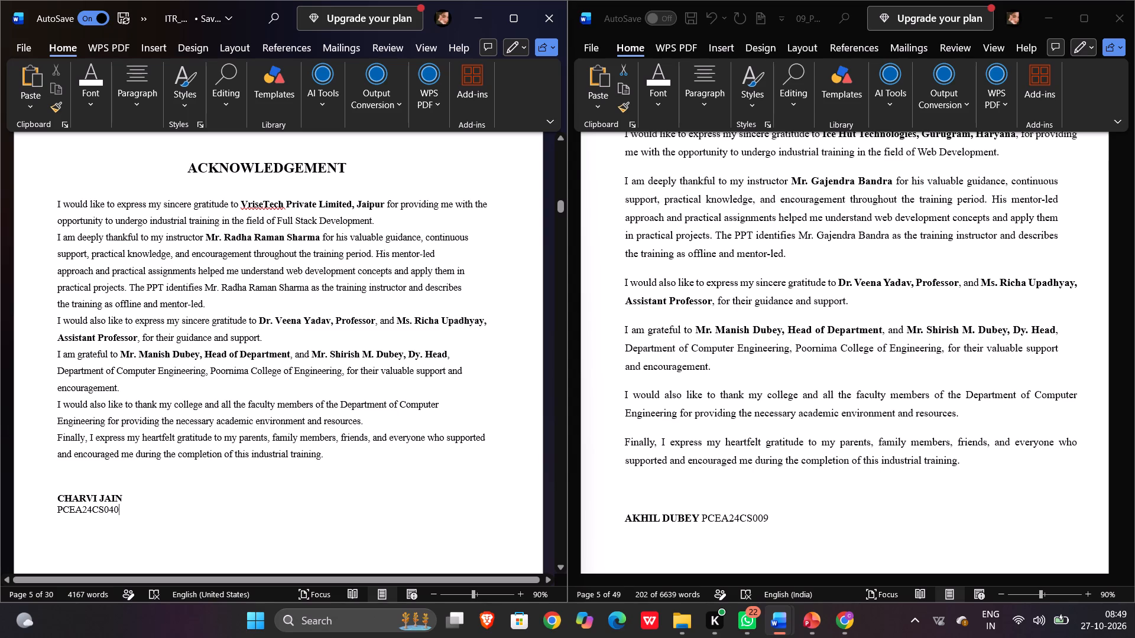
# Set the line spacing of all the acknowledgement body paragraphs in ITR_Report to 1.5.
pyautogui.moveTo(55, 201); pyautogui.dragTo(357, 457)
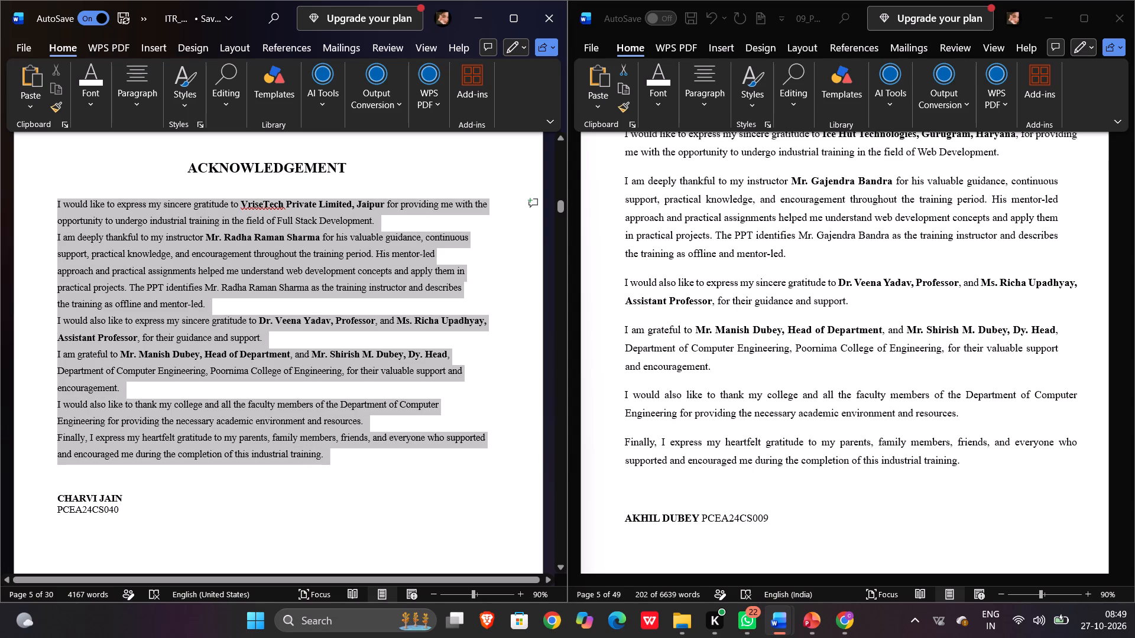
pyautogui.moveTo(357, 457); pyautogui.dragTo(337, 454)
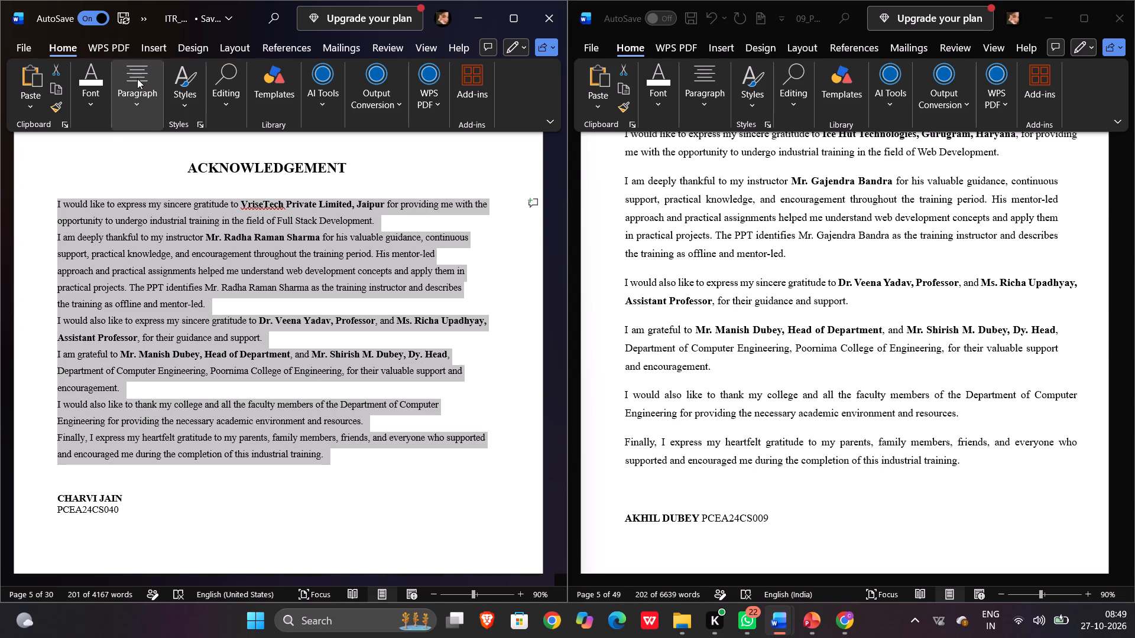
pyautogui.click(136, 103)
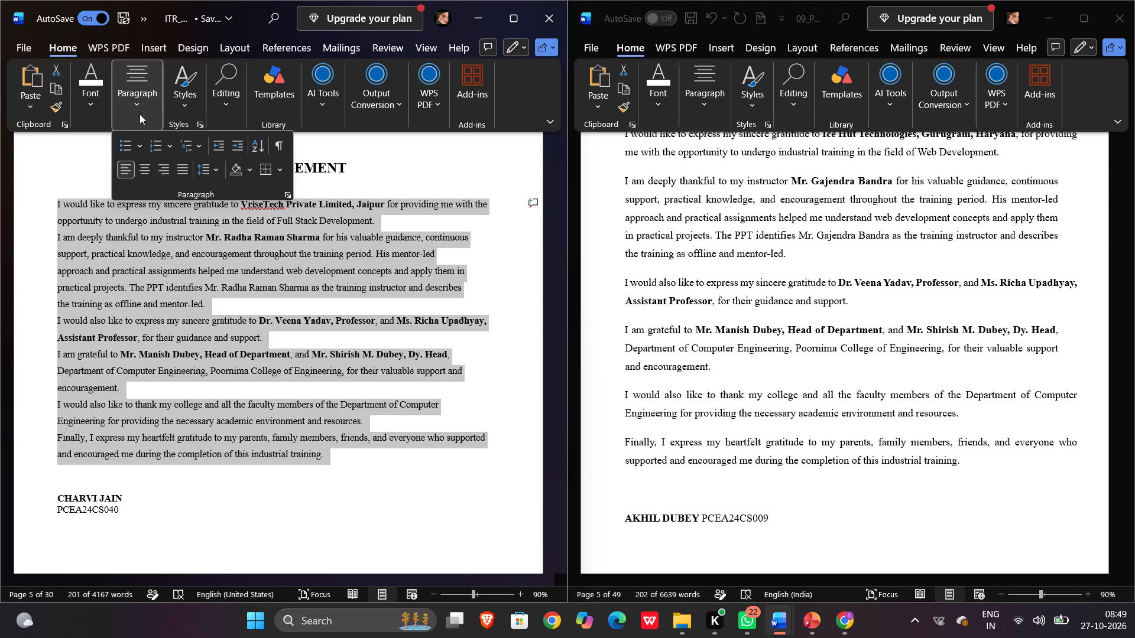
pyautogui.click(219, 168)
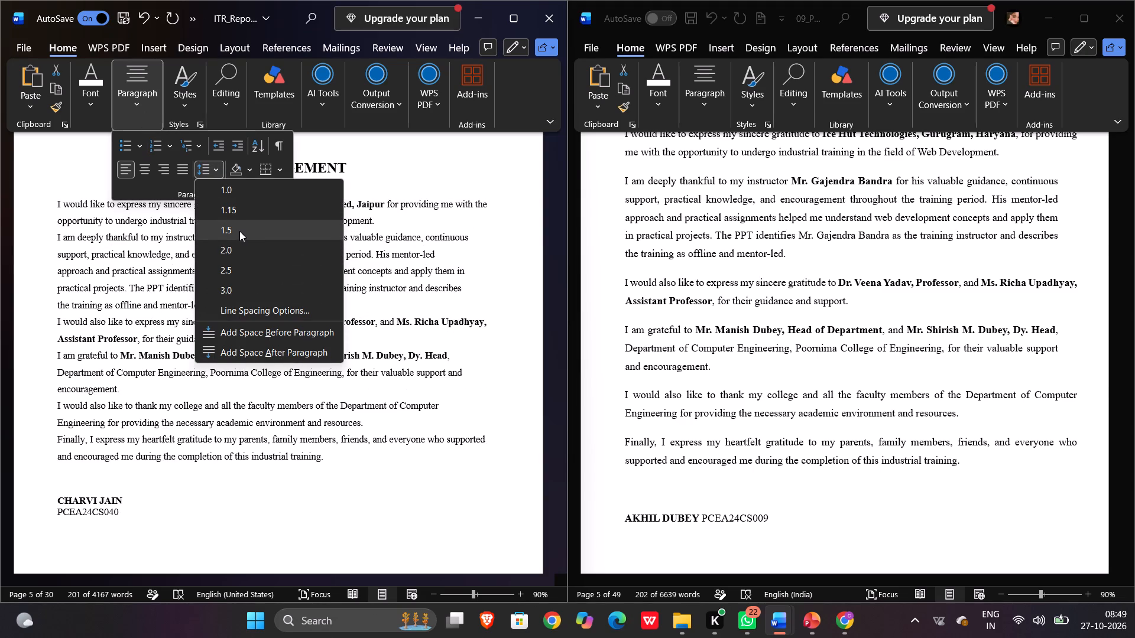
pyautogui.click(239, 231)
pyautogui.click(368, 513)
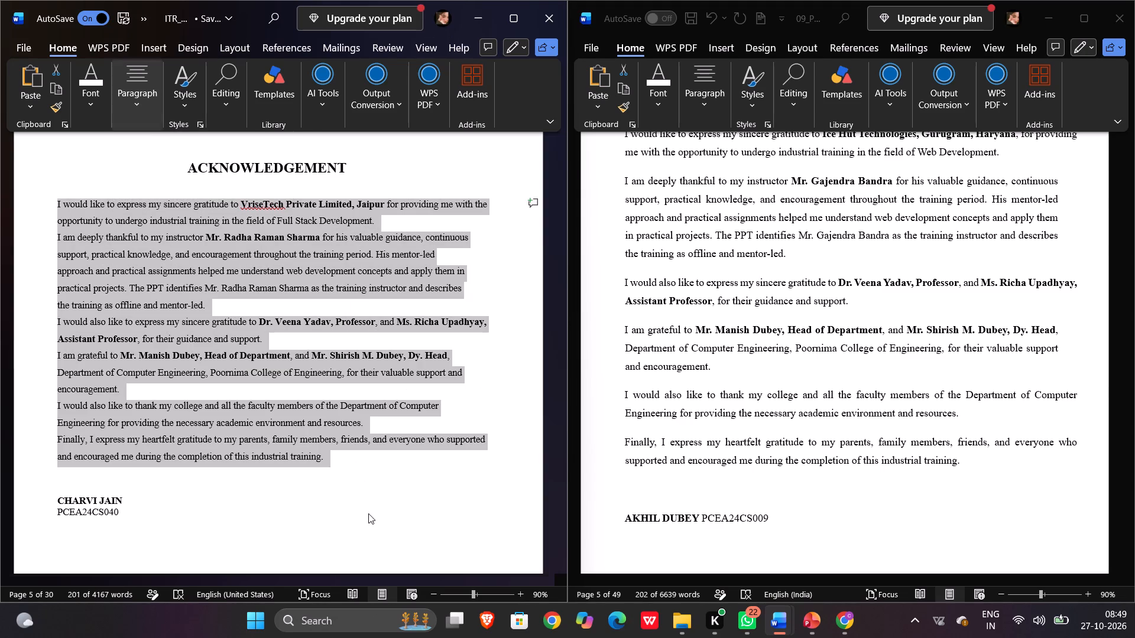
pyautogui.click(287, 493)
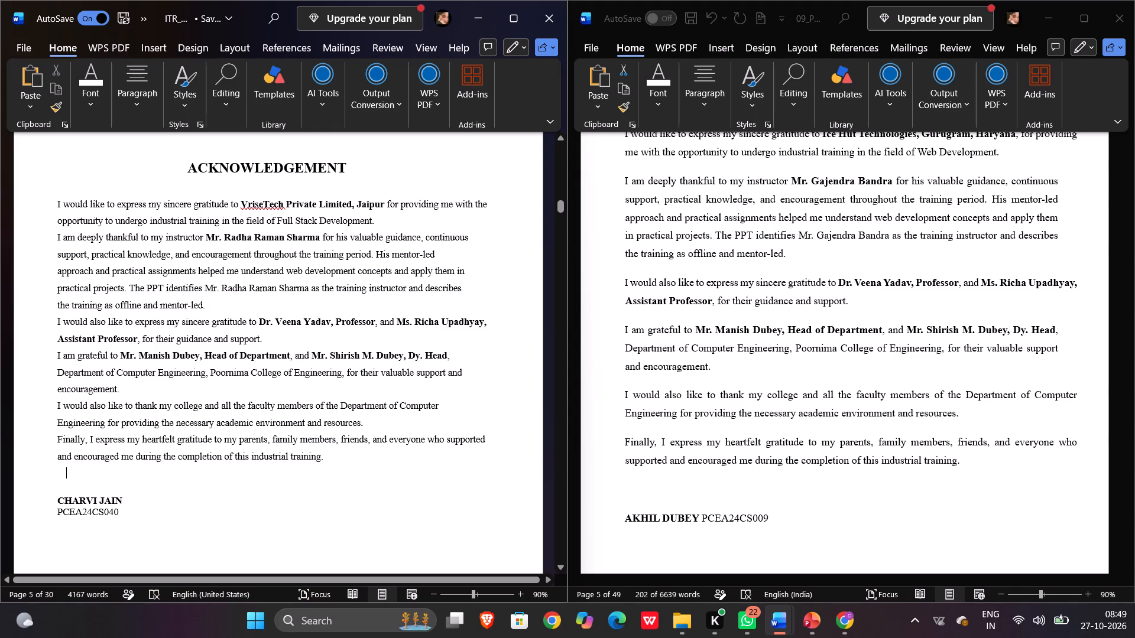
# Insert a blank line between each pair of consecutive acknowledgement paragraphs, following the paragraph separation in the reference report.
pyautogui.scroll(1, 748, 300)
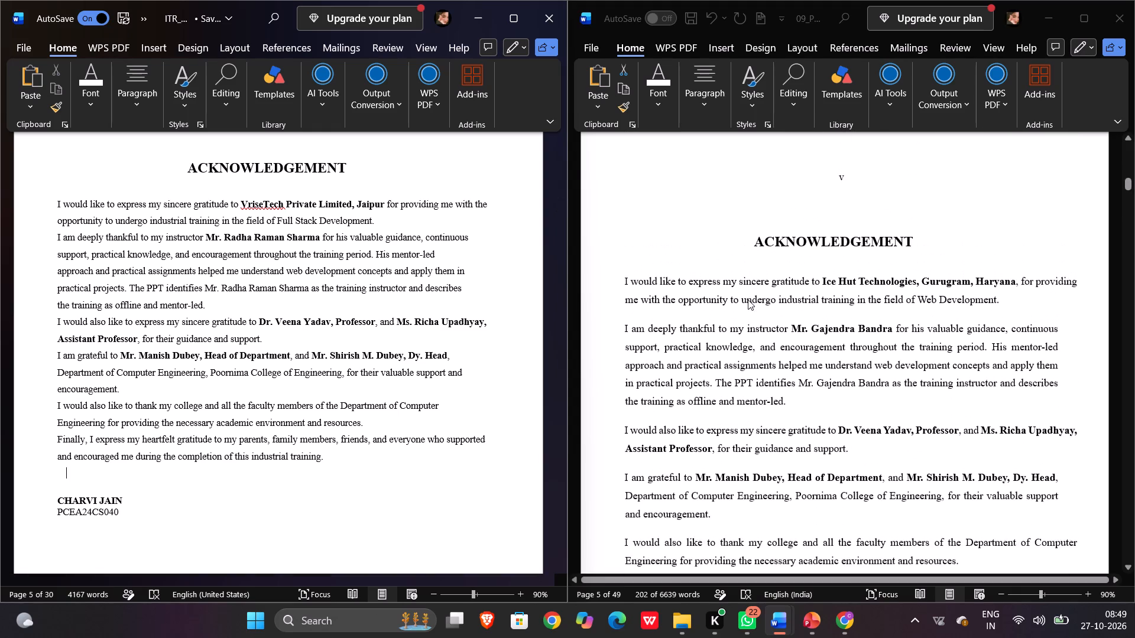
pyautogui.scroll(1, 748, 300)
pyautogui.click(391, 220)
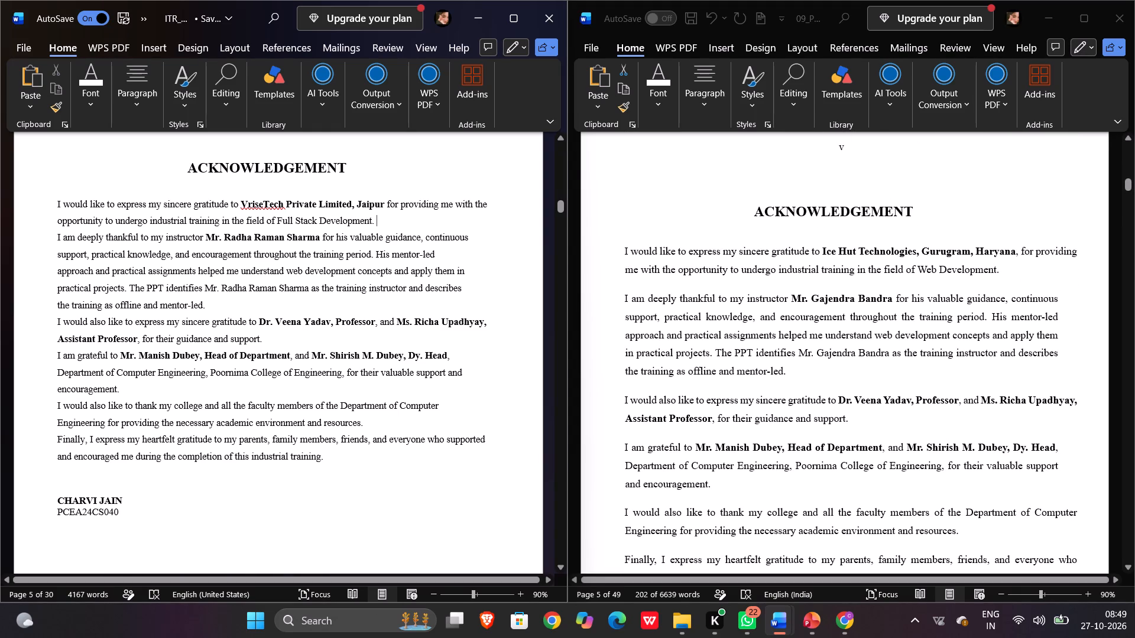
pyautogui.press('Return')
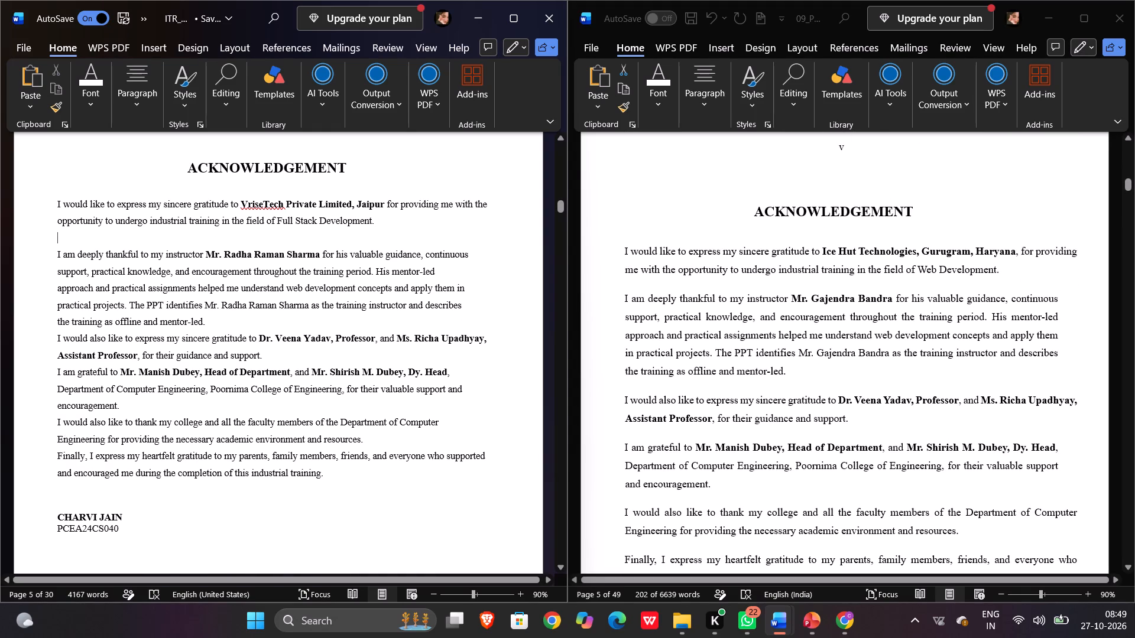
pyautogui.click(222, 321)
pyautogui.press('Return')
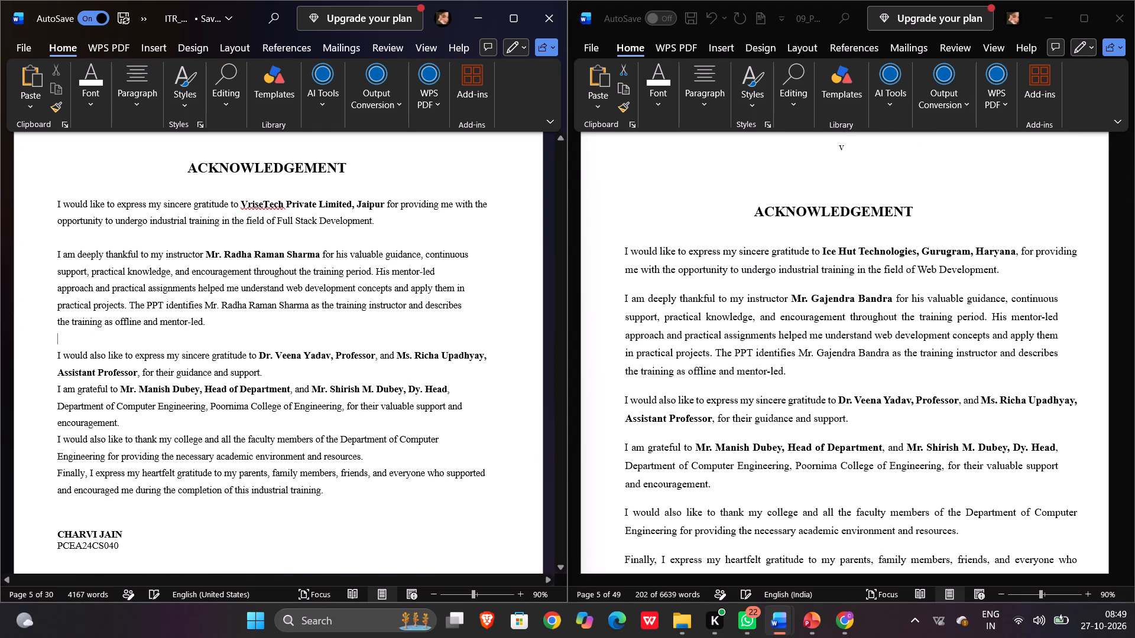
pyautogui.click(272, 370)
pyautogui.press('Return')
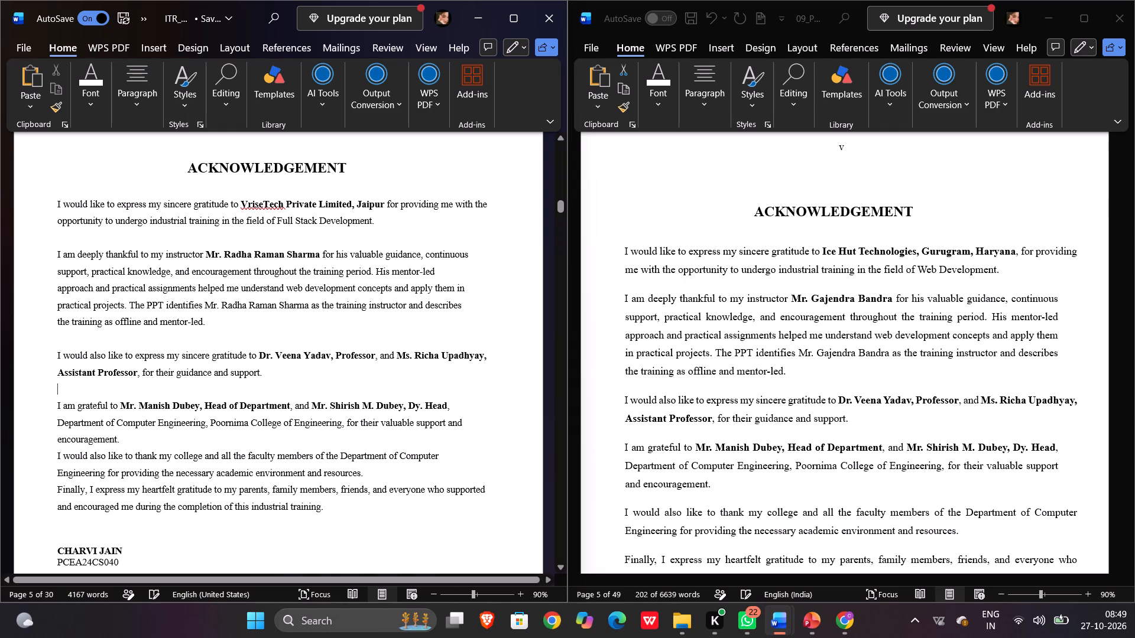
pyautogui.click(165, 430)
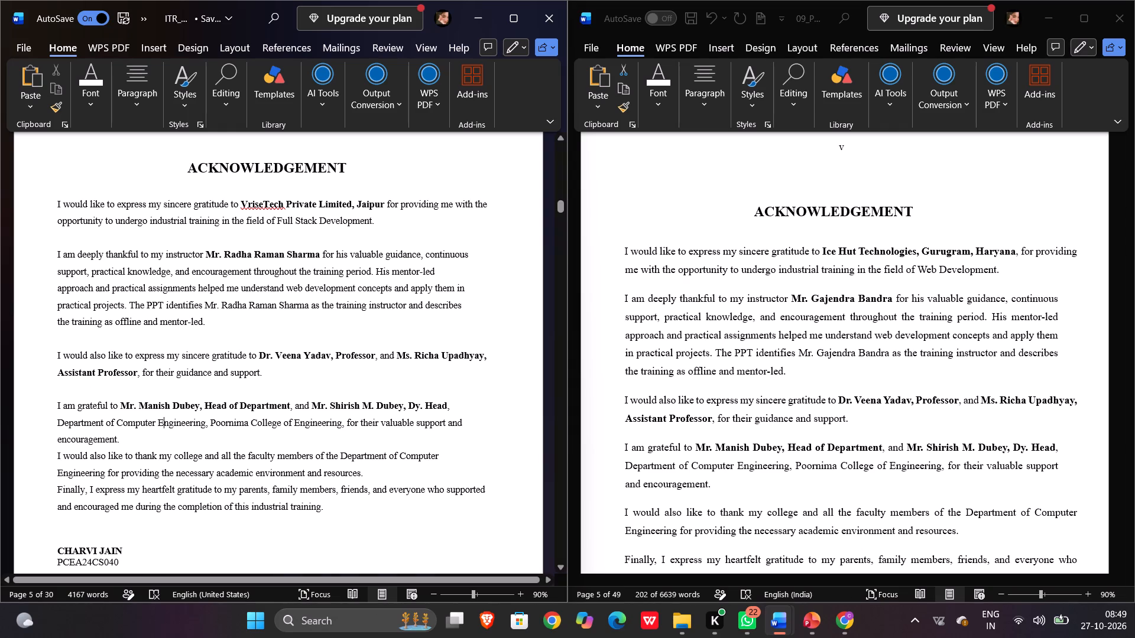
pyautogui.click(128, 441)
pyautogui.click(128, 441)
pyautogui.press('Return')
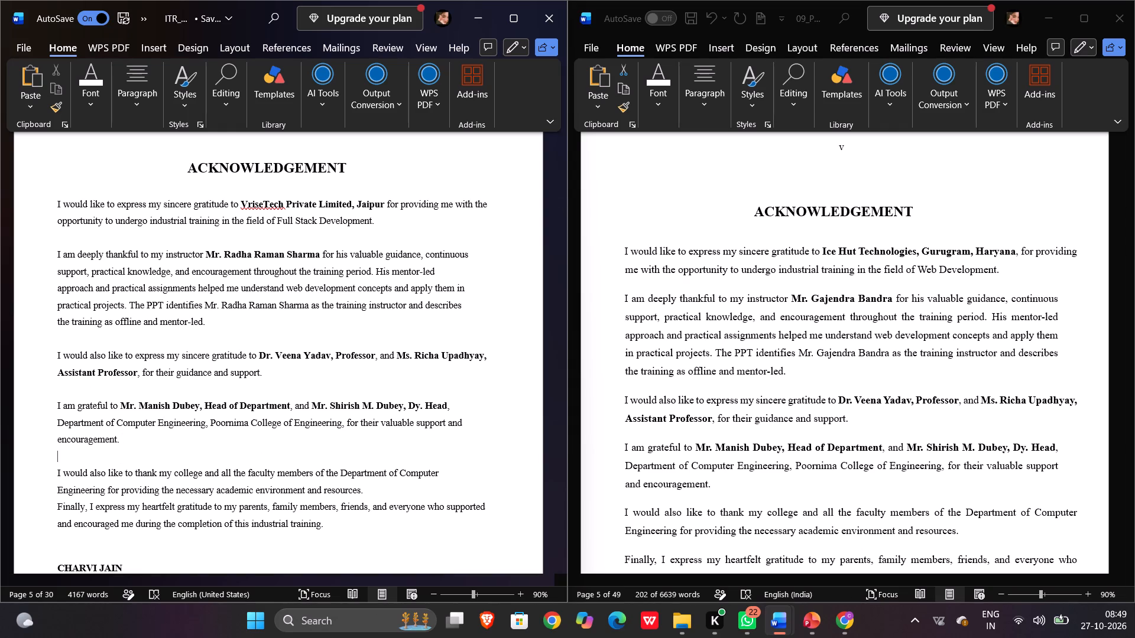
pyautogui.click(362, 490)
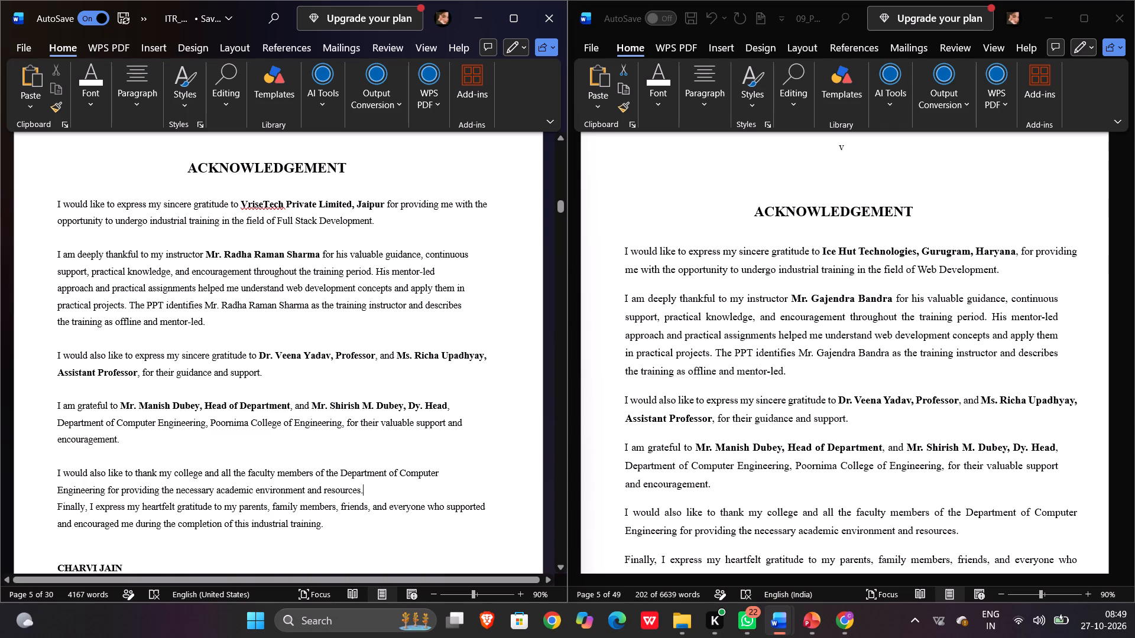
pyautogui.press('Return')
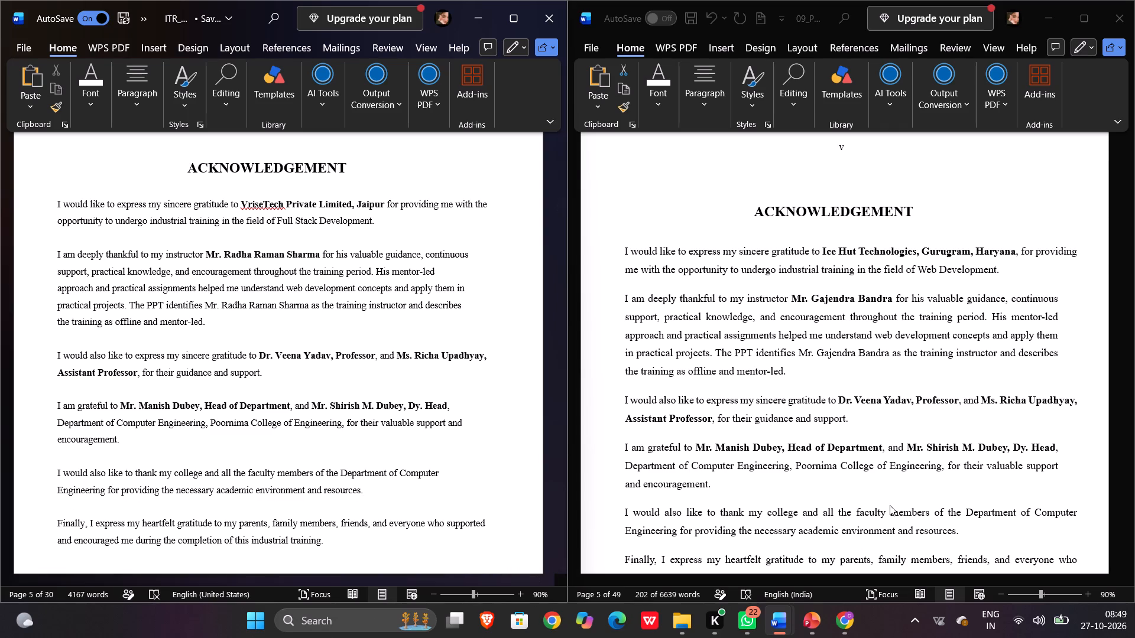
# Compare the text formatting with the reference and set all the acknowledgement body paragraphs in ITR_Report to font size 12.
pyautogui.scroll(-1, 890, 505)
pyautogui.click(749, 297)
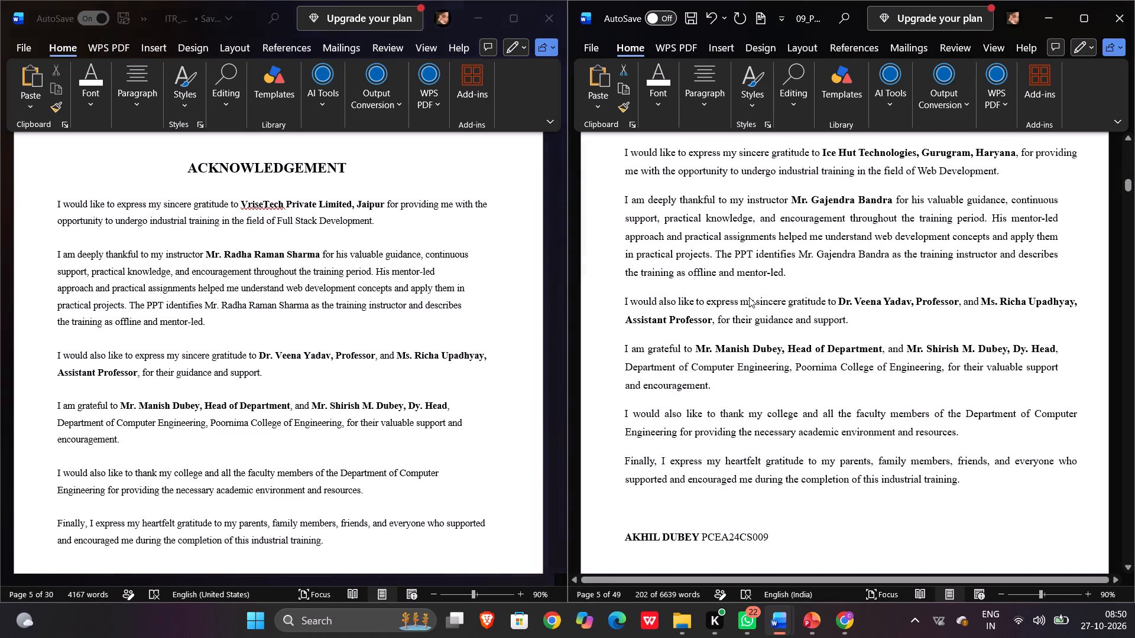
pyautogui.click(762, 303)
pyautogui.moveTo(762, 303); pyautogui.dragTo(782, 303)
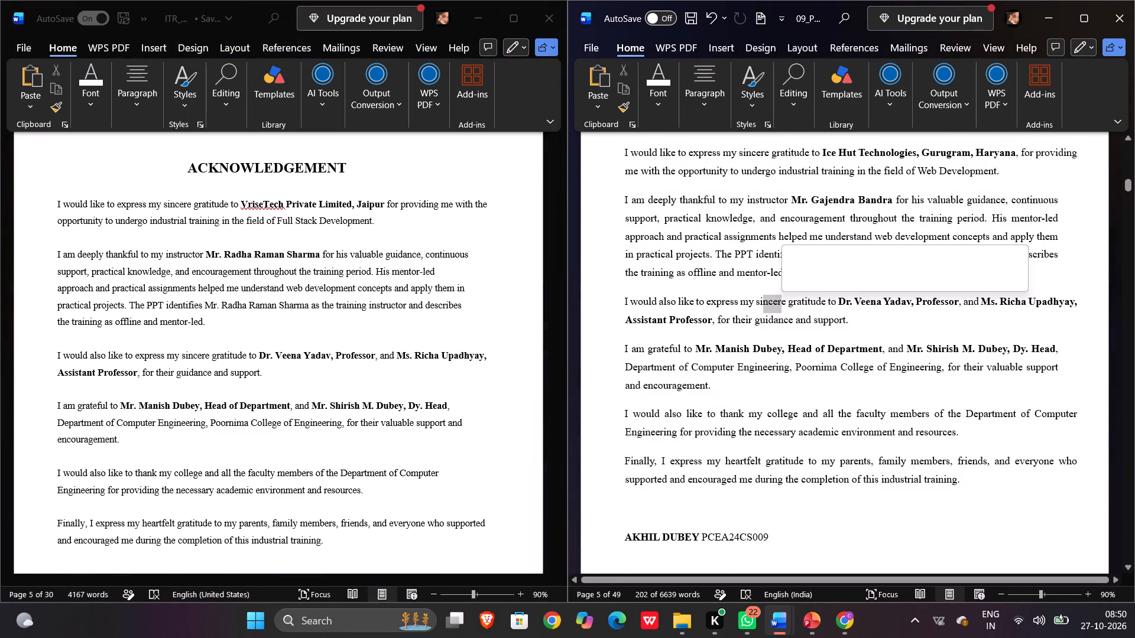
pyautogui.click(287, 266)
pyautogui.moveTo(249, 272); pyautogui.dragTo(293, 279)
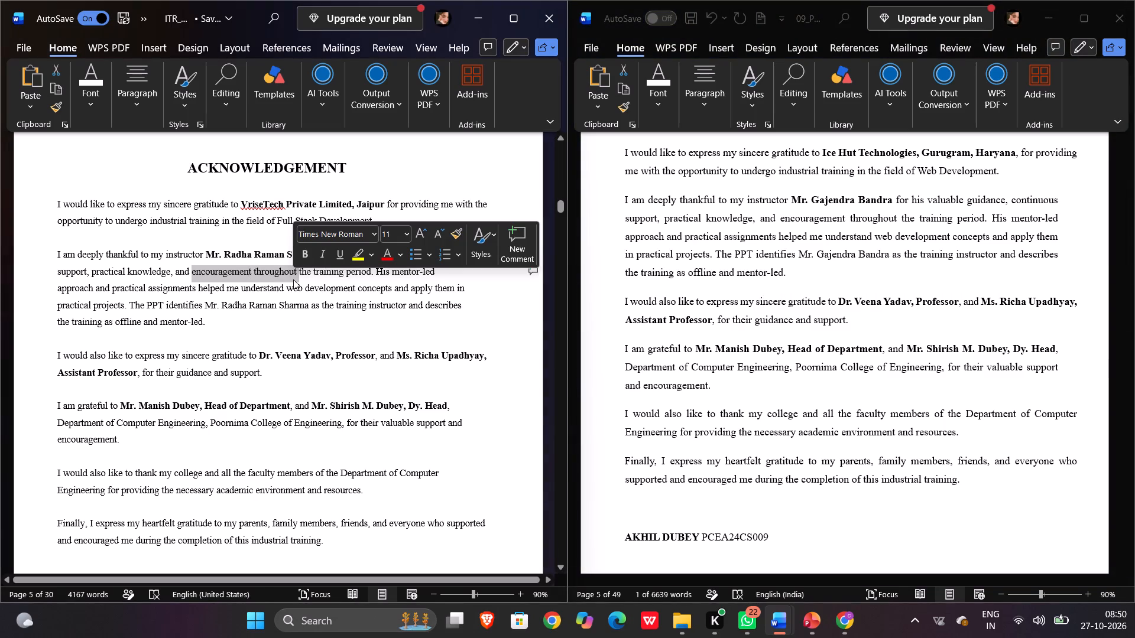
pyautogui.click(67, 250)
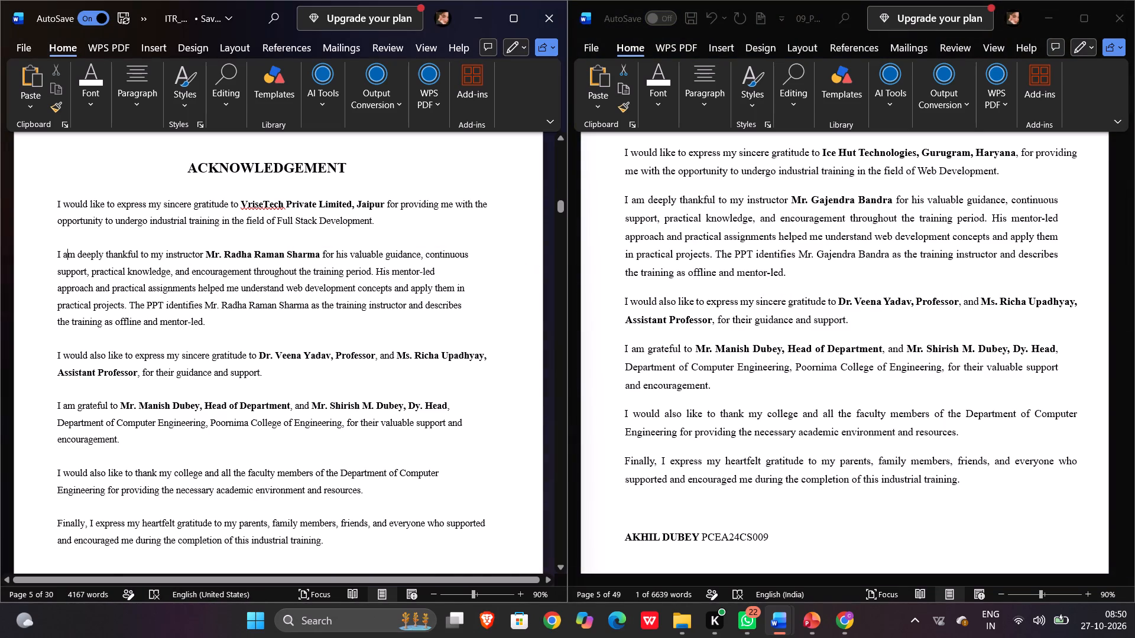
pyautogui.moveTo(56, 203); pyautogui.dragTo(351, 502)
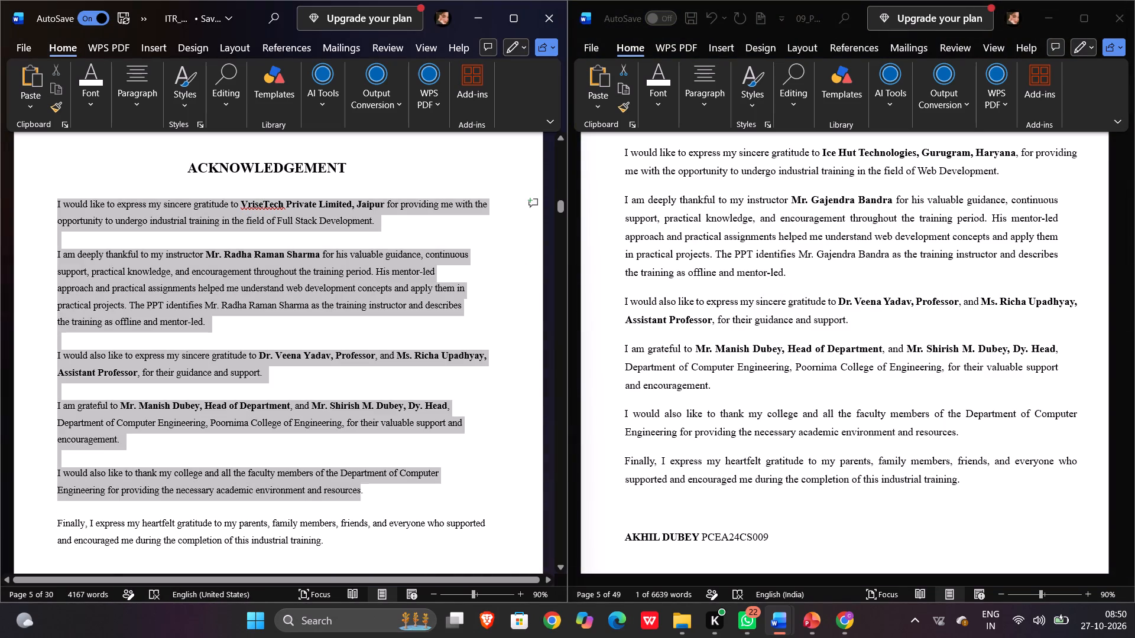
pyautogui.moveTo(351, 502); pyautogui.dragTo(330, 519)
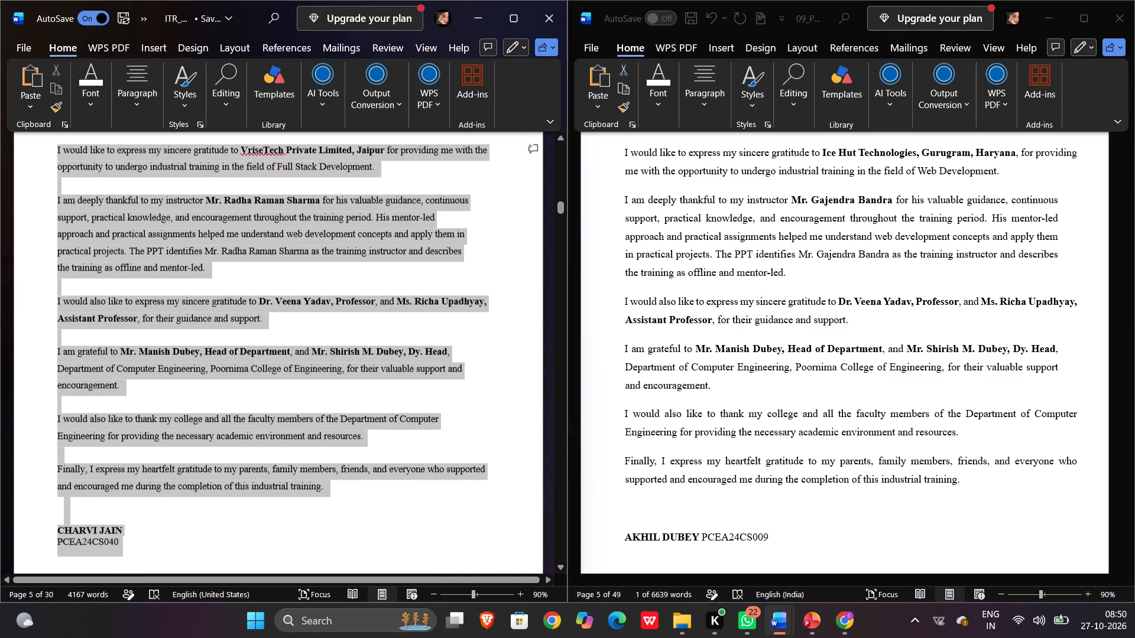
pyautogui.moveTo(330, 519); pyautogui.dragTo(333, 486)
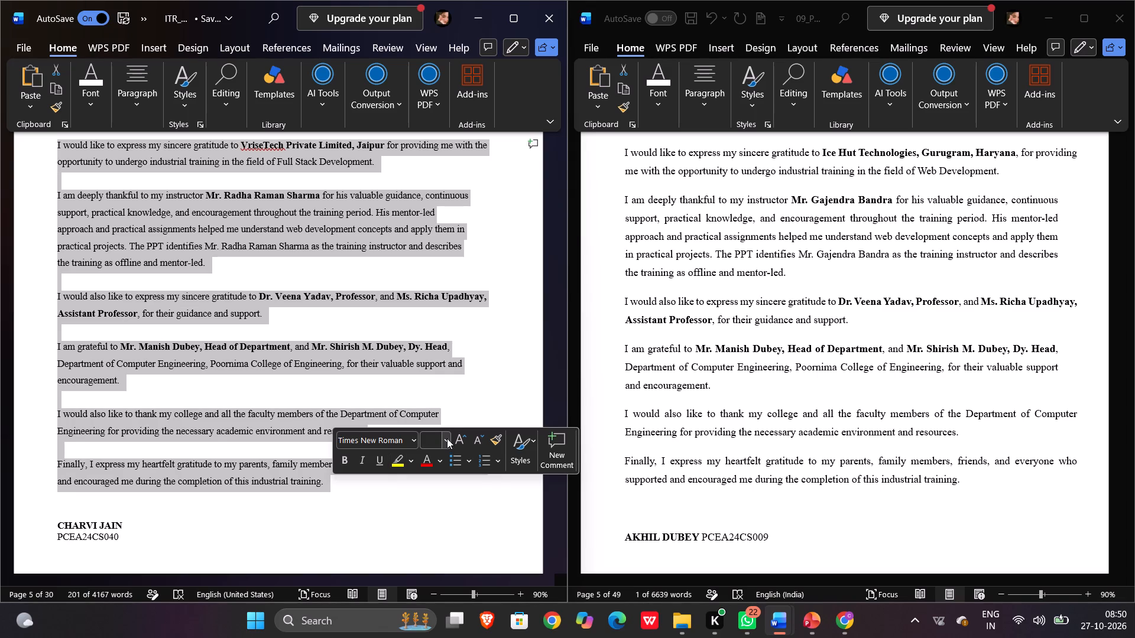
pyautogui.click(447, 438)
pyautogui.click(432, 225)
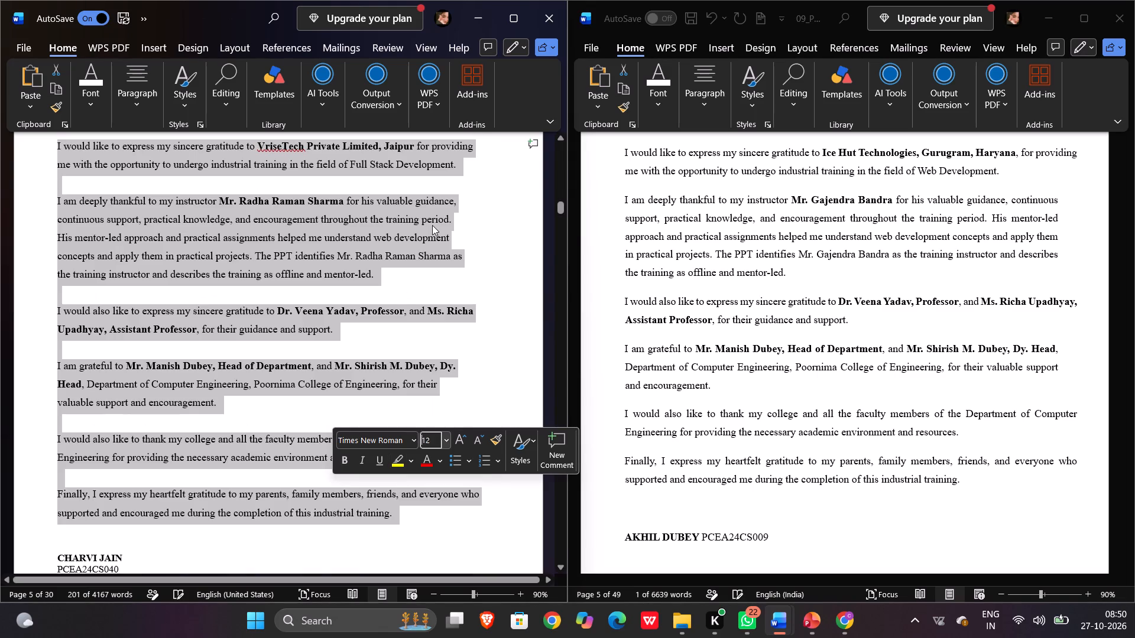
pyautogui.click(466, 318)
# Set the closing student name and roll number below the acknowledgement to font size 12.
pyautogui.scroll(-1, 462, 346)
pyautogui.scroll(-1, 864, 435)
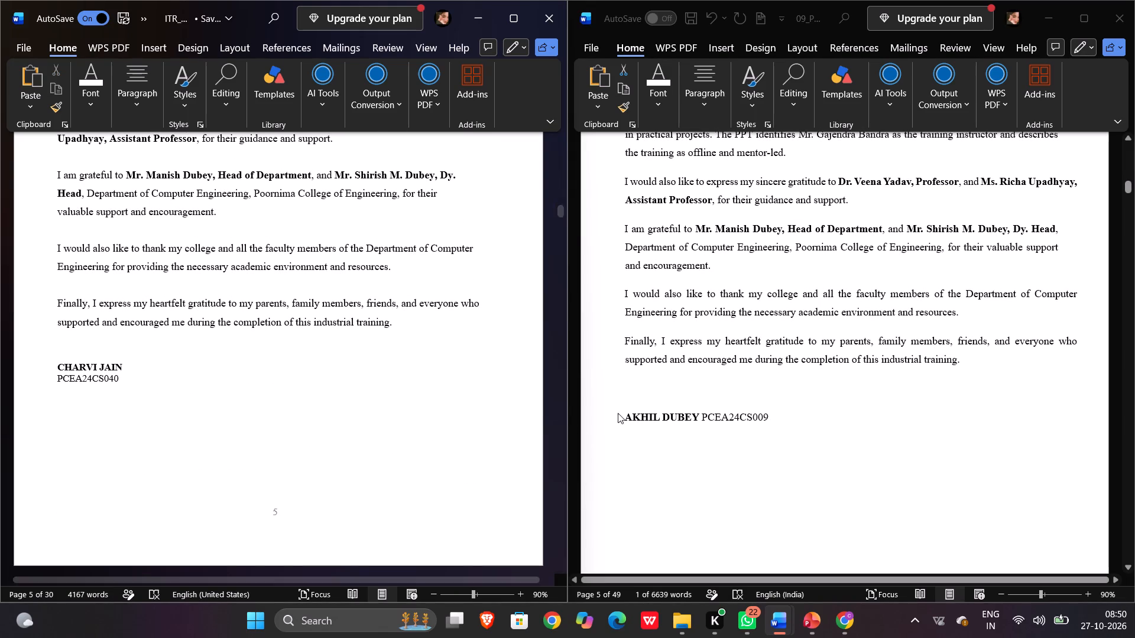
pyautogui.moveTo(645, 423); pyautogui.dragTo(643, 415)
pyautogui.moveTo(643, 415); pyautogui.dragTo(716, 415)
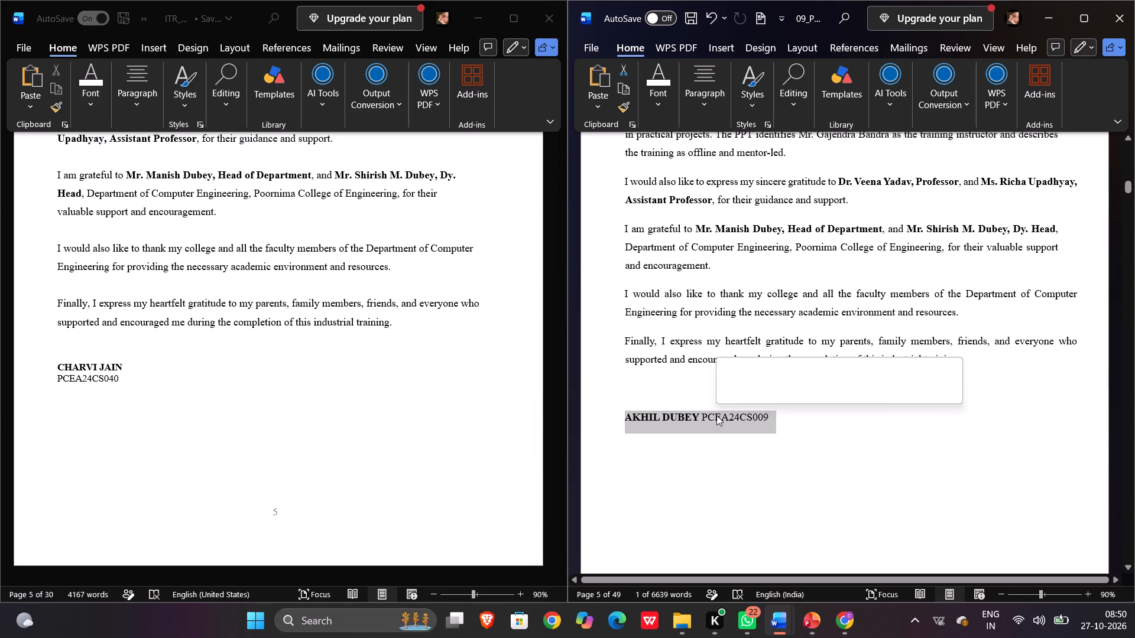
pyautogui.click(144, 380)
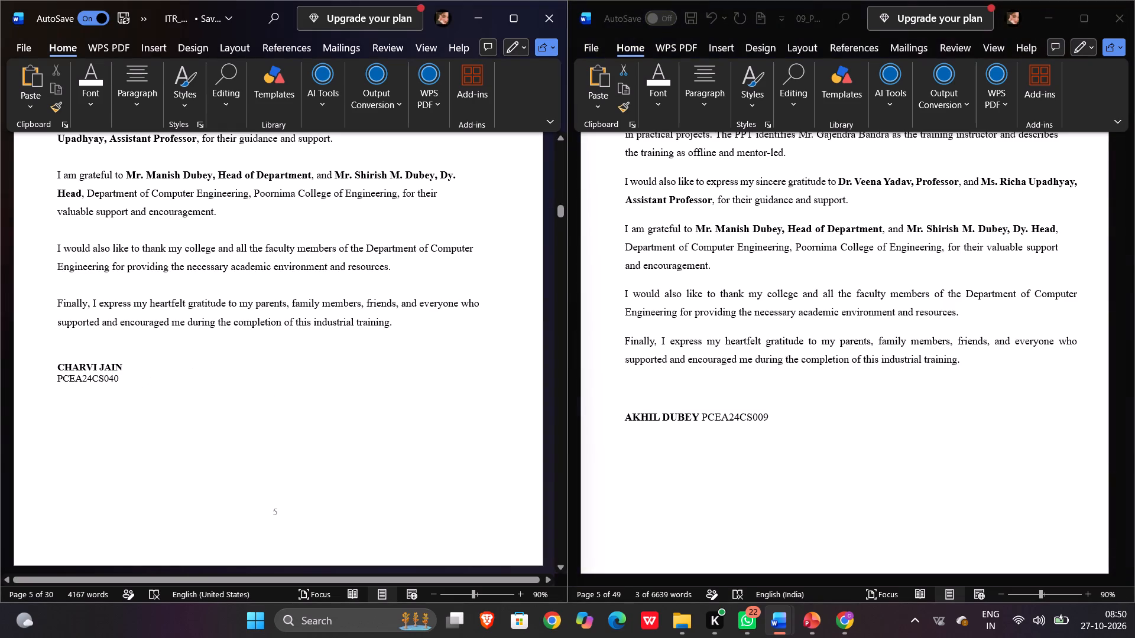
pyautogui.moveTo(56, 363); pyautogui.dragTo(131, 383)
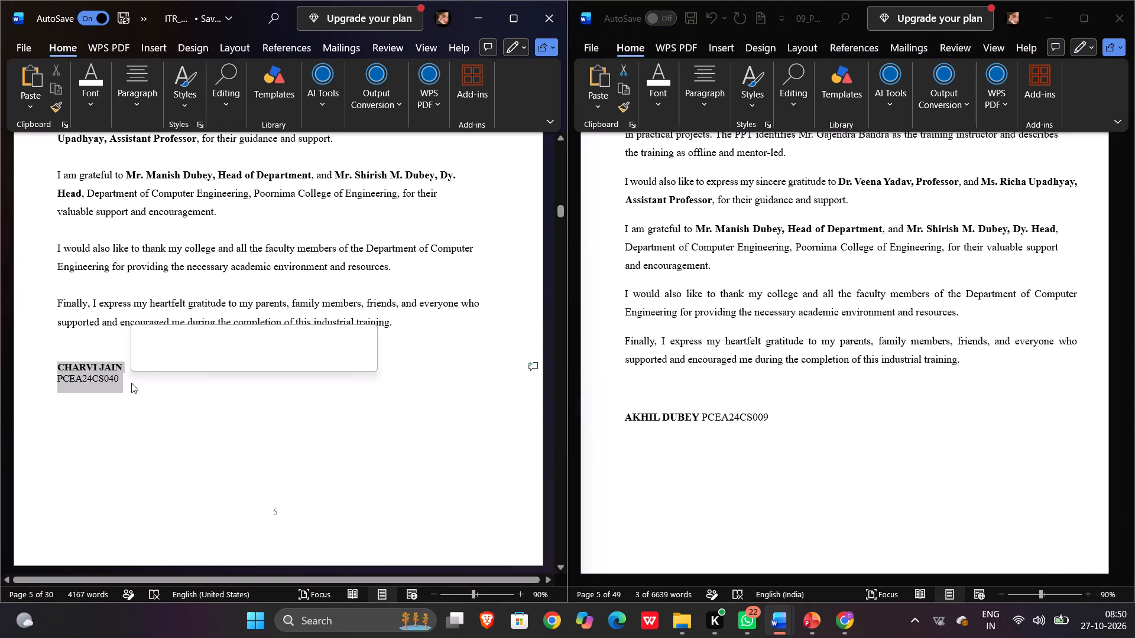
pyautogui.click(245, 339)
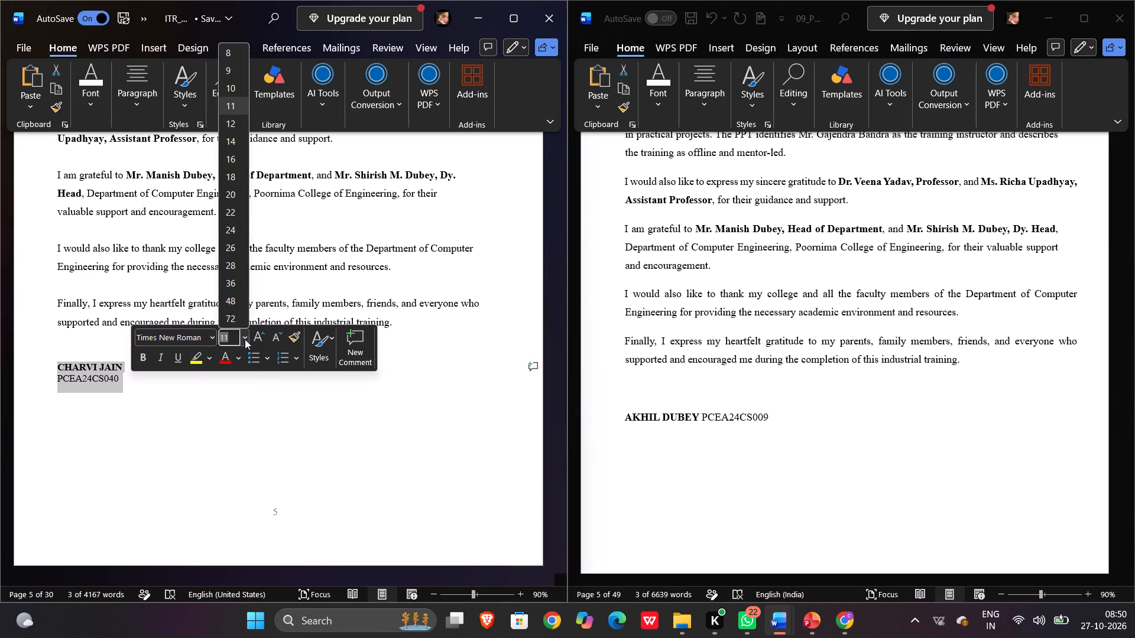
pyautogui.click(232, 127)
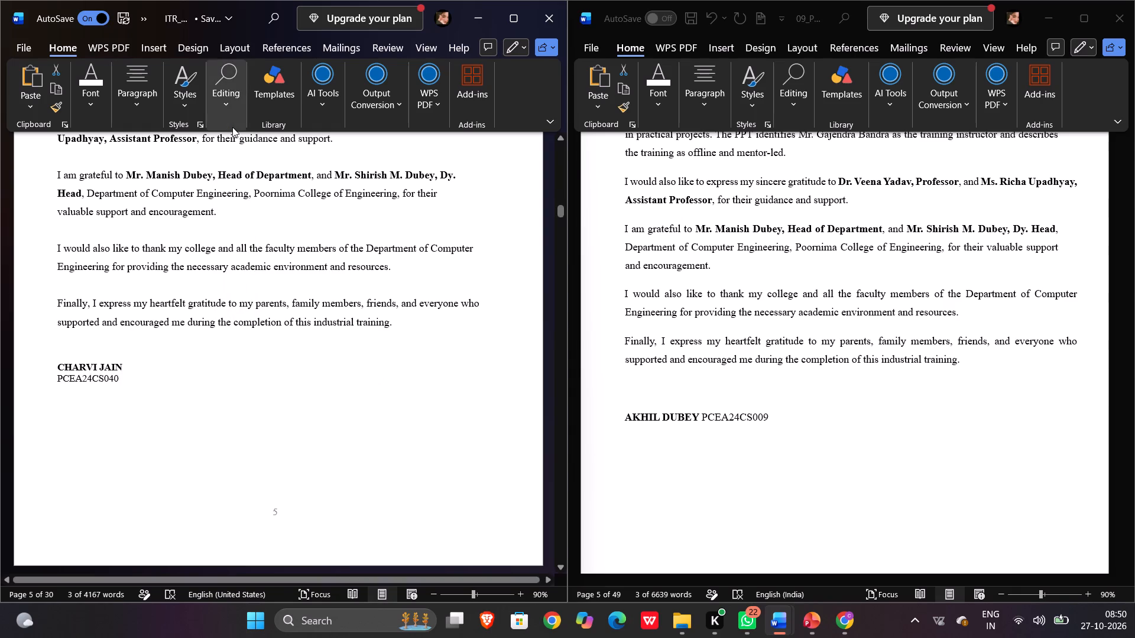
pyautogui.click(200, 447)
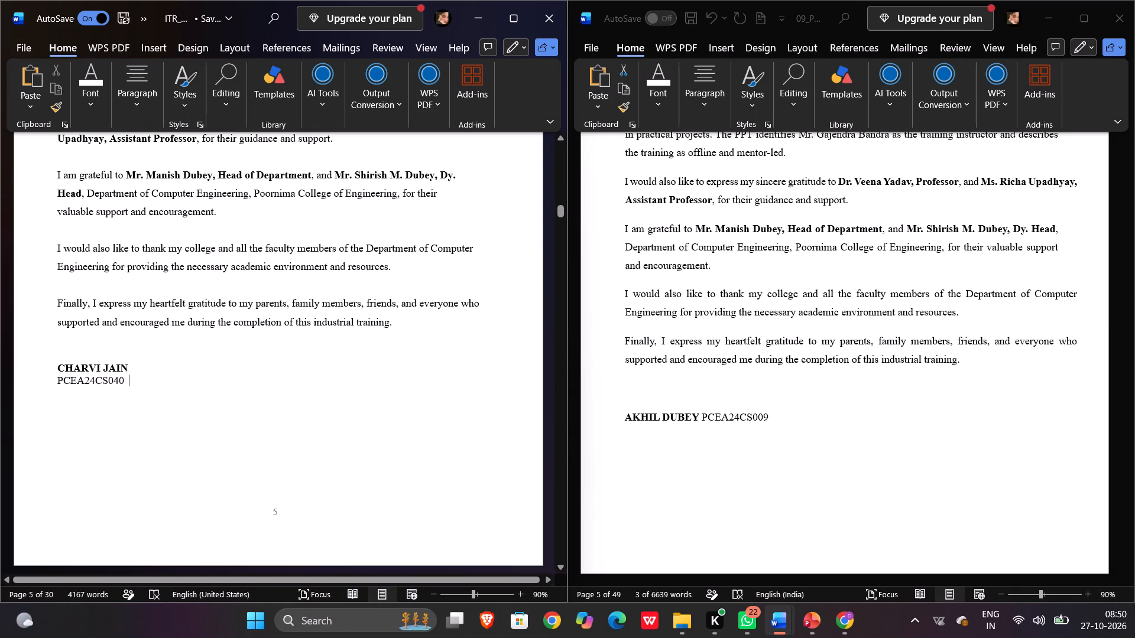
pyautogui.scroll(1, 414, 414)
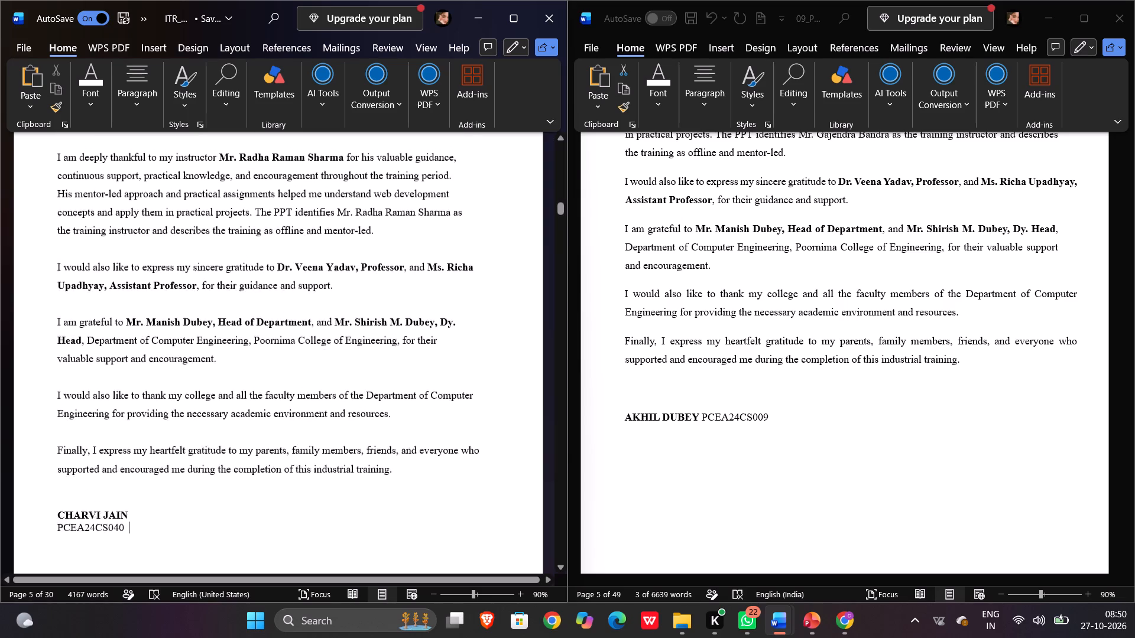
# Review the reference report's training certificate, department certificate and acknowledgement pages for comparison with the ITR_Report acknowledgement.
pyautogui.scroll(1, 414, 414)
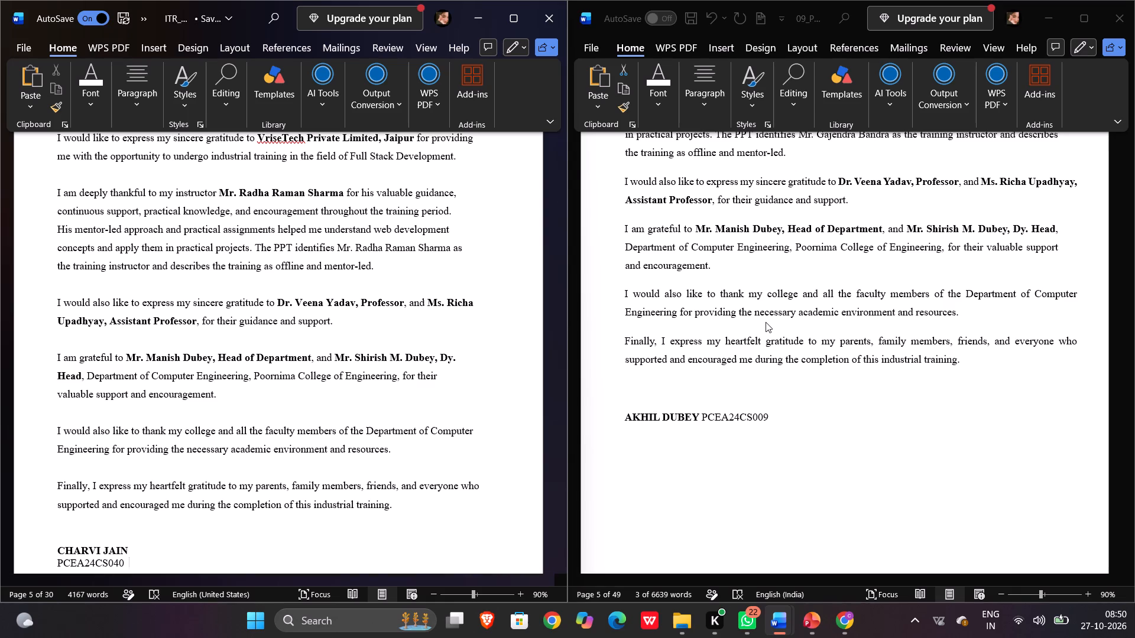
pyautogui.scroll(-1, 766, 322)
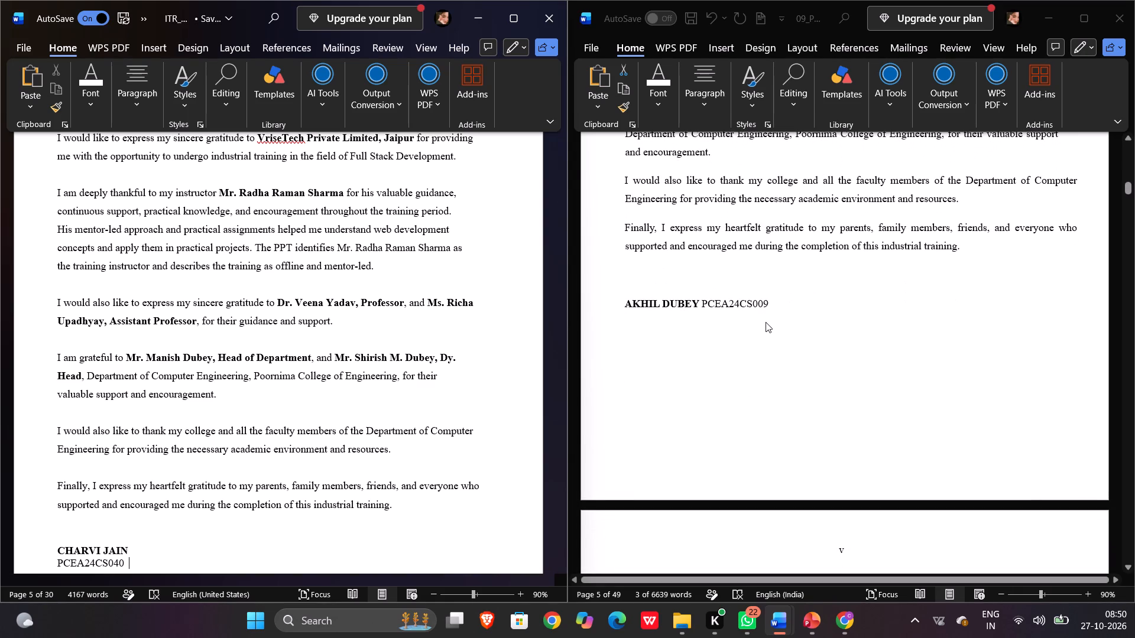
pyautogui.scroll(-1, 885, 235)
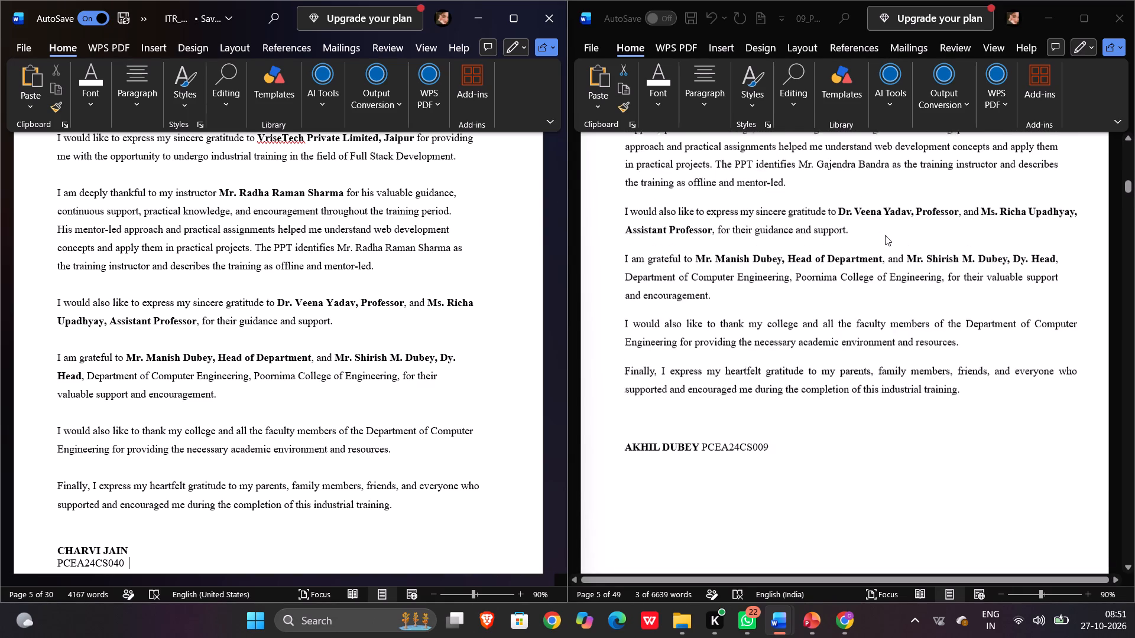
pyautogui.scroll(-1, 885, 235)
pyautogui.scroll(2, 885, 235)
pyautogui.scroll(-1, 885, 235)
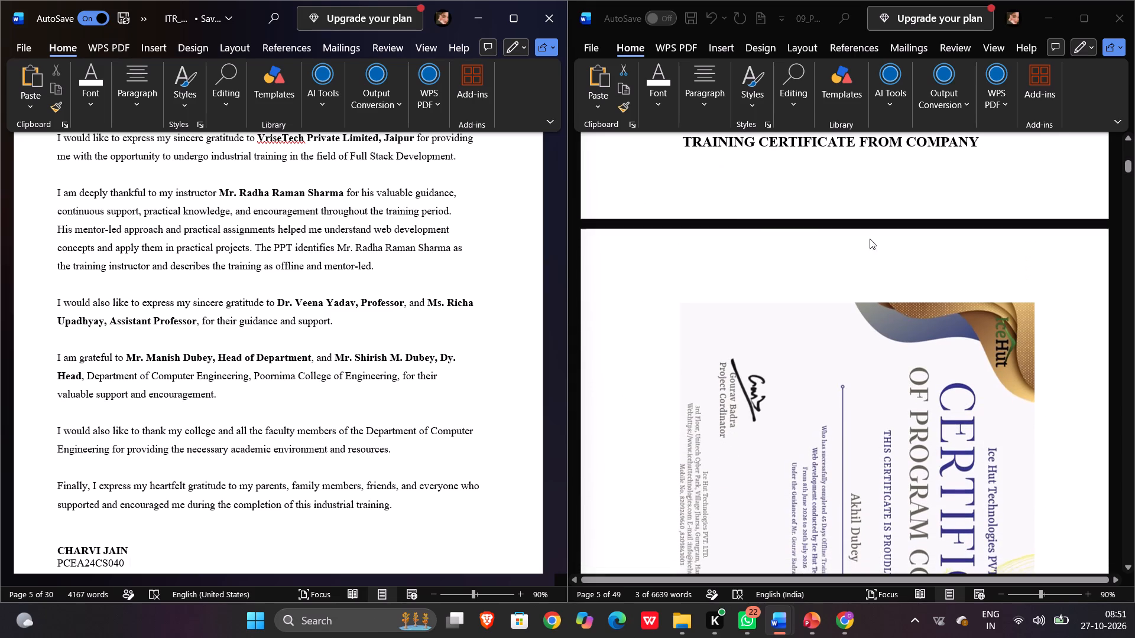
pyautogui.scroll(-5, 752, 427)
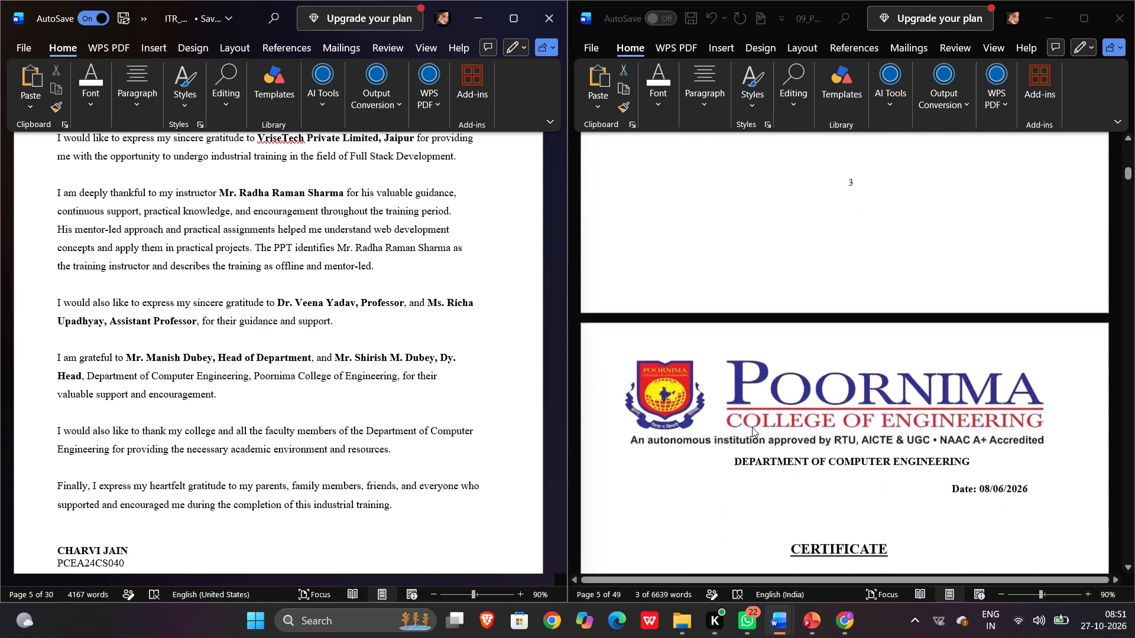
pyautogui.scroll(-7, 752, 427)
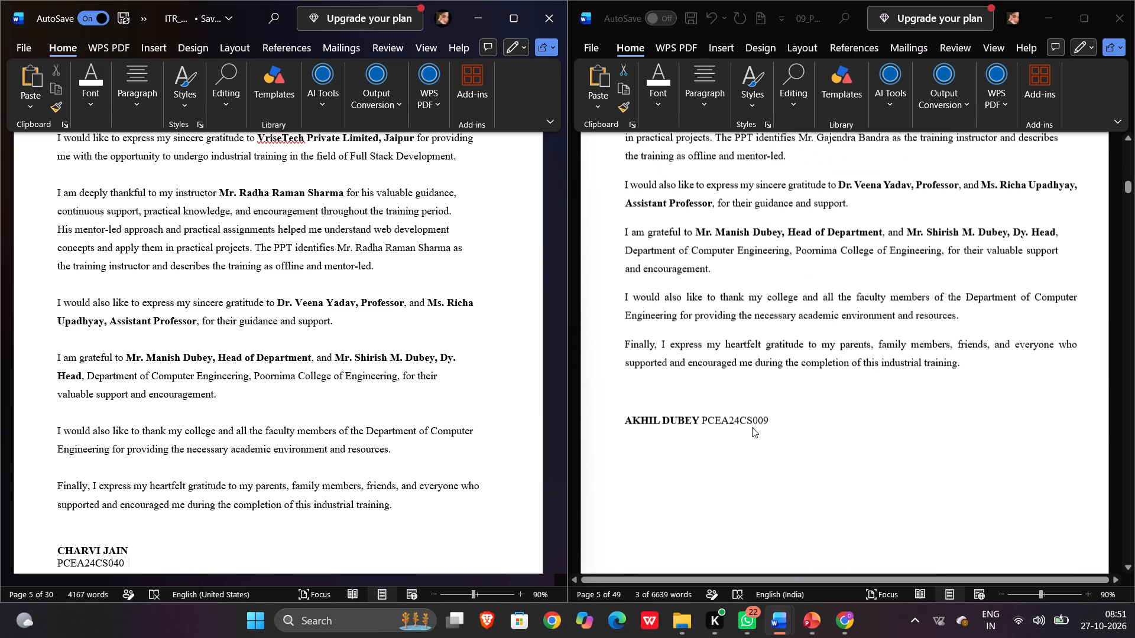
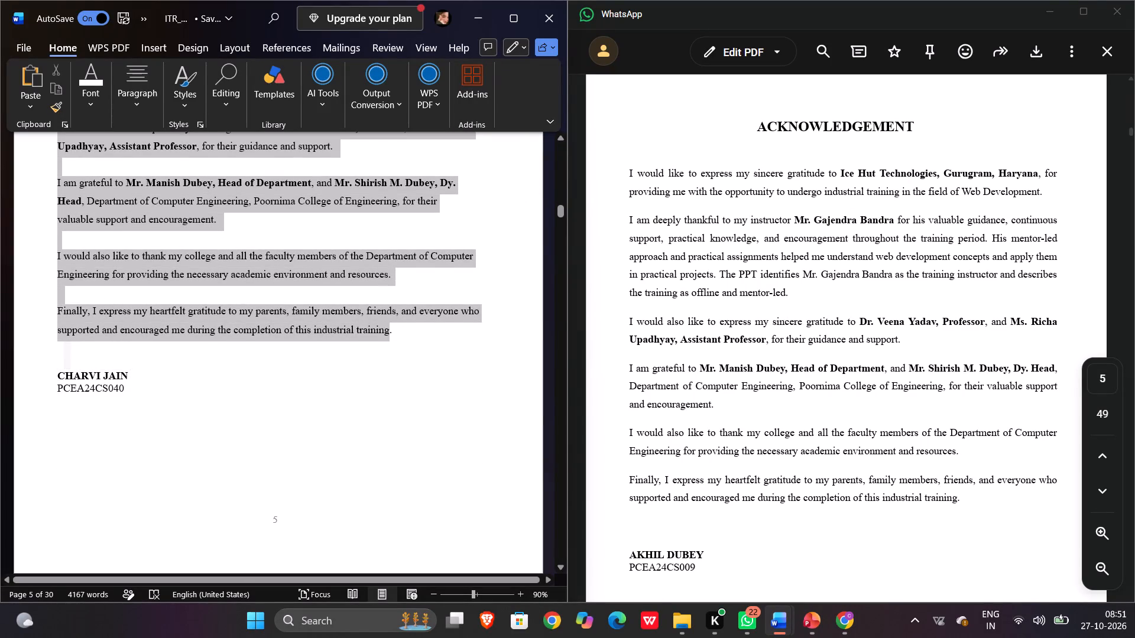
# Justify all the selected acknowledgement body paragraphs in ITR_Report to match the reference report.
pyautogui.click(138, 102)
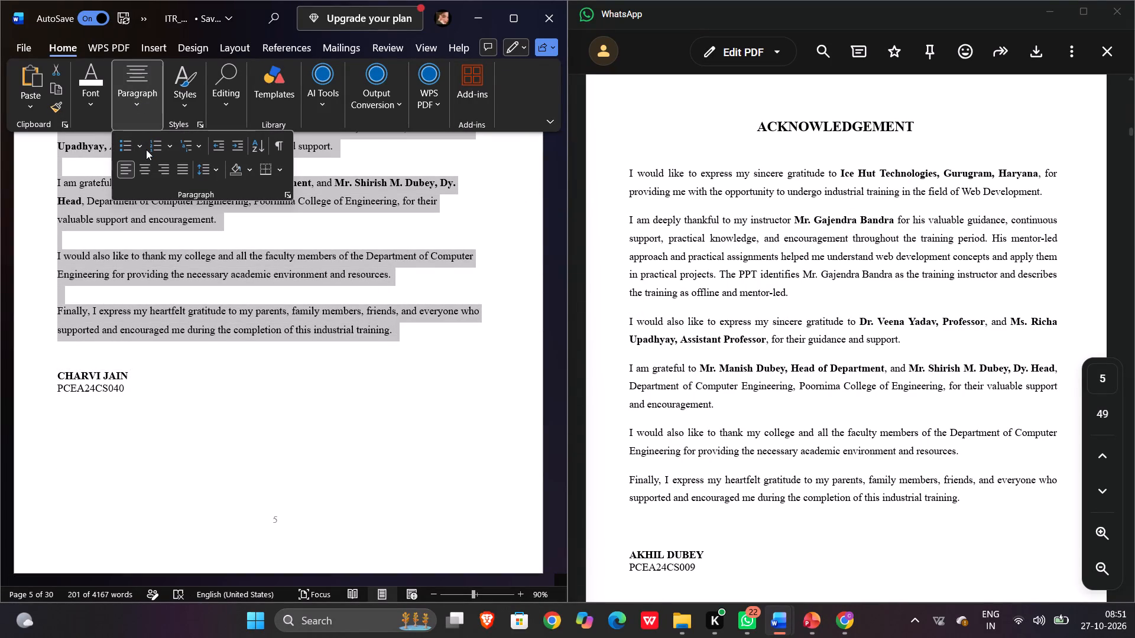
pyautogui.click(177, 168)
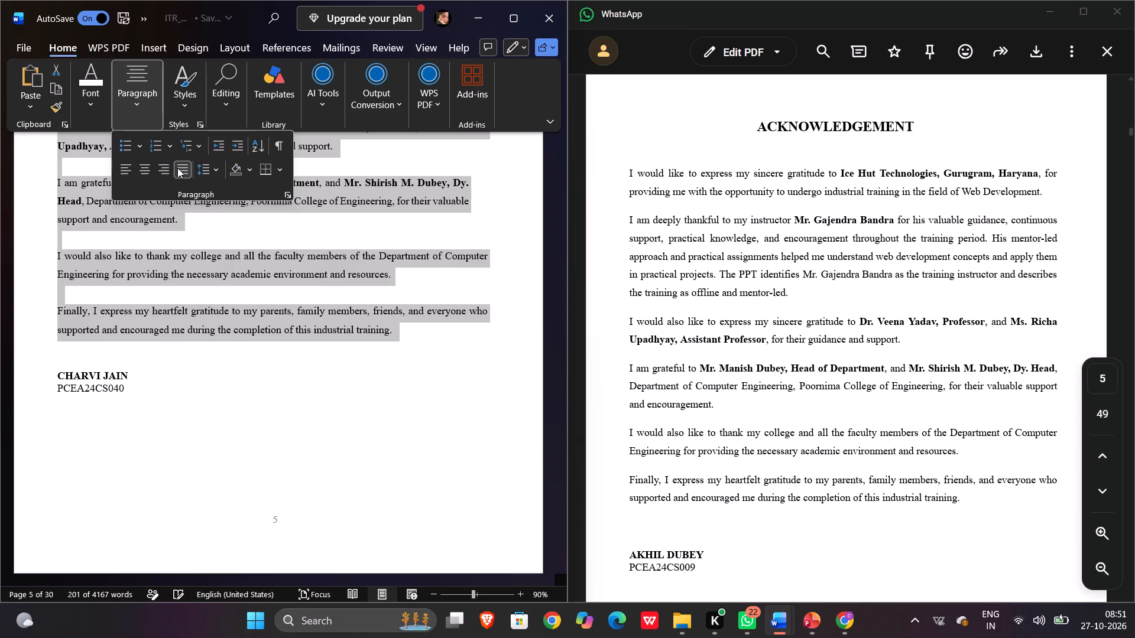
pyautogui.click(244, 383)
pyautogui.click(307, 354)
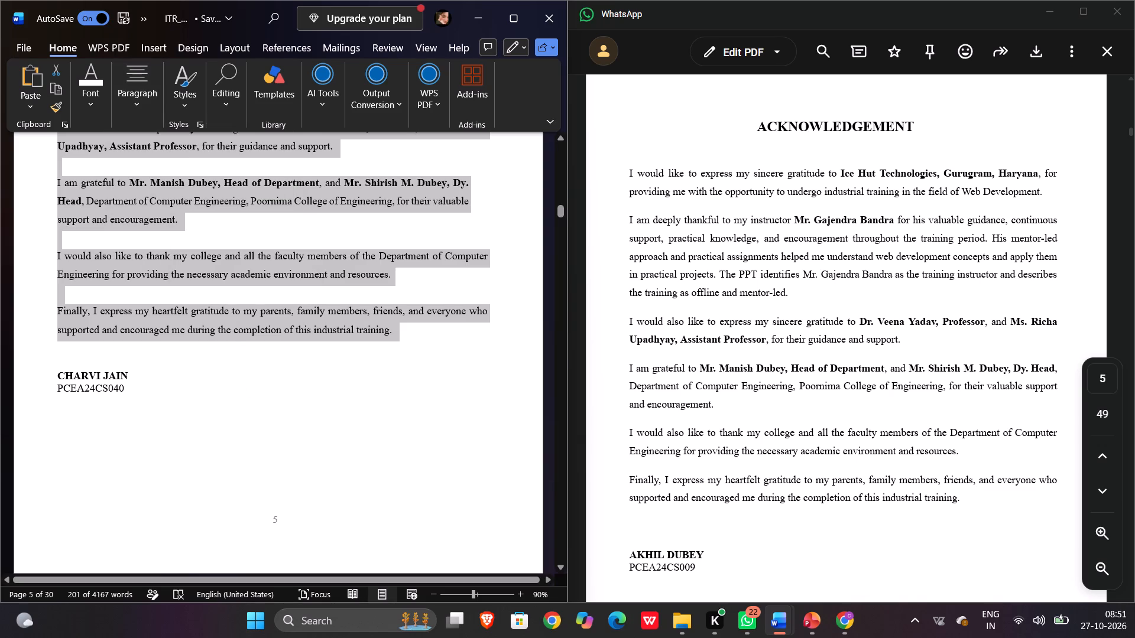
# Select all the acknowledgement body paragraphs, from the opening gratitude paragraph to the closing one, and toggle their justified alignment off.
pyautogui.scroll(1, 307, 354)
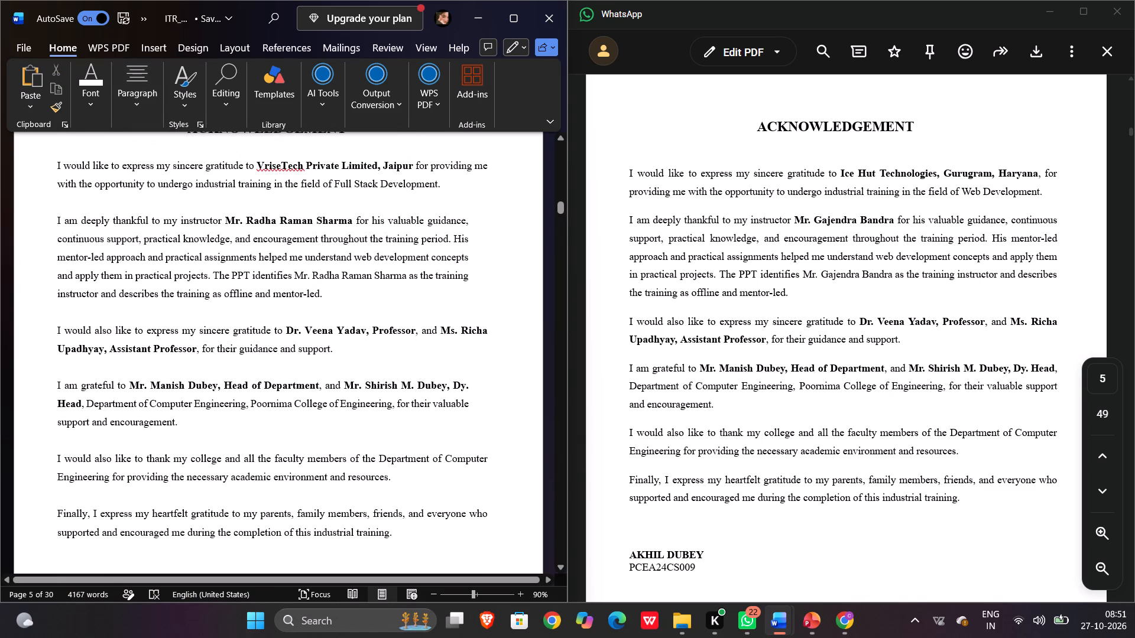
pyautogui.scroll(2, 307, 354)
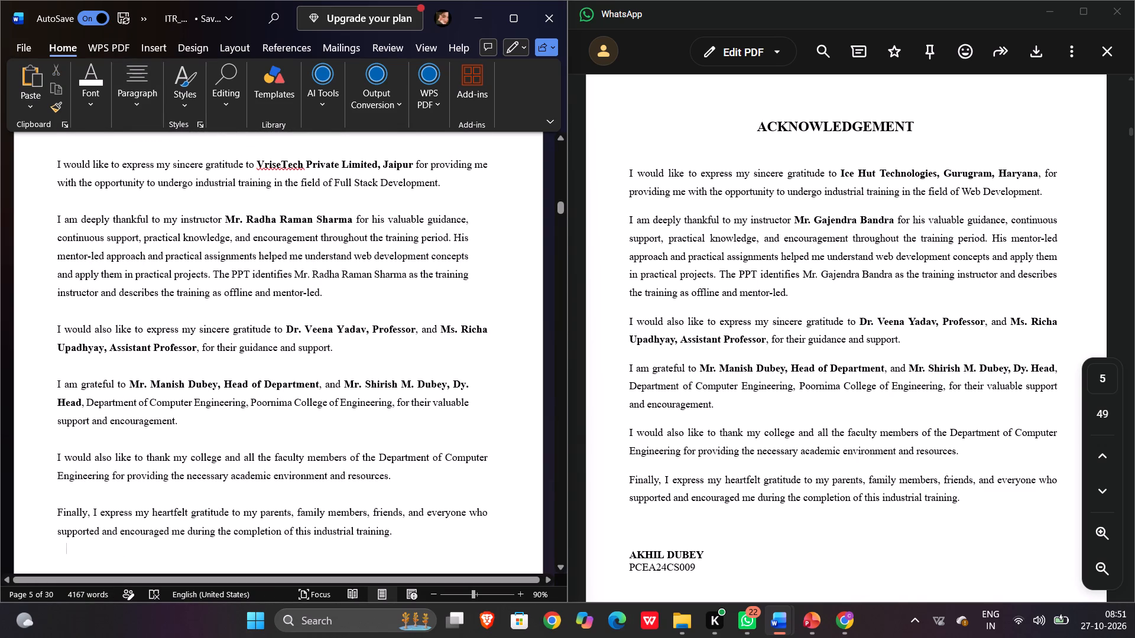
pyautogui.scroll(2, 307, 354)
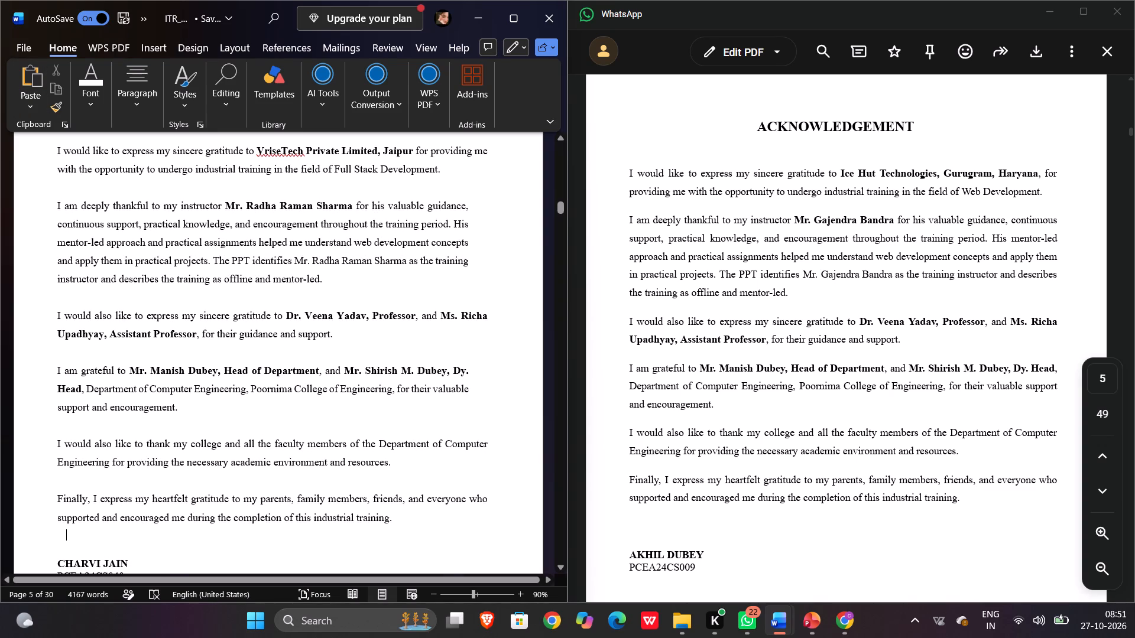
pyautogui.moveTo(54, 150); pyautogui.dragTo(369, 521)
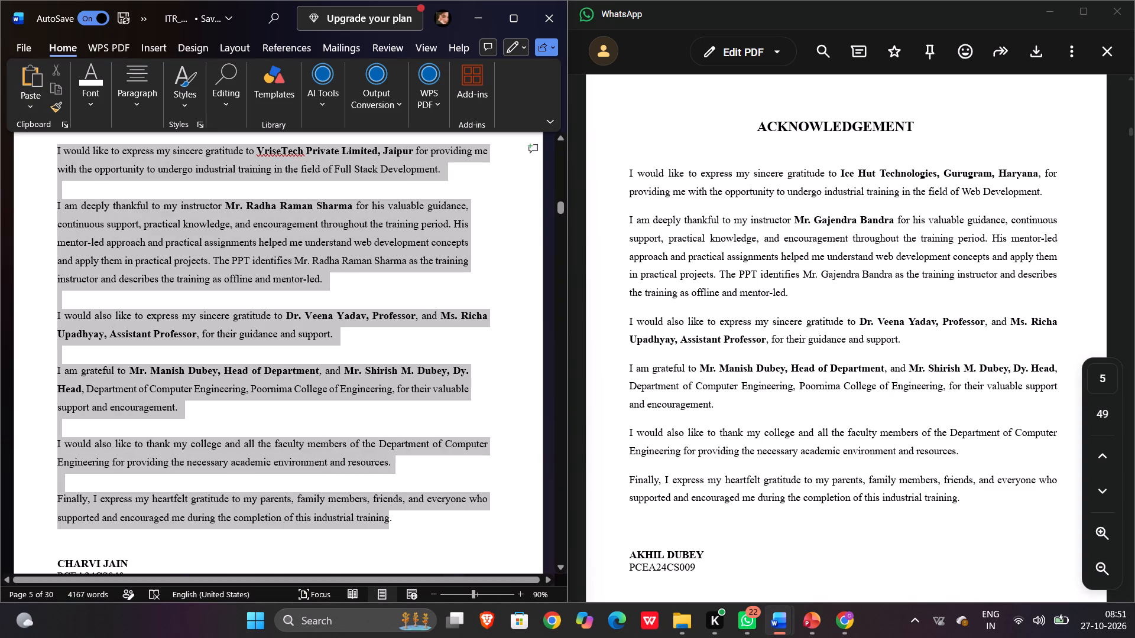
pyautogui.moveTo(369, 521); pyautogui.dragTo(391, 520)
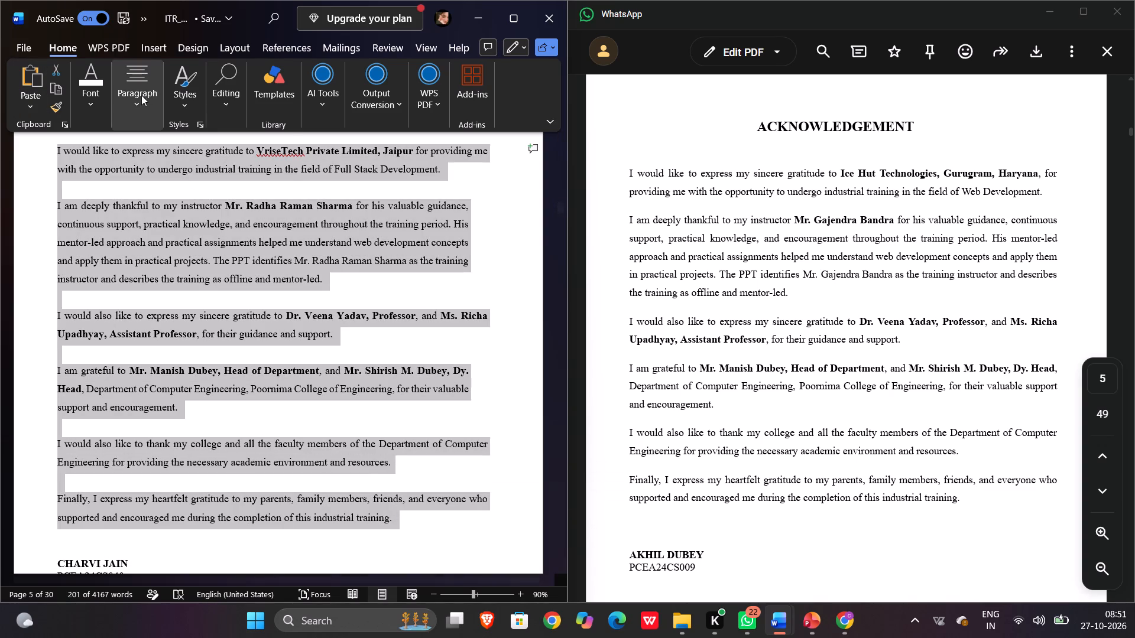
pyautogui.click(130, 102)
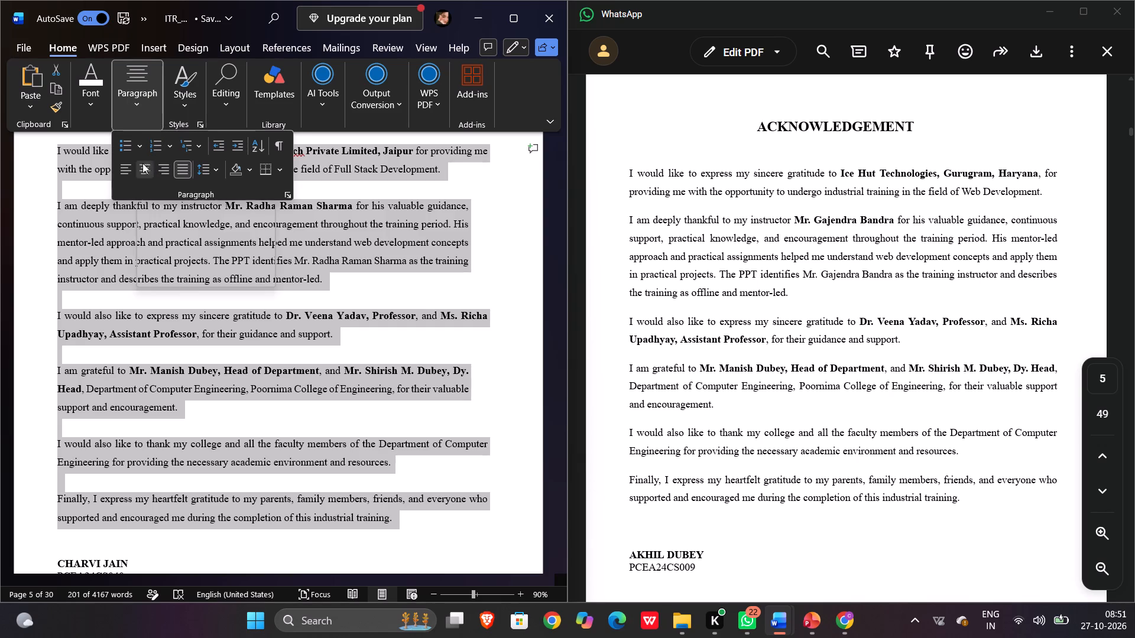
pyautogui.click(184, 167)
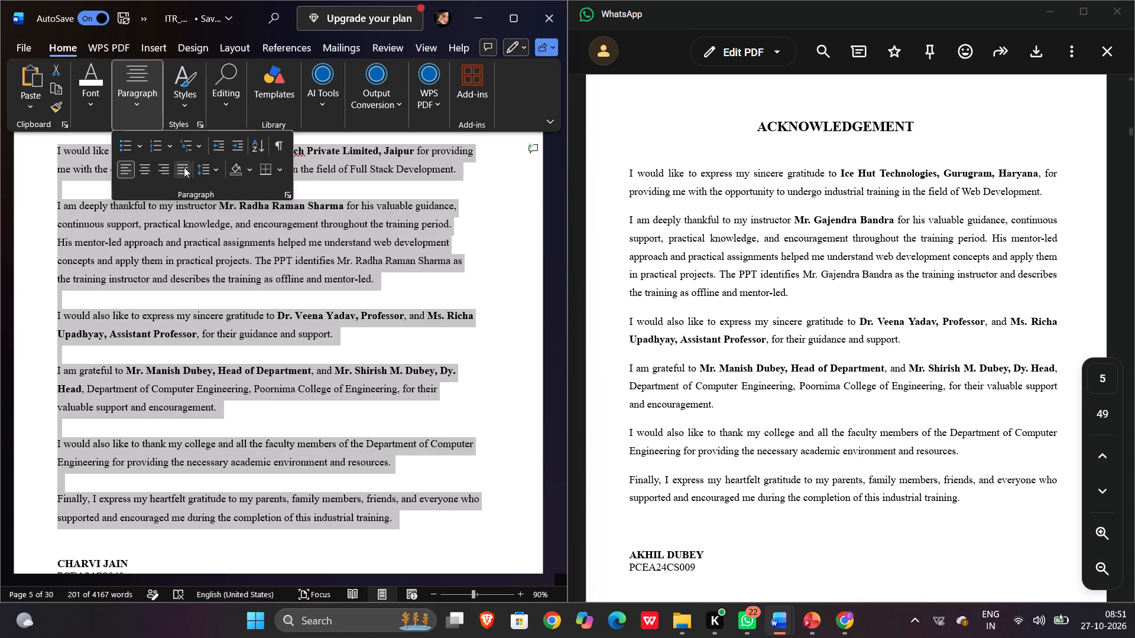
# Try the other alignments on the acknowledgement body paragraphs in ITR_Report and set them to justified, matching the reference report.
pyautogui.click(170, 167)
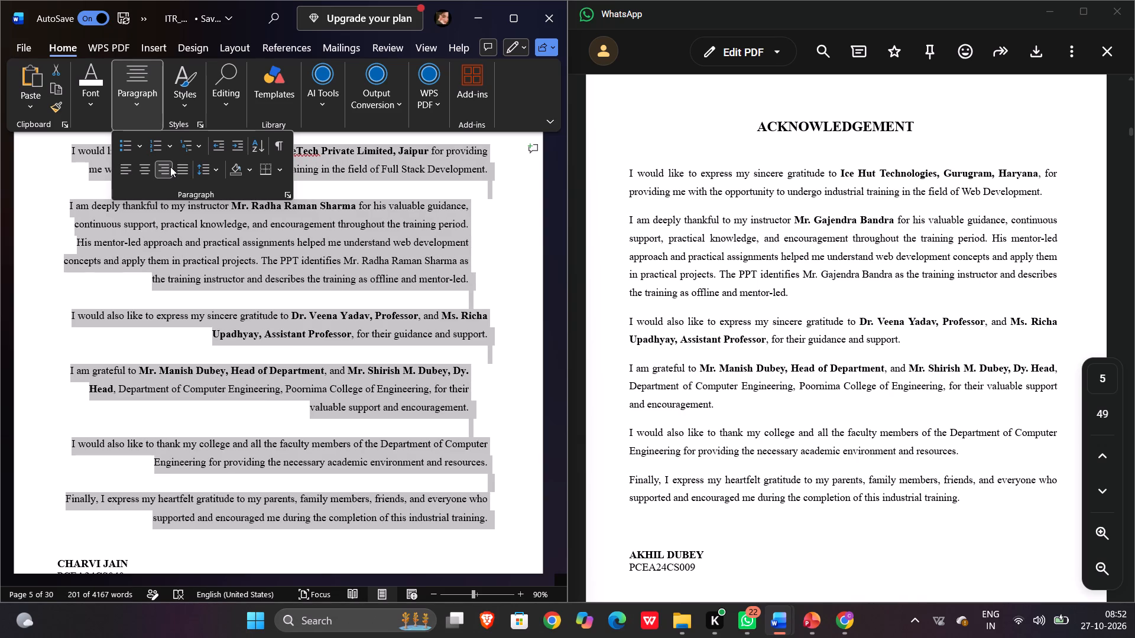
pyautogui.click(151, 170)
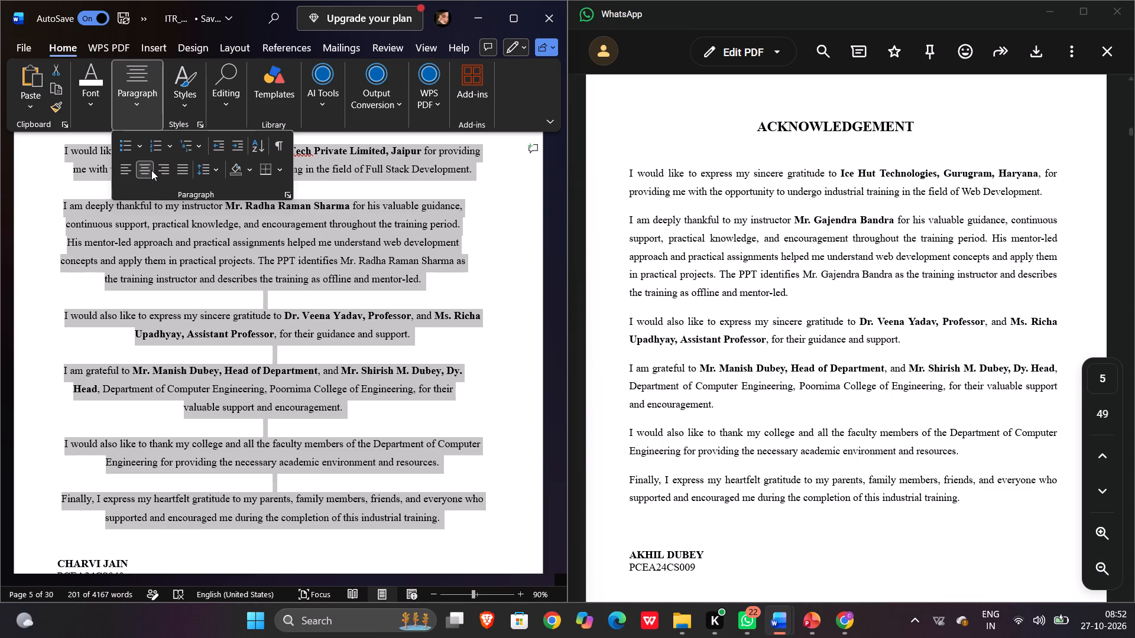
pyautogui.click(124, 170)
pyautogui.click(181, 168)
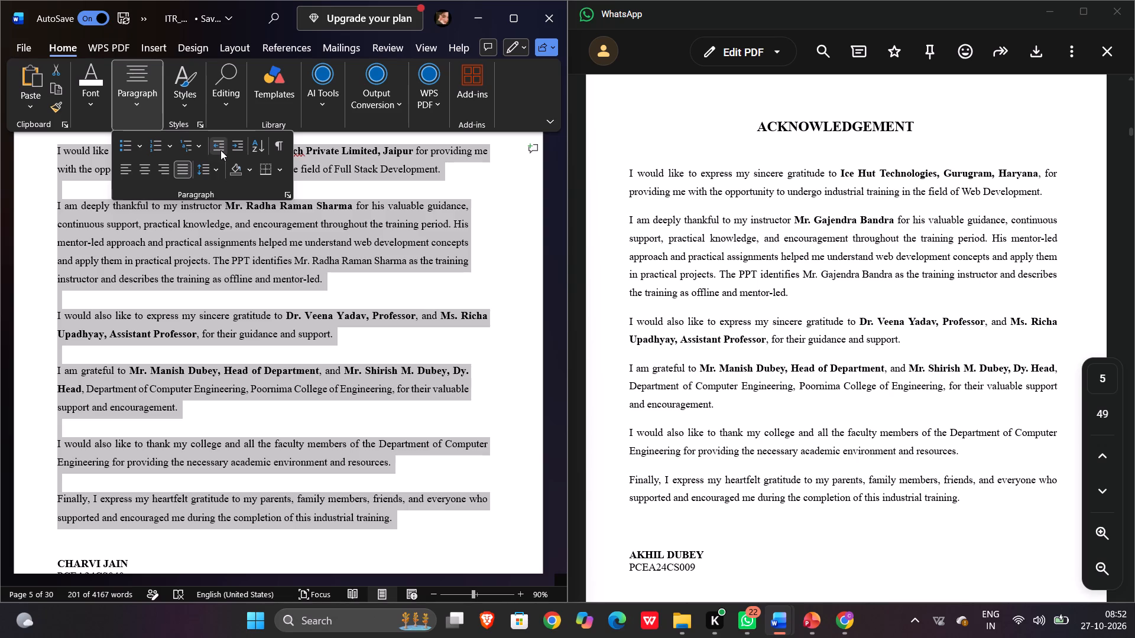
pyautogui.click(260, 224)
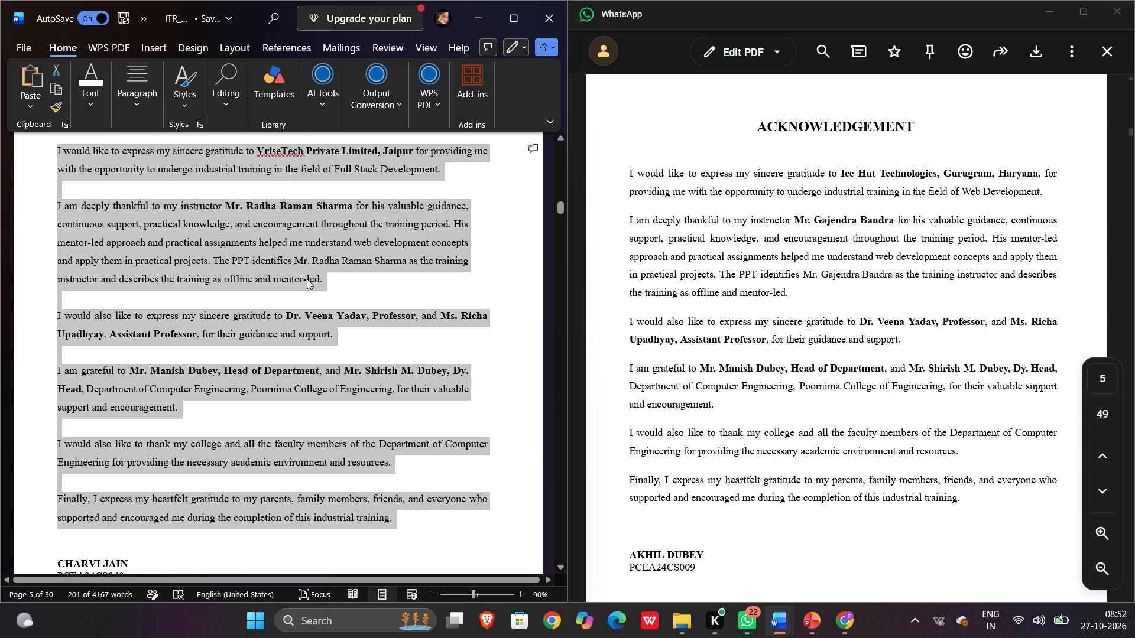
pyautogui.click(423, 344)
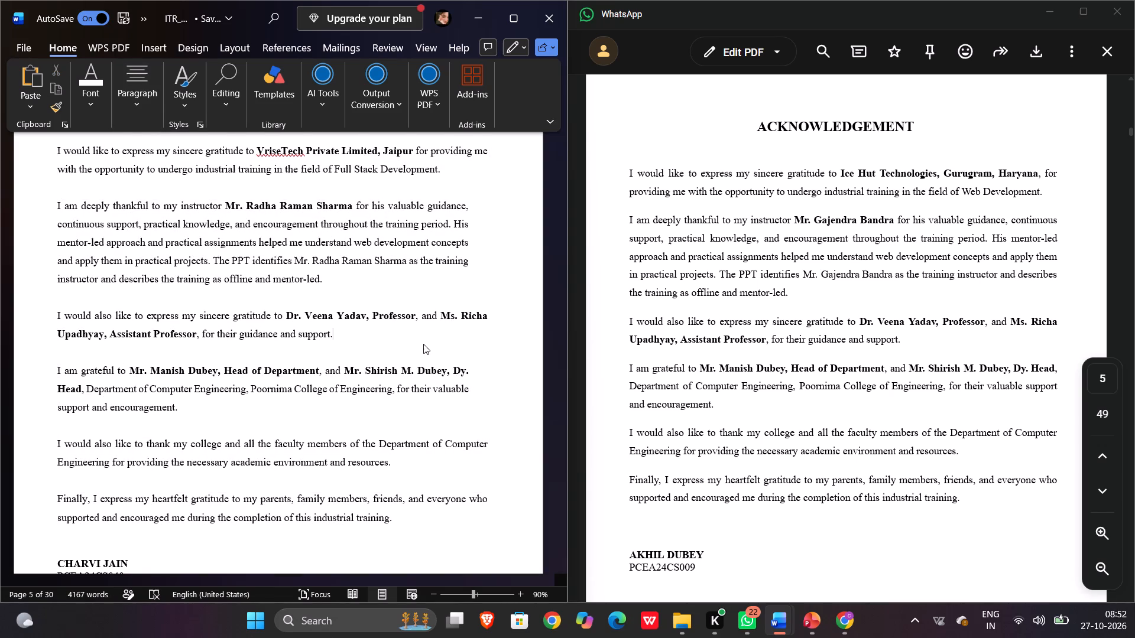
# Compare the table of contents pages of ITR_Report with the reference, continuing to the List of Tables in both reports.
pyautogui.scroll(-4, 449, 395)
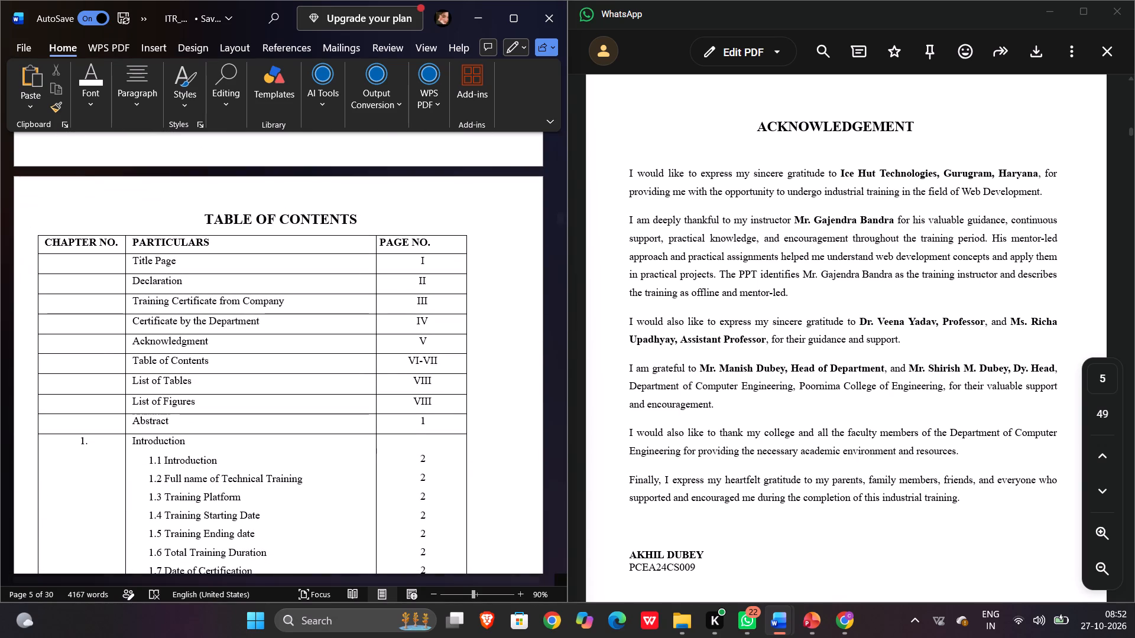
pyautogui.scroll(-3, 771, 447)
pyautogui.scroll(1, 771, 447)
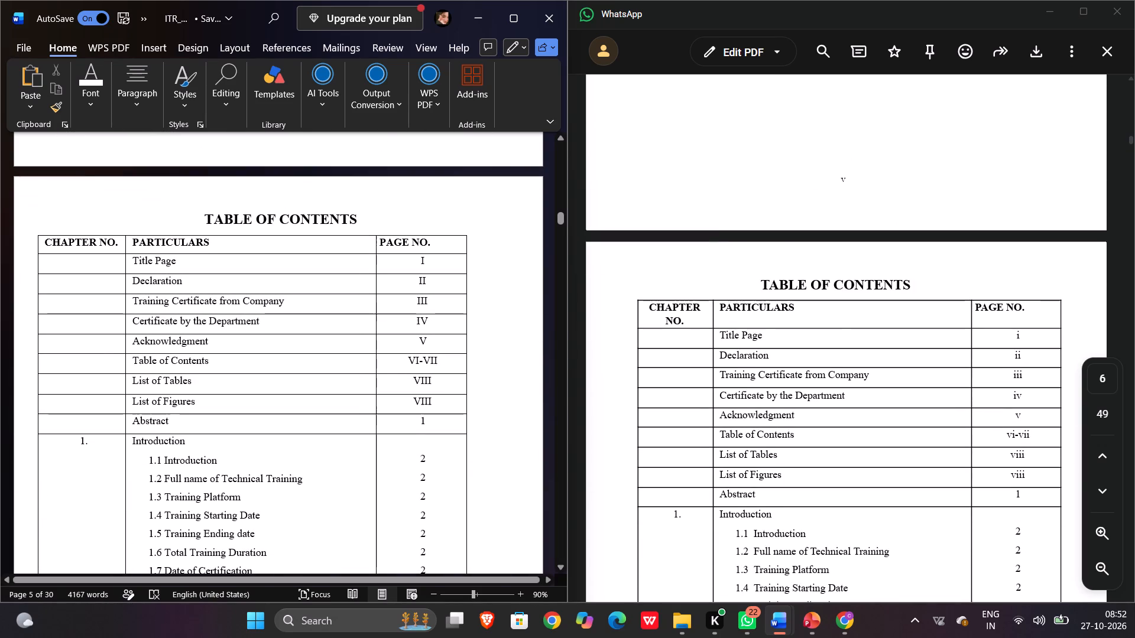
pyautogui.scroll(-4, 449, 530)
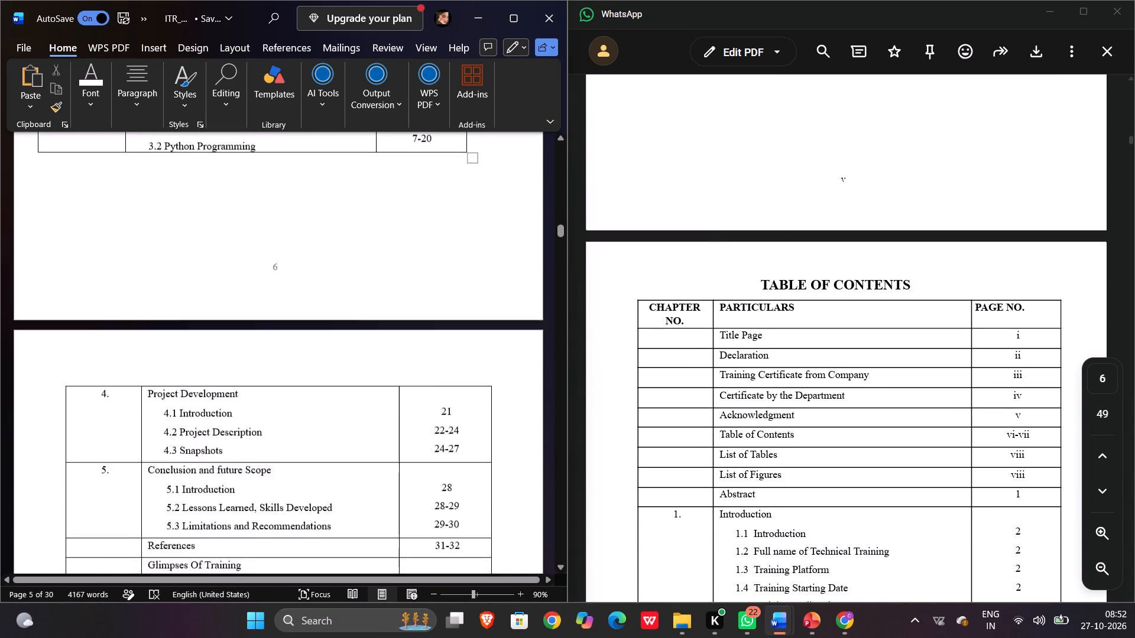
pyautogui.scroll(-1, 449, 530)
pyautogui.scroll(-4, 784, 503)
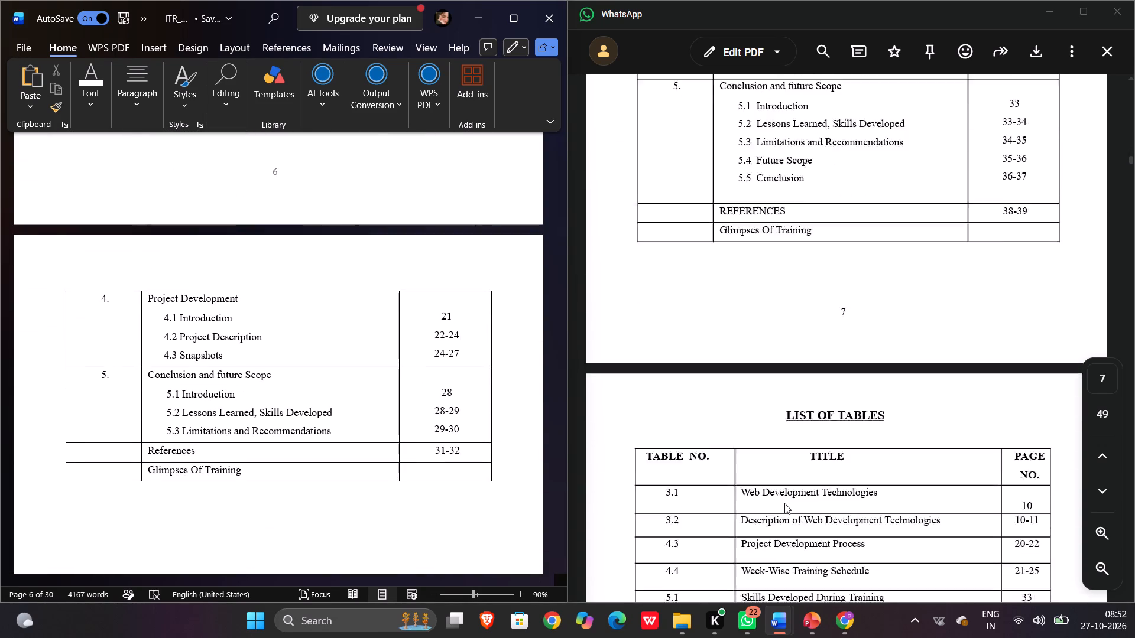
pyautogui.scroll(-1, 784, 503)
pyautogui.scroll(-1, 326, 482)
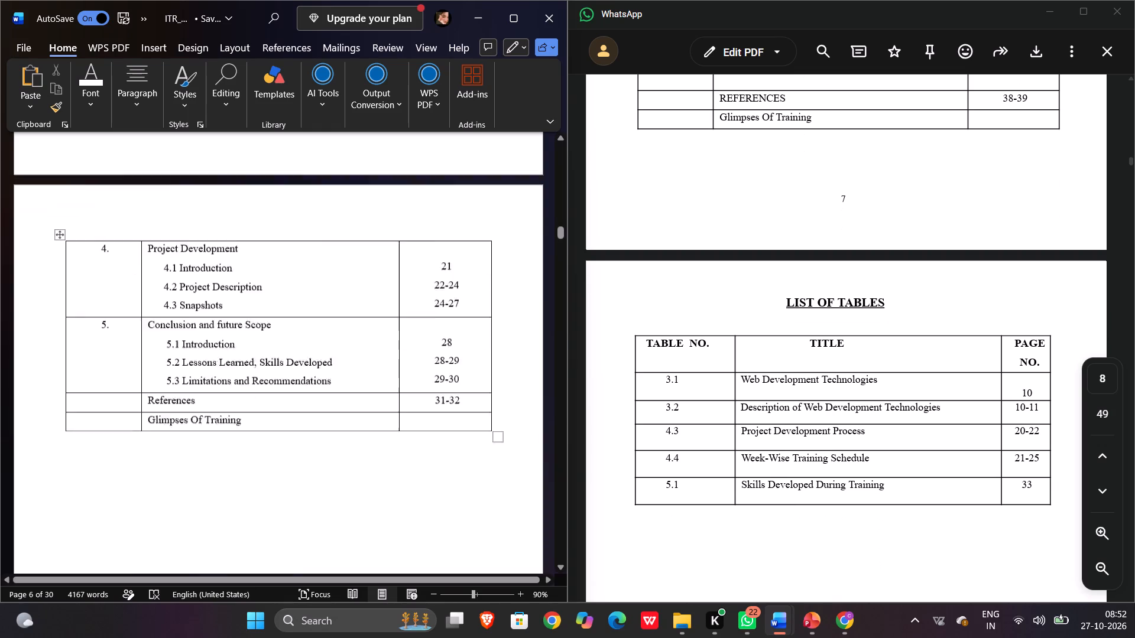
pyautogui.scroll(-5, 326, 482)
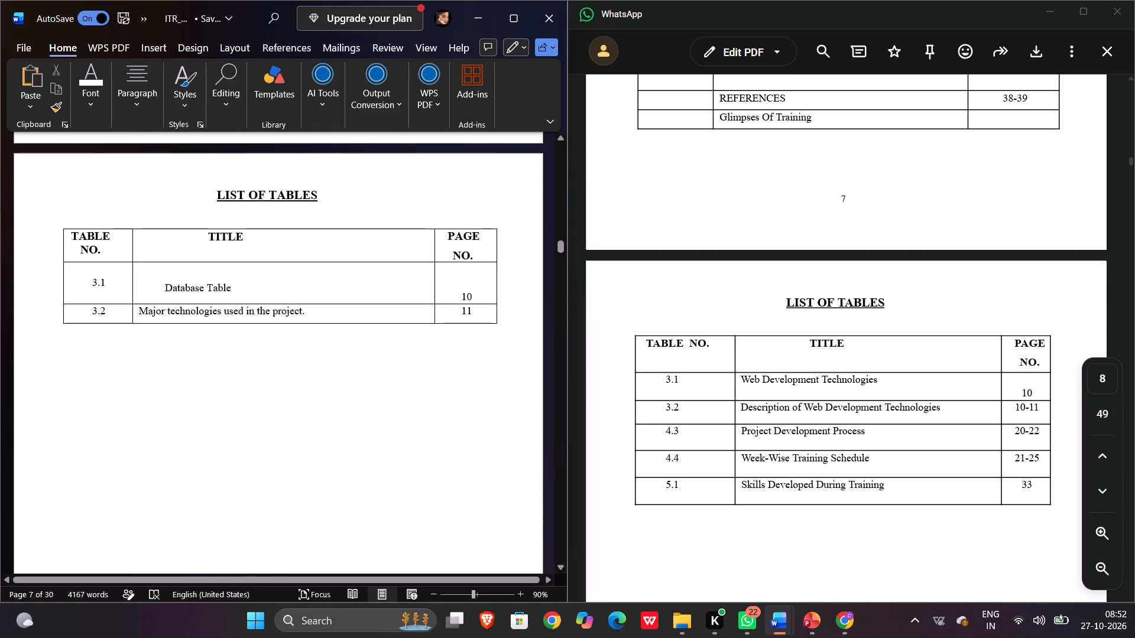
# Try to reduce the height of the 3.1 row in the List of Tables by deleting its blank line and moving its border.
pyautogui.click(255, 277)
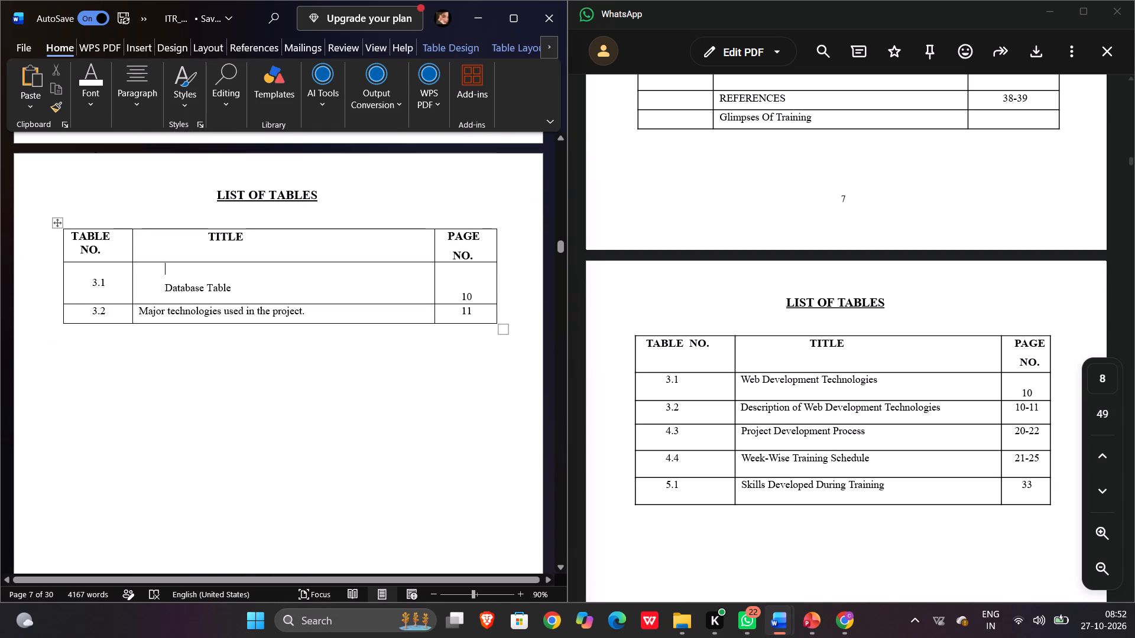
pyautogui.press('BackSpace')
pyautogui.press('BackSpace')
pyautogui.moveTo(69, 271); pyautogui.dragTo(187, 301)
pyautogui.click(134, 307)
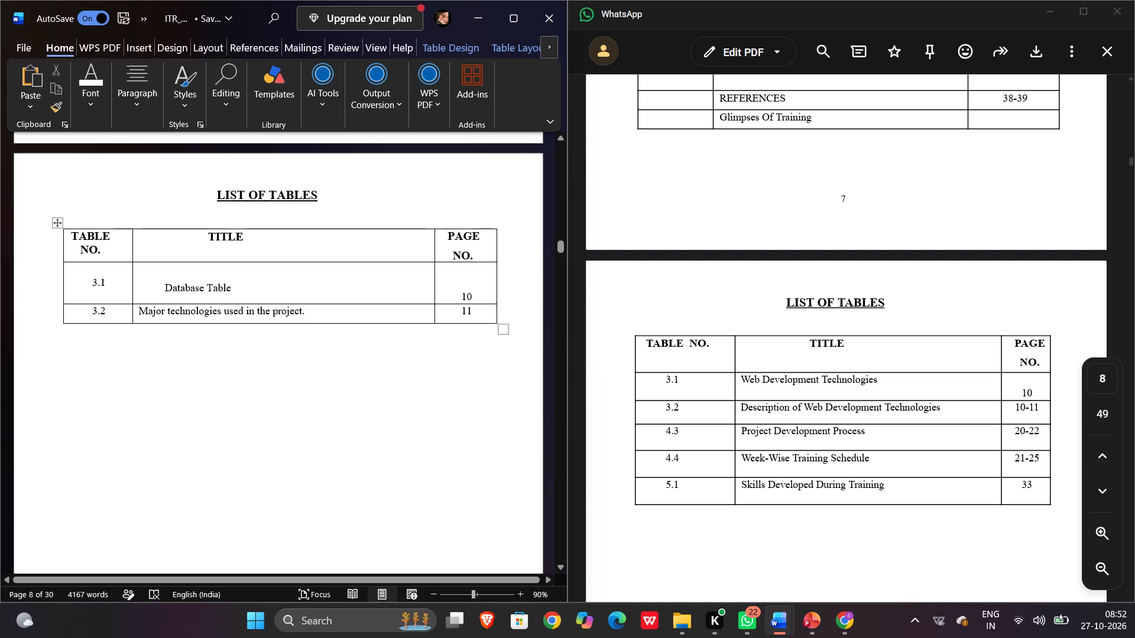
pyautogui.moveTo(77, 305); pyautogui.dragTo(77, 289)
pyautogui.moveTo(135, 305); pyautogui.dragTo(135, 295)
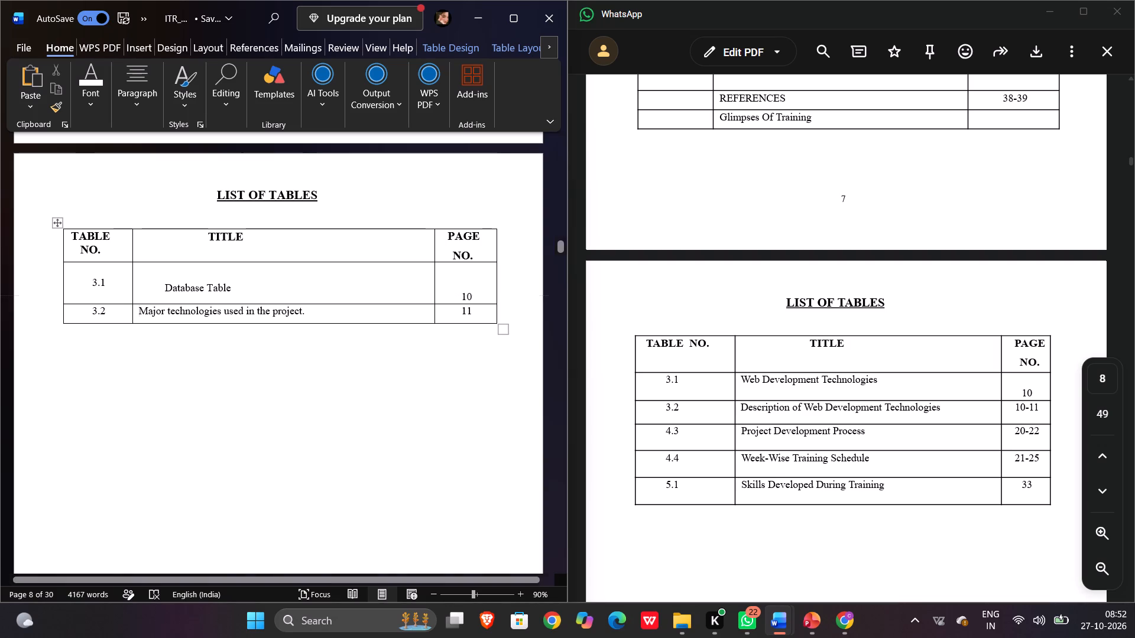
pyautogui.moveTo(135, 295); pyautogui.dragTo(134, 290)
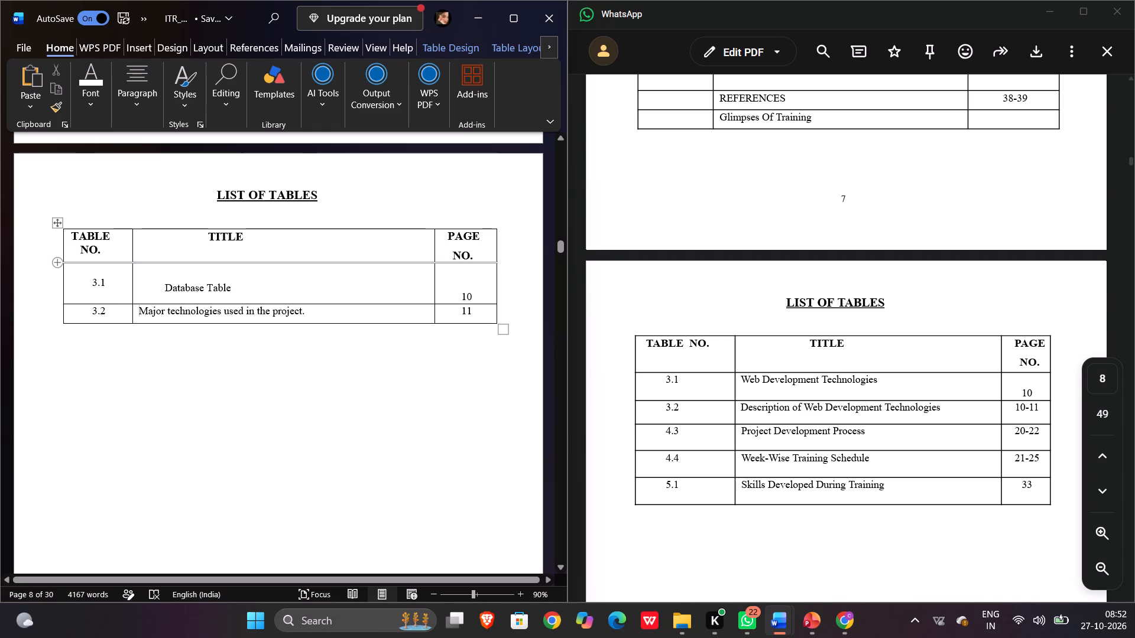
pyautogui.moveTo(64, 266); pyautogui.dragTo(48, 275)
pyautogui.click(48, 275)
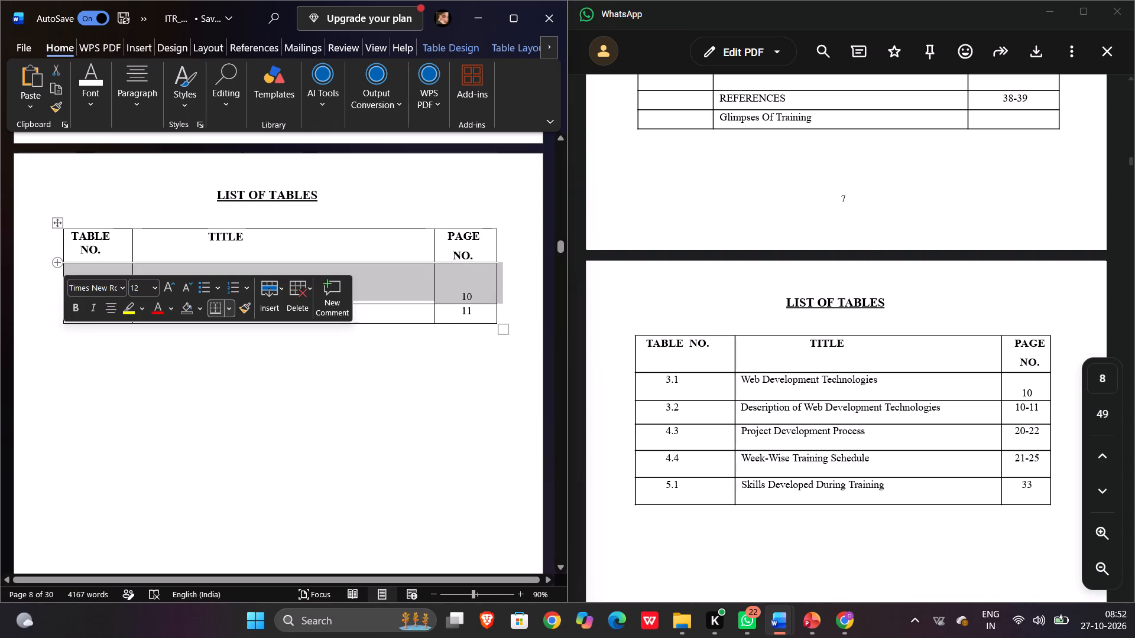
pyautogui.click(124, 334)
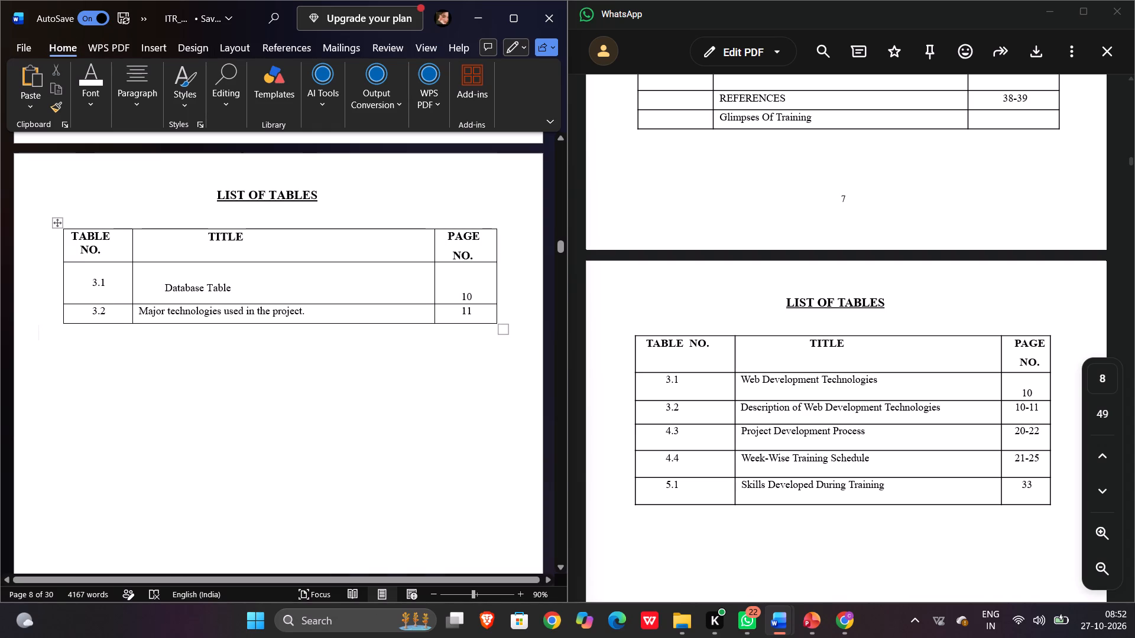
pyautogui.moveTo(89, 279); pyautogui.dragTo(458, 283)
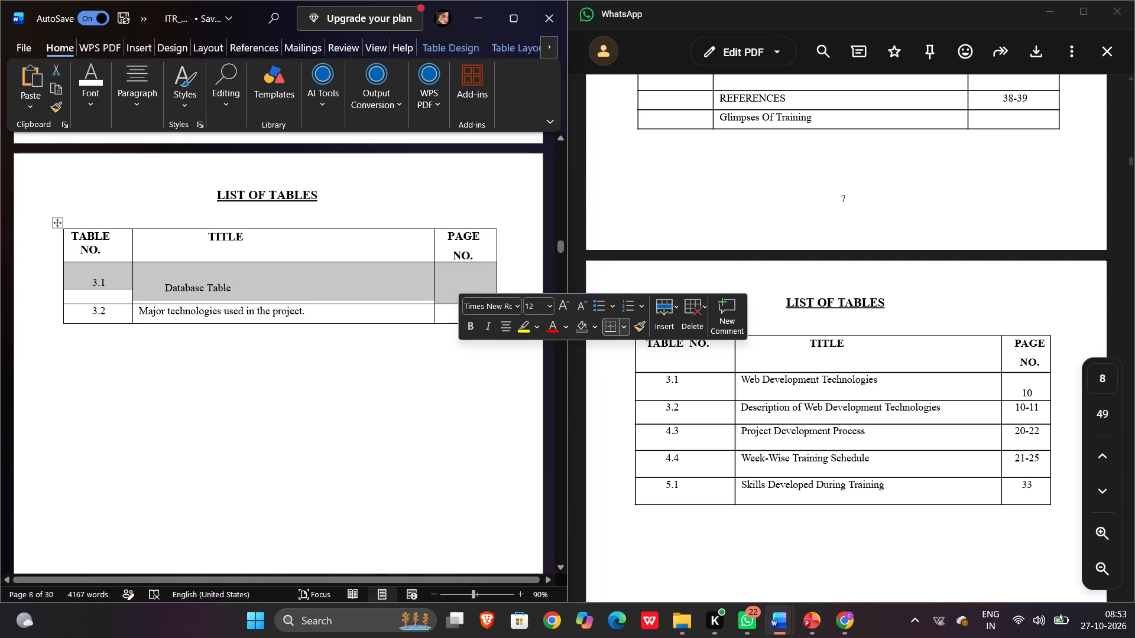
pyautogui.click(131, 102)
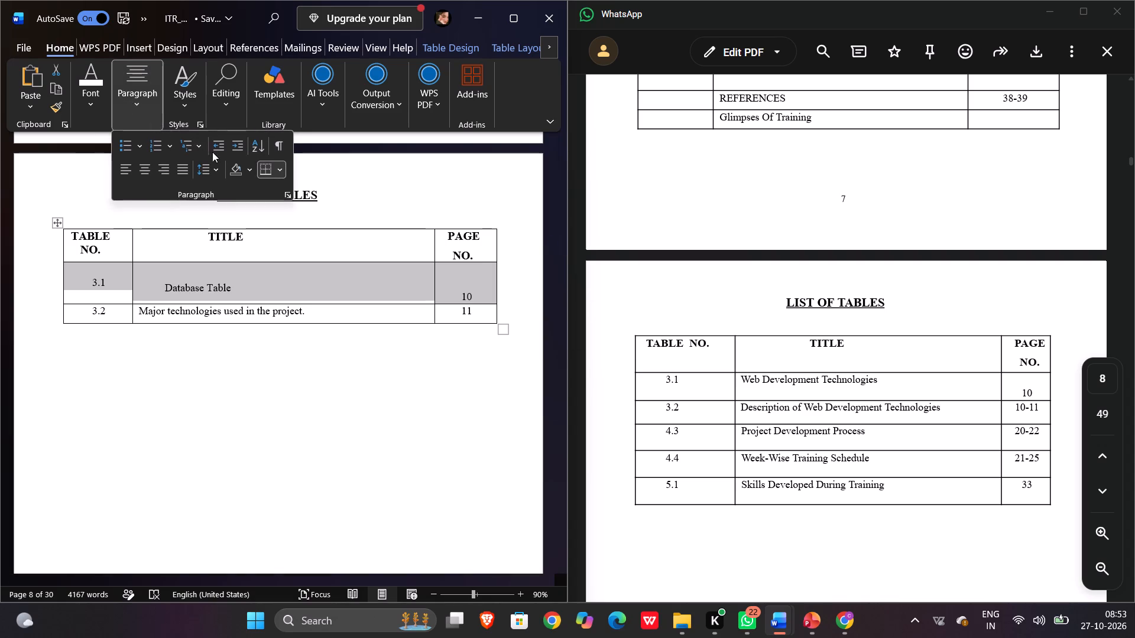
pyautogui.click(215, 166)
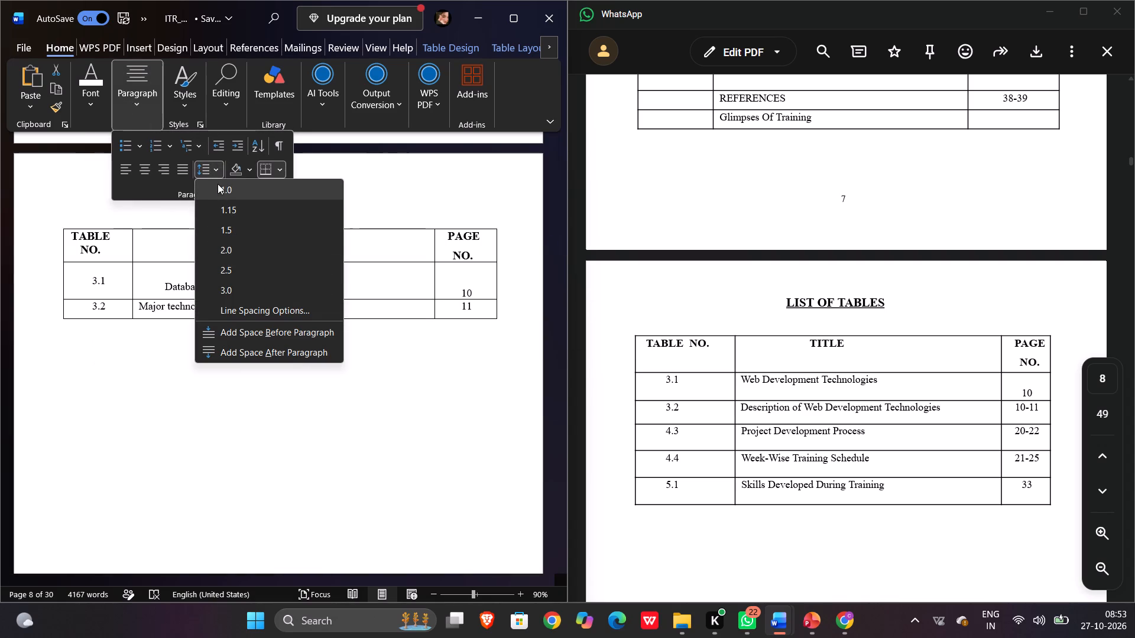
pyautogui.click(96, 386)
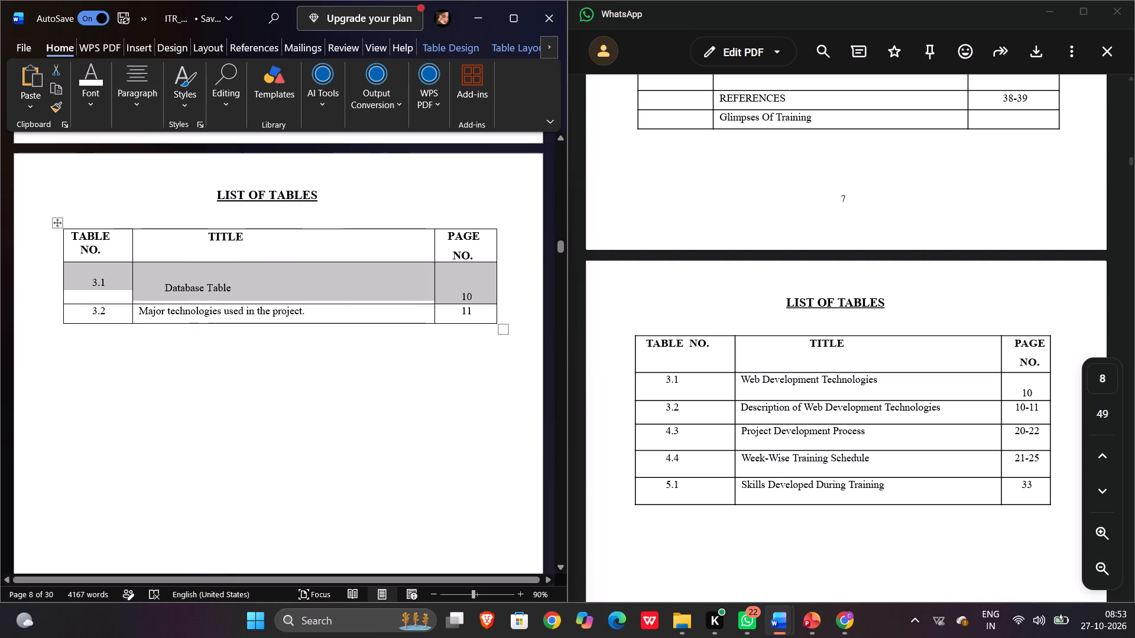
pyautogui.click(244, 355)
# Remove the indent and the blank line before the title Database Table in the 3.1 row of the List of Tables.
pyautogui.click(259, 291)
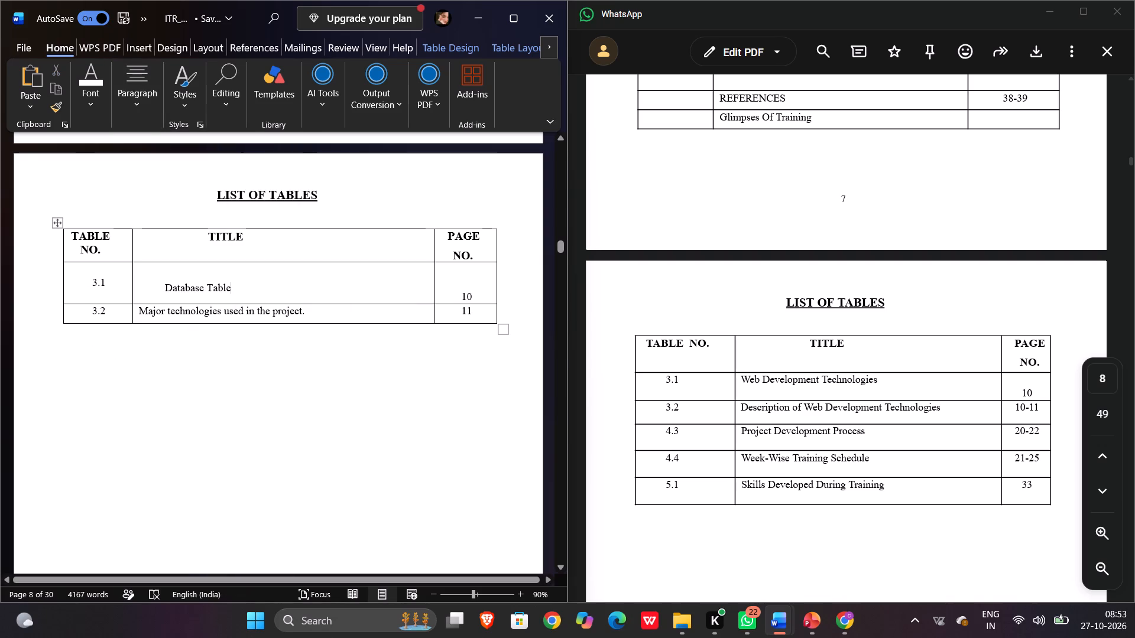
pyautogui.click(236, 283)
pyautogui.press('Left')
pyautogui.press('Left')
pyautogui.press('Left')
pyautogui.press('Left')
pyautogui.press('Left')
pyautogui.press('Left')
pyautogui.press('Left')
pyautogui.press('Left')
pyautogui.press('Left')
pyautogui.press('Left')
pyautogui.press('Left')
pyautogui.press('Left')
pyautogui.press('Left')
pyautogui.press('Left')
pyautogui.press('BackSpace')
pyautogui.press('BackSpace')
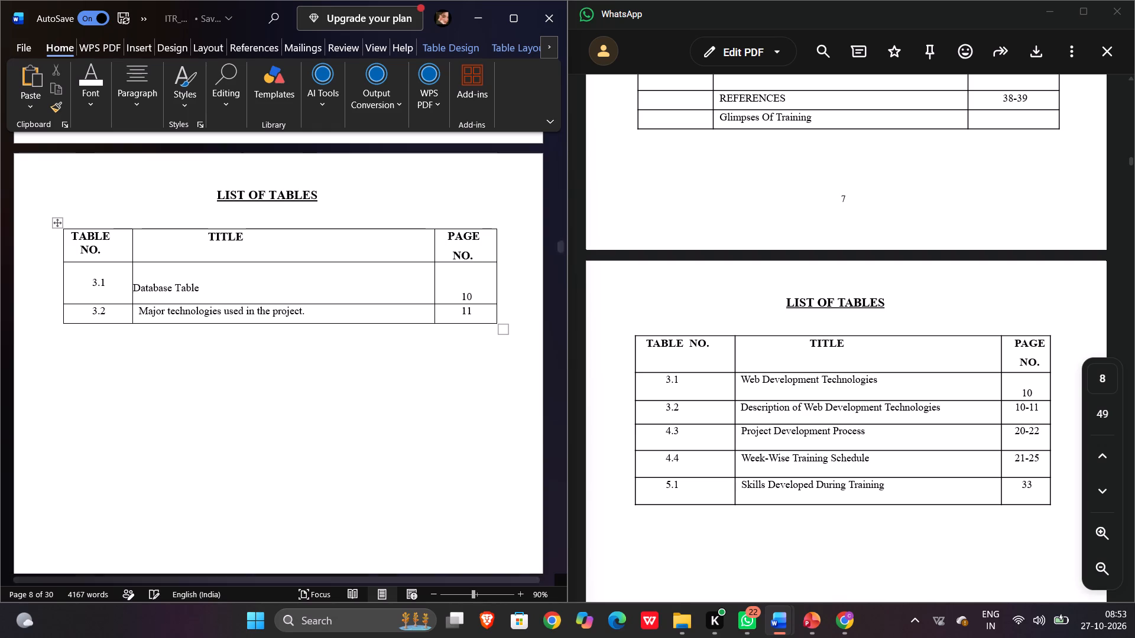
# Remove the blank line above table number 3.1 and indent it with spaces to line up with 3.2 below.
pyautogui.click(90, 288)
pyautogui.press('BackSpace')
pyautogui.press('BackSpace')
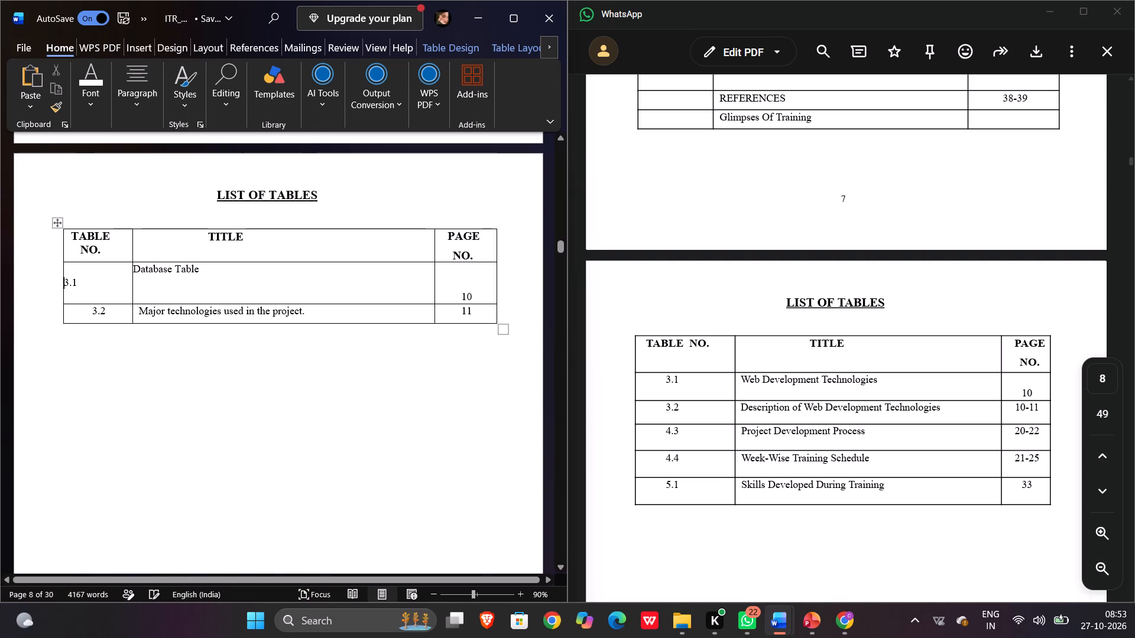
pyautogui.press('BackSpace')
pyautogui.press('space')
pyautogui.press('space')
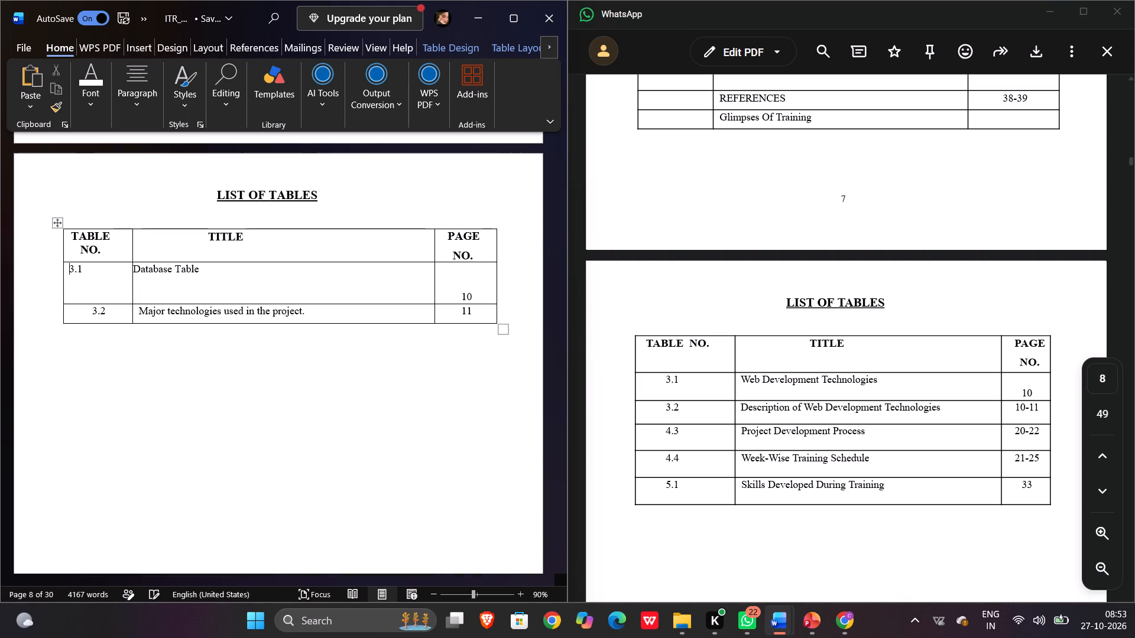
pyautogui.press('space')
pyautogui.press('space')
pyautogui.press('BackSpace')
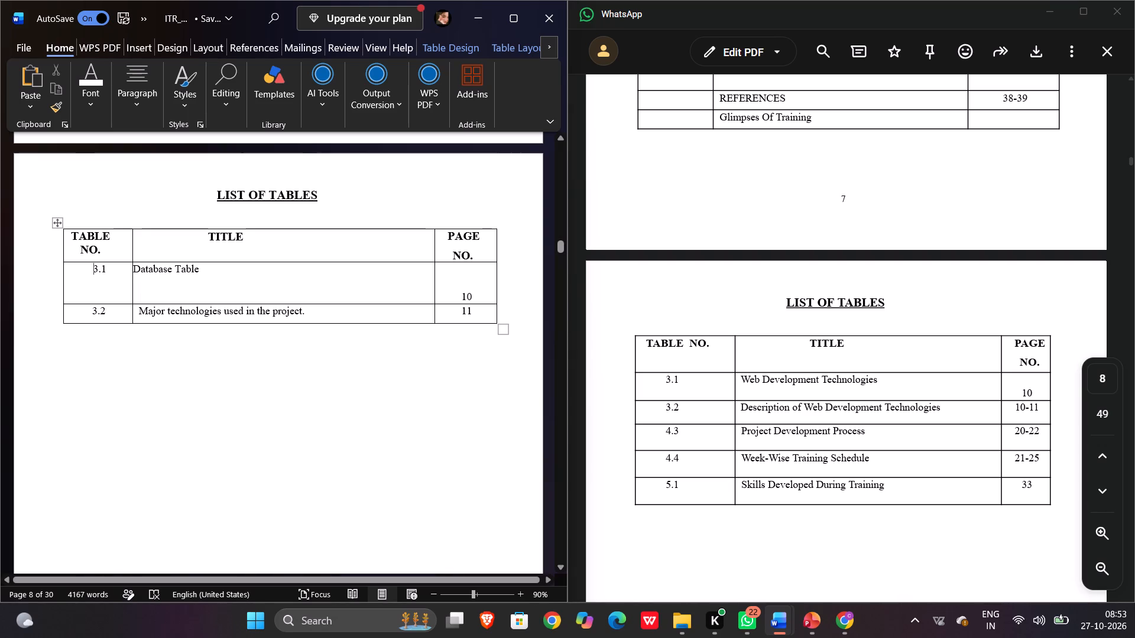
# Indent the title Database Table by two spaces to line up with the title in the row below.
pyautogui.click(135, 269)
pyautogui.press('space')
pyautogui.press('space')
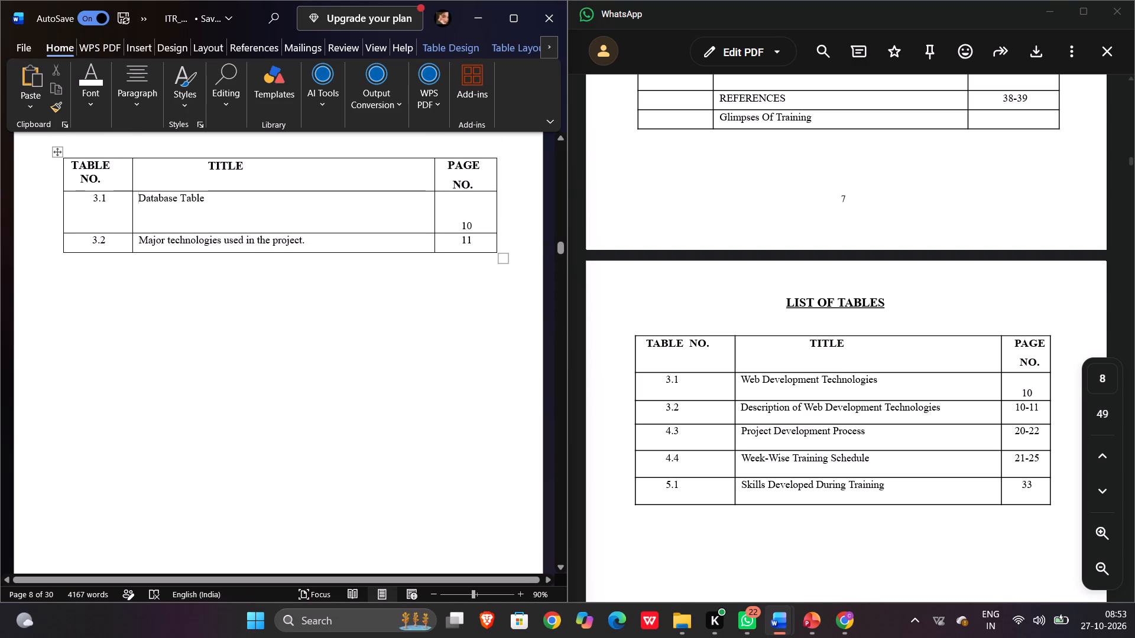
# Remove the indent and the blank line before page number 10 in the 3.1 row of the List of Tables.
pyautogui.click(457, 225)
pyautogui.press('BackSpace')
pyautogui.press('BackSpace')
pyautogui.press('BackSpace')
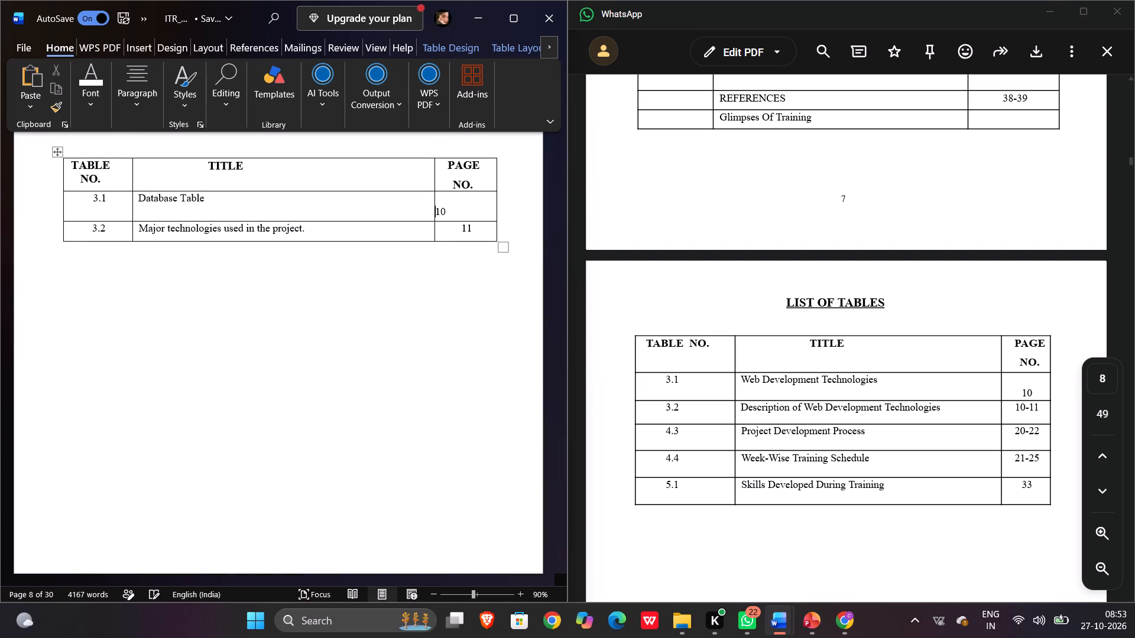
pyautogui.press('BackSpace')
pyautogui.press('BackSpace')
# Indent page number 10 in the 3.1 row by nine spaces to line up with page number 11 below.
pyautogui.press('space')
pyautogui.press('space')
pyautogui.press('space')
pyautogui.press('space')
pyautogui.press('space')
pyautogui.press('space')
pyautogui.press('space')
pyautogui.press('space')
pyautogui.press('space')
pyautogui.press('space')
pyautogui.press('BackSpace')
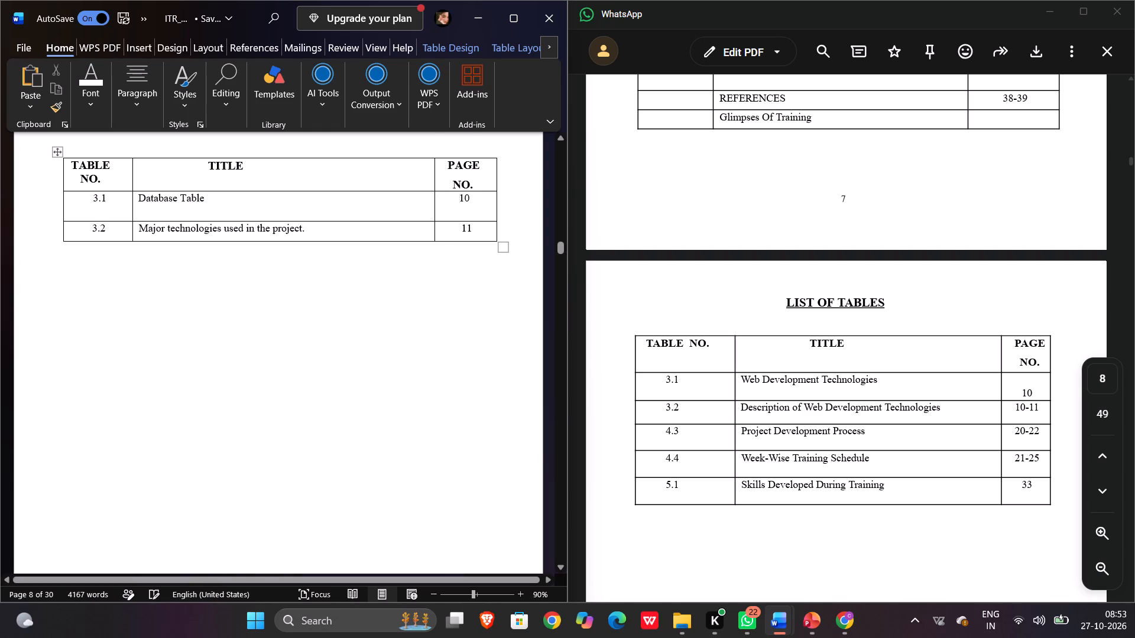
# Review the pages after the List of Tables and check the formatting of the CHAPTER 1 INTRODUCTION heading.
pyautogui.scroll(-13, 331, 379)
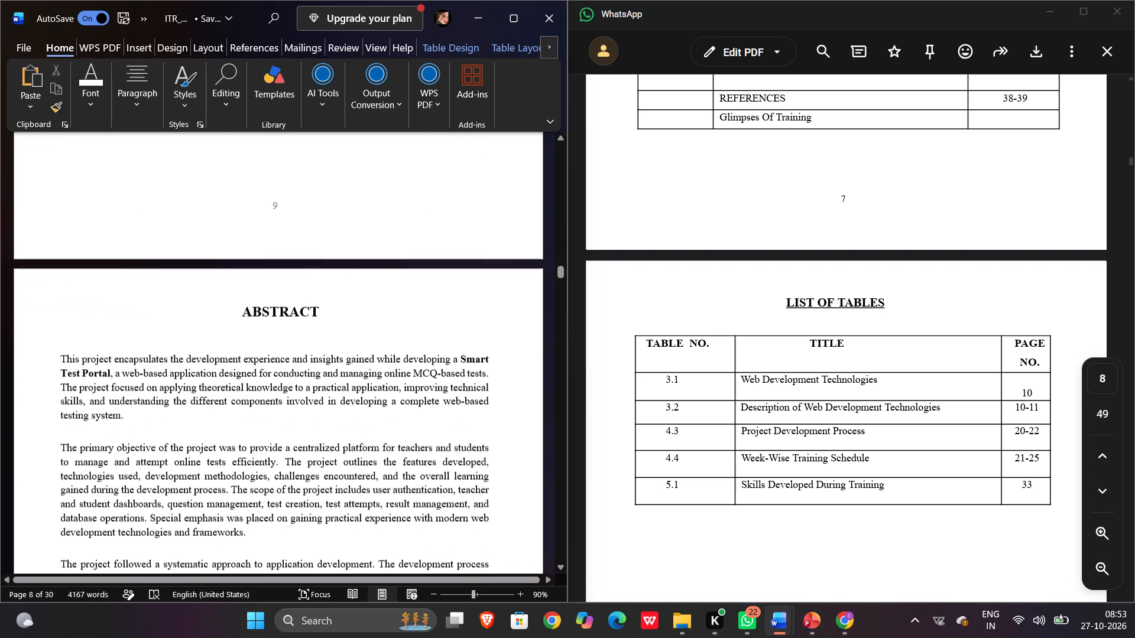
pyautogui.scroll(-7, 331, 379)
pyautogui.scroll(2, 331, 379)
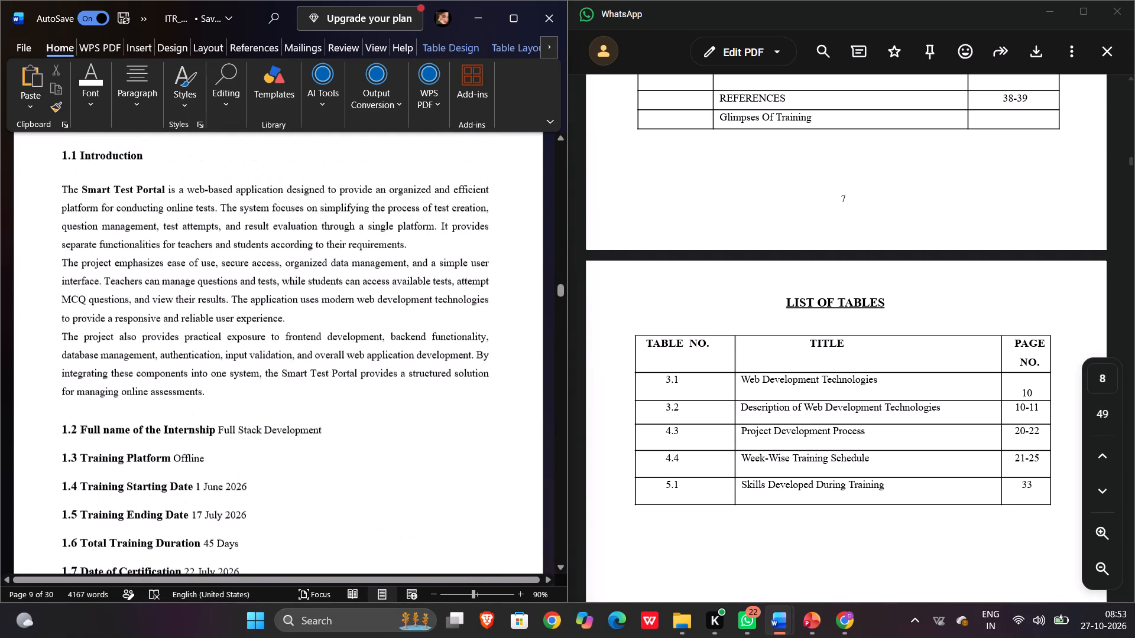
pyautogui.scroll(1, 331, 379)
pyautogui.moveTo(243, 290); pyautogui.dragTo(292, 335)
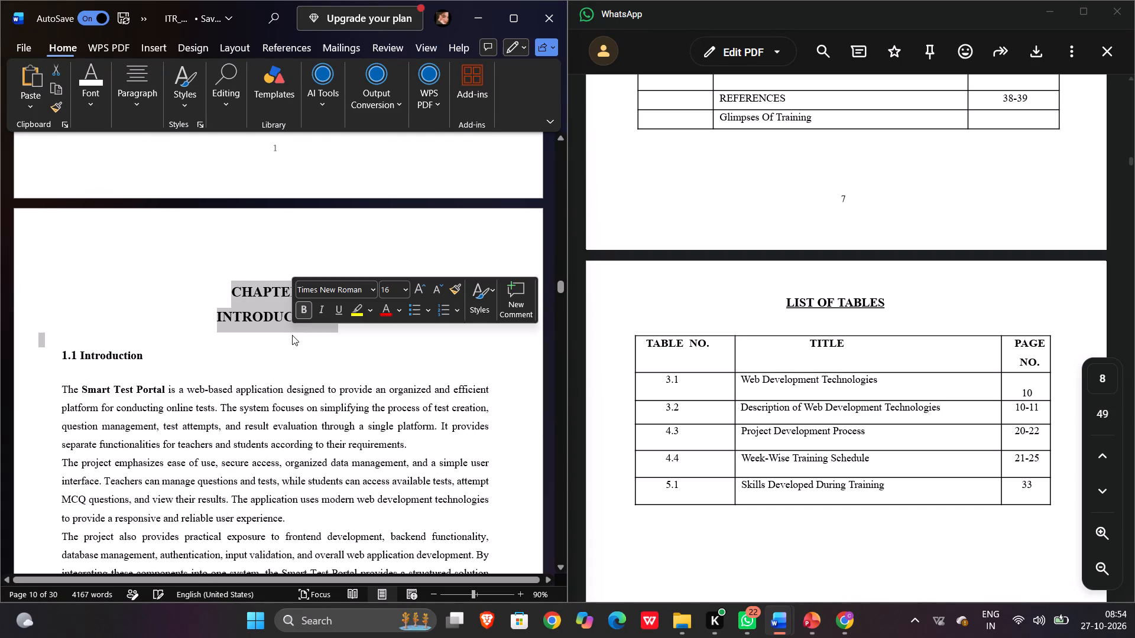
pyautogui.click(309, 427)
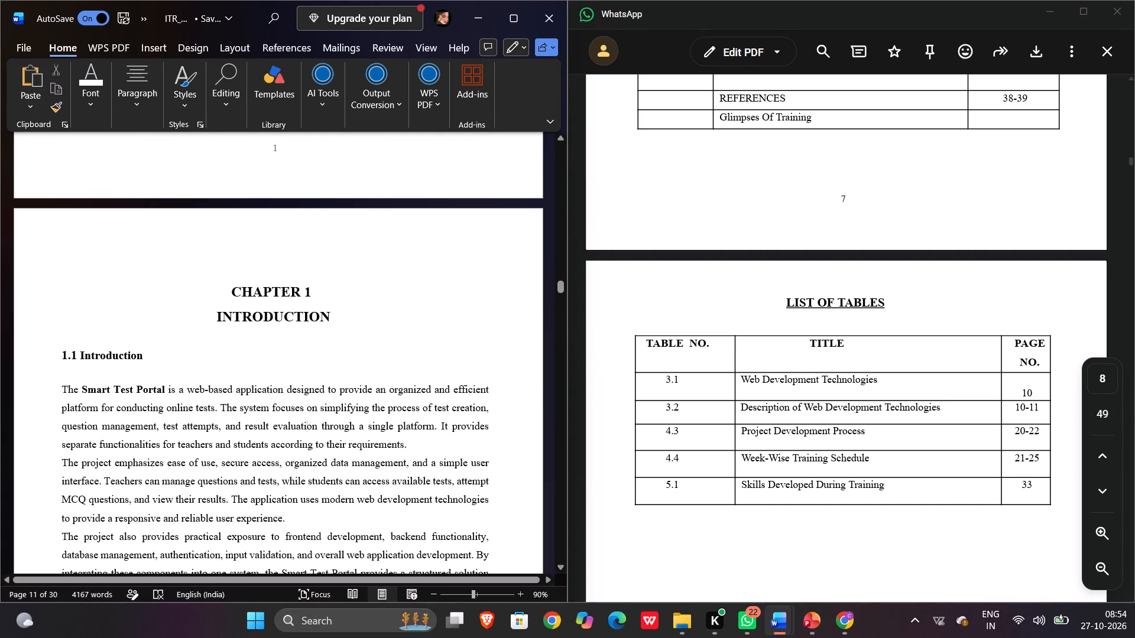
pyautogui.moveTo(239, 296); pyautogui.dragTo(307, 323)
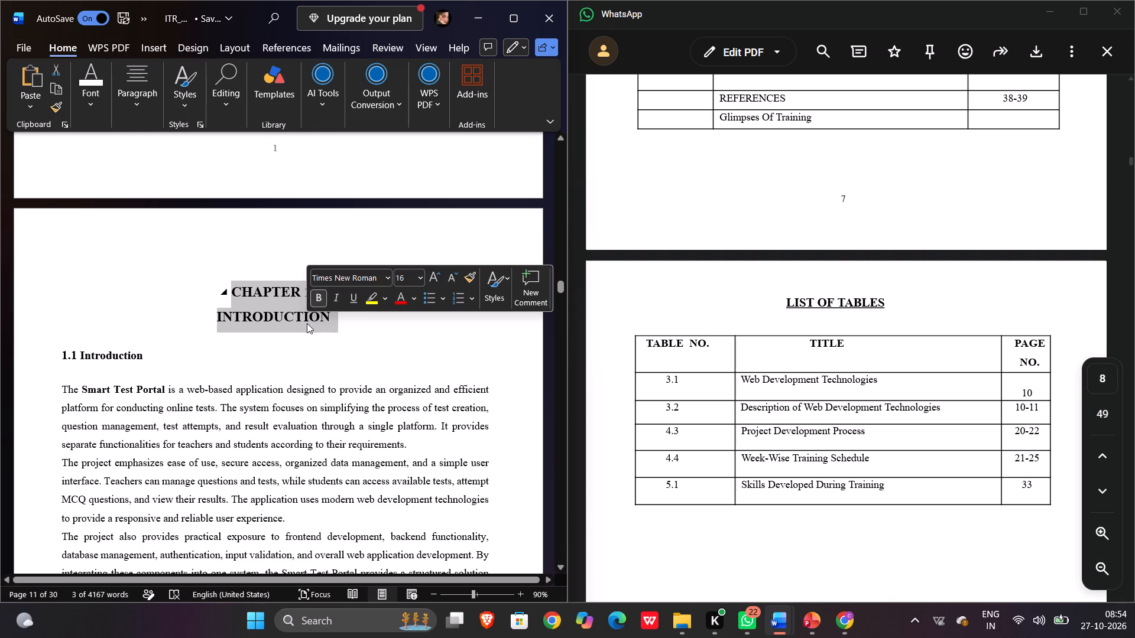
pyautogui.click(254, 381)
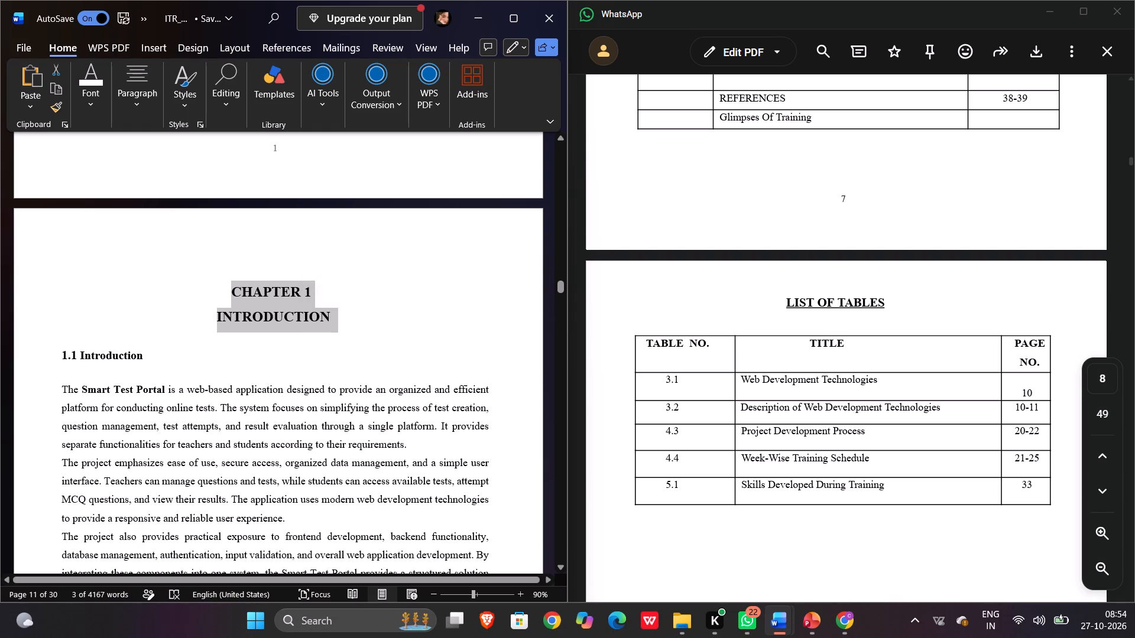
pyautogui.click(267, 284)
pyautogui.moveTo(246, 282); pyautogui.dragTo(252, 286)
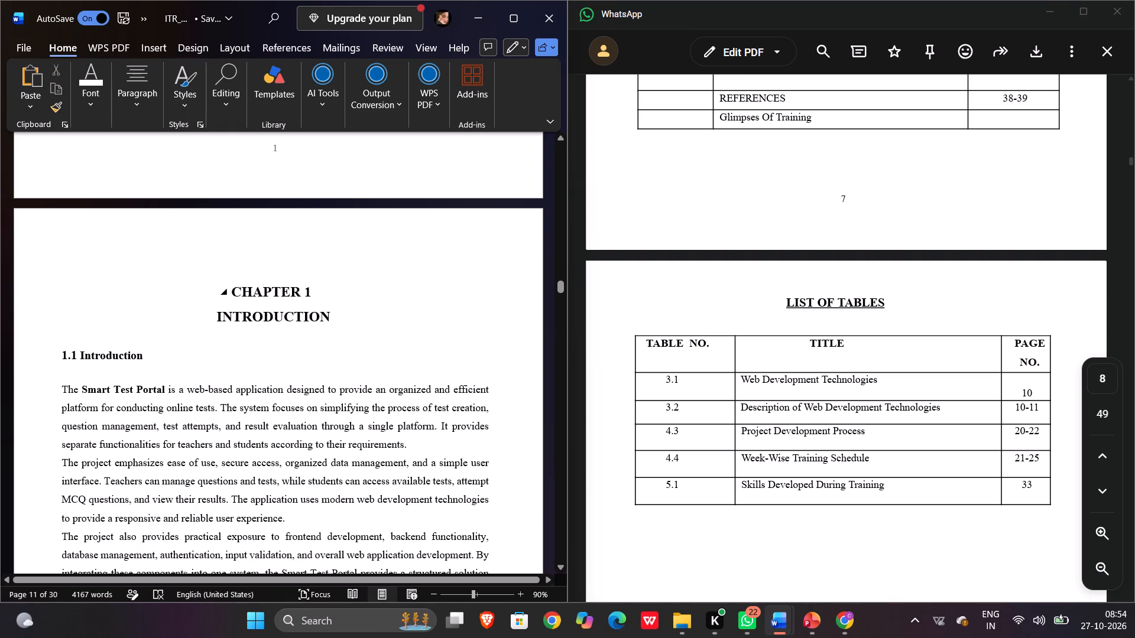
pyautogui.moveTo(252, 286); pyautogui.dragTo(293, 308)
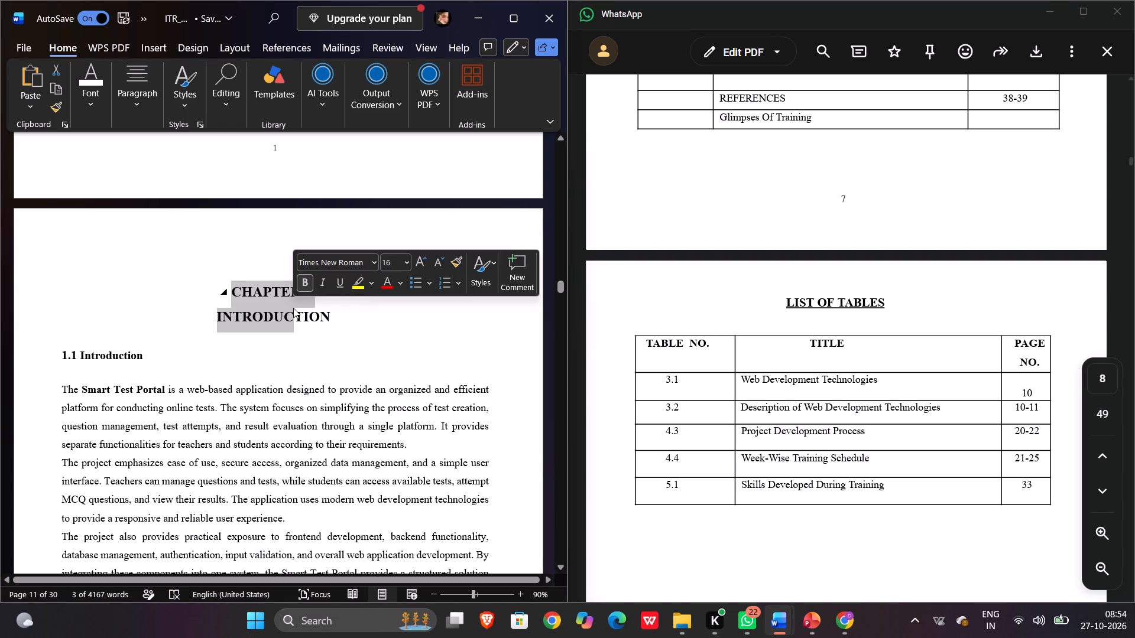
# Reduce the height of the 3.1 Database Table row in the List of Tables to match the 3.2 row below.
pyautogui.click(181, 319)
pyautogui.scroll(5, 181, 319)
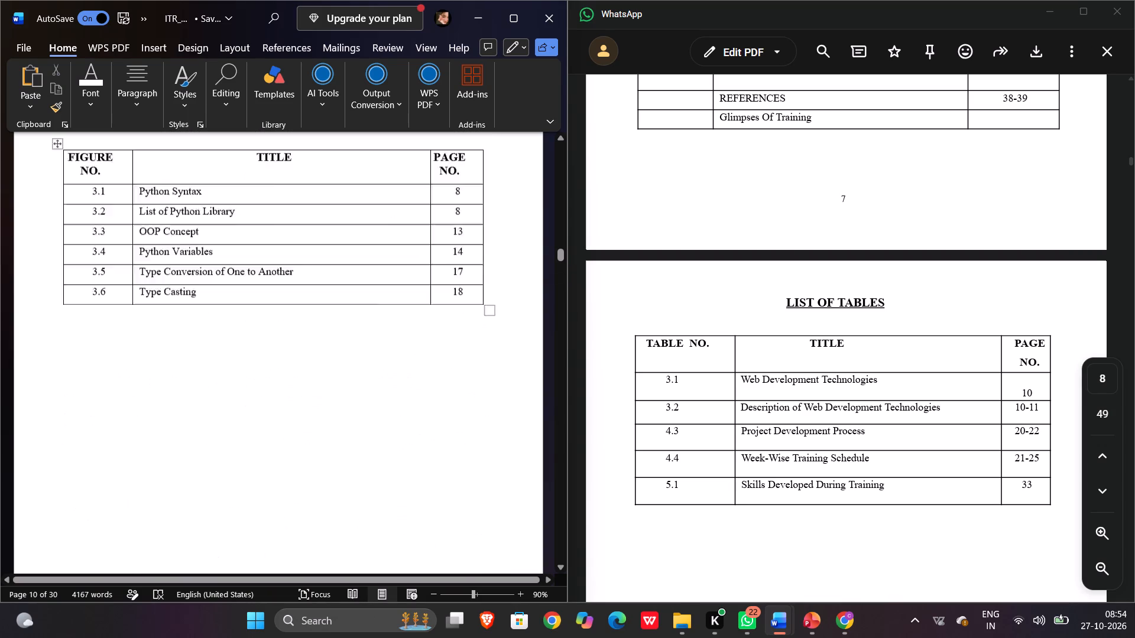
pyautogui.scroll(3, 181, 319)
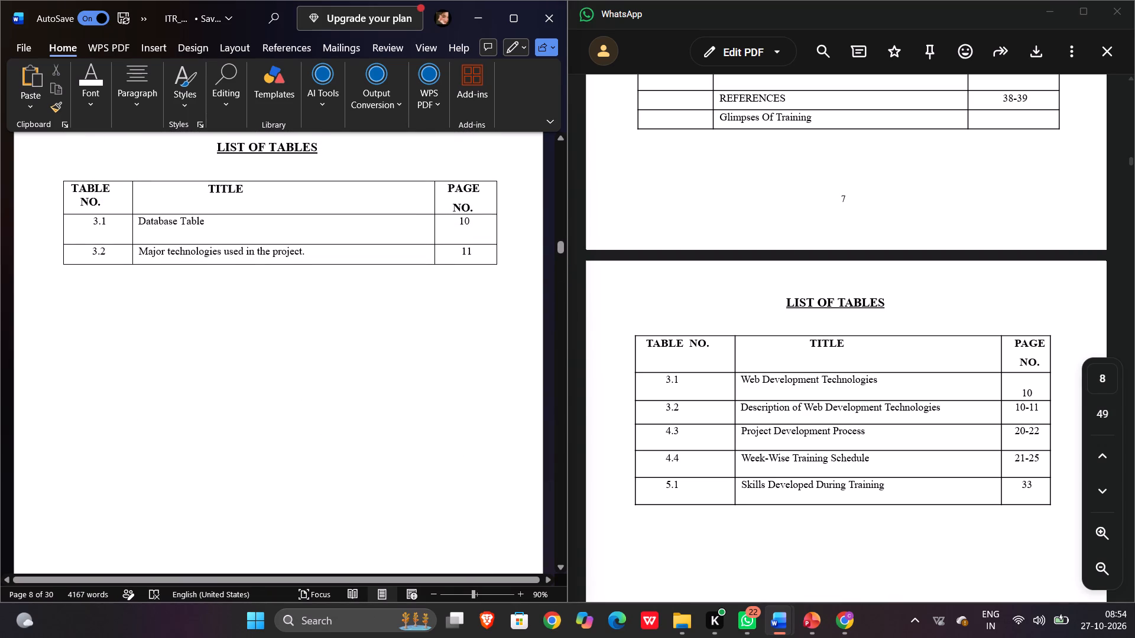
pyautogui.moveTo(168, 244); pyautogui.dragTo(166, 233)
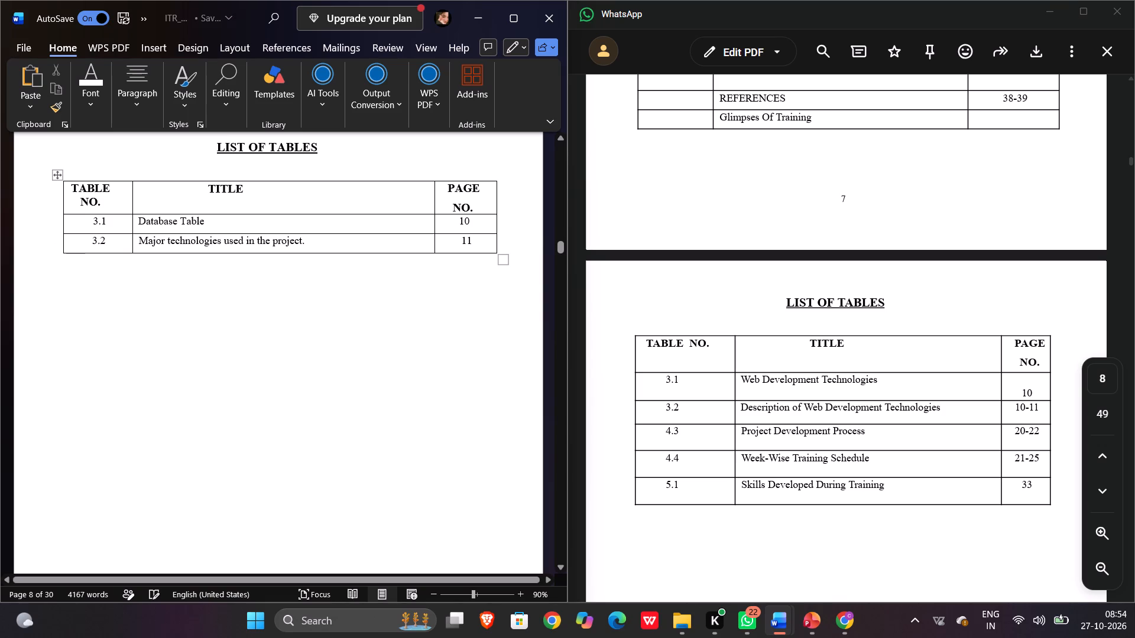
pyautogui.click(242, 334)
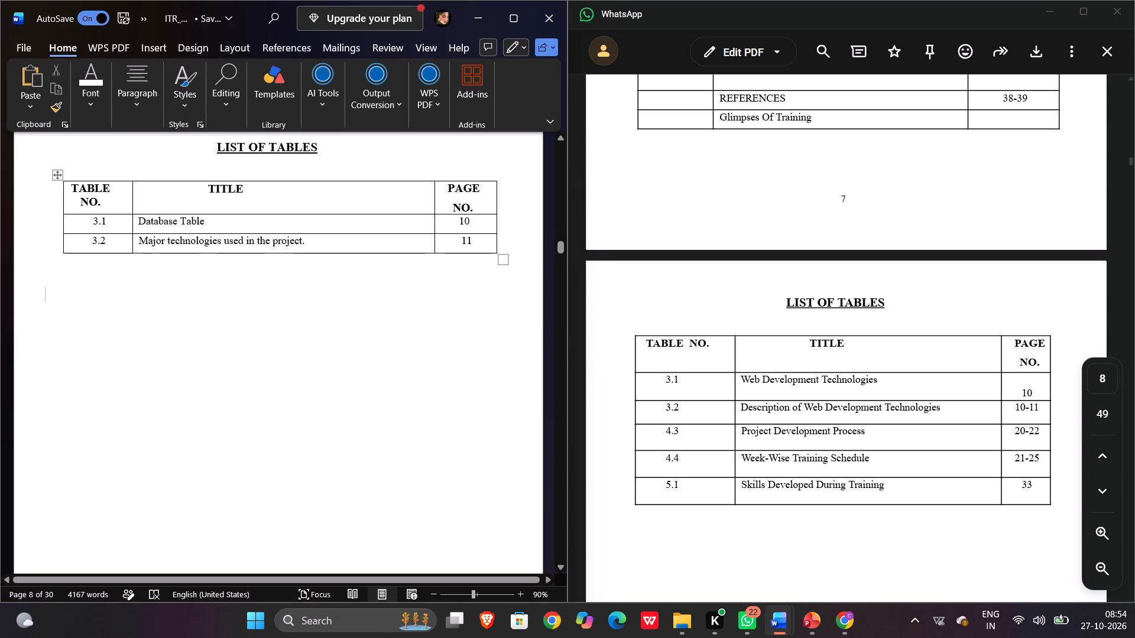
# Compare the List of Figures table in the report with the List of Figures in the reference PDF.
pyautogui.scroll(-7, 235, 286)
pyautogui.scroll(-1, 751, 469)
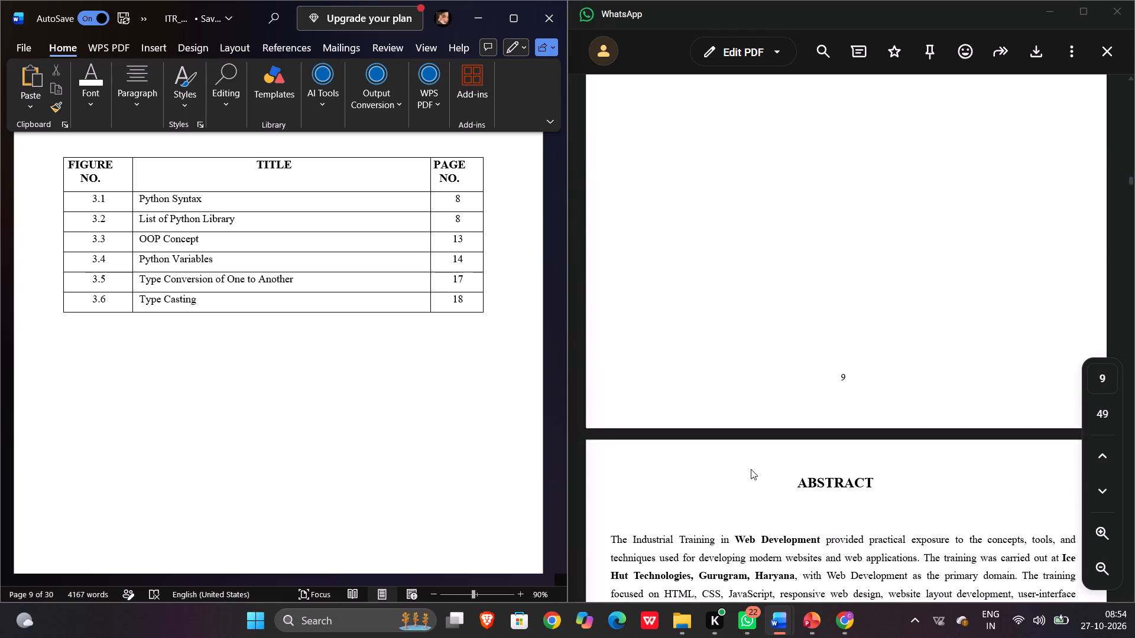
pyautogui.scroll(-1, 751, 469)
pyautogui.scroll(1, 416, 396)
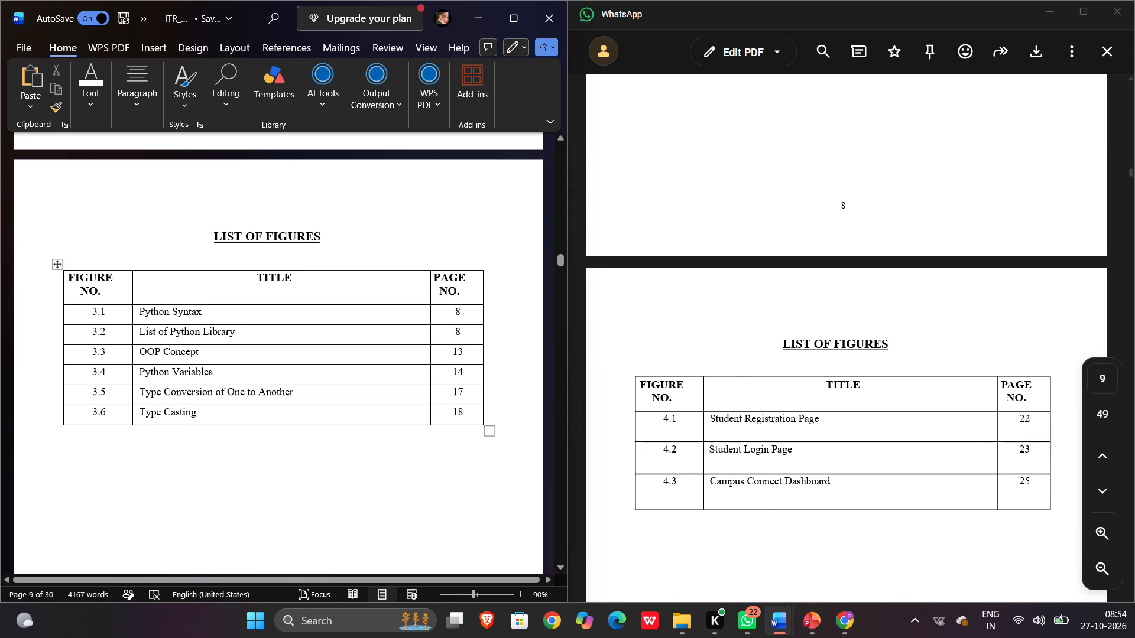
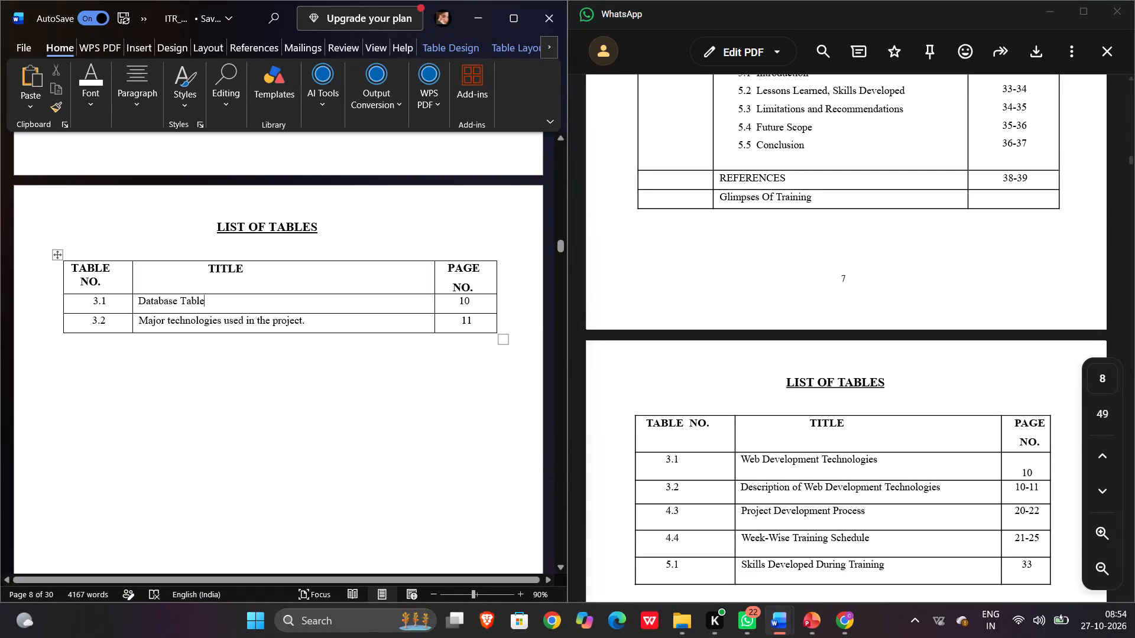
# Increase the heights of the 3.1 and 3.2 rows in the List of Tables slightly to add space below their text.
pyautogui.moveTo(241, 314); pyautogui.dragTo(239, 320)
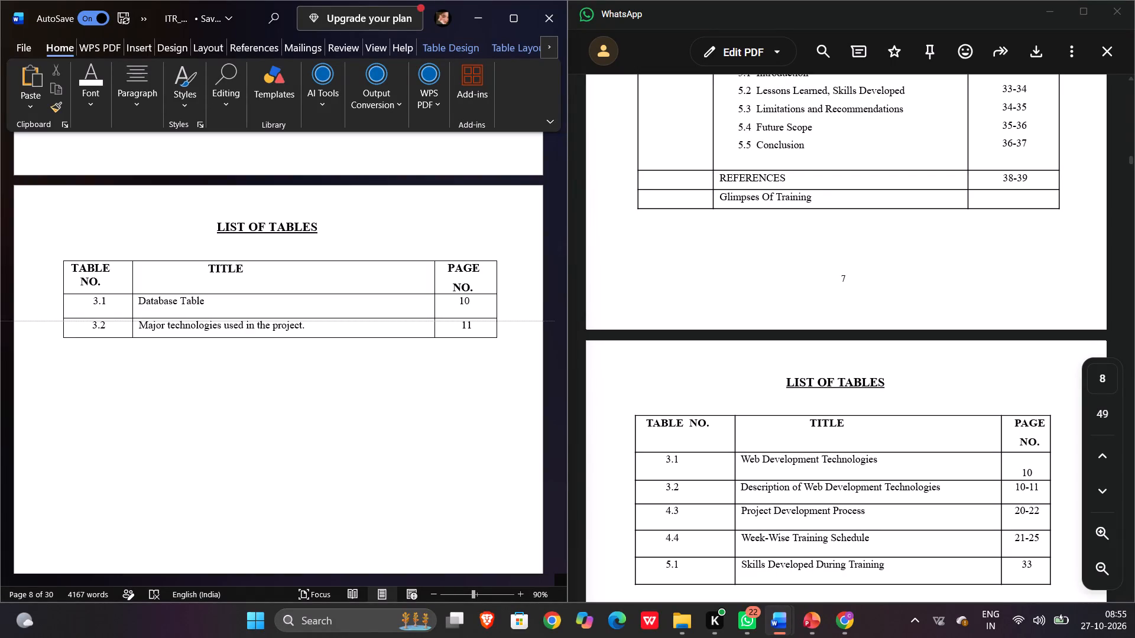
pyautogui.moveTo(239, 320); pyautogui.dragTo(238, 320)
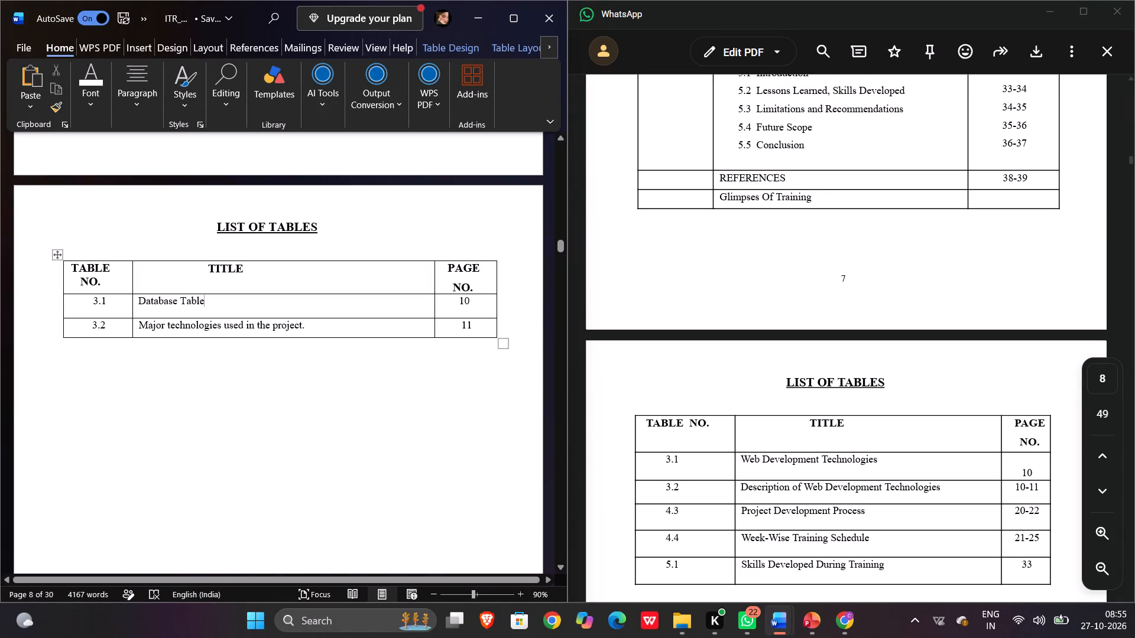
pyautogui.moveTo(287, 336); pyautogui.dragTo(288, 345)
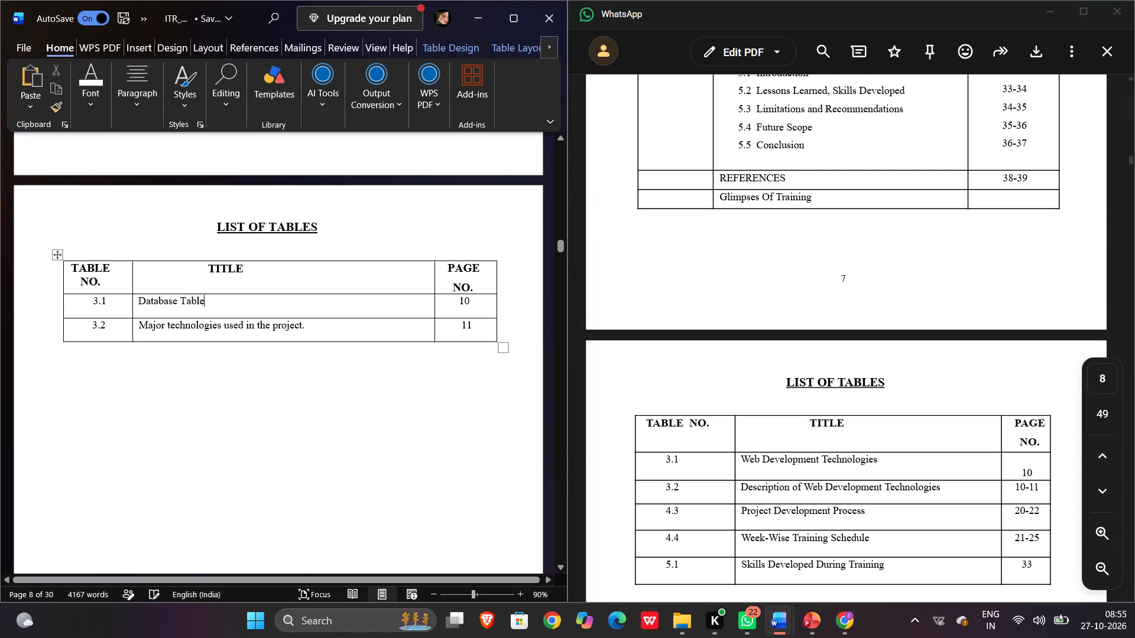
pyautogui.click(345, 398)
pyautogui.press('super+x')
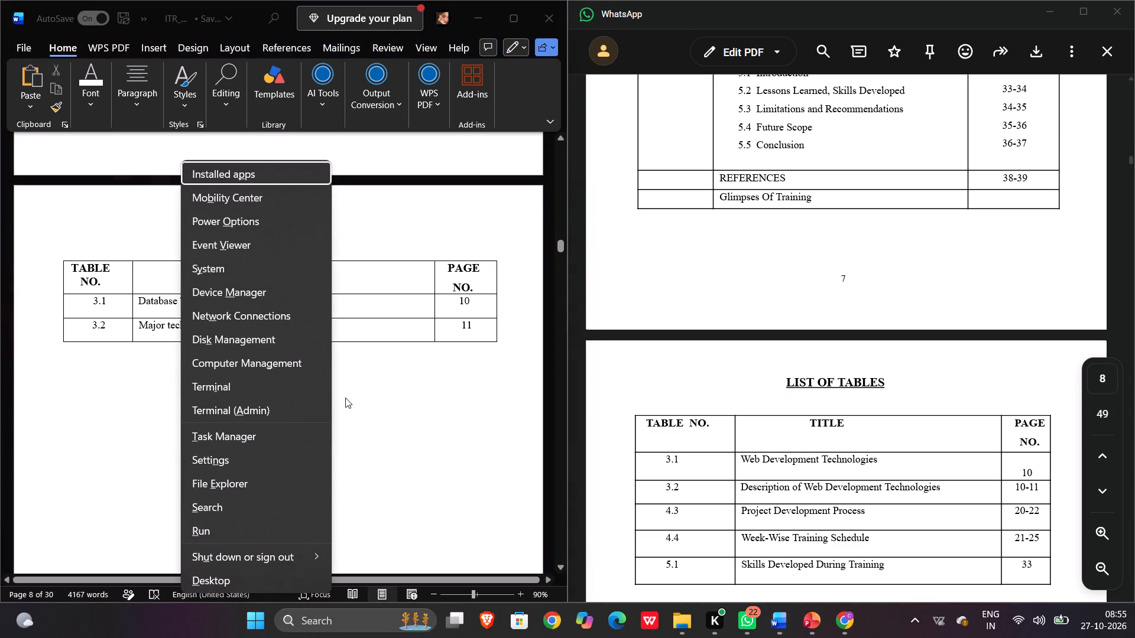
# Increase the height of each row from 3.1 to 3.6 in the List of Figures table, spacing the six rows evenly.
pyautogui.click(101, 483)
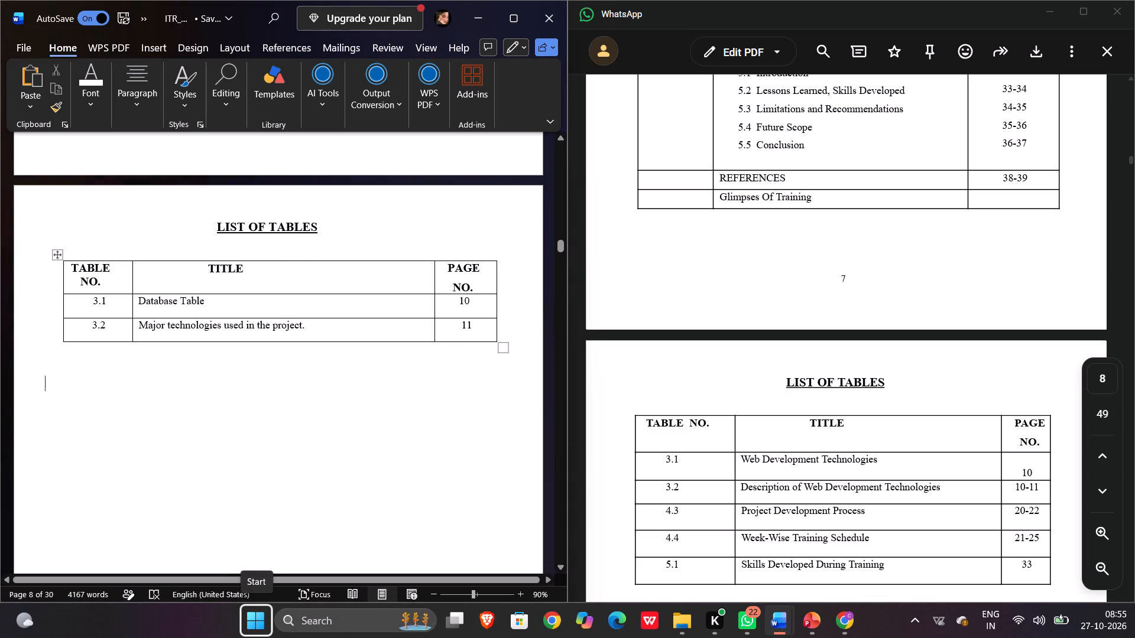
pyautogui.scroll(-5, 393, 422)
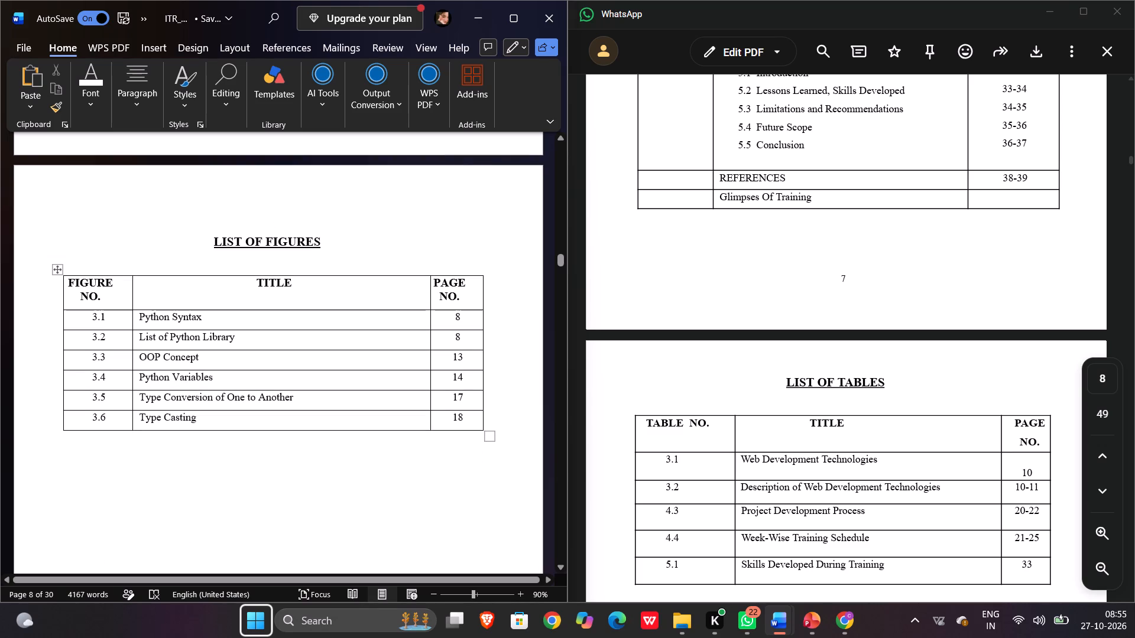
pyautogui.moveTo(260, 331); pyautogui.dragTo(260, 334)
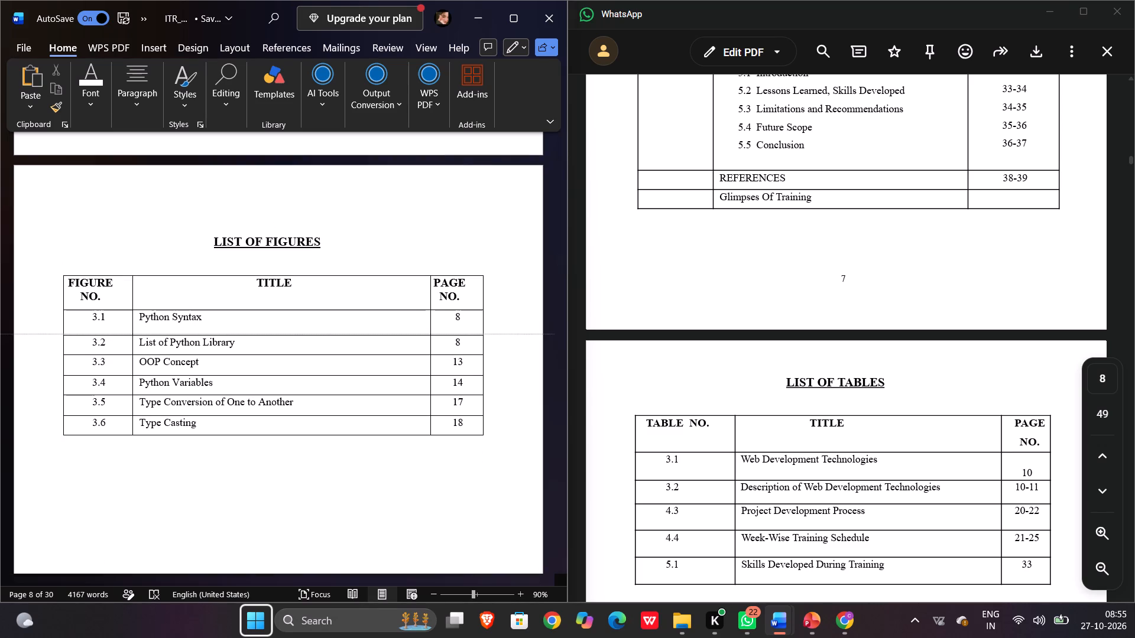
pyautogui.moveTo(260, 334); pyautogui.dragTo(260, 336)
pyautogui.click(261, 353)
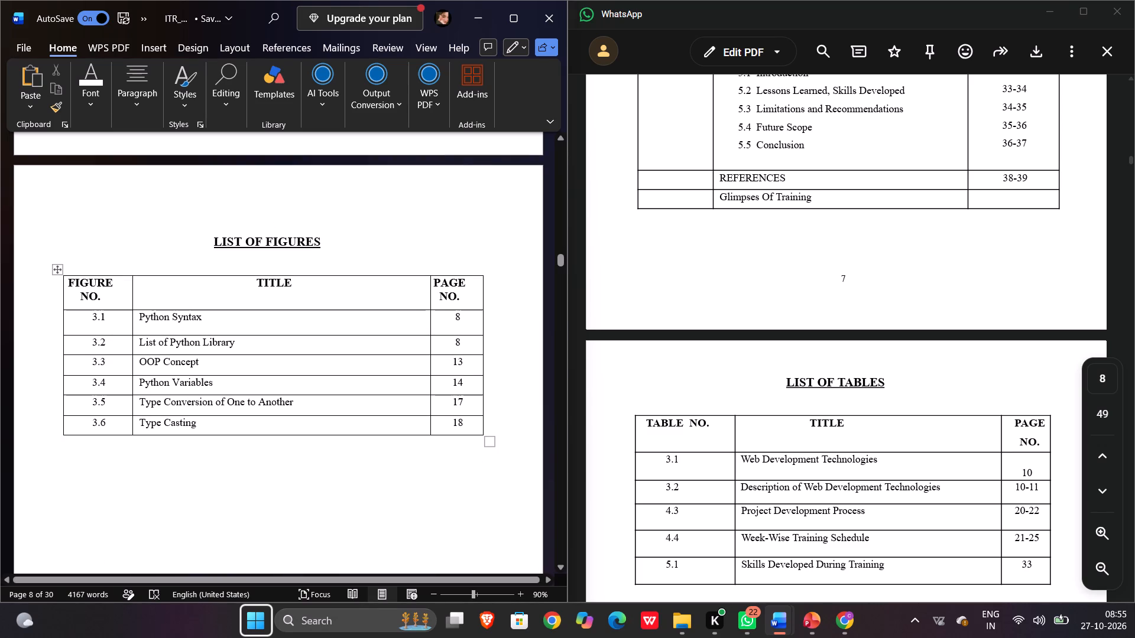
pyautogui.click(242, 346)
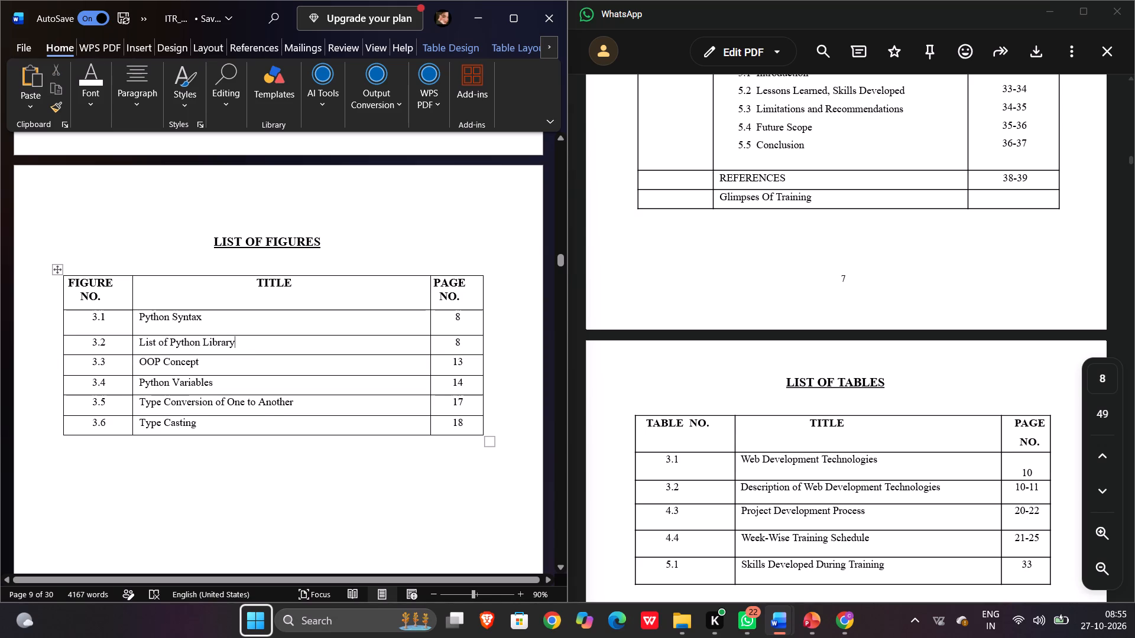
pyautogui.moveTo(246, 354); pyautogui.dragTo(246, 362)
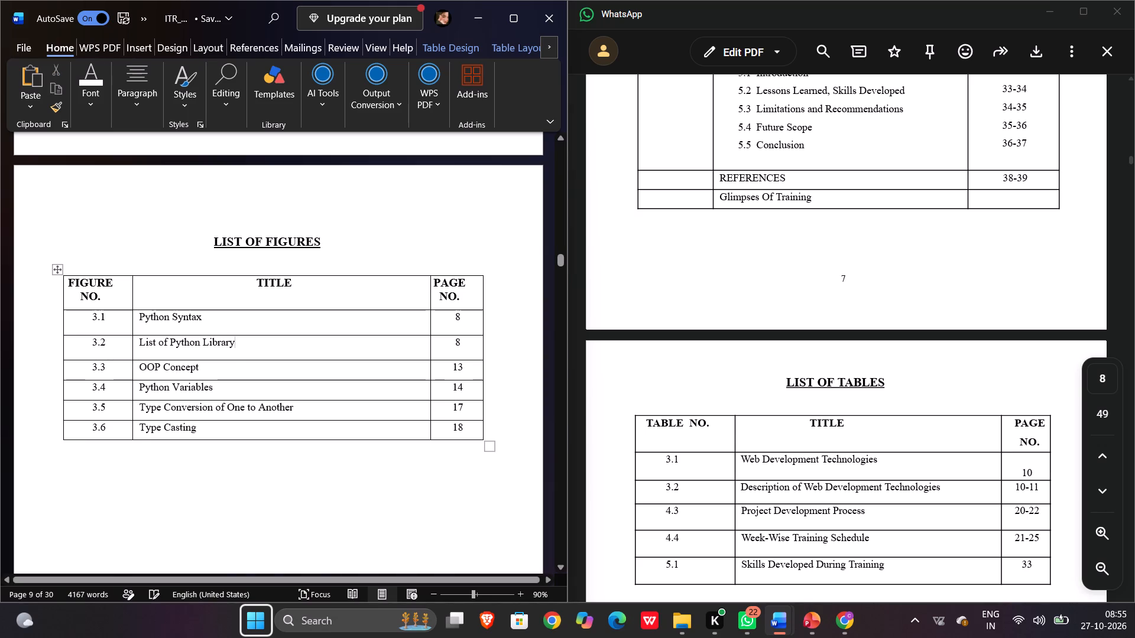
pyautogui.moveTo(249, 380); pyautogui.dragTo(249, 382)
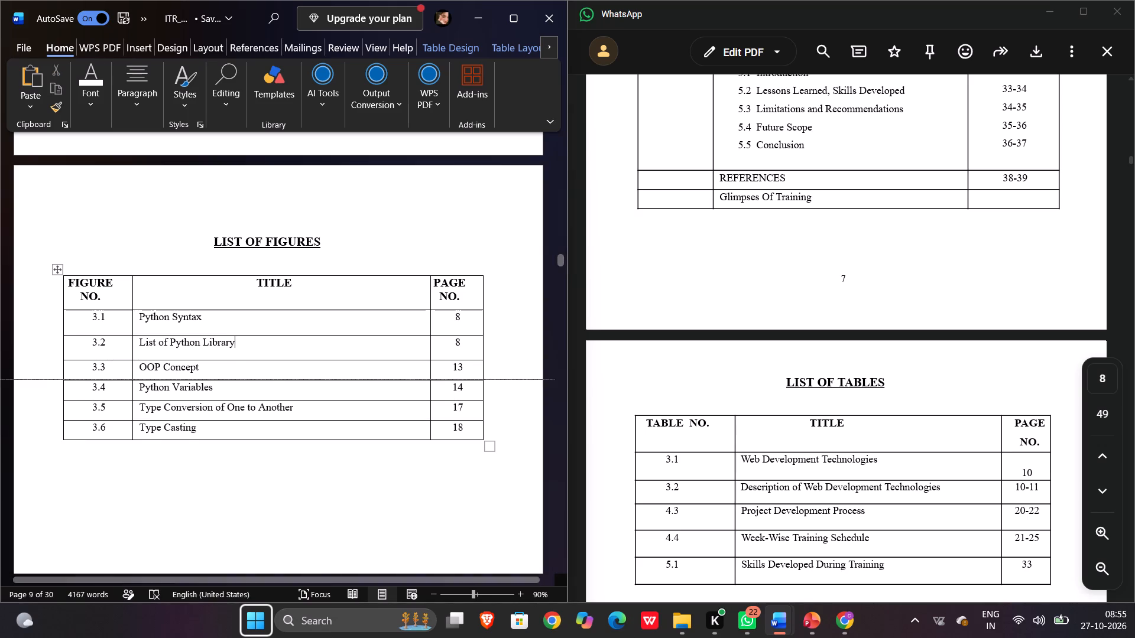
pyautogui.moveTo(249, 382); pyautogui.dragTo(249, 385)
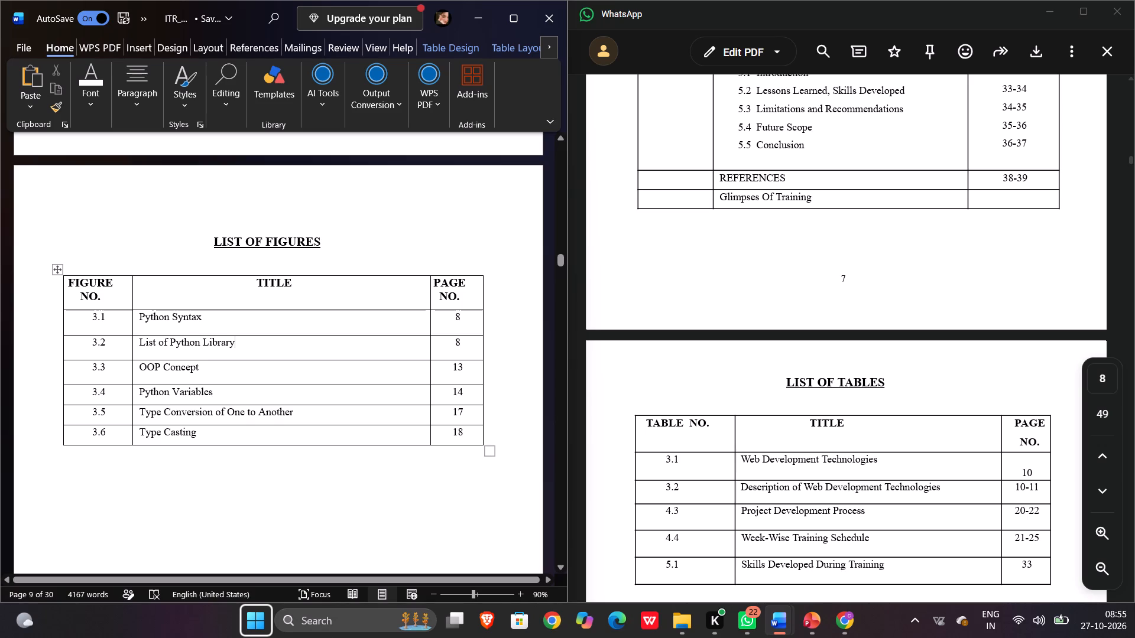
pyautogui.click(252, 405)
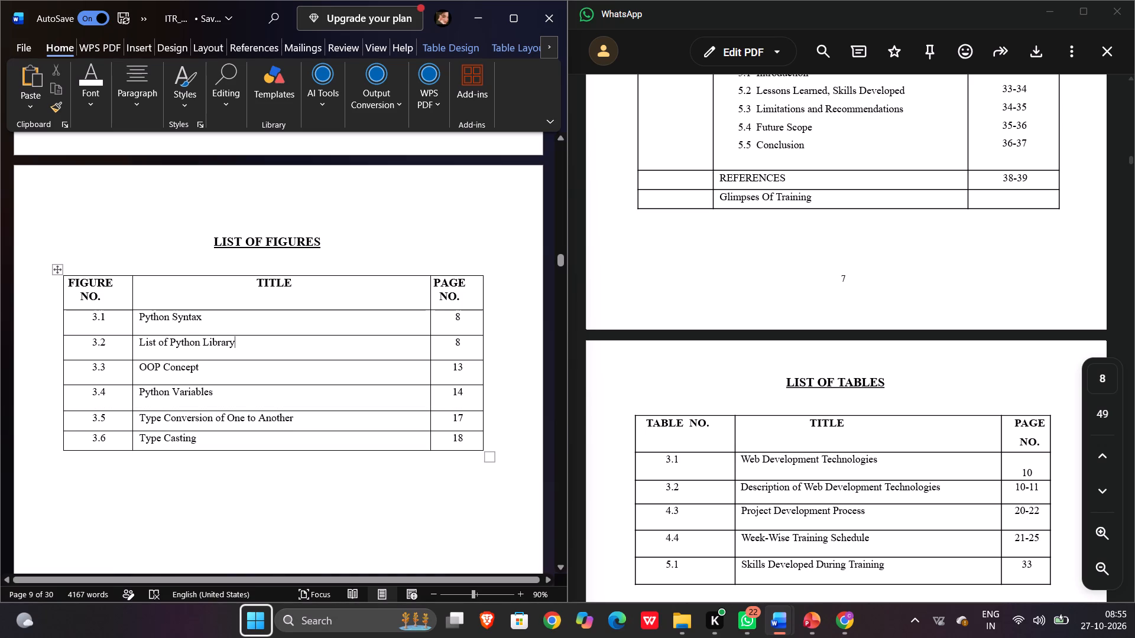
pyautogui.click(265, 431)
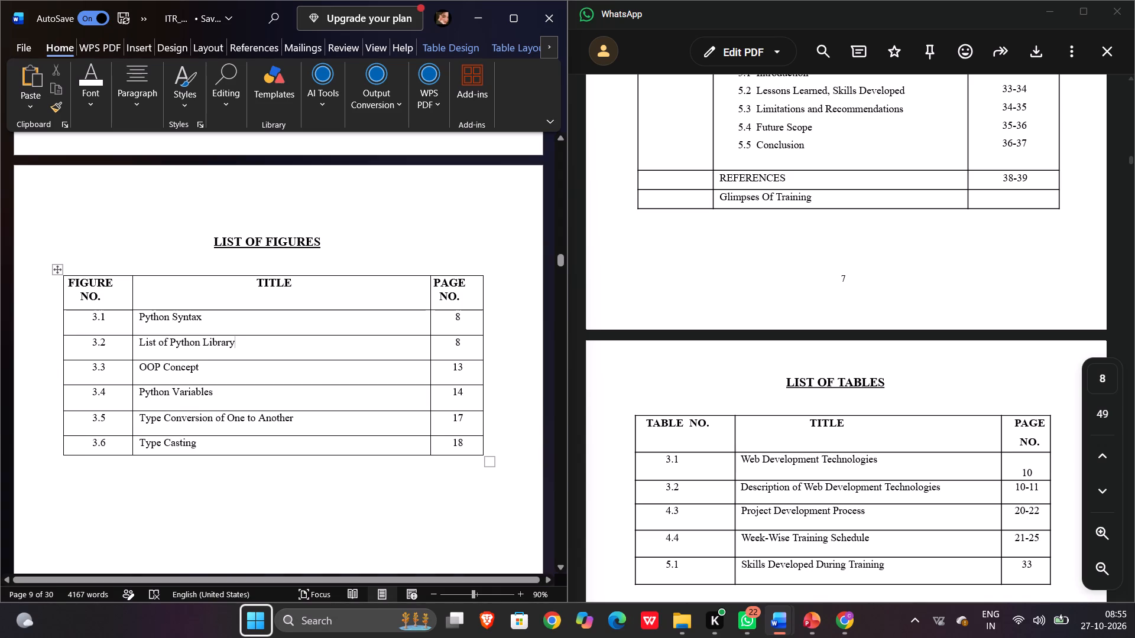
pyautogui.moveTo(264, 455); pyautogui.dragTo(264, 463)
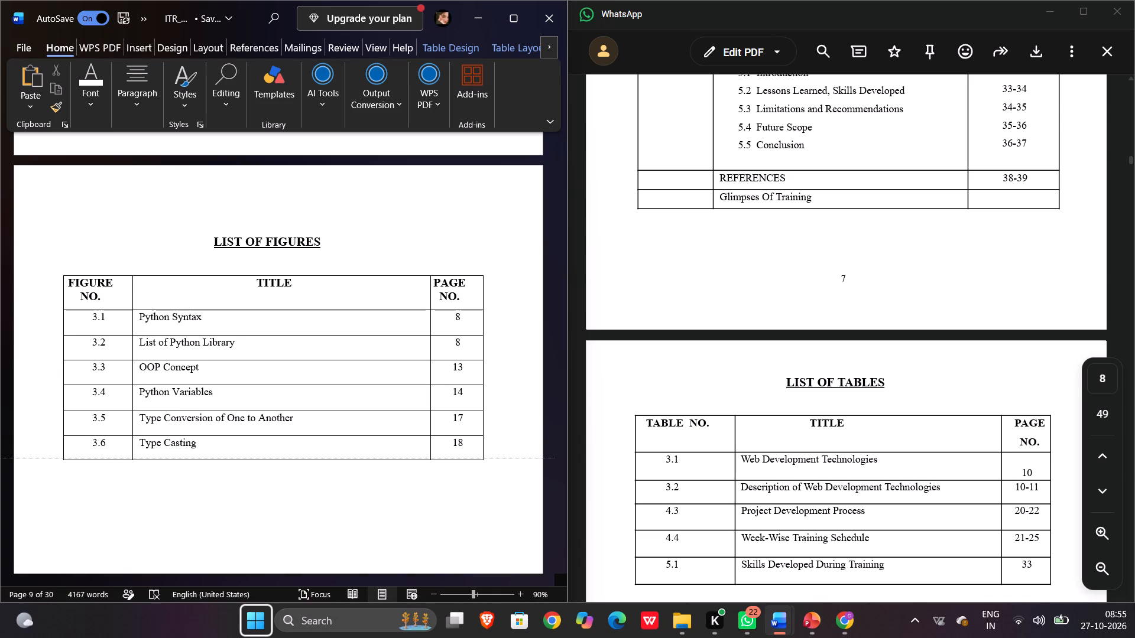
pyautogui.moveTo(264, 463); pyautogui.dragTo(264, 463)
pyautogui.click(278, 480)
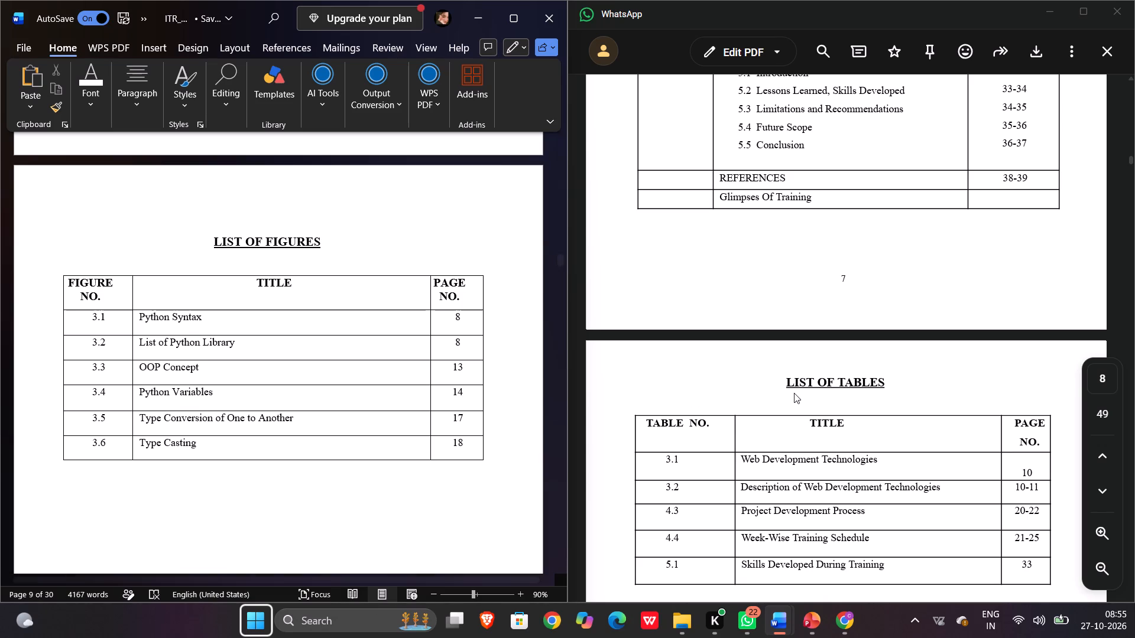
# Compare the List of Figures and Abstract pages of the report with the same pages in the Web Development reference.
pyautogui.scroll(1, 794, 393)
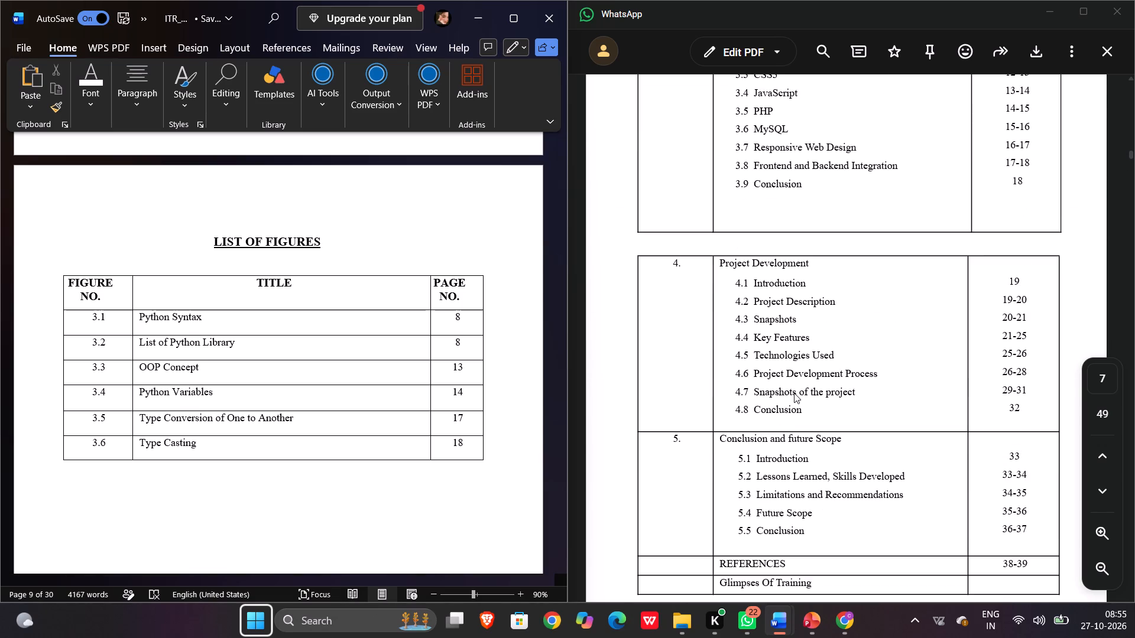
pyautogui.scroll(-3, 794, 393)
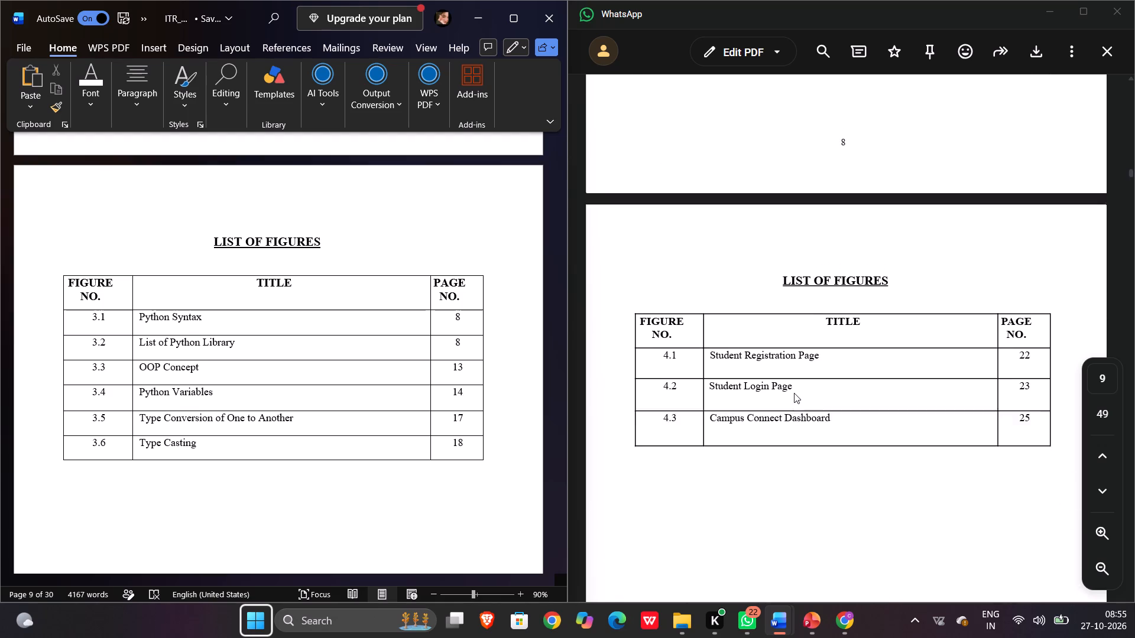
pyautogui.scroll(-2, 794, 393)
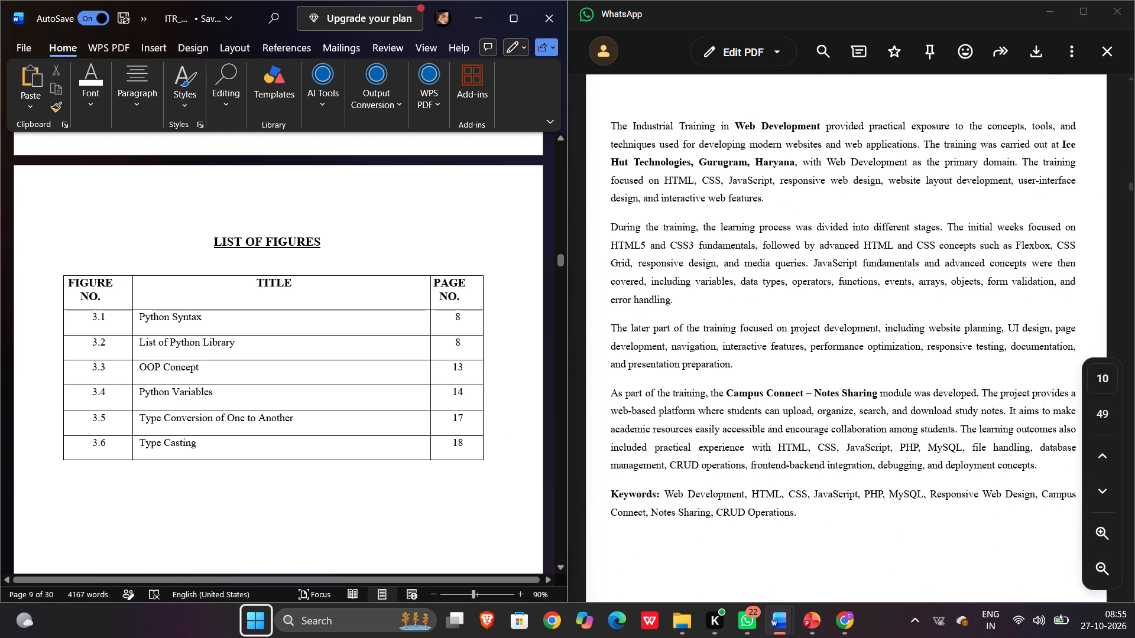
pyautogui.scroll(-6, 401, 451)
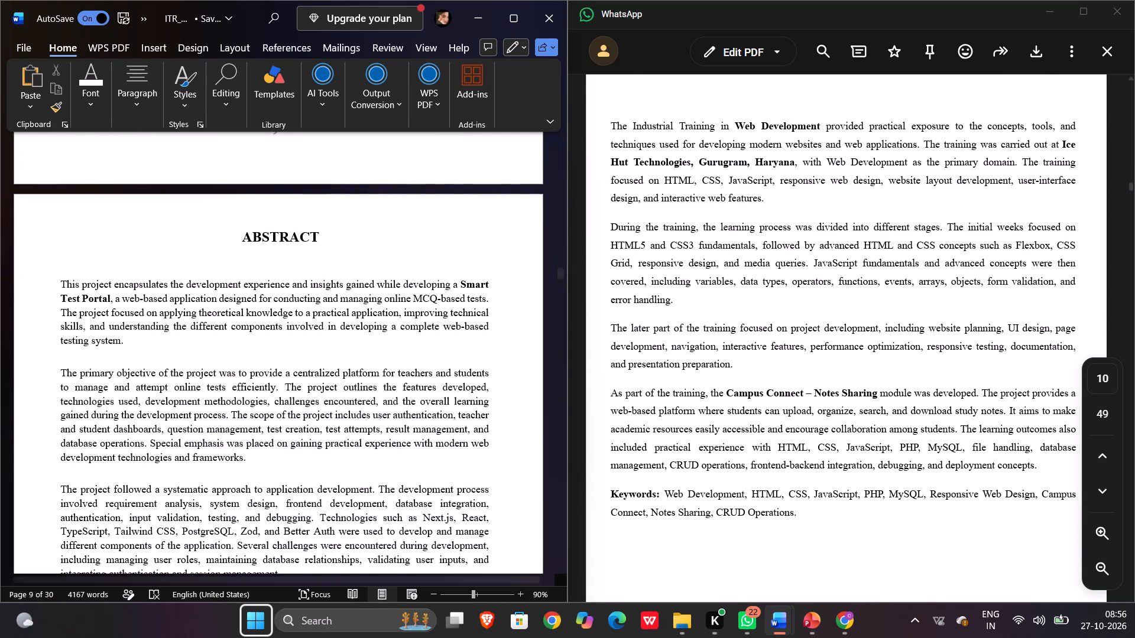
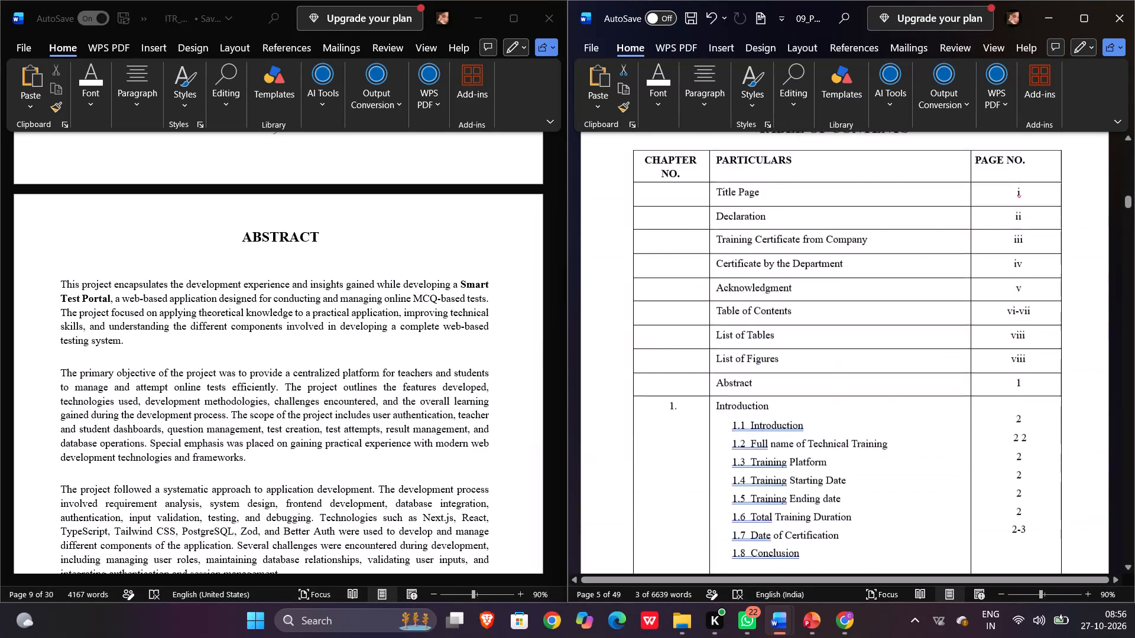
# Examine the Abstract page's text layout and line spacing in the Web Development reference.
pyautogui.scroll(-5, 870, 419)
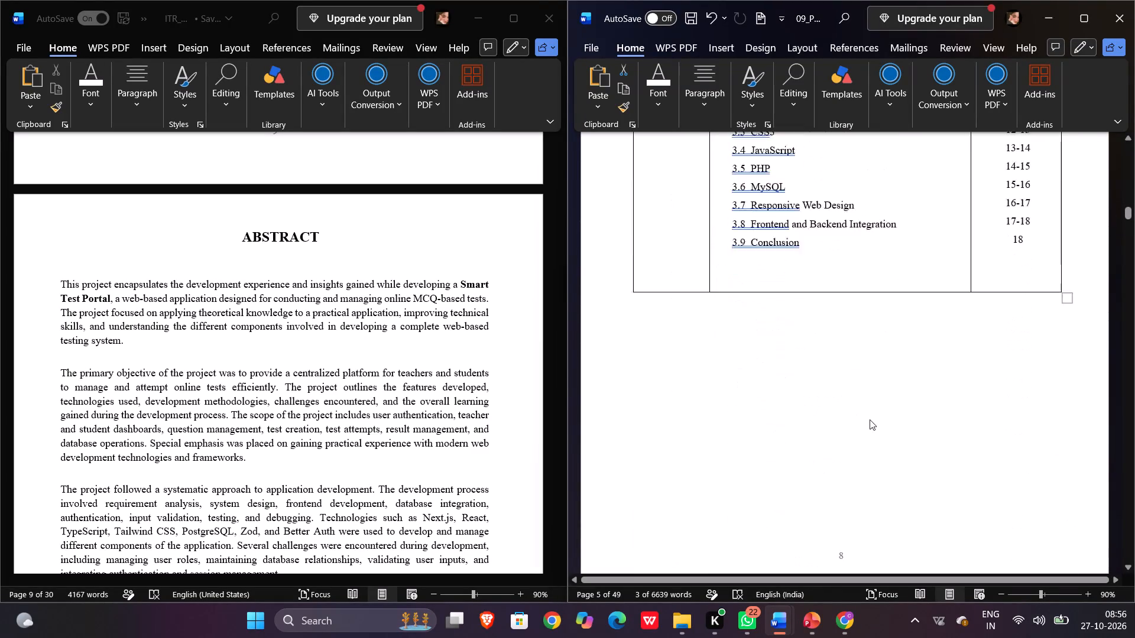
pyautogui.scroll(-7, 870, 419)
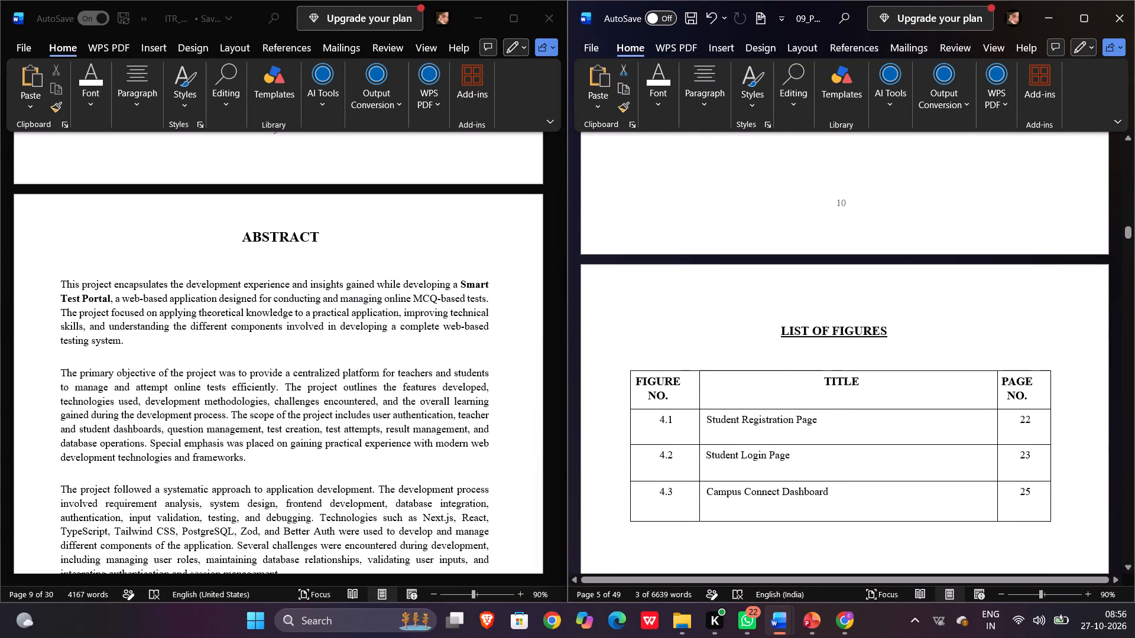
pyautogui.scroll(-5, 870, 419)
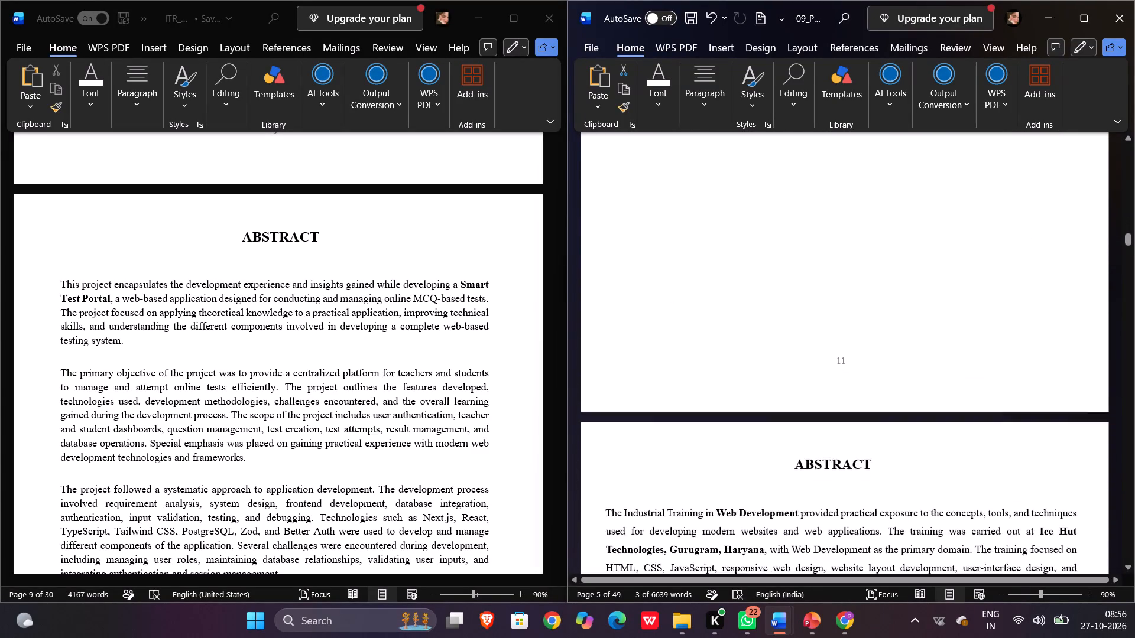
pyautogui.scroll(-2, 870, 419)
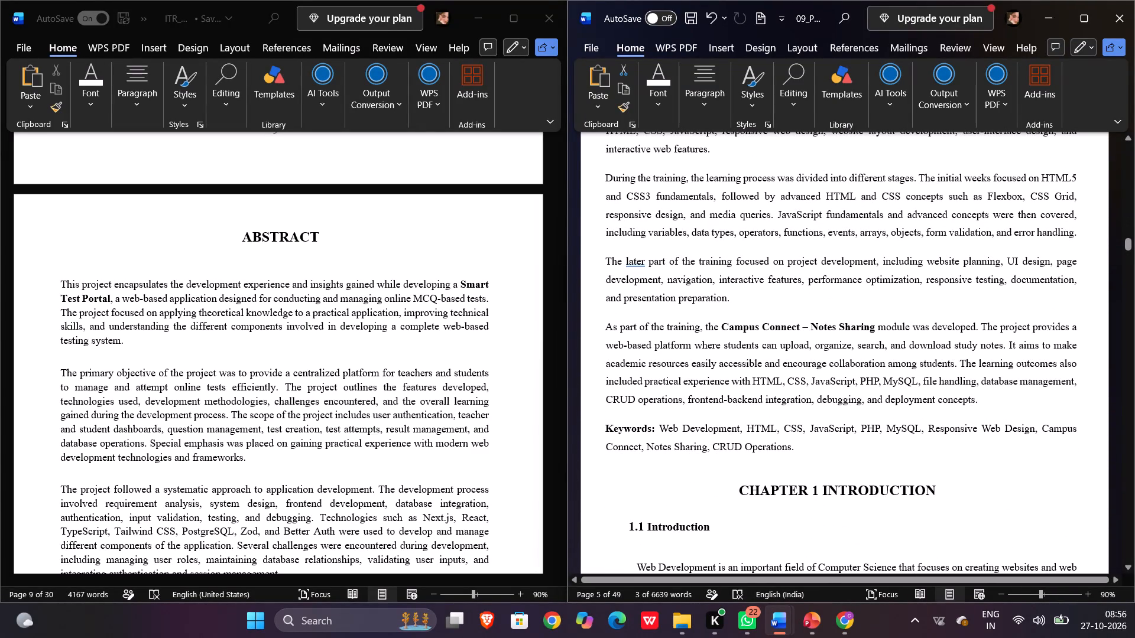
pyautogui.moveTo(751, 275); pyautogui.dragTo(828, 279)
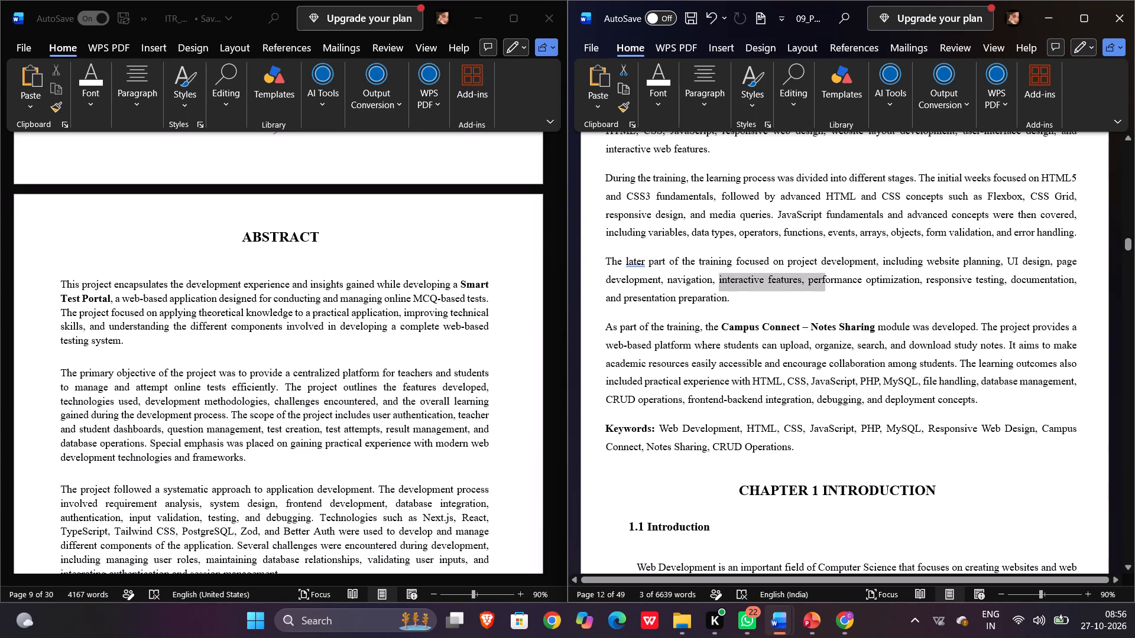
pyautogui.click(662, 324)
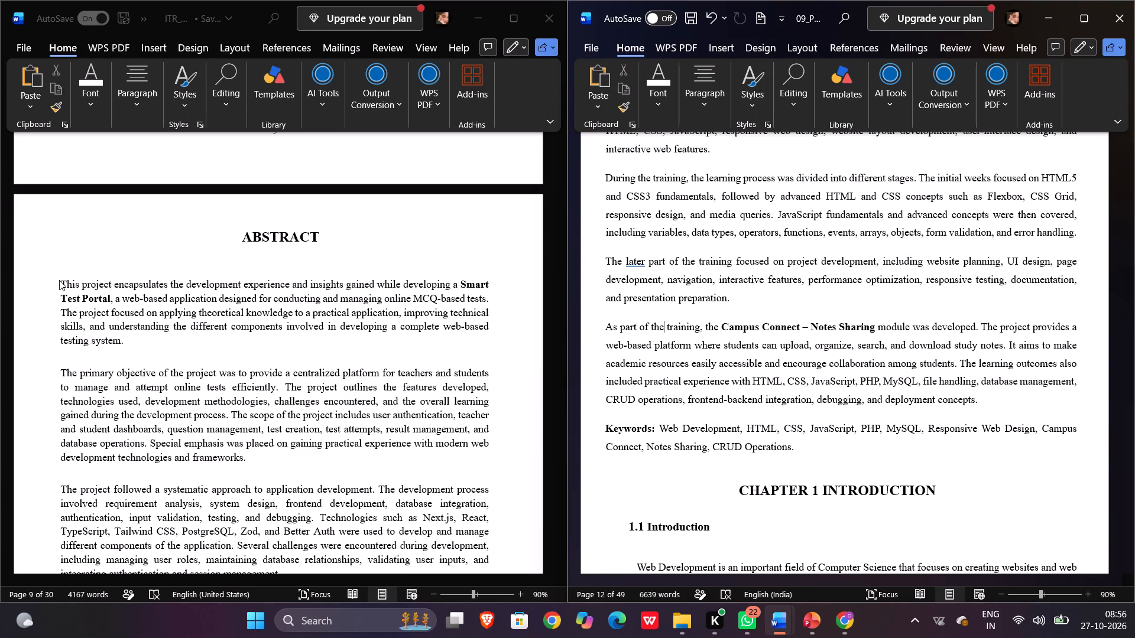
# Set the line spacing of the report's whole Abstract body, from the first paragraph through the Keywords, to 1.5.
pyautogui.click(58, 280)
pyautogui.moveTo(59, 280); pyautogui.dragTo(82, 288)
pyautogui.moveTo(82, 288); pyautogui.dragTo(126, 289)
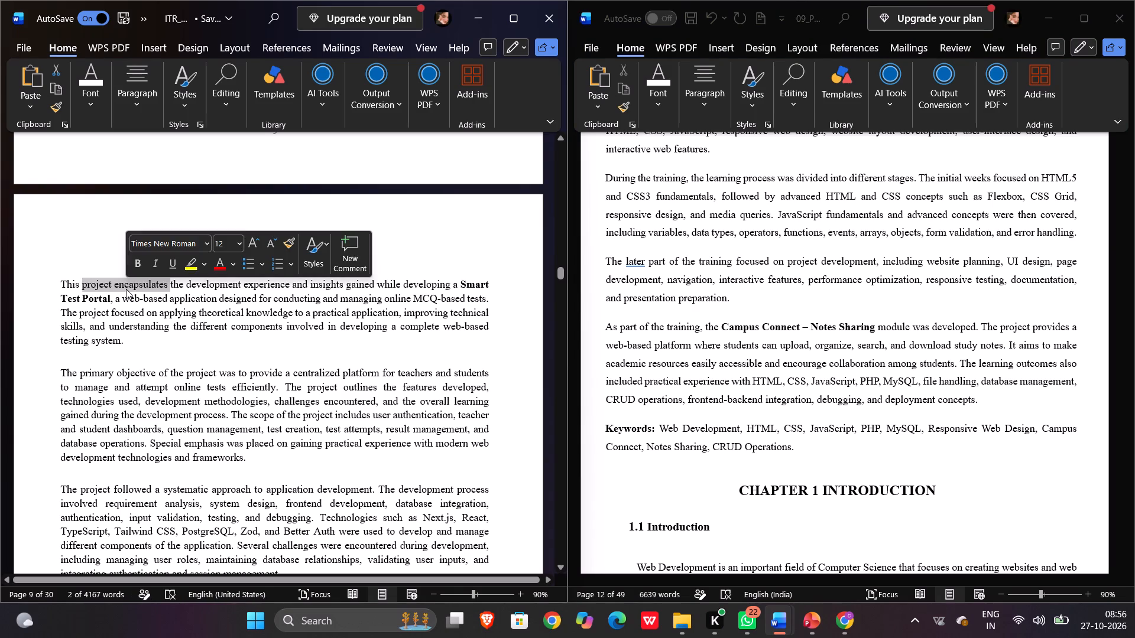
pyautogui.click(66, 300)
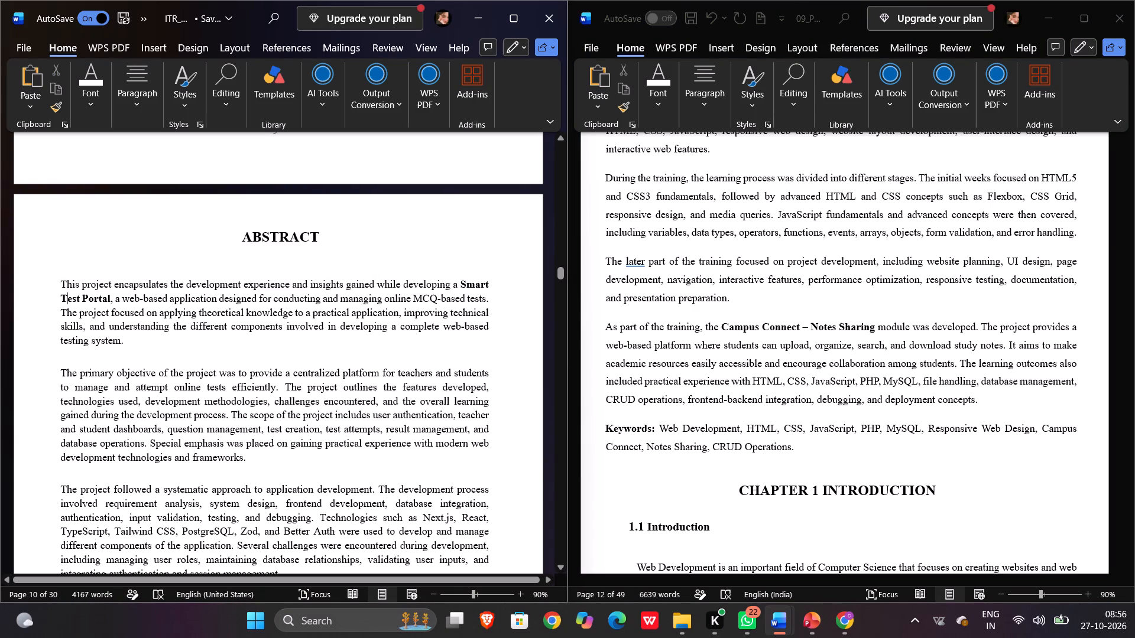
pyautogui.moveTo(61, 287); pyautogui.dragTo(308, 537)
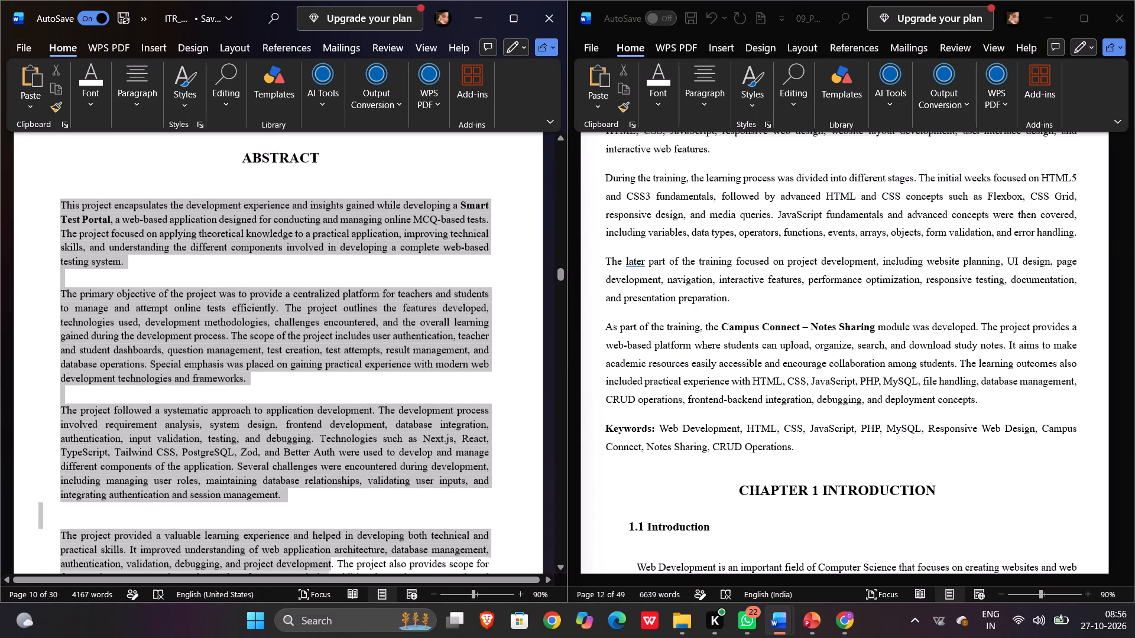
pyautogui.moveTo(308, 537); pyautogui.dragTo(258, 295)
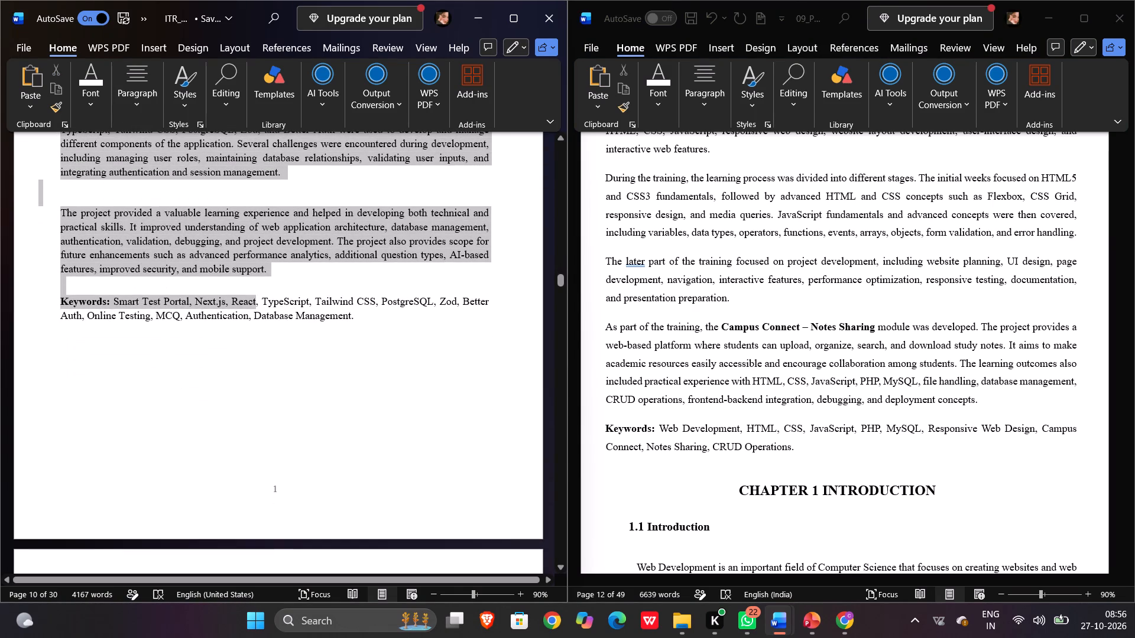
pyautogui.moveTo(258, 295); pyautogui.dragTo(358, 317)
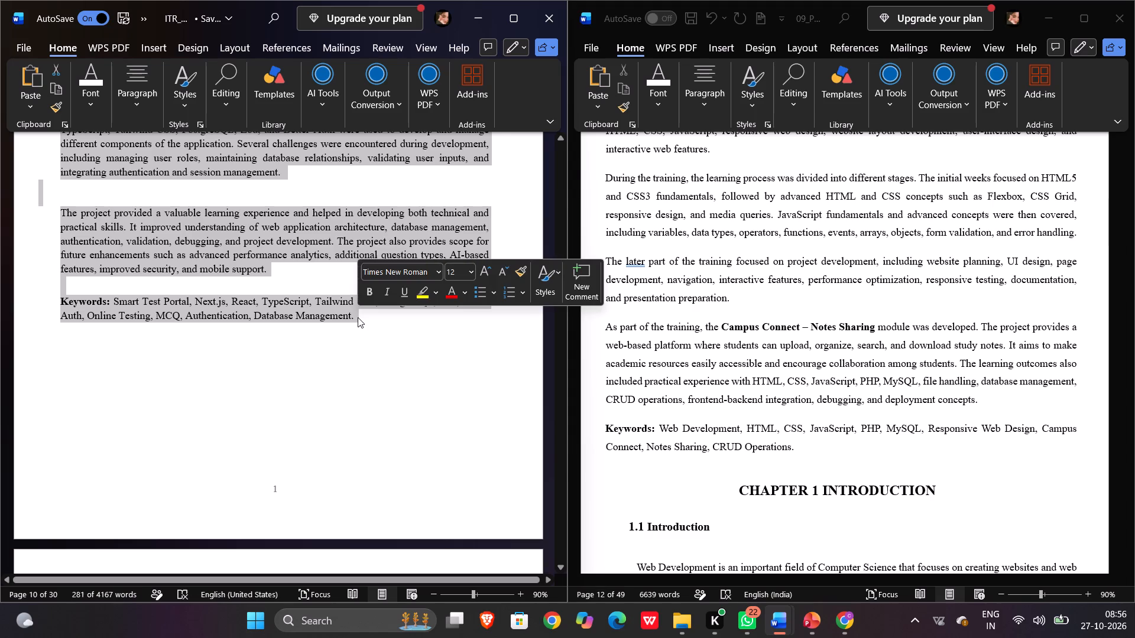
pyautogui.click(138, 105)
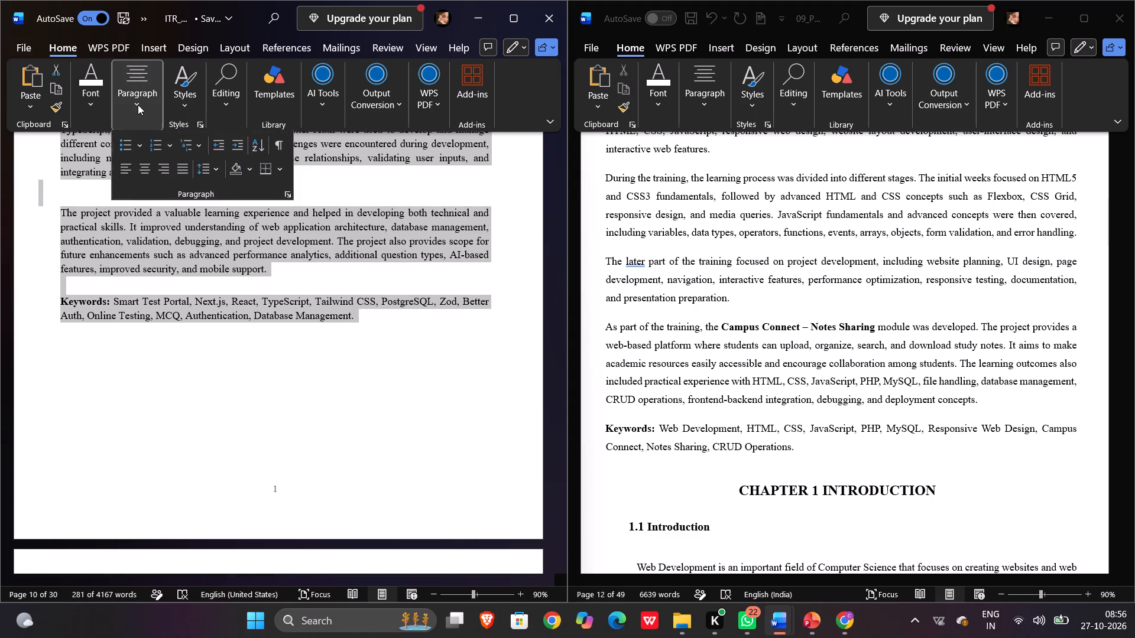
pyautogui.click(216, 169)
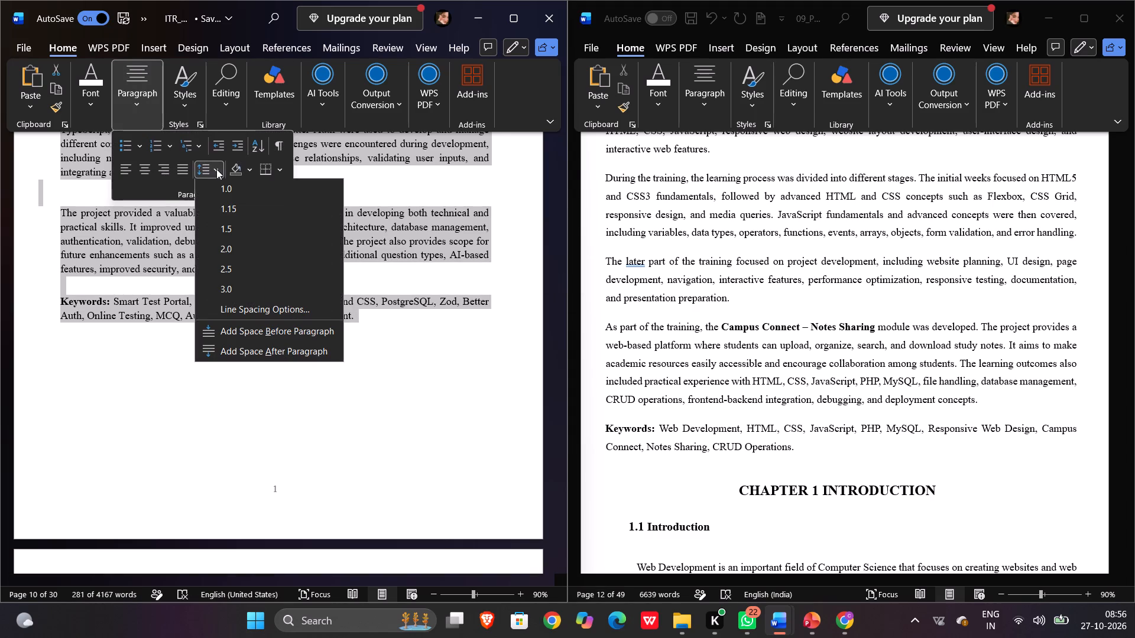
pyautogui.click(231, 236)
pyautogui.click(365, 458)
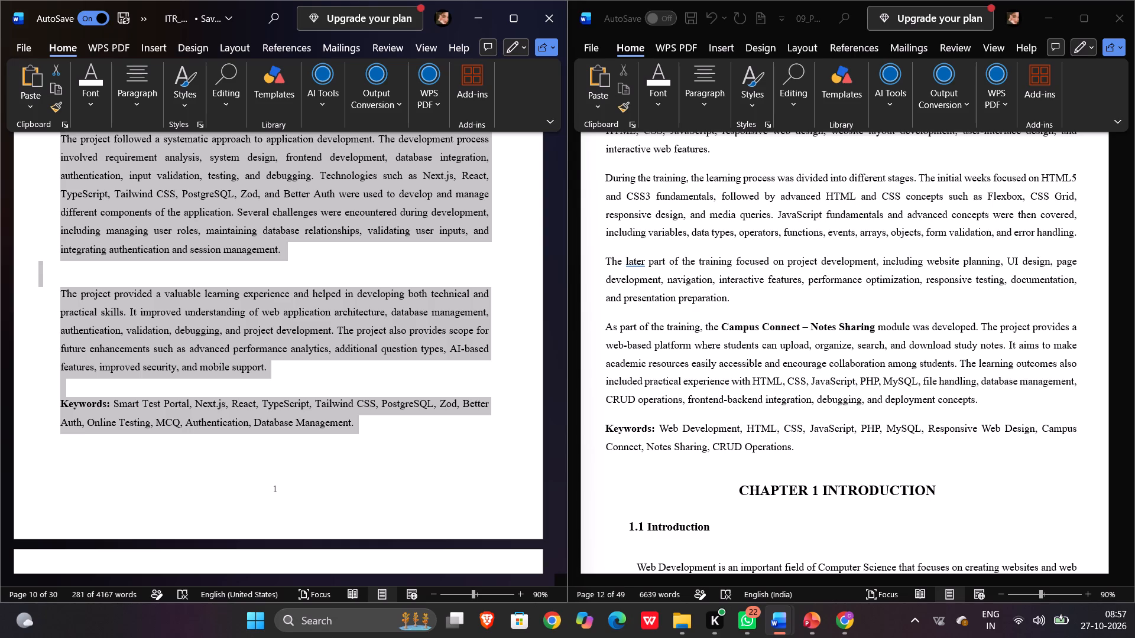
pyautogui.click(365, 458)
# Compare the paragraph spacing and layout of the report's Abstract page with the Abstract in the Web Development reference.
pyautogui.scroll(4, 365, 458)
pyautogui.scroll(-3, 365, 458)
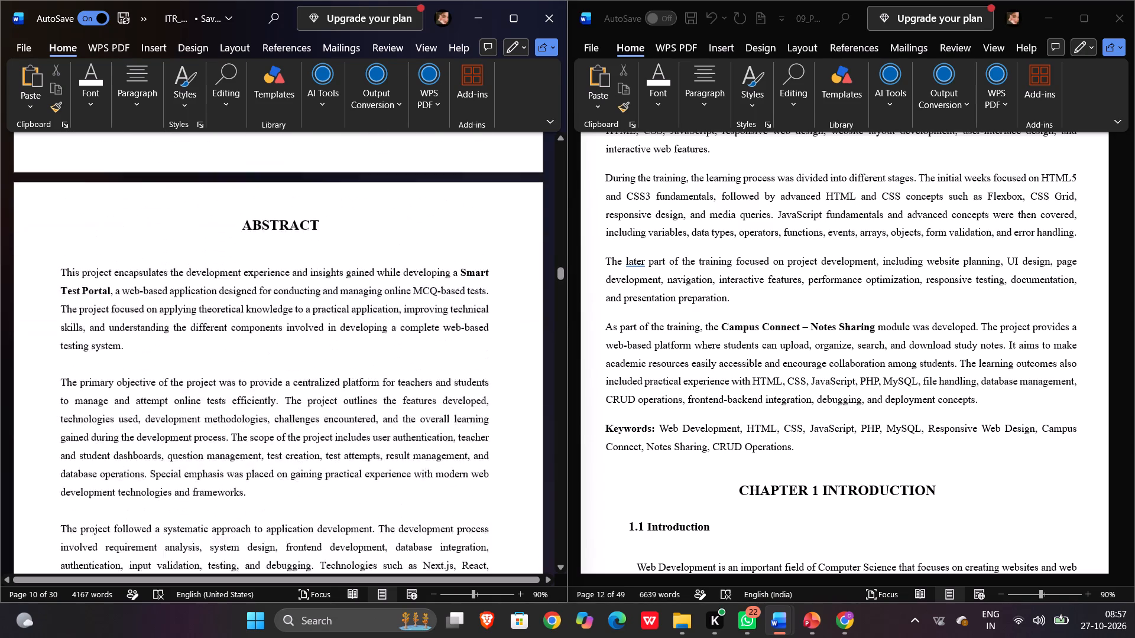
pyautogui.scroll(1, 764, 441)
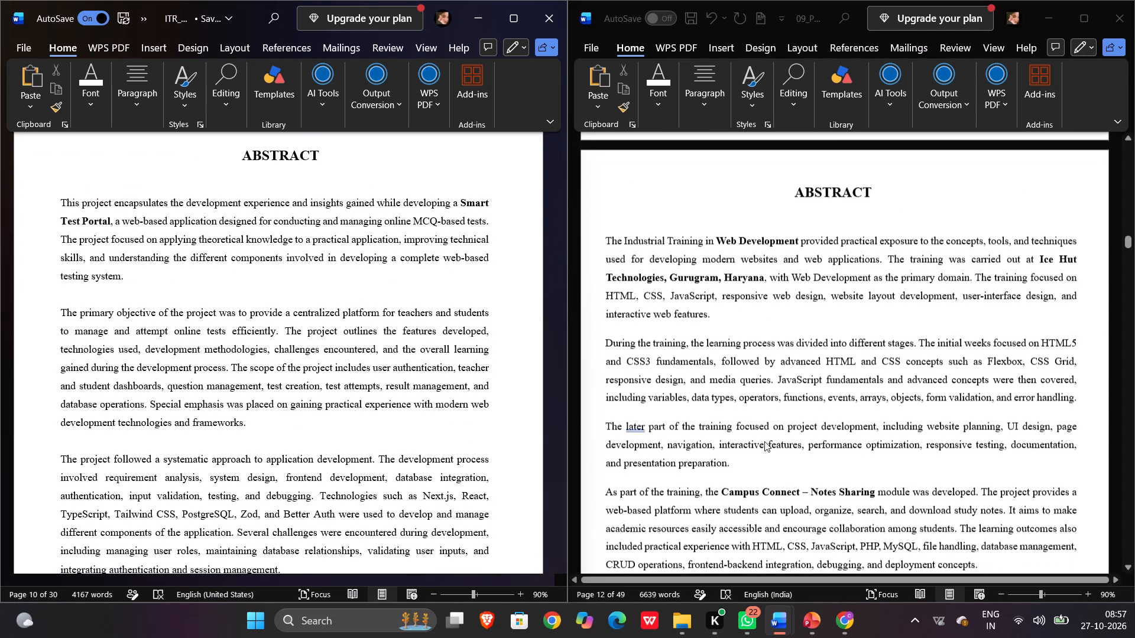
pyautogui.scroll(1, 764, 441)
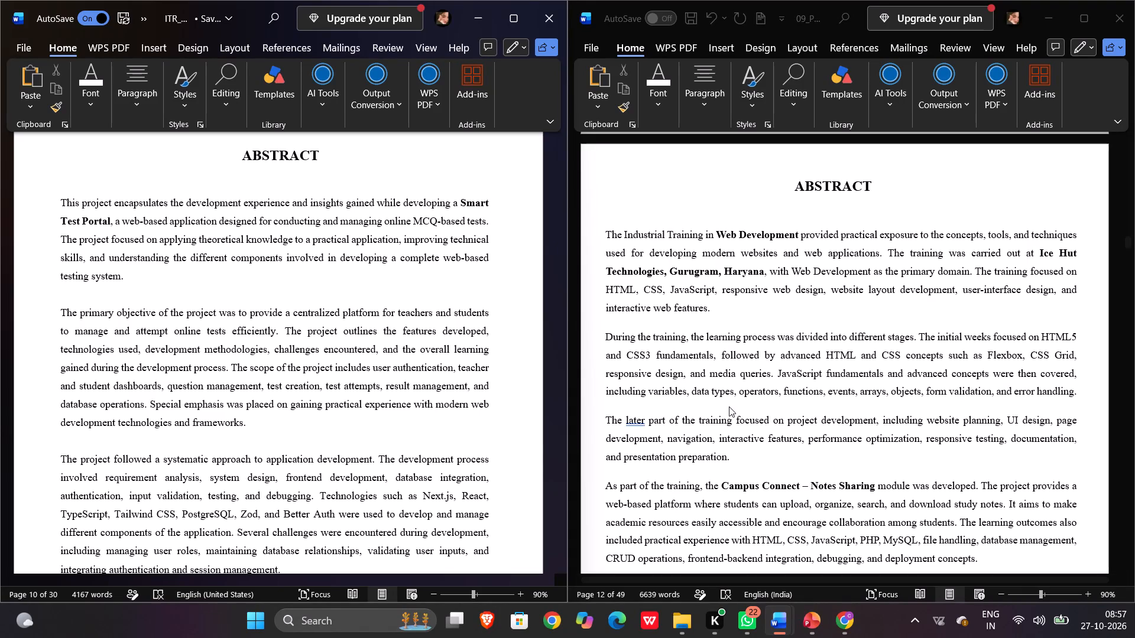
pyautogui.scroll(-1, 729, 406)
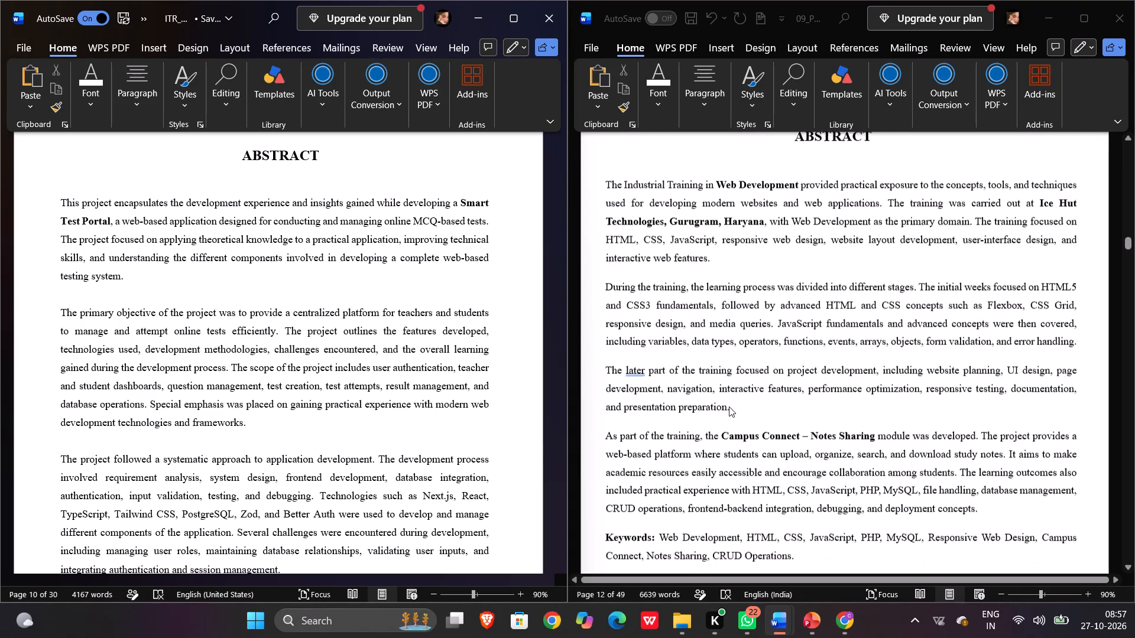
pyautogui.scroll(-1, 729, 406)
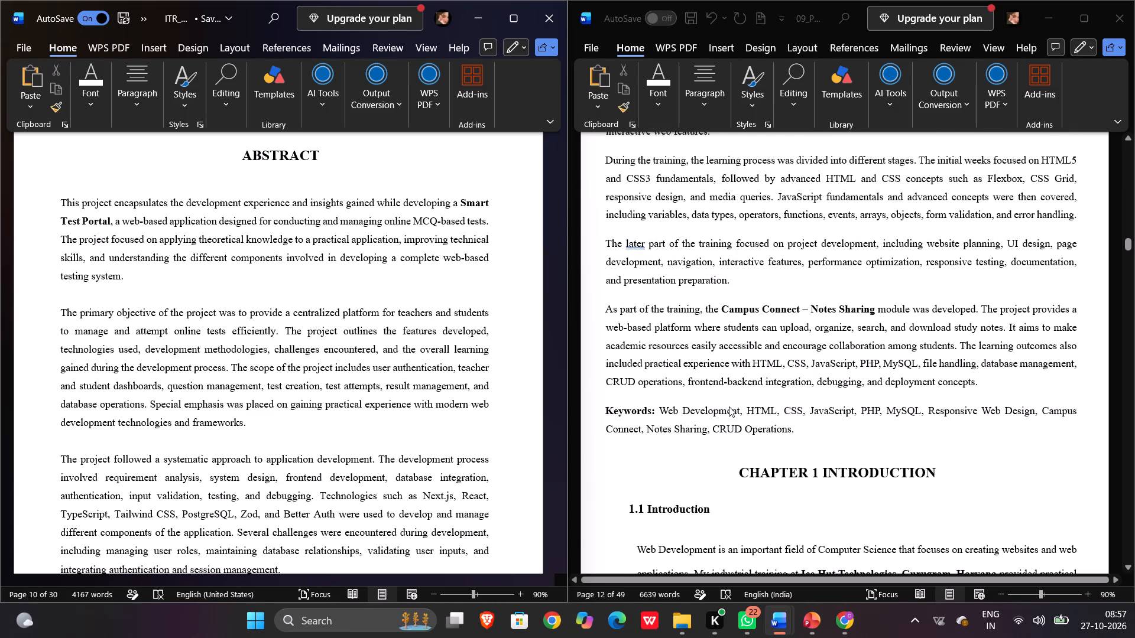
pyautogui.scroll(-1, 453, 437)
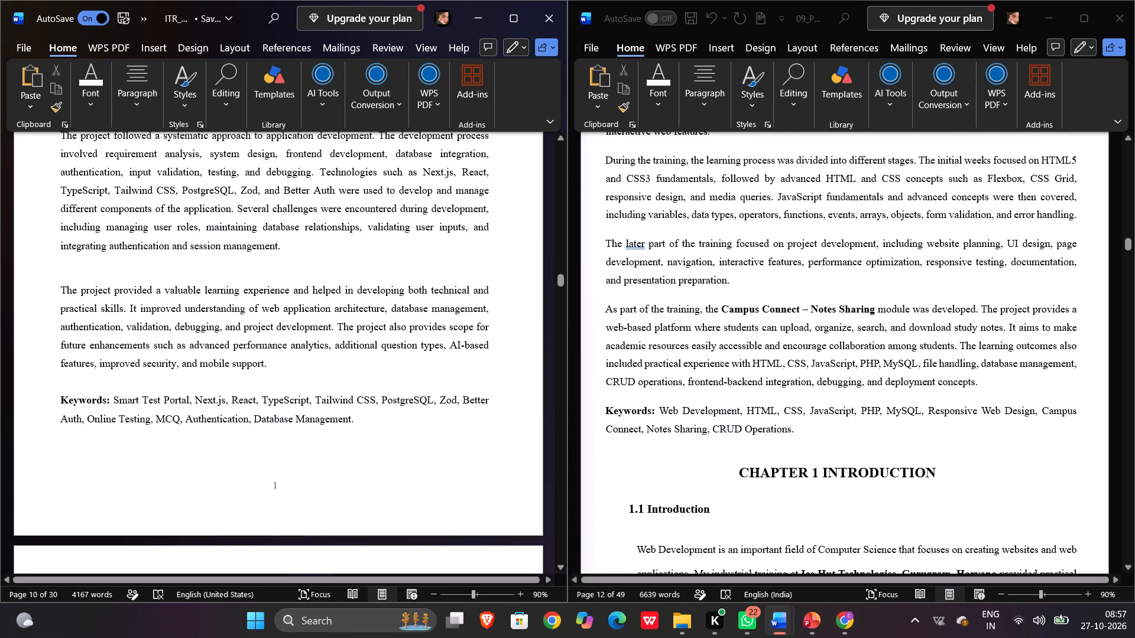
pyautogui.scroll(-1, 453, 437)
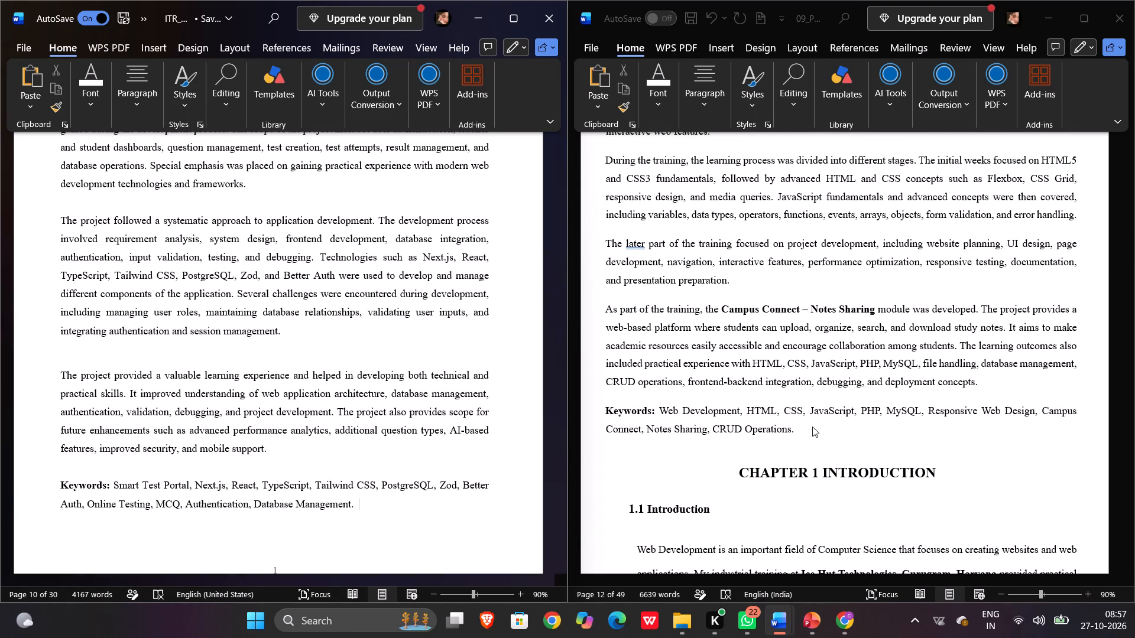
pyautogui.scroll(1, 812, 427)
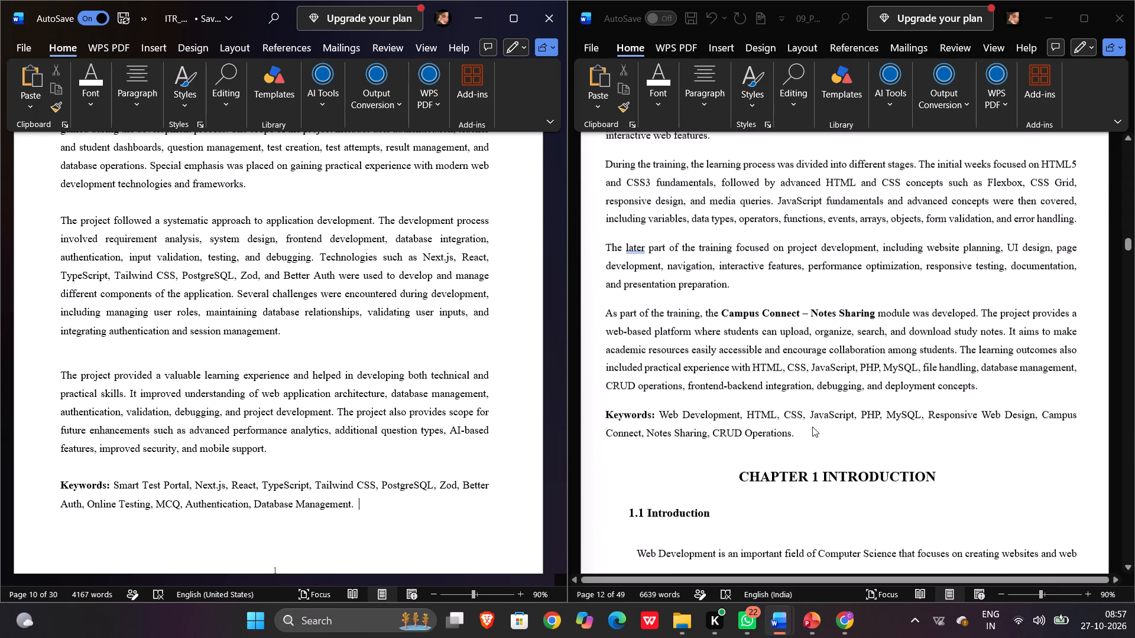
pyautogui.scroll(4, 812, 427)
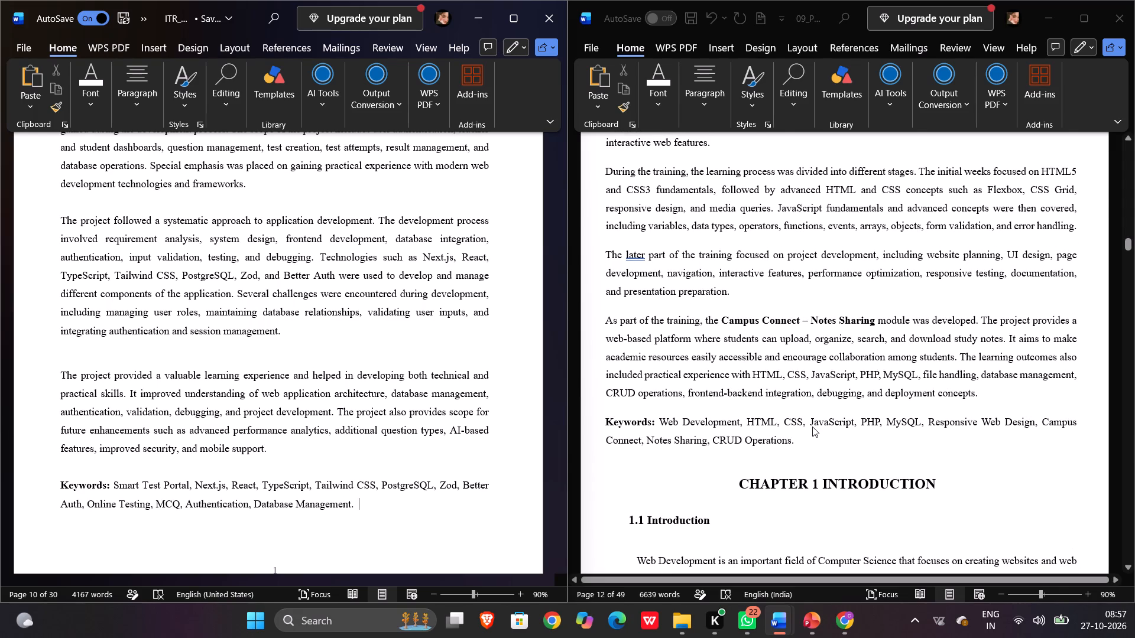
pyautogui.scroll(1, 812, 427)
pyautogui.scroll(2, 488, 403)
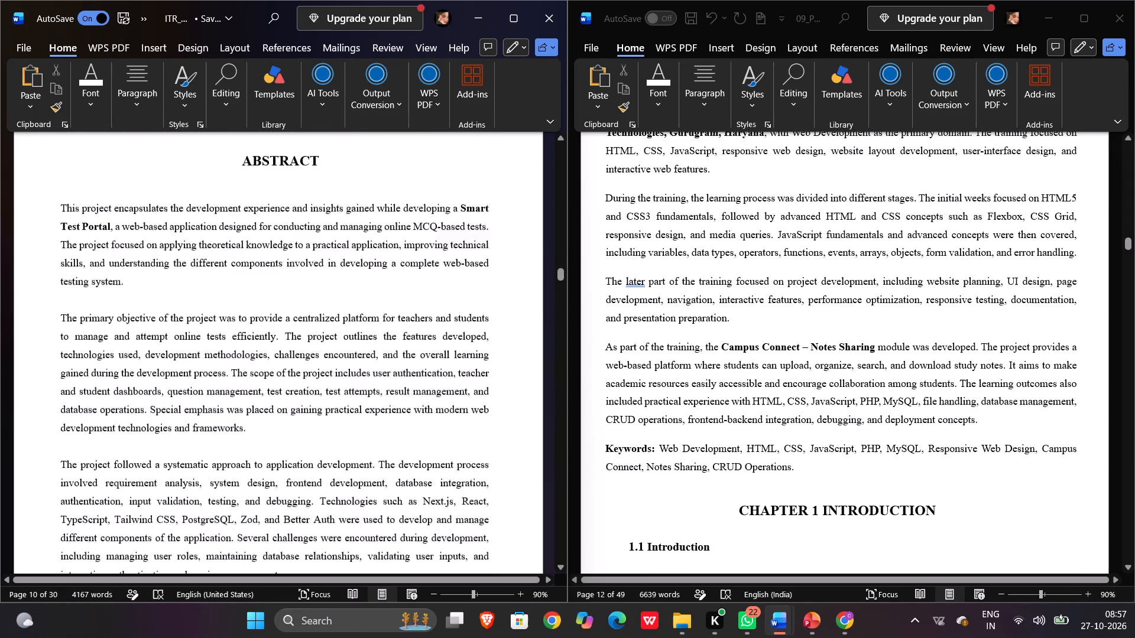
pyautogui.scroll(1, 488, 403)
pyautogui.scroll(-7, 488, 403)
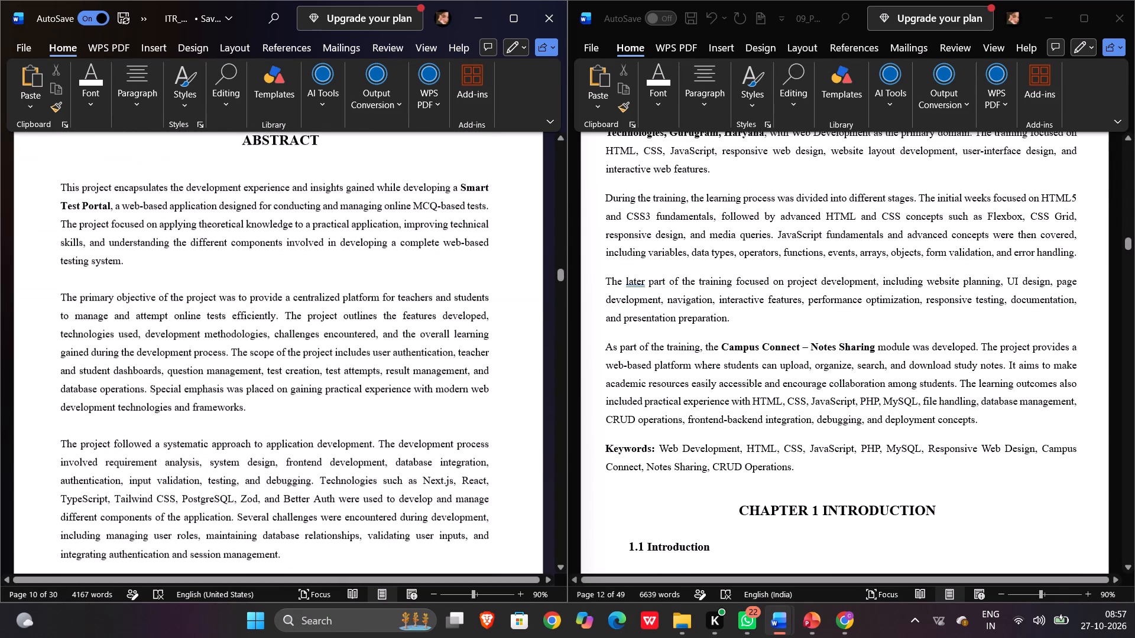
pyautogui.scroll(1, 826, 386)
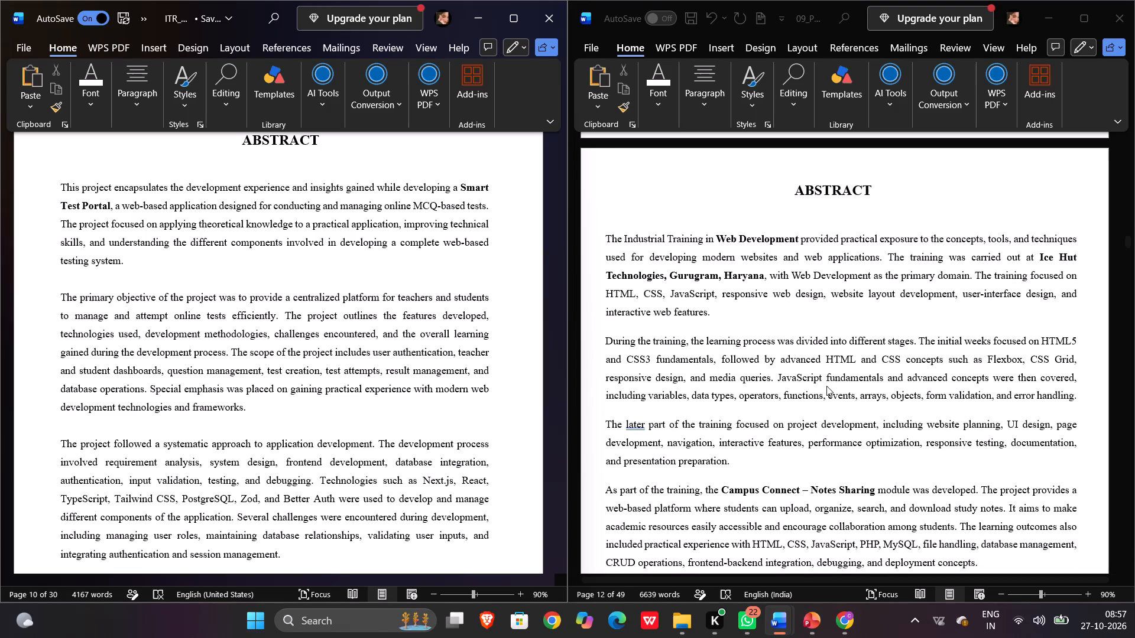
pyautogui.click(716, 235)
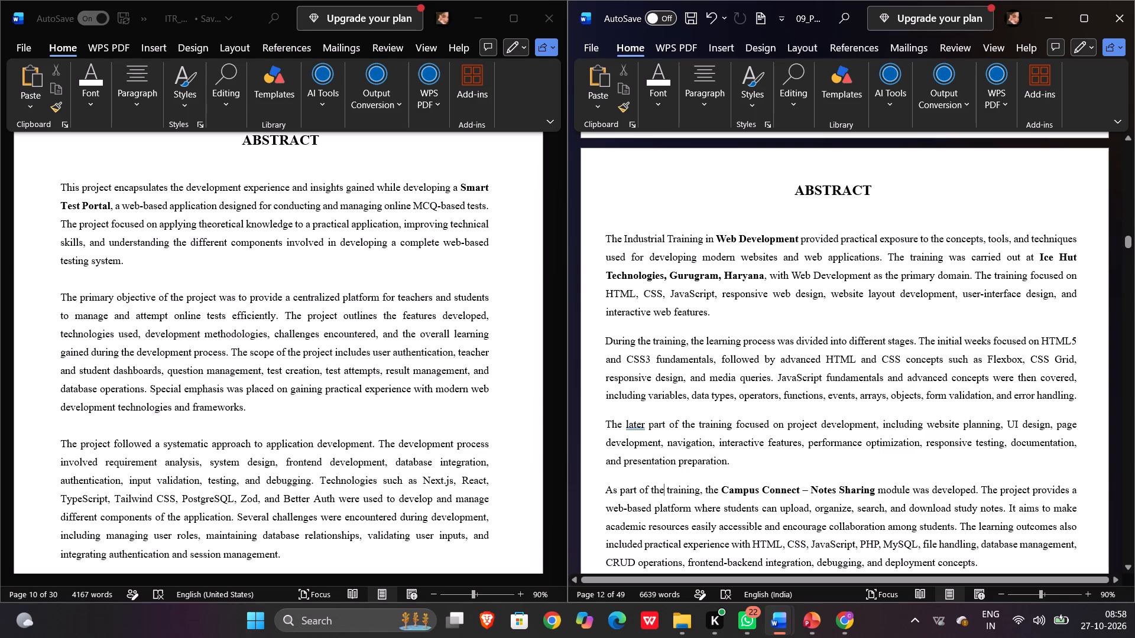
# Compare Chapter 1 Introduction, sections 1.1 to 1.8, in the report with the same sections in the Web Development reference.
pyautogui.scroll(-4, 794, 415)
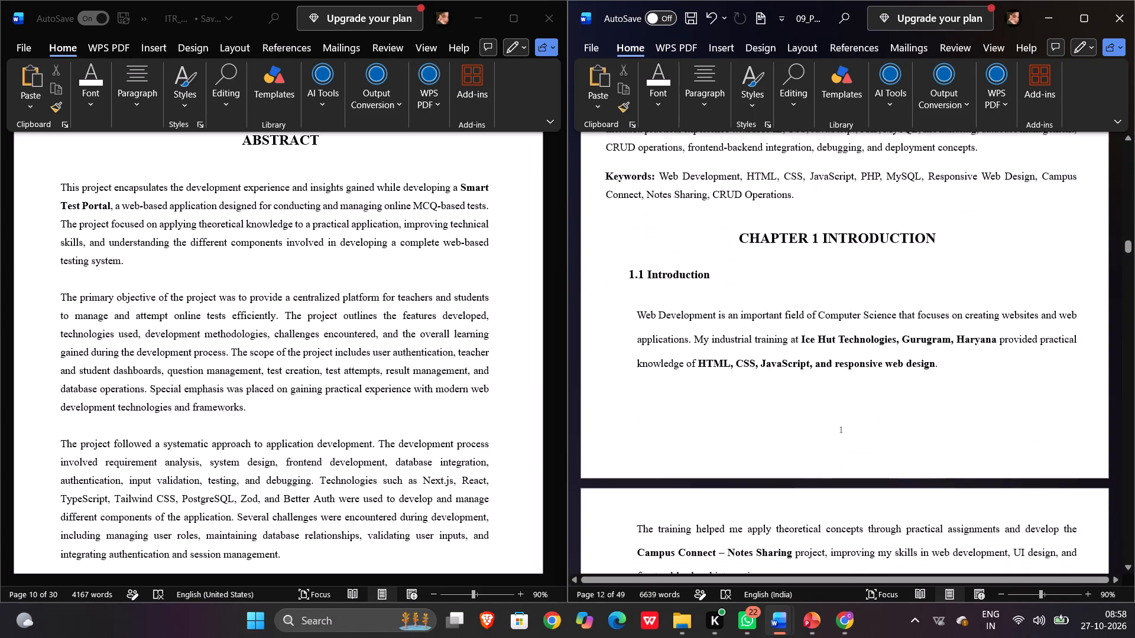
pyautogui.scroll(-6, 503, 415)
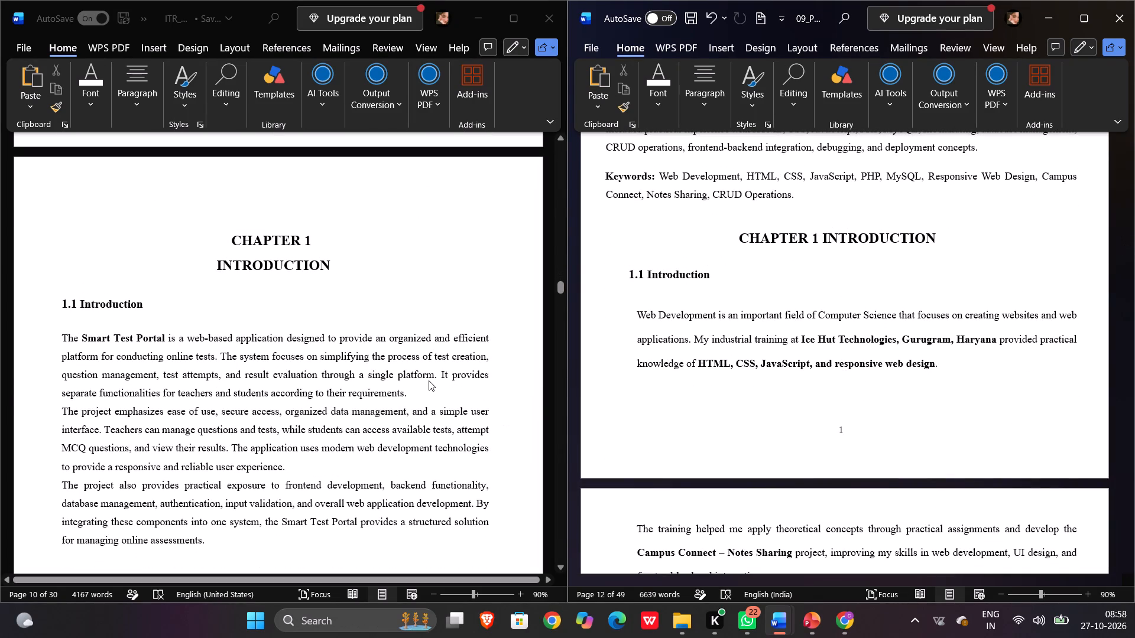
pyautogui.scroll(-2, 429, 380)
pyautogui.scroll(-1, 706, 337)
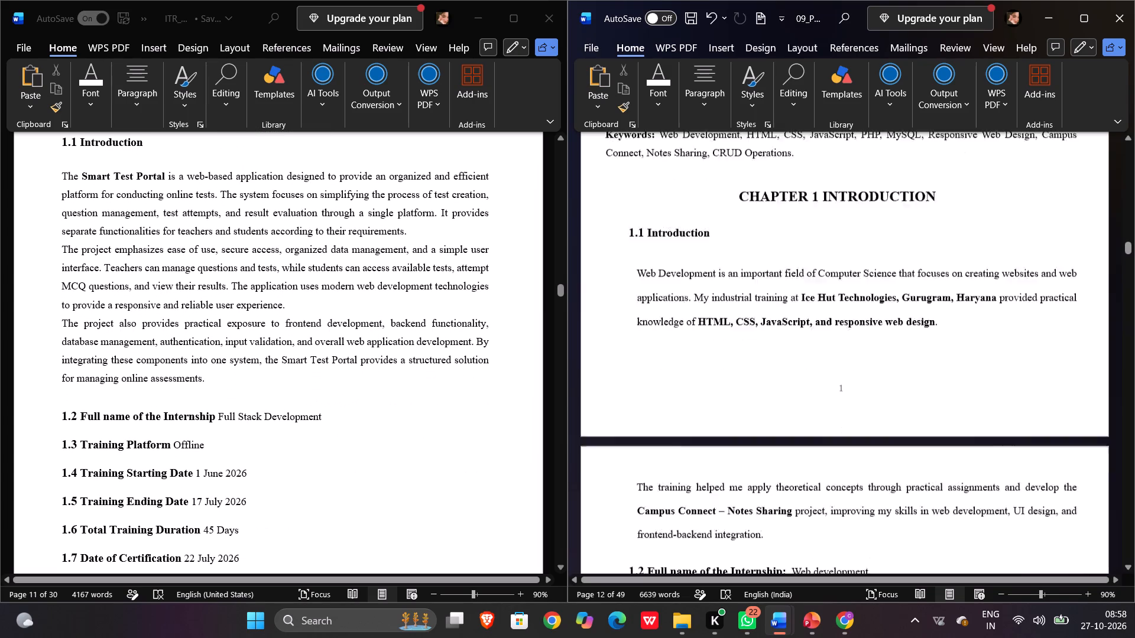
pyautogui.scroll(-1, 706, 337)
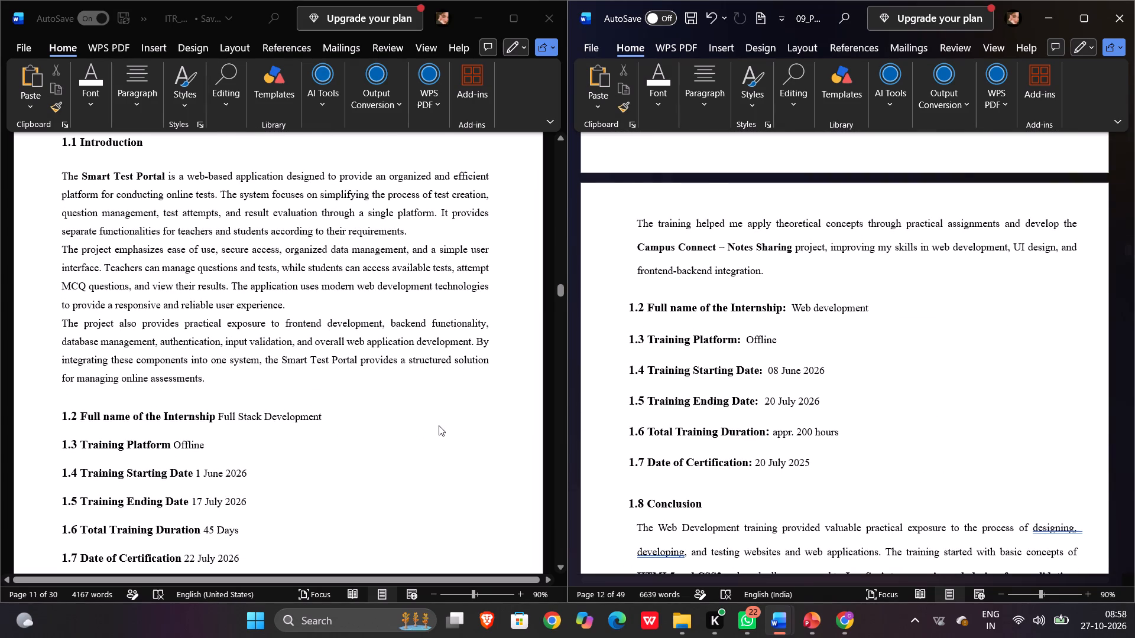
pyautogui.scroll(-1, 439, 425)
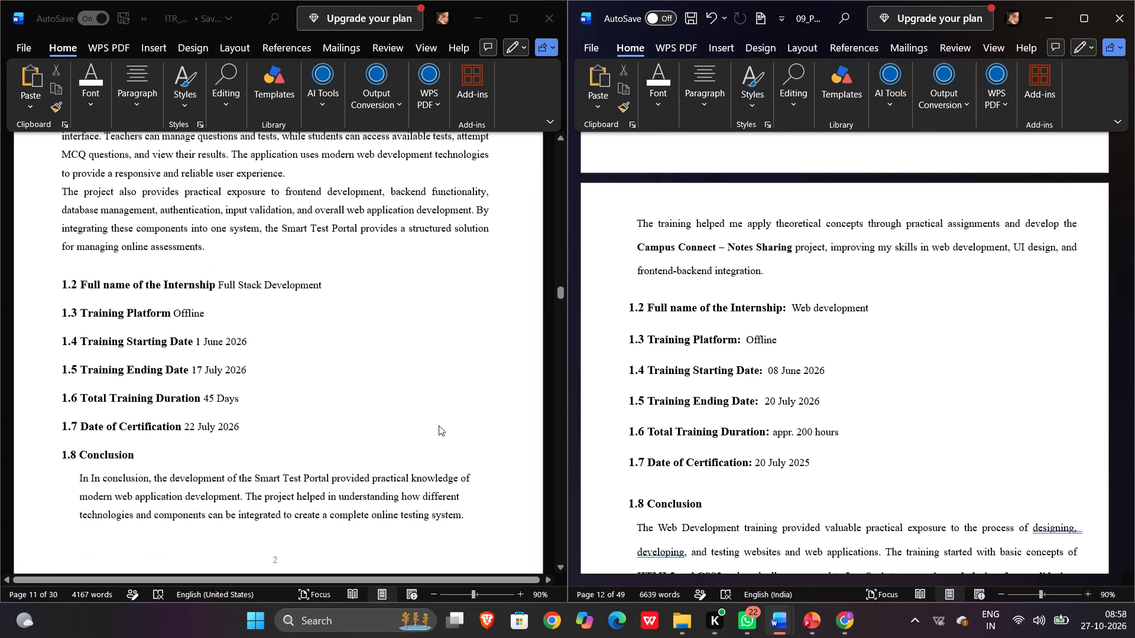
pyautogui.scroll(-1, 439, 425)
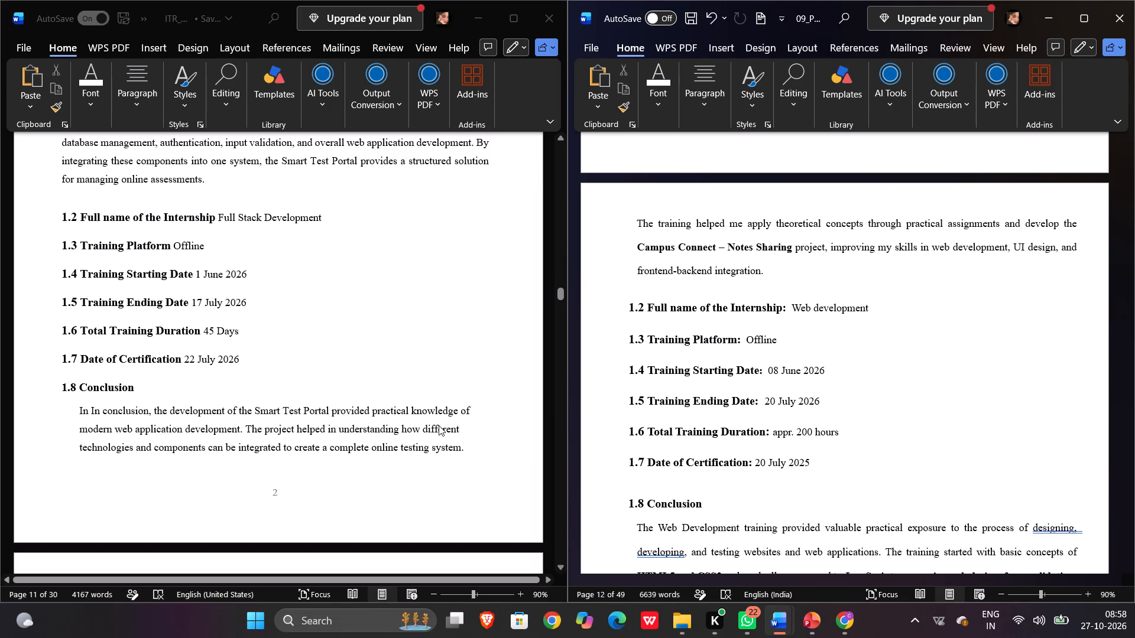
# Change the 1.6 Total Training Duration entry in the Full Stack Development report to "appr. 200 hours".
pyautogui.click(219, 324)
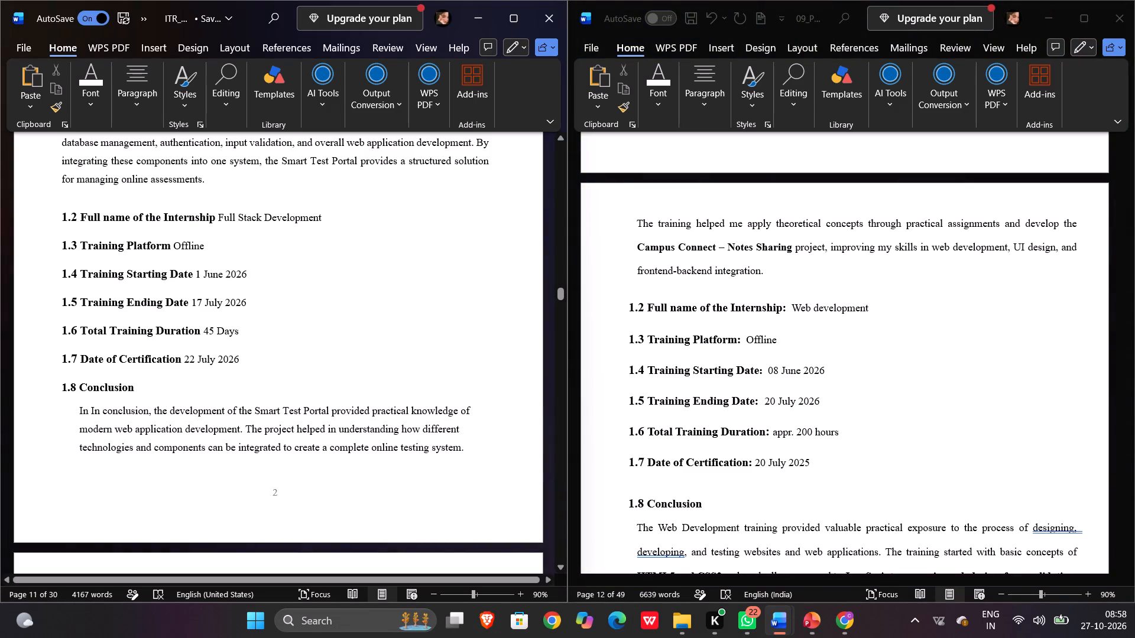
pyautogui.click(237, 330)
pyautogui.press('BackSpace')
pyautogui.press('BackSpace')
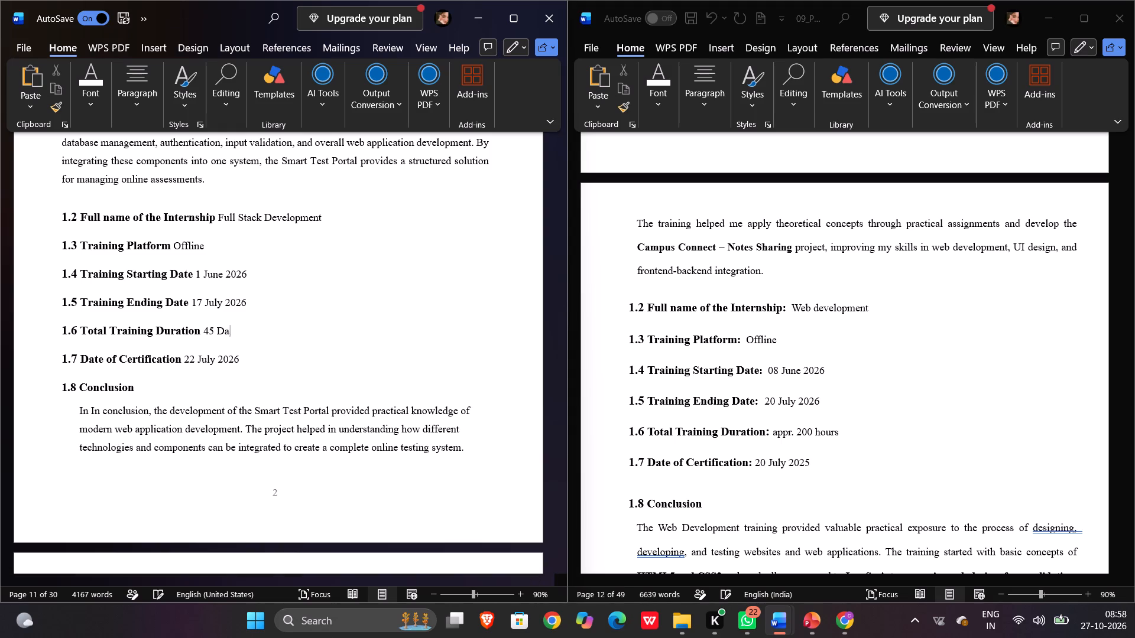
pyautogui.press('BackSpace')
pyautogui.press('BackSpace')
pyautogui.press('BackSpace')
pyautogui.press('BackSpace')
pyautogui.press('BackSpace')
pyautogui.write('appr .')
pyautogui.press('space')
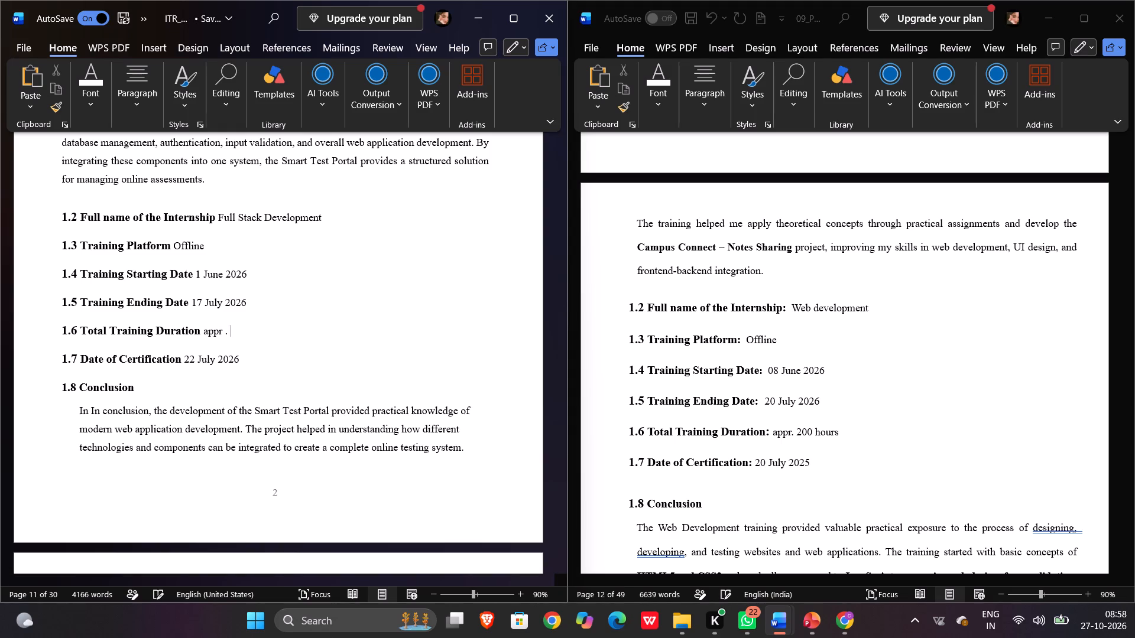
pyautogui.write('200 hours')
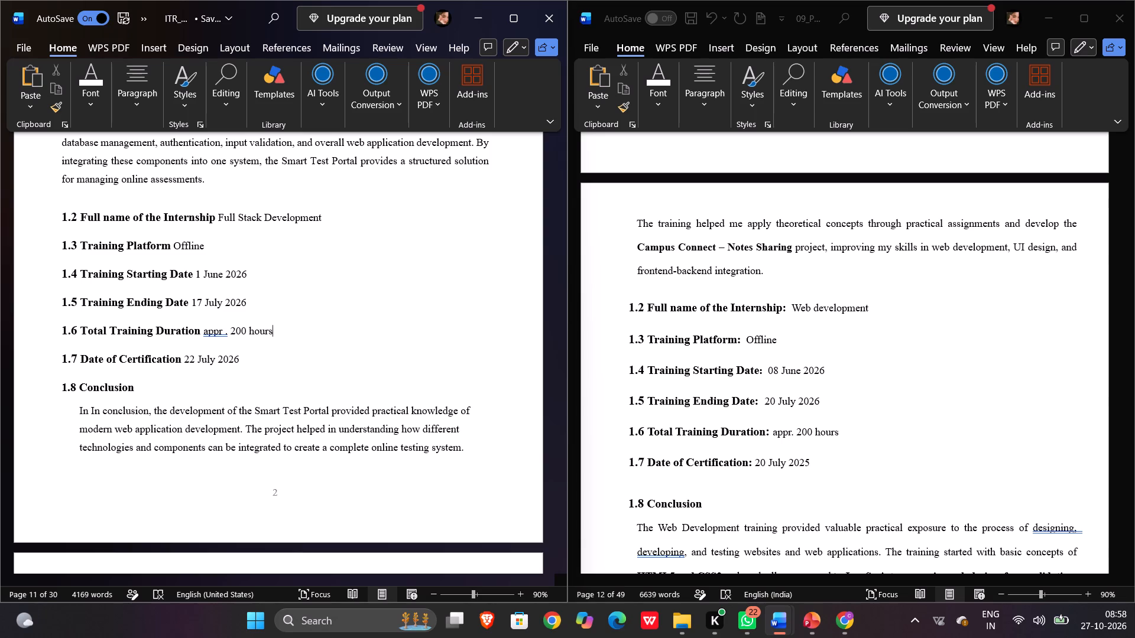
pyautogui.click(226, 330)
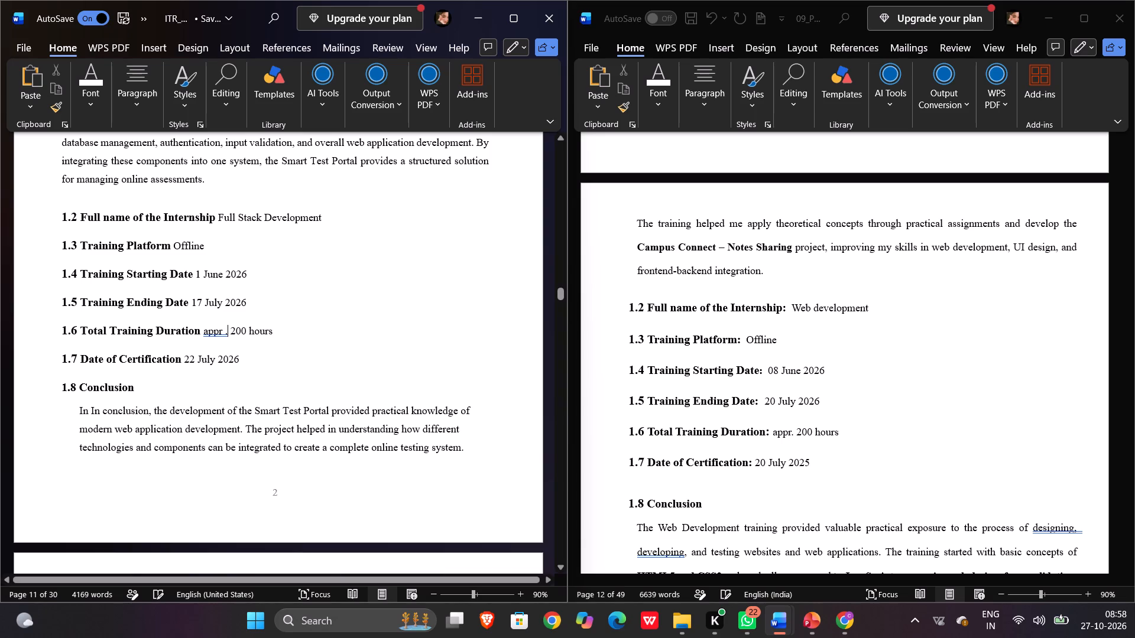
pyautogui.press('Left')
pyautogui.press('BackSpace')
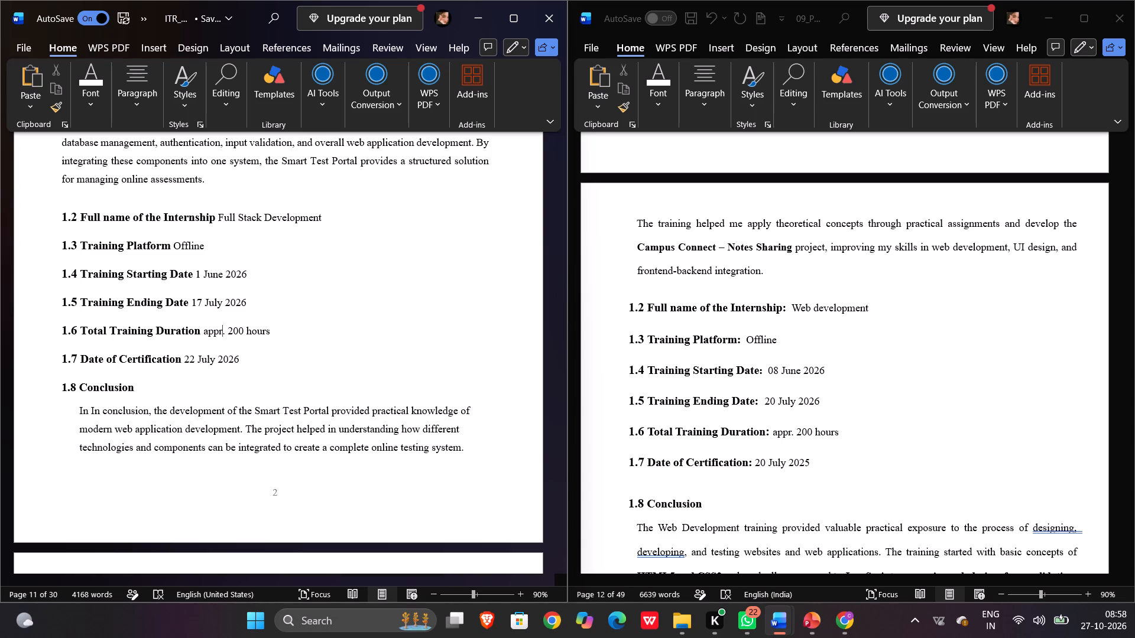
# Compare section 1.8 Conclusion and Chapter 2 Technical Training Platform in the report with the same sections in the Web Development reference.
pyautogui.scroll(-1, 226, 330)
pyautogui.scroll(-1, 651, 292)
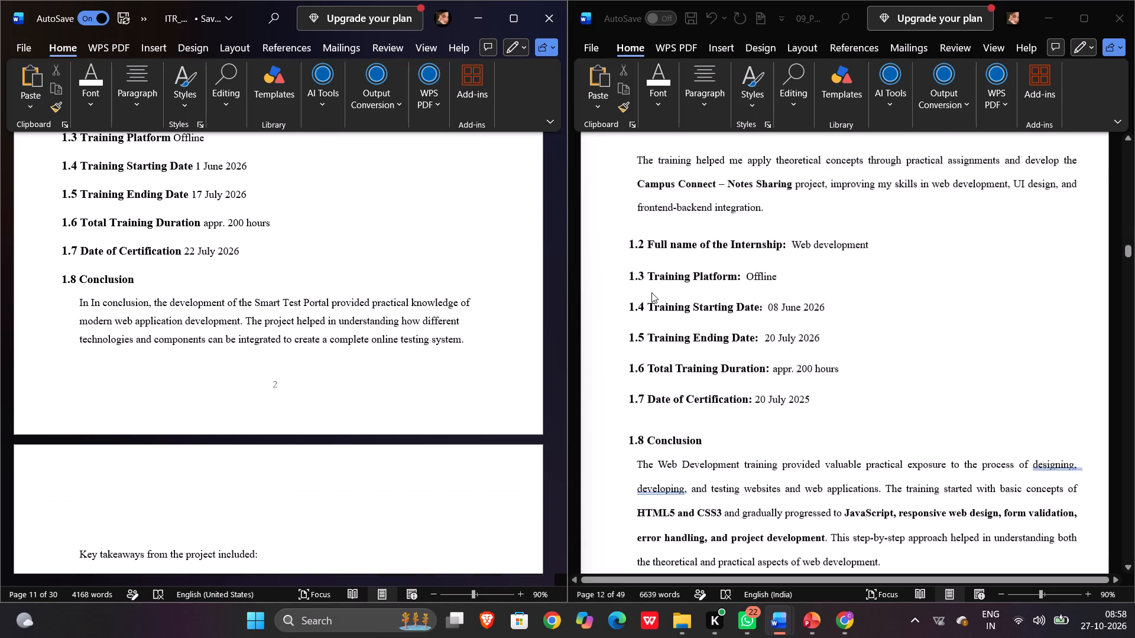
pyautogui.scroll(-2, 651, 292)
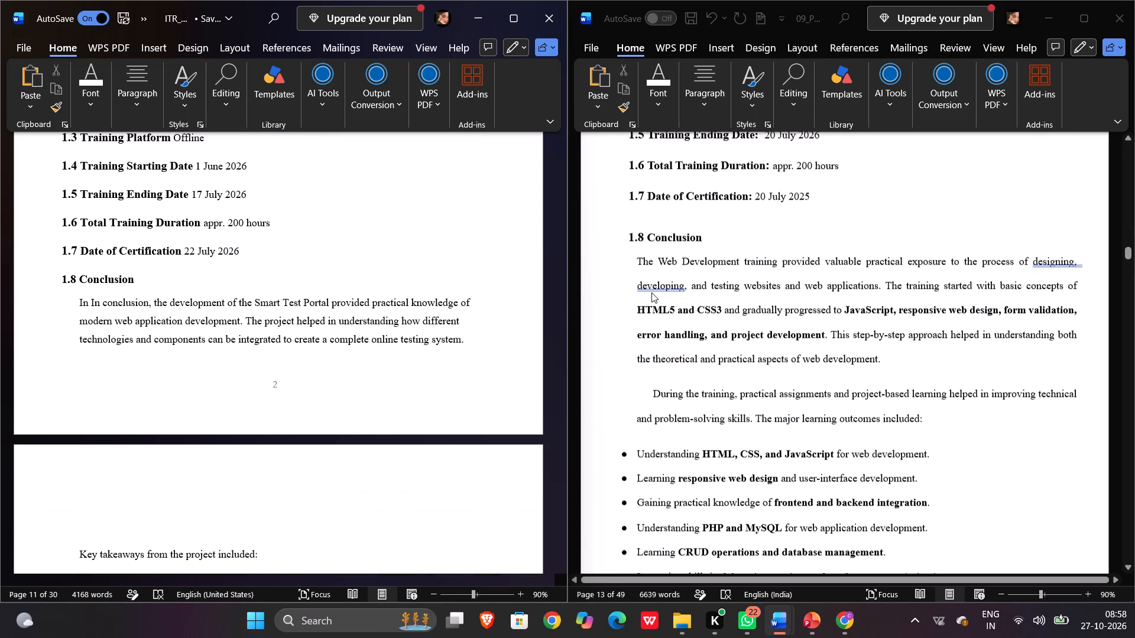
pyautogui.scroll(-3, 461, 475)
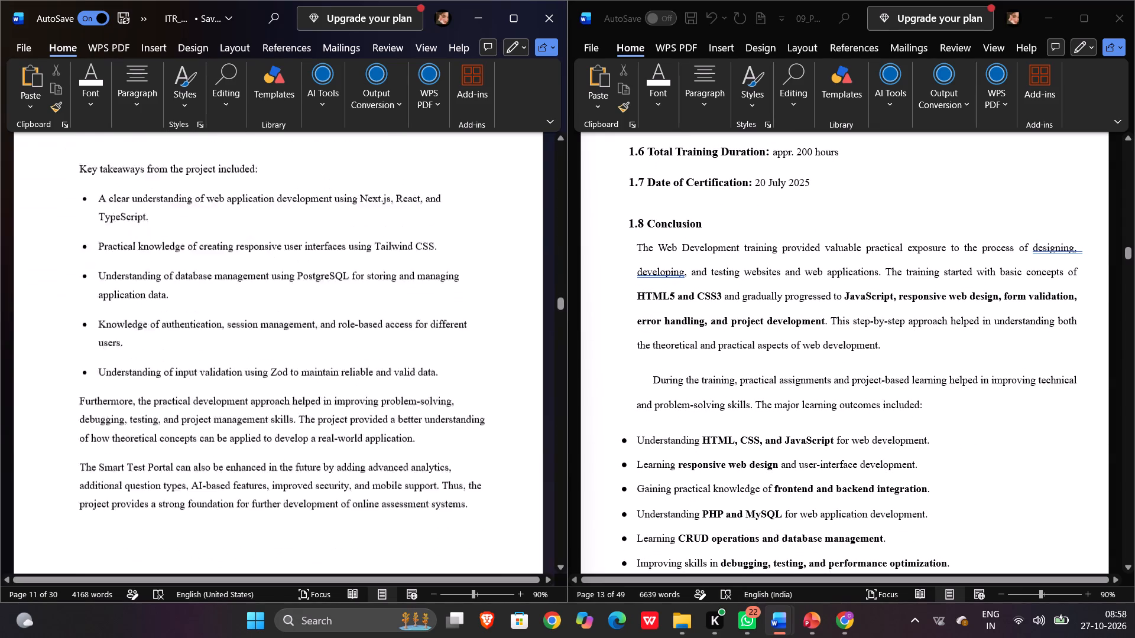
pyautogui.scroll(-3, 461, 475)
pyautogui.scroll(-3, 688, 474)
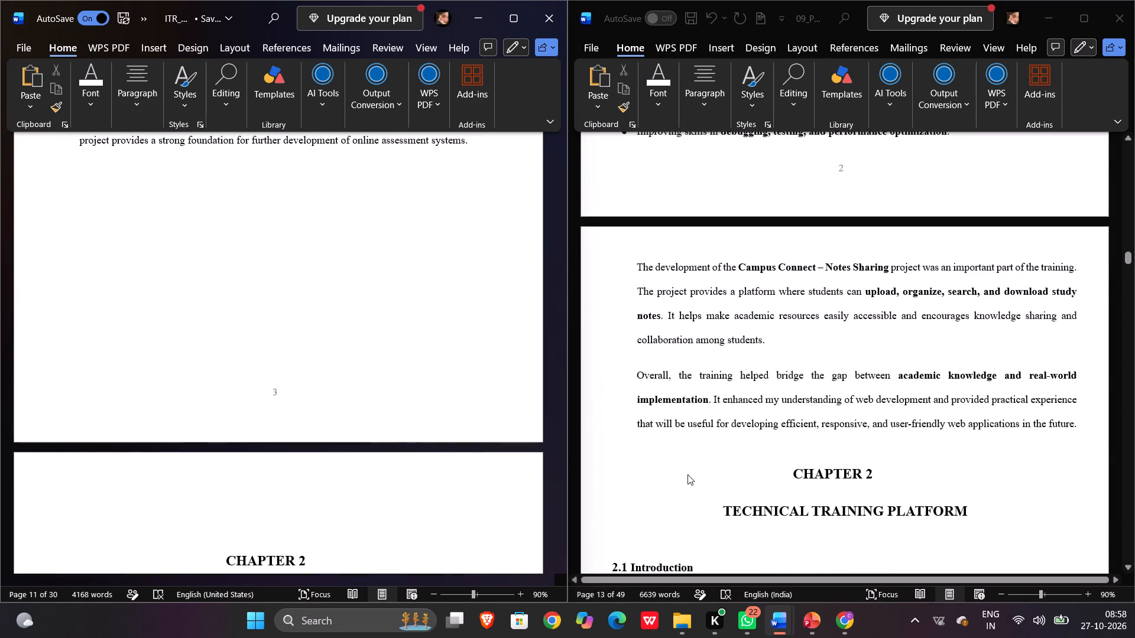
pyautogui.scroll(-1, 688, 474)
pyautogui.scroll(-2, 284, 544)
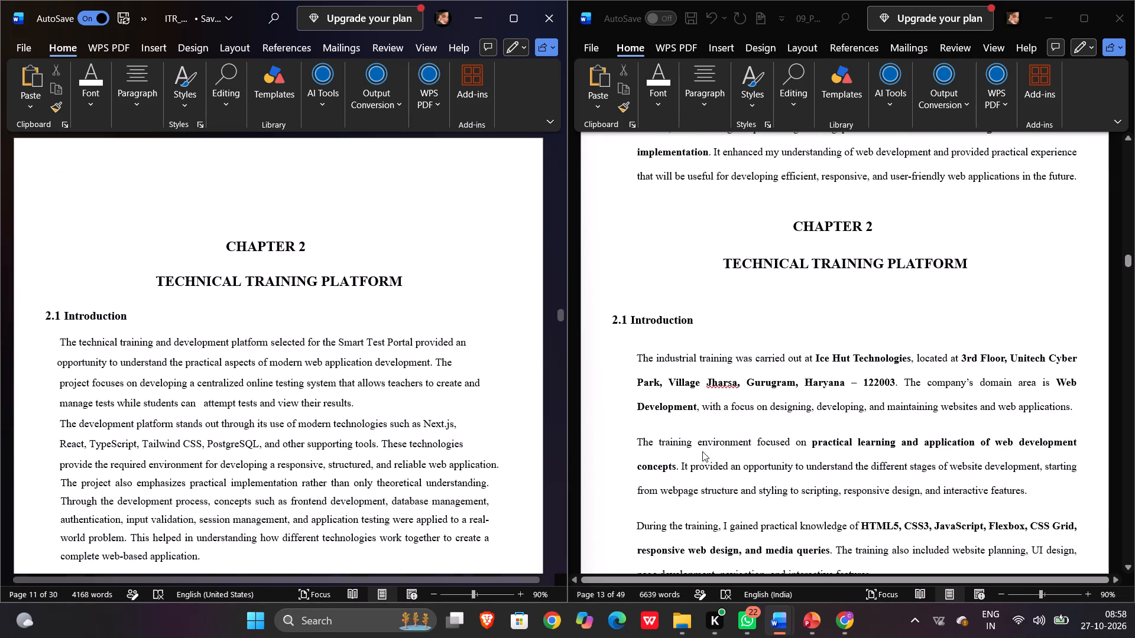
pyautogui.scroll(-8, 702, 451)
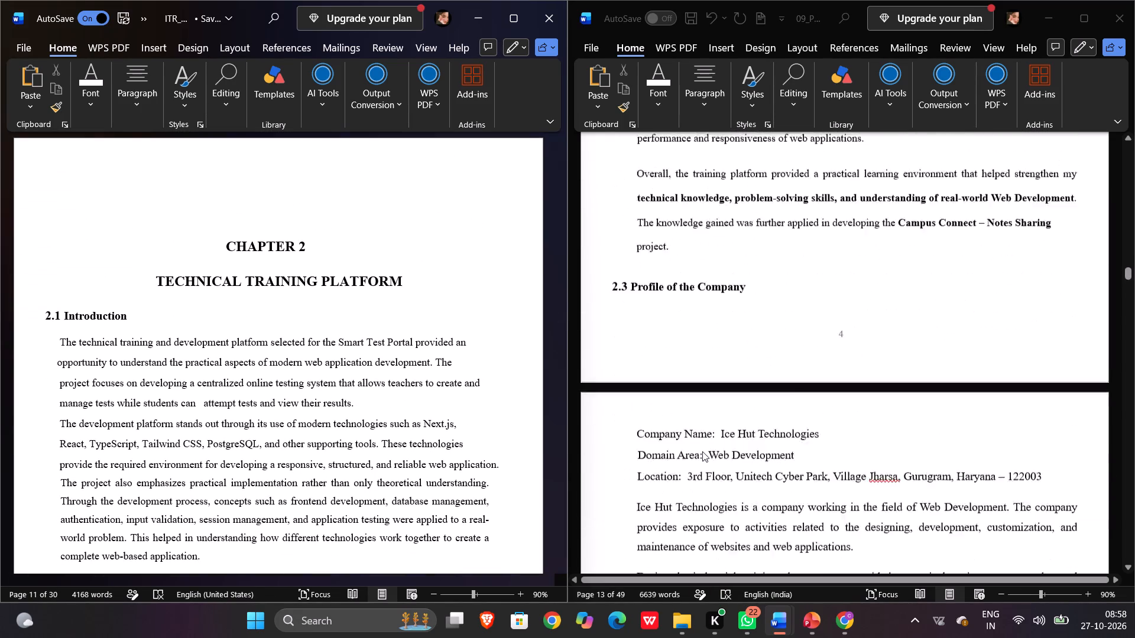
pyautogui.scroll(-3, 702, 451)
pyautogui.scroll(-4, 474, 458)
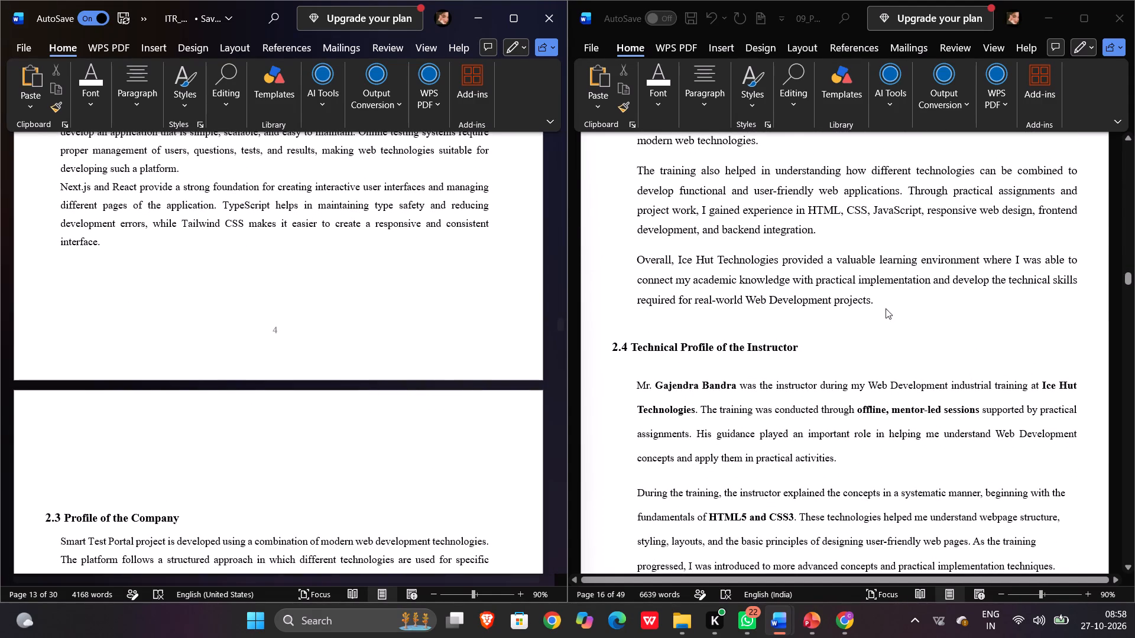
# Check the body font size in the reference's company profile against the report's section 2.2 text and the Chapter 1 key takeaways.
pyautogui.click(857, 254)
pyautogui.moveTo(861, 256); pyautogui.dragTo(901, 259)
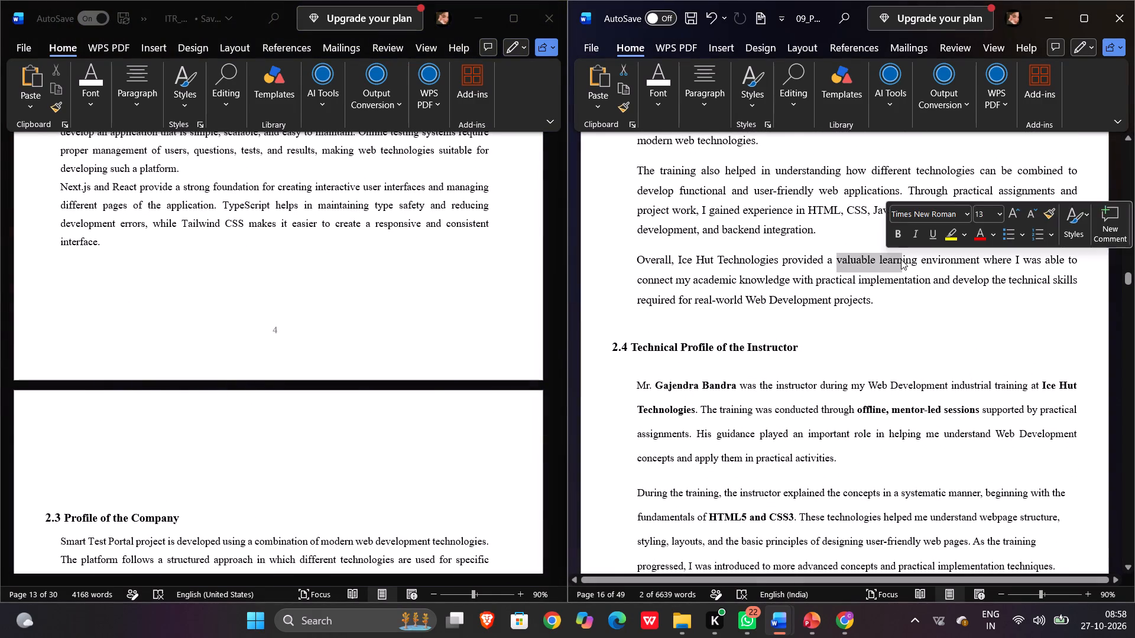
pyautogui.click(284, 207)
pyautogui.moveTo(278, 204); pyautogui.dragTo(323, 209)
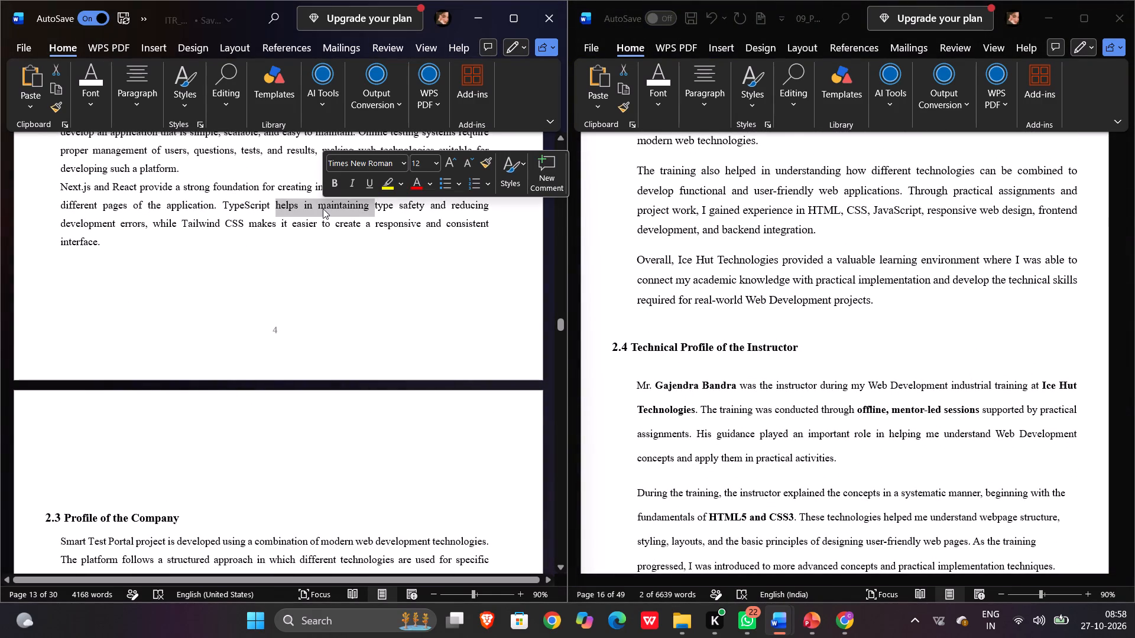
pyautogui.click(345, 236)
pyautogui.scroll(2, 345, 236)
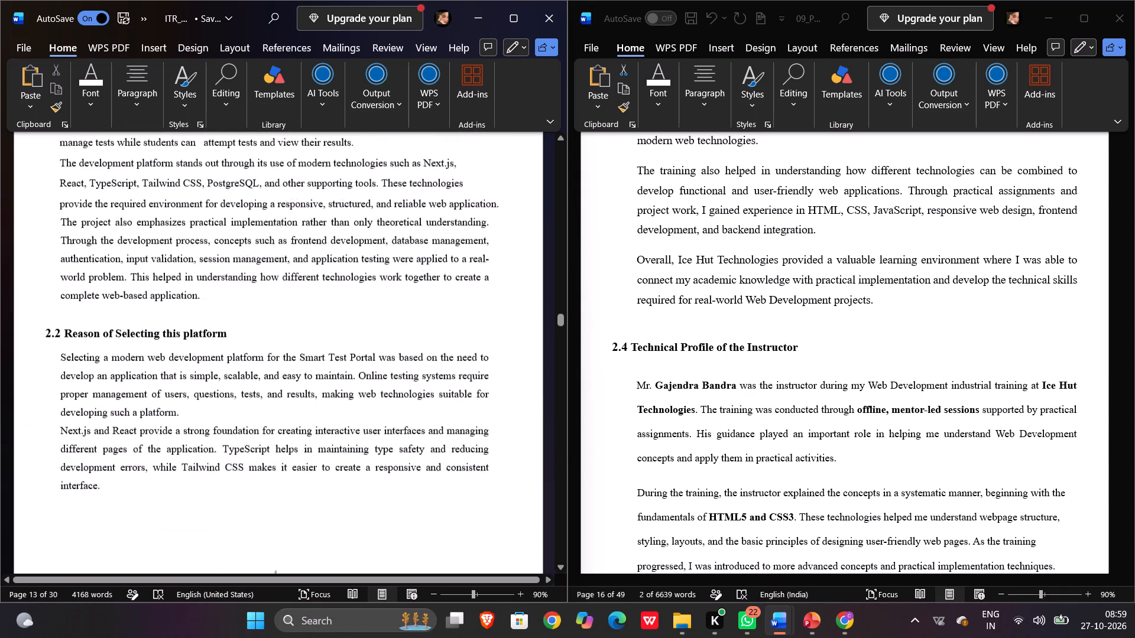
pyautogui.scroll(1, 345, 236)
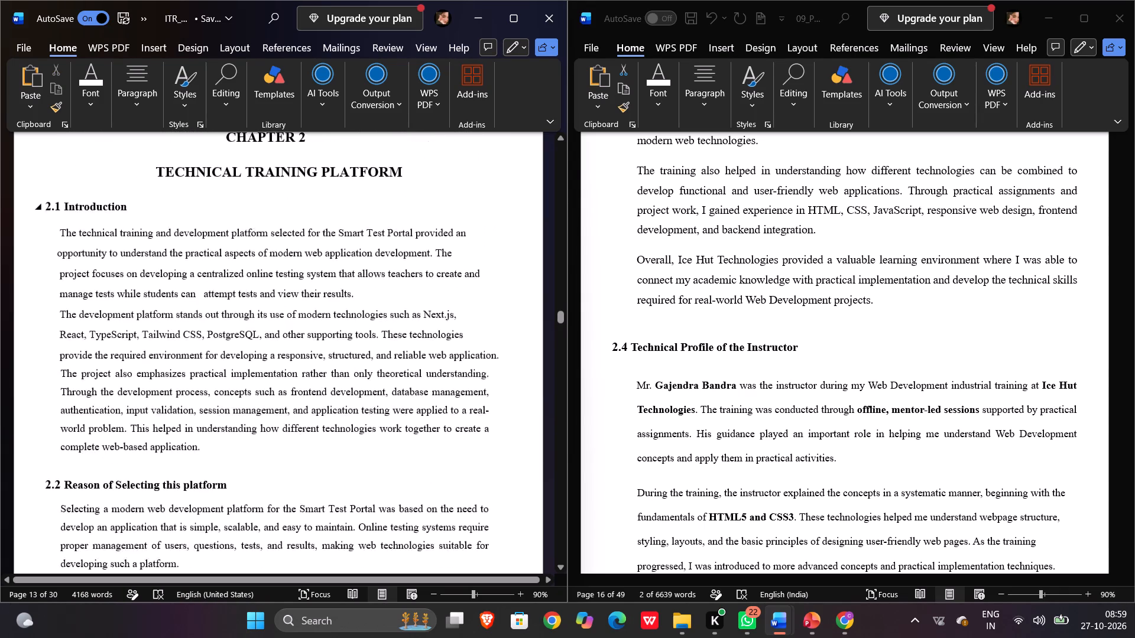
pyautogui.scroll(1, 345, 236)
pyautogui.scroll(3, 224, 242)
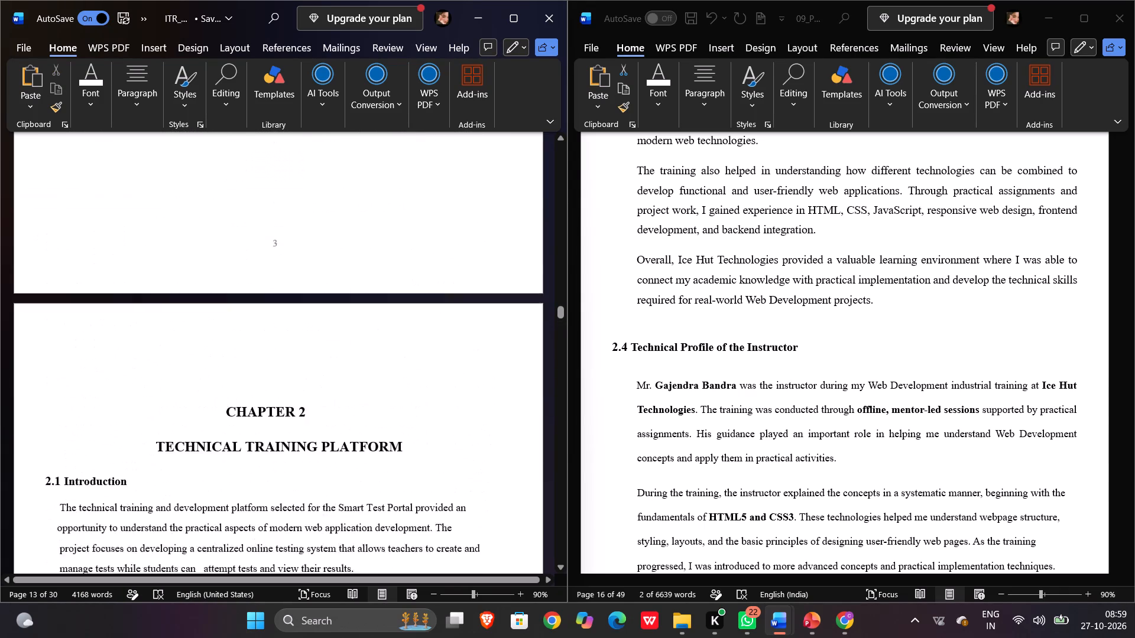
pyautogui.scroll(5, 224, 242)
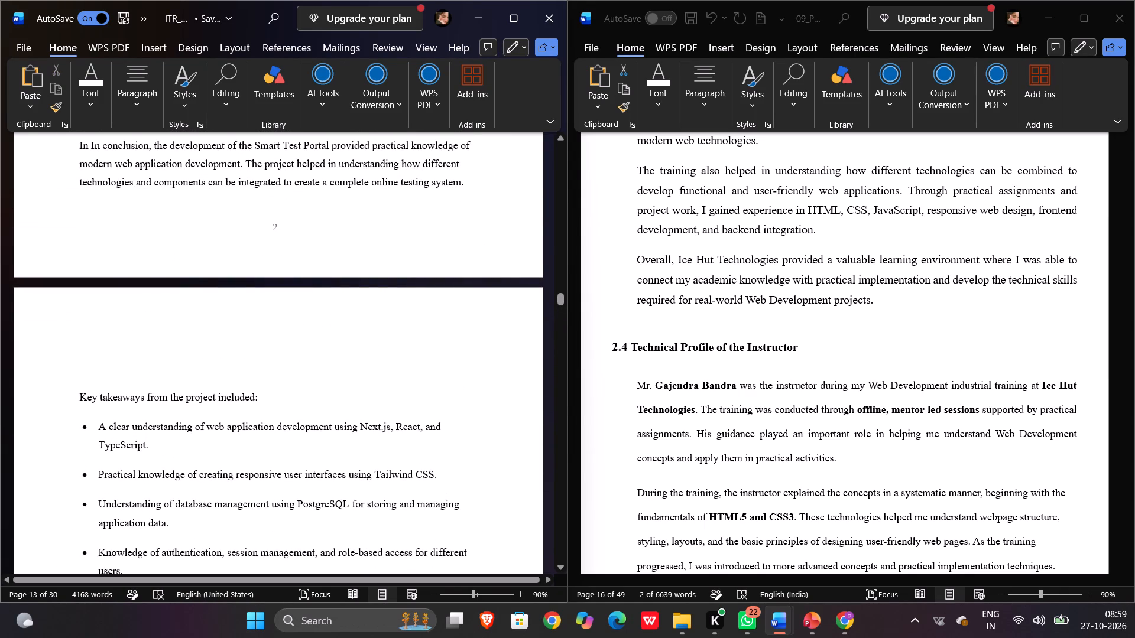
pyautogui.moveTo(284, 425); pyautogui.dragTo(306, 428)
# Check the font and size of the 1.1 Introduction body text in the Web Development reference.
pyautogui.scroll(4, 731, 310)
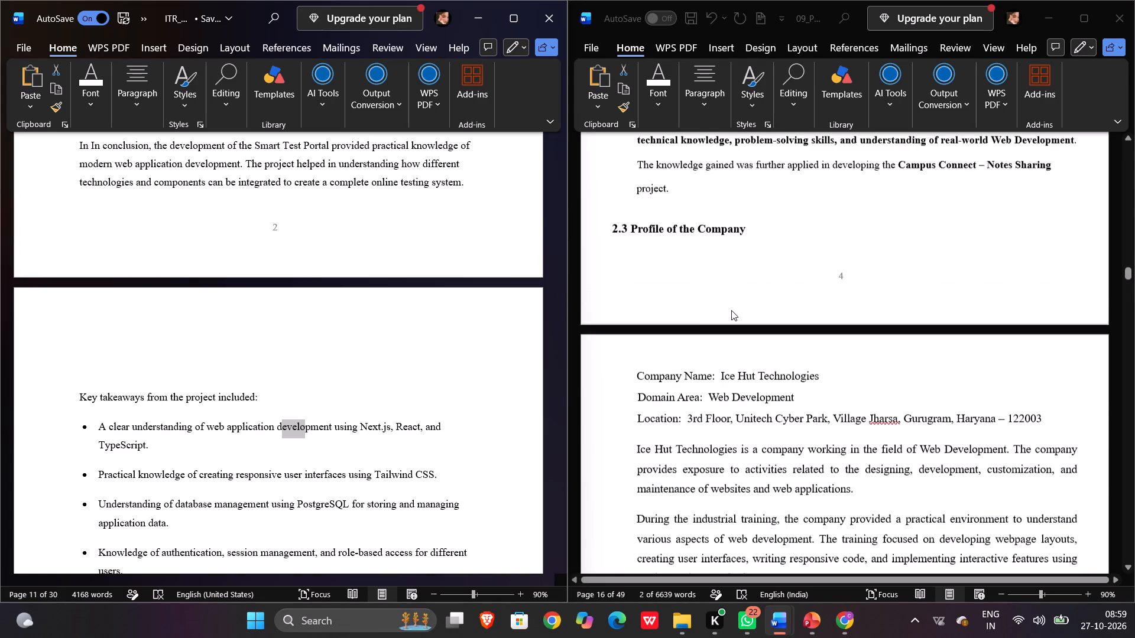
pyautogui.scroll(6, 731, 310)
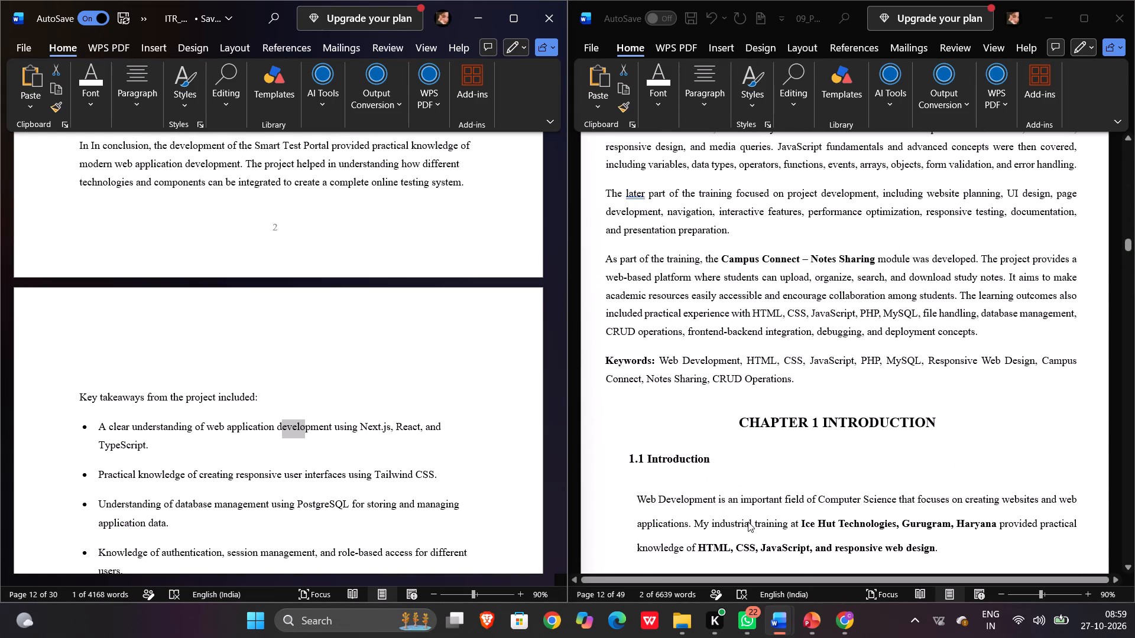
pyautogui.click(770, 500)
pyautogui.moveTo(770, 500); pyautogui.dragTo(815, 509)
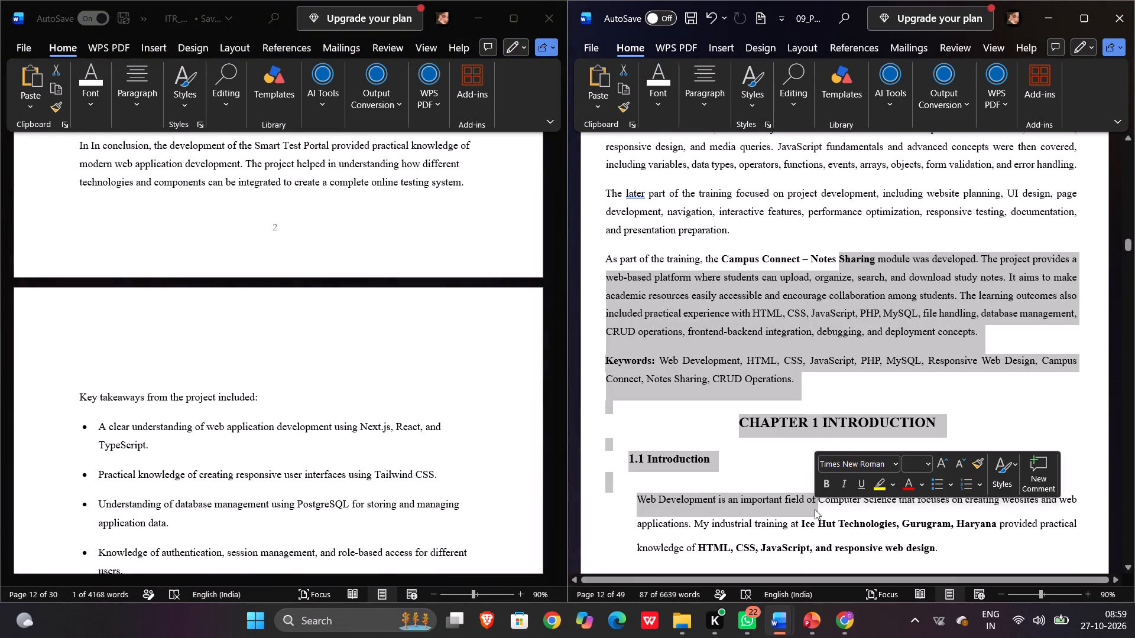
pyautogui.click(731, 494)
pyautogui.moveTo(742, 497); pyautogui.dragTo(760, 500)
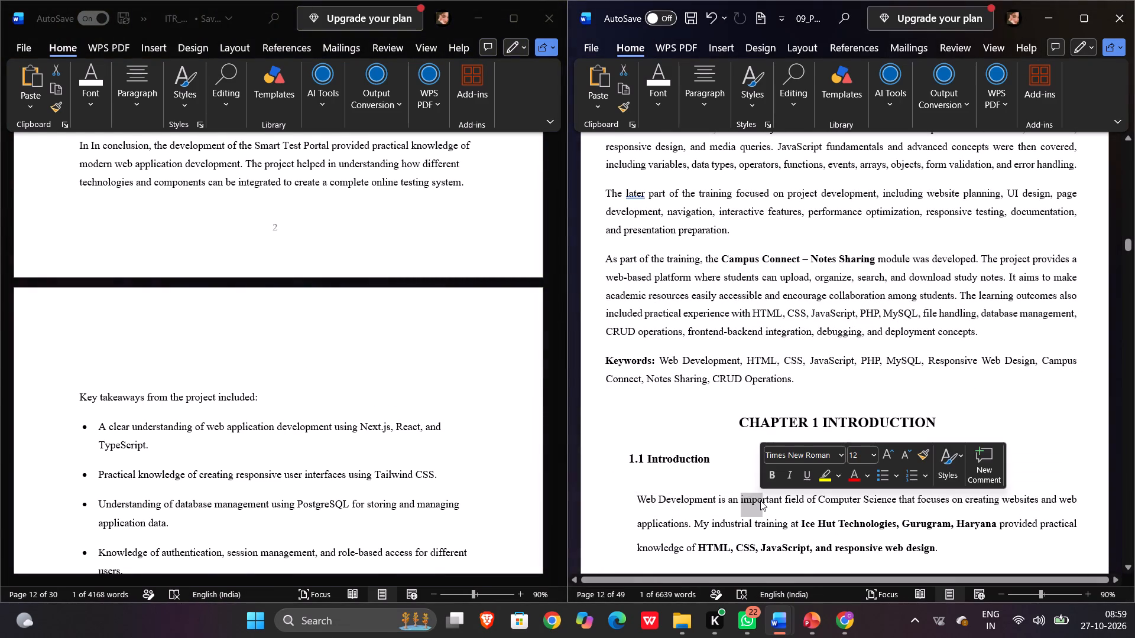
pyautogui.click(738, 477)
# Check the text formatting in the reference from 1.8 Conclusion through 2.2, including the 2.2 heading's and body's font sizes.
pyautogui.scroll(-3, 738, 477)
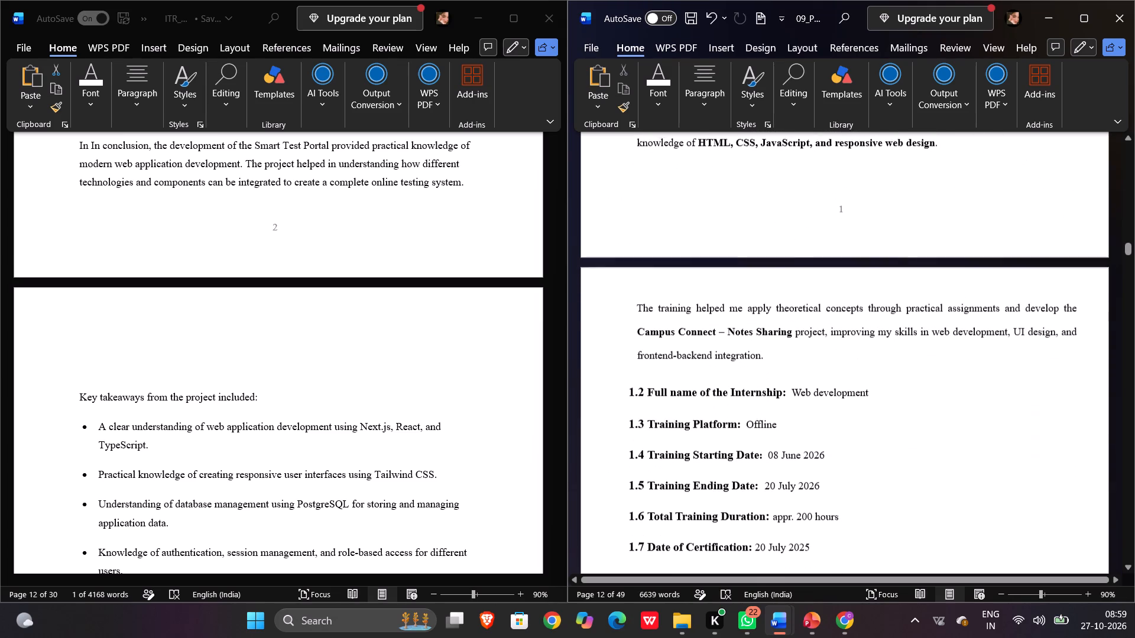
pyautogui.scroll(-2, 764, 443)
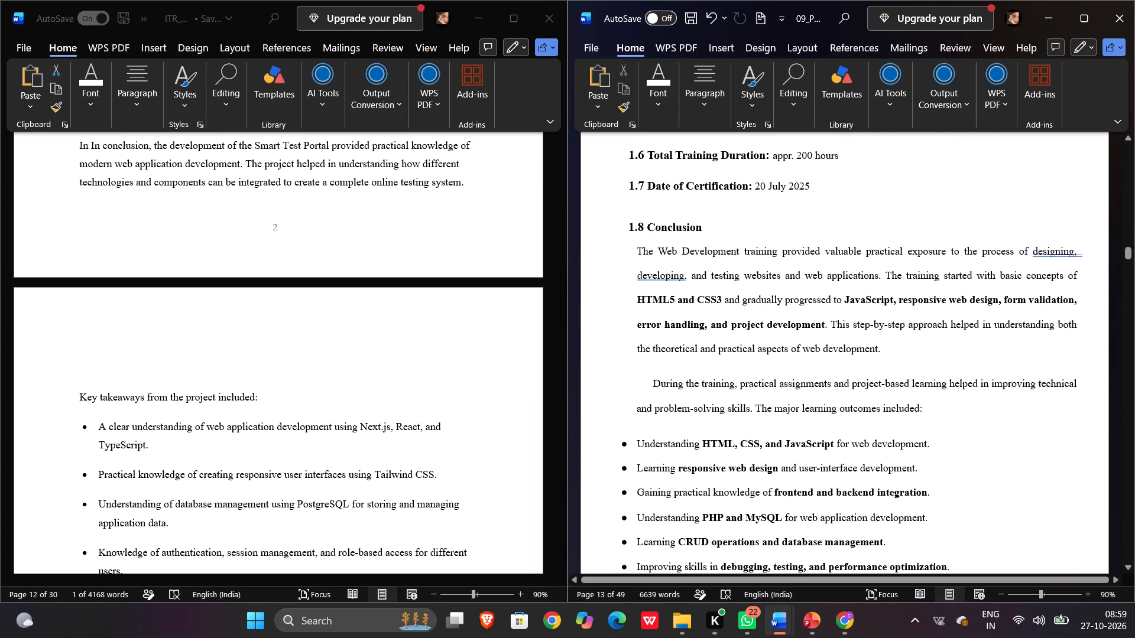
pyautogui.moveTo(777, 388); pyautogui.dragTo(802, 384)
pyautogui.scroll(-4, 802, 384)
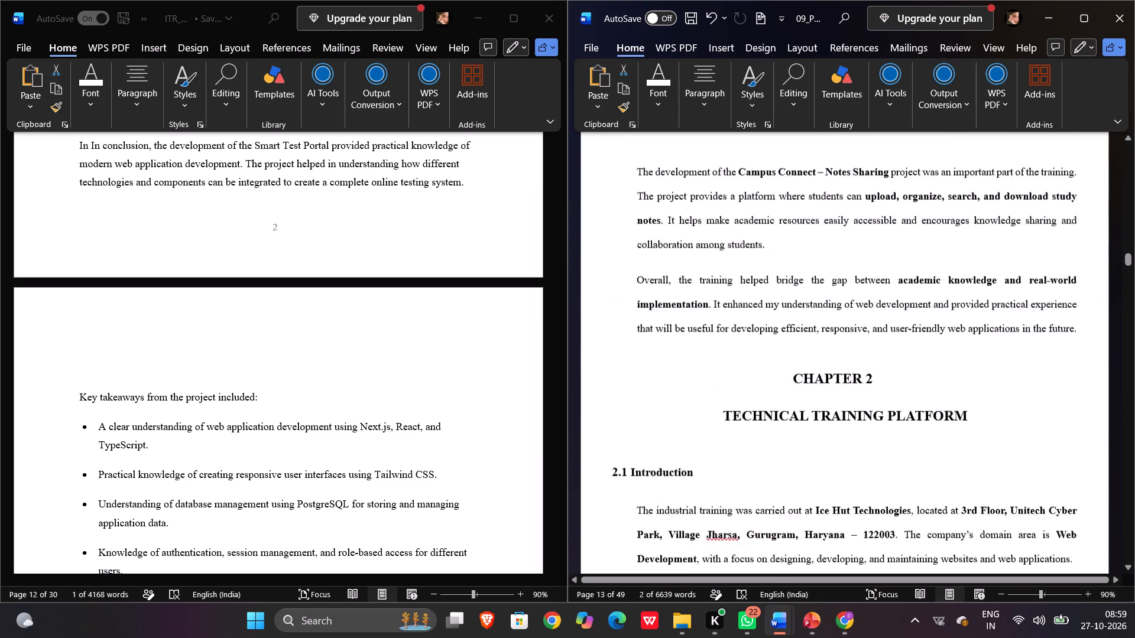
pyautogui.scroll(-1, 802, 384)
pyautogui.scroll(-1, 792, 448)
pyautogui.moveTo(794, 425); pyautogui.dragTo(809, 426)
pyautogui.scroll(-1, 818, 487)
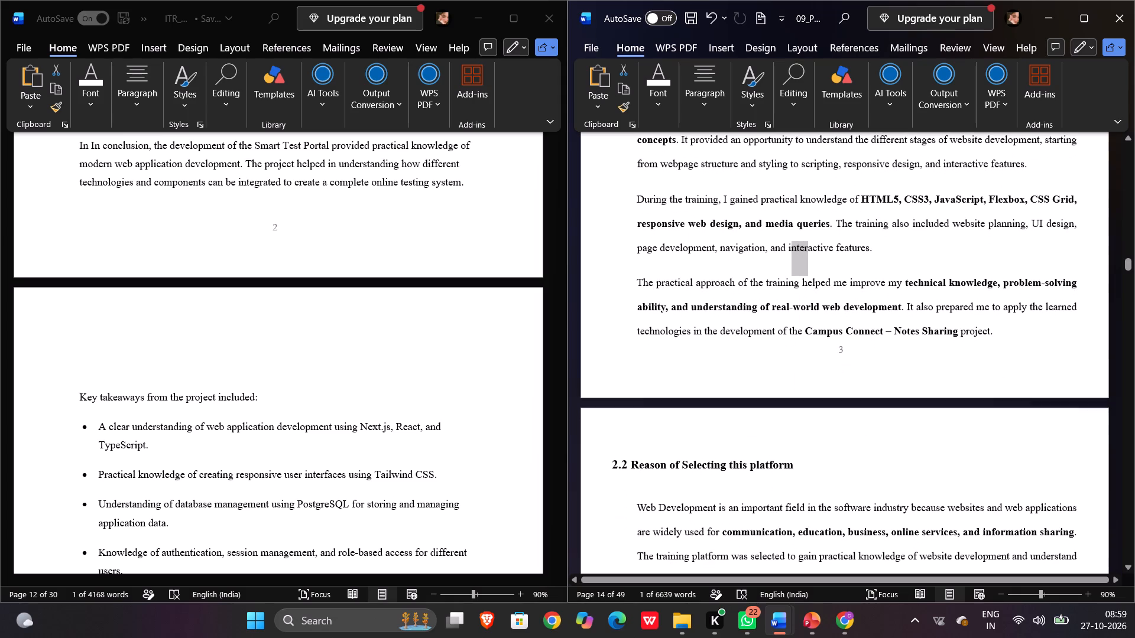
pyautogui.moveTo(788, 510); pyautogui.dragTo(810, 510)
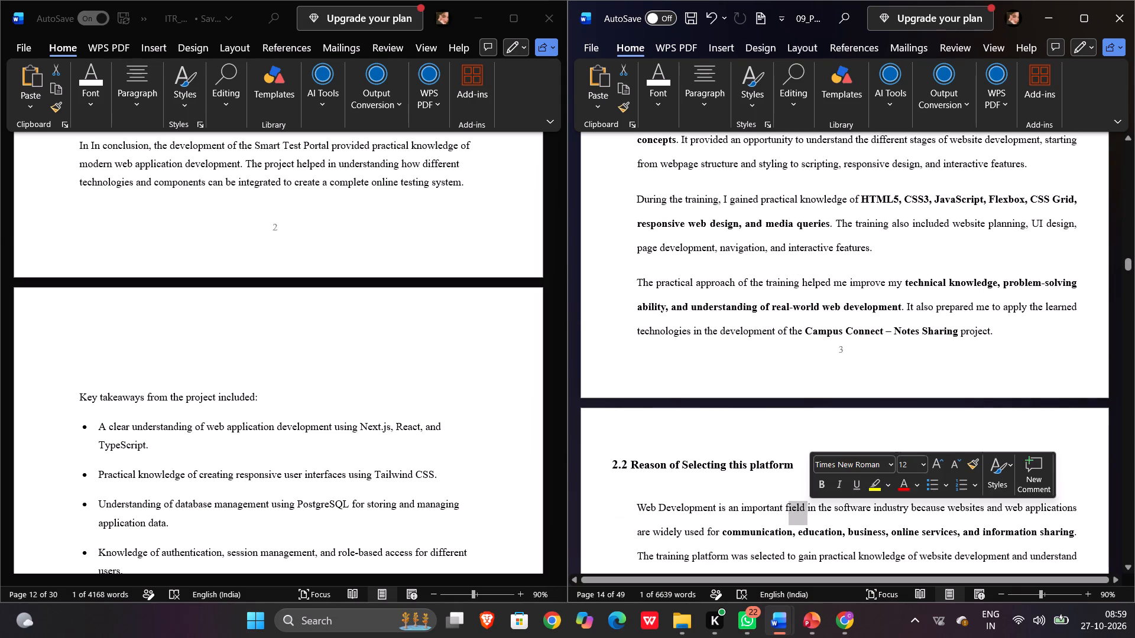
pyautogui.click(696, 479)
pyautogui.moveTo(683, 467); pyautogui.dragTo(699, 467)
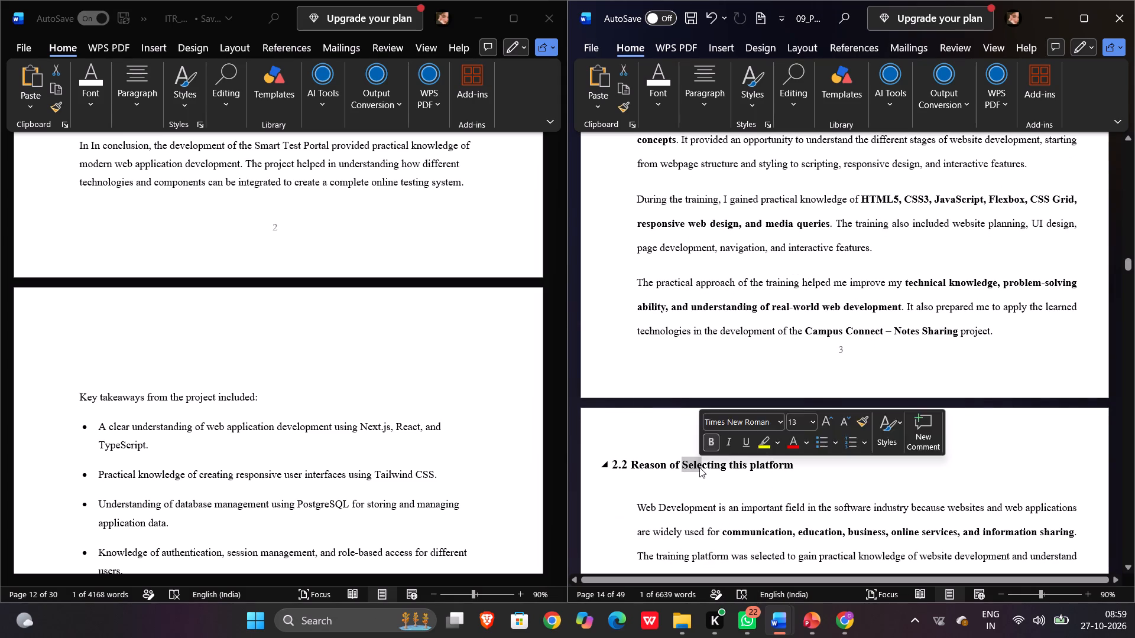
pyautogui.click(689, 485)
# Check the font formatting of the report's 1.8 Conclusion heading and body and of its 2.2 body text.
pyautogui.scroll(1, 281, 287)
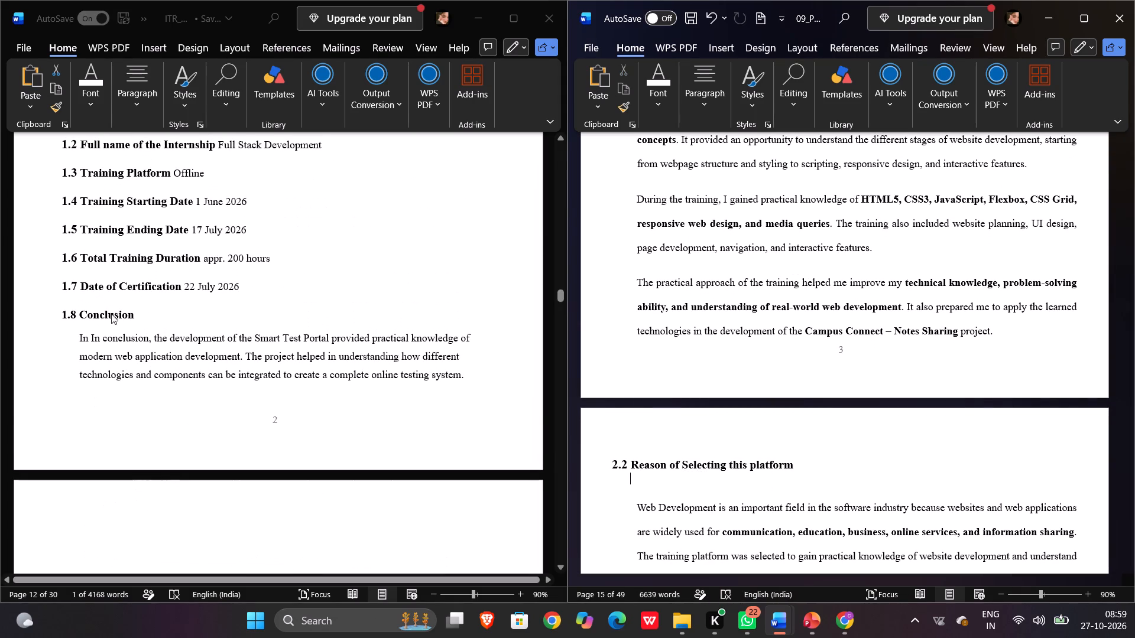
pyautogui.click(107, 314)
pyautogui.moveTo(107, 314); pyautogui.dragTo(115, 314)
pyautogui.click(115, 314)
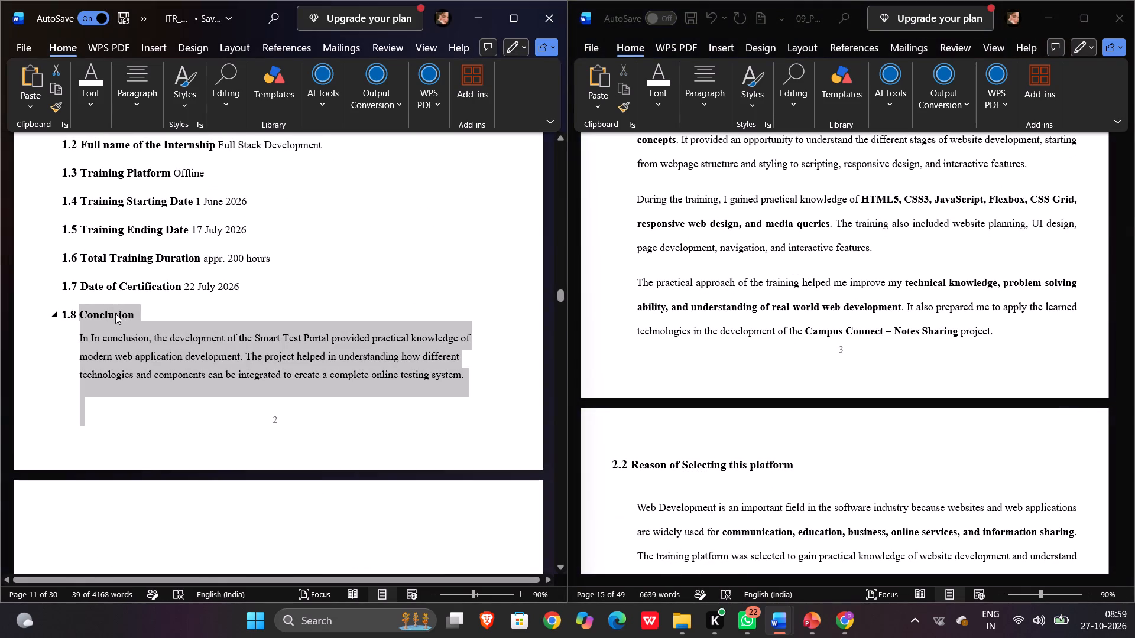
pyautogui.moveTo(100, 313); pyautogui.dragTo(106, 313)
pyautogui.click(178, 361)
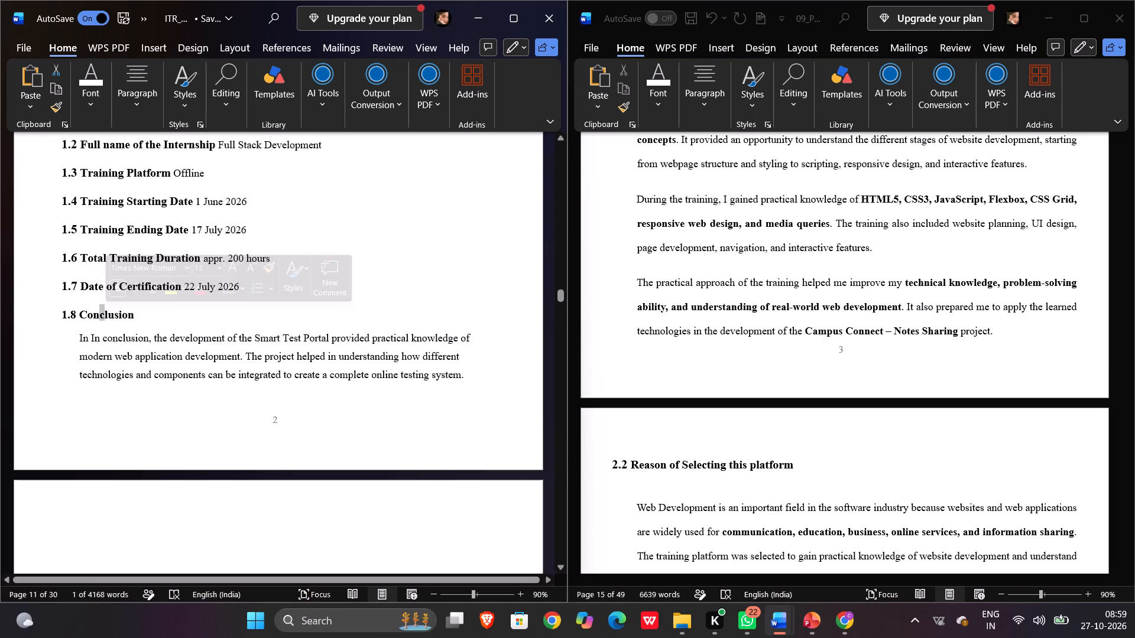
pyautogui.moveTo(178, 361); pyautogui.dragTo(195, 361)
pyautogui.click(195, 361)
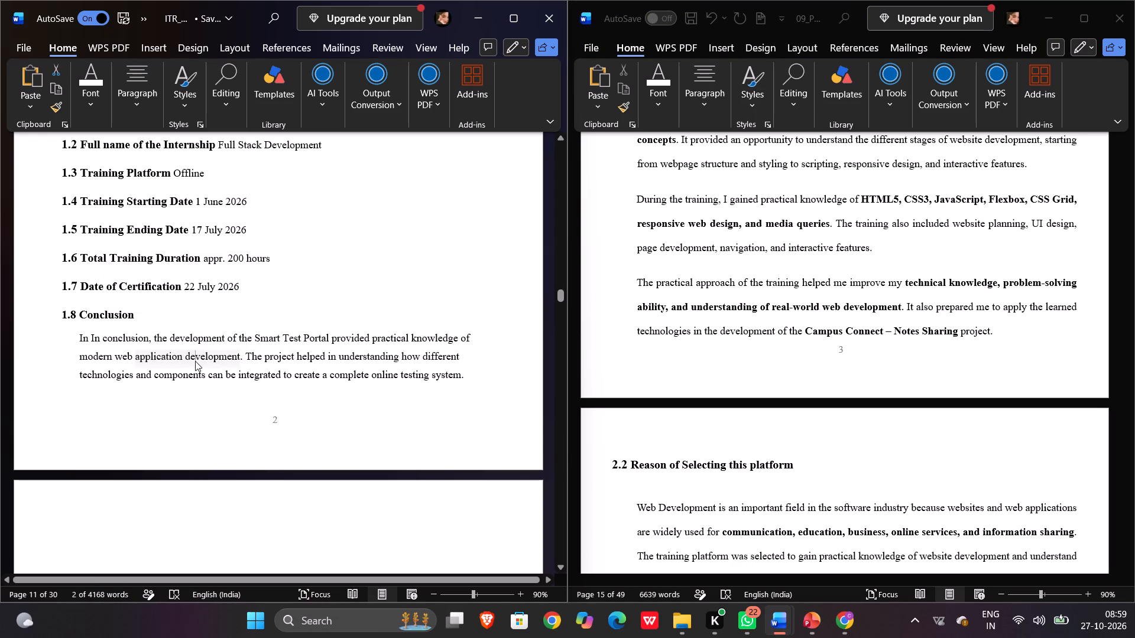
pyautogui.scroll(-7, 195, 361)
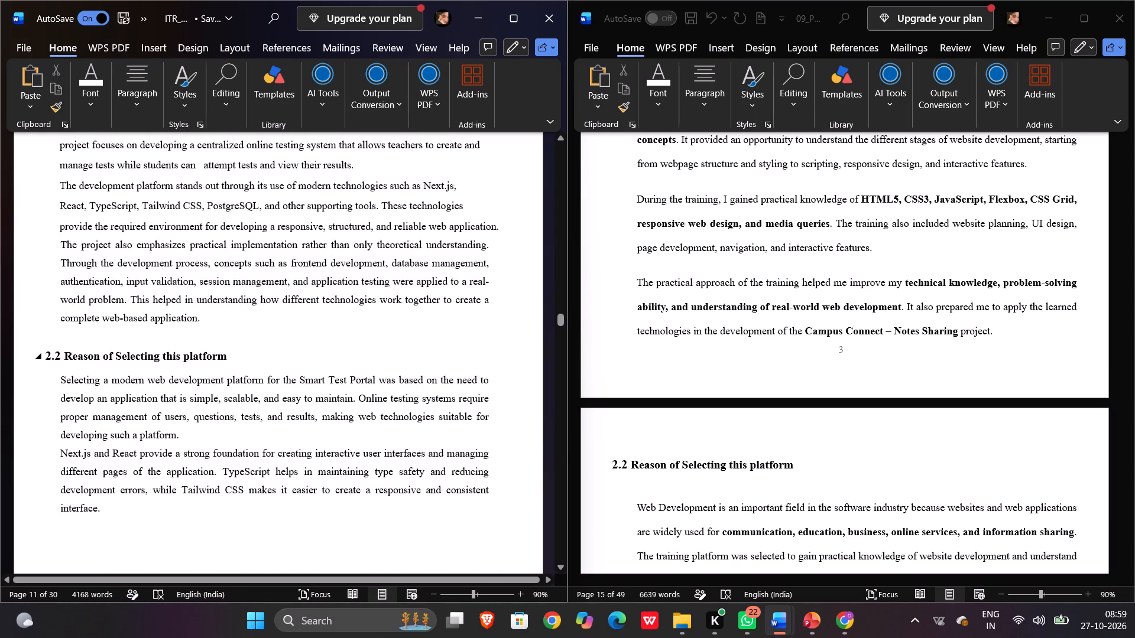
pyautogui.moveTo(175, 388); pyautogui.dragTo(218, 390)
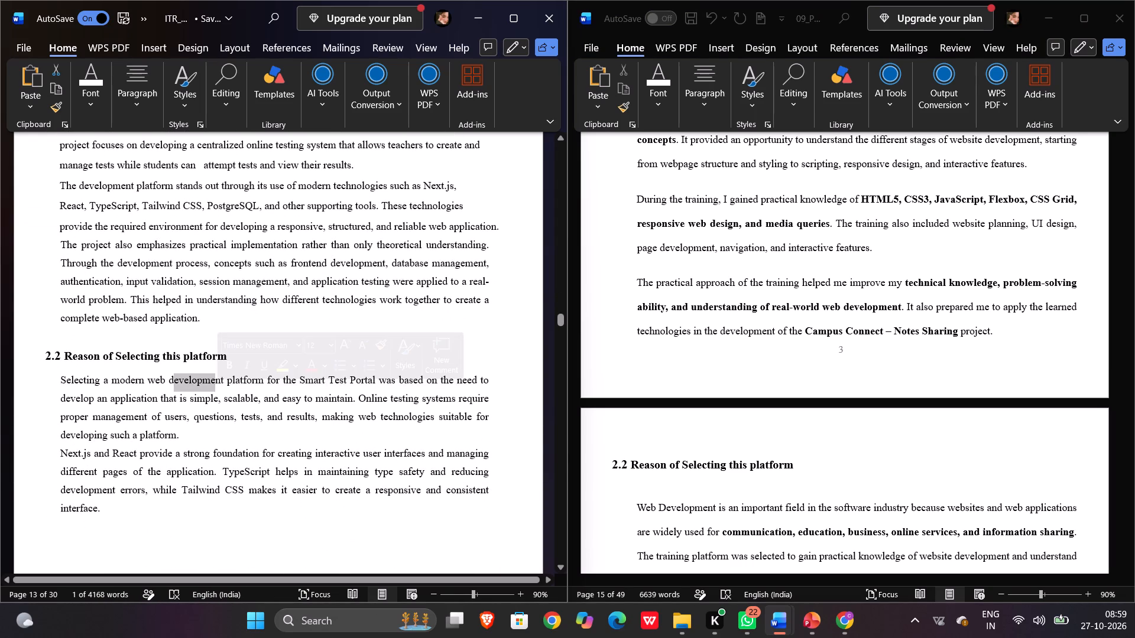
# Compare the rest of Chapter 2, from section 2.2 through the chapter's Conclusion, in the Web Development reference and the report.
pyautogui.scroll(-3, 590, 350)
pyautogui.scroll(-2, 753, 405)
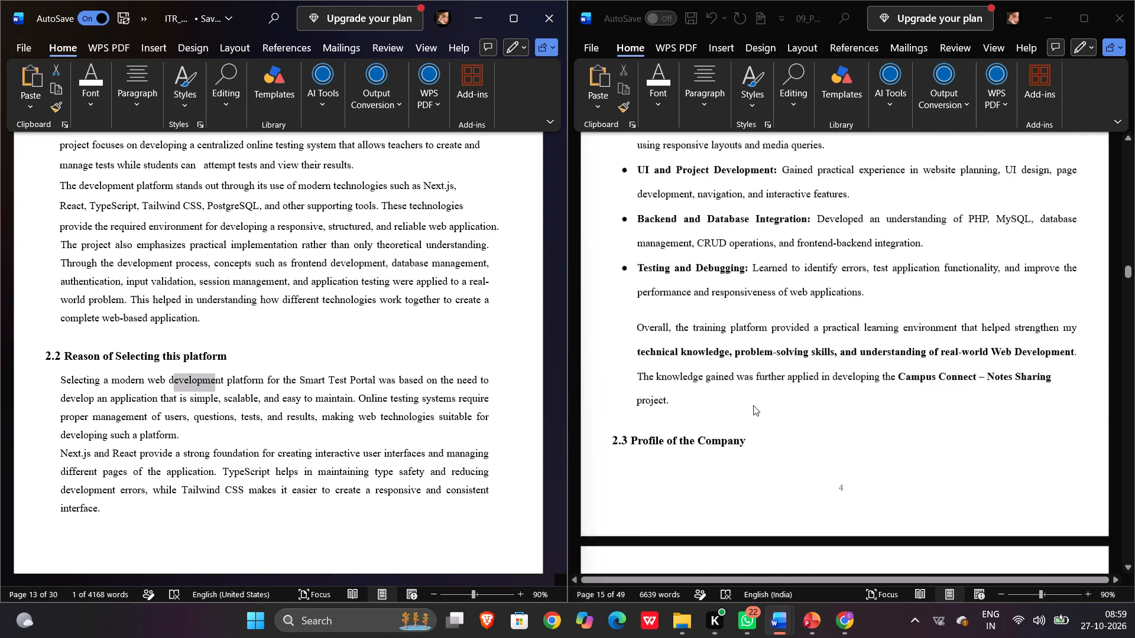
pyautogui.scroll(-7, 753, 405)
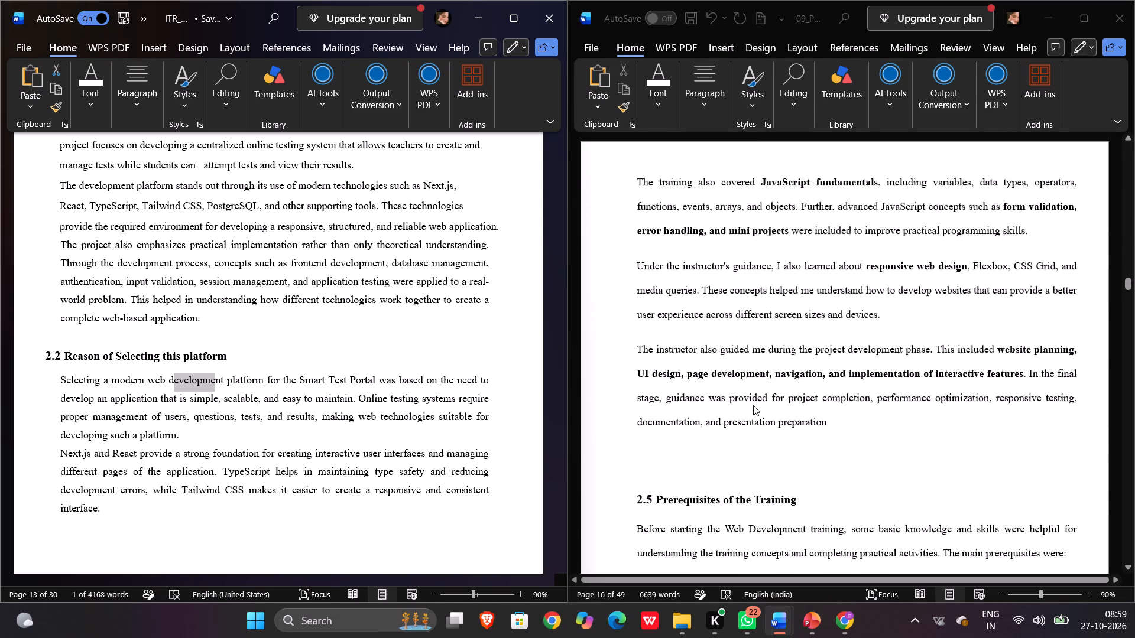
pyautogui.scroll(-7, 753, 405)
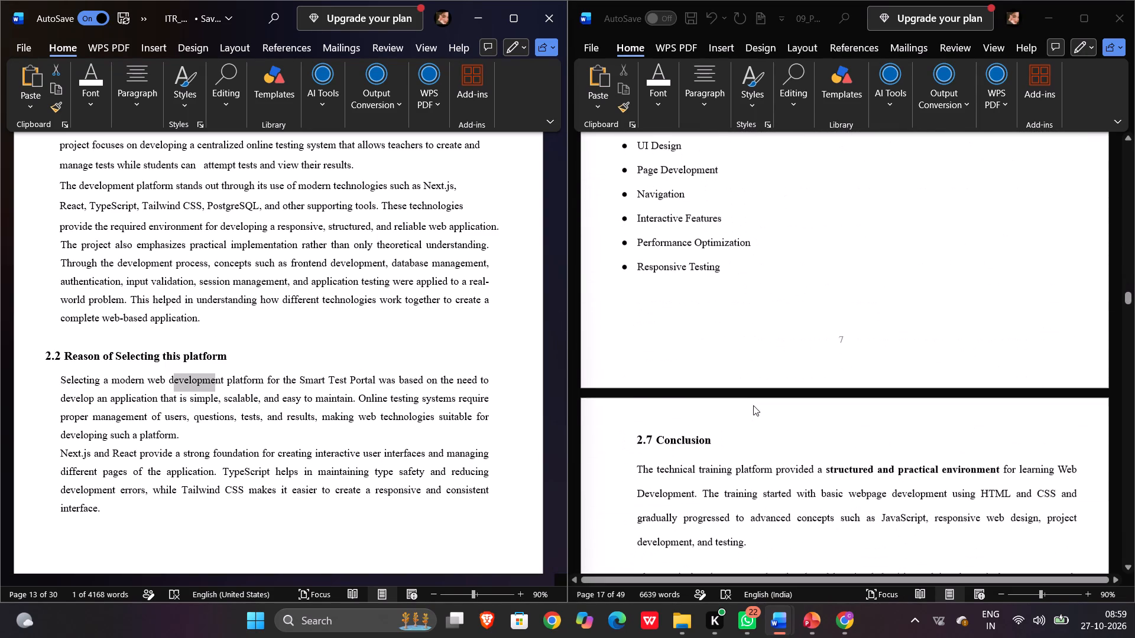
pyautogui.scroll(-8, 437, 424)
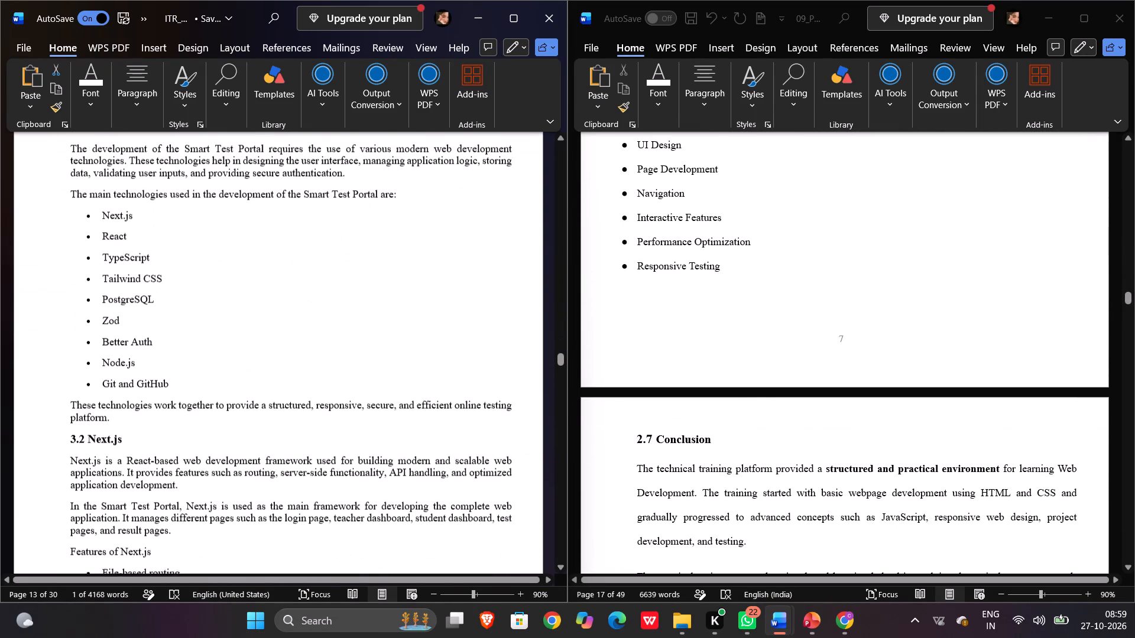
pyautogui.scroll(8, 437, 424)
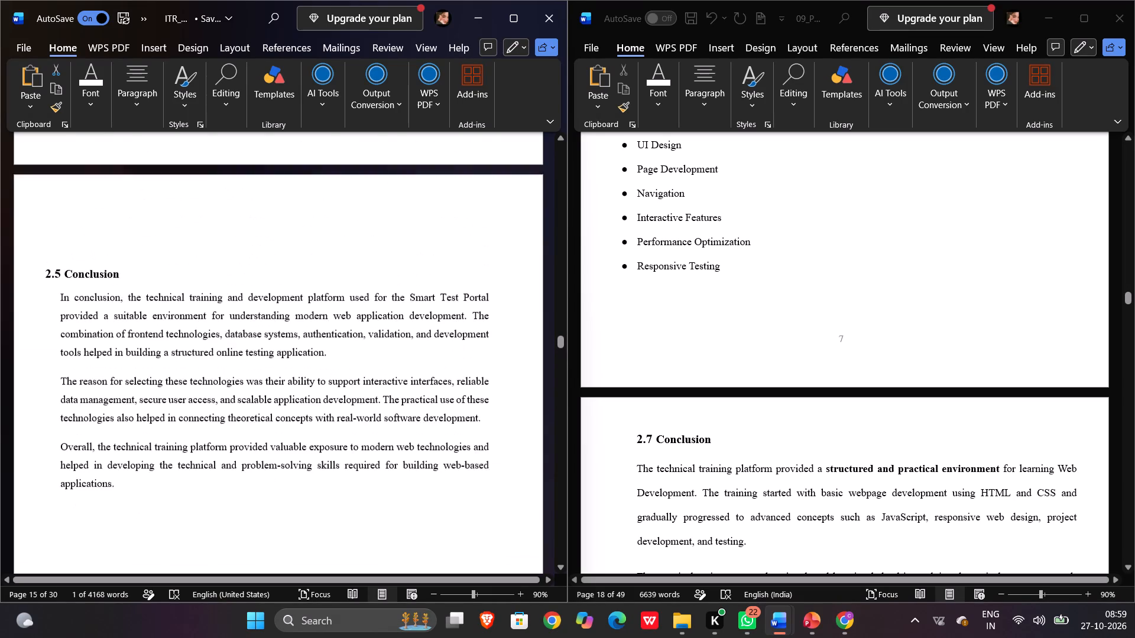
pyautogui.scroll(-1, 749, 443)
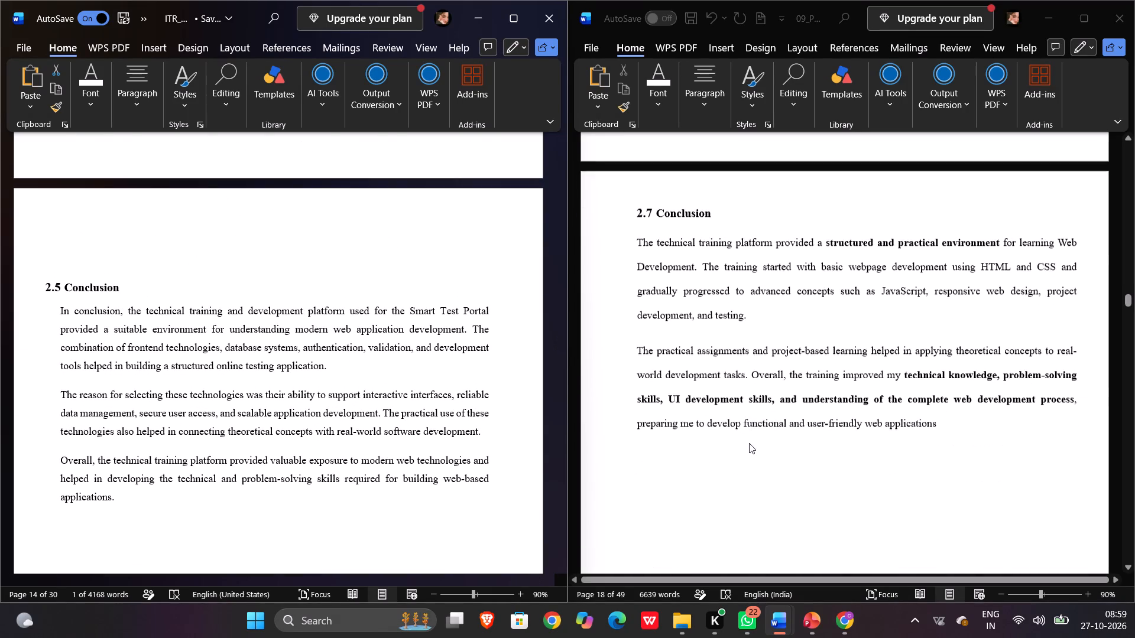
pyautogui.scroll(-1, 749, 443)
# Examine the reference's 2.6 Training Description text alongside the report's 2.4 Technical Profile of the Instructor.
pyautogui.scroll(3, 582, 406)
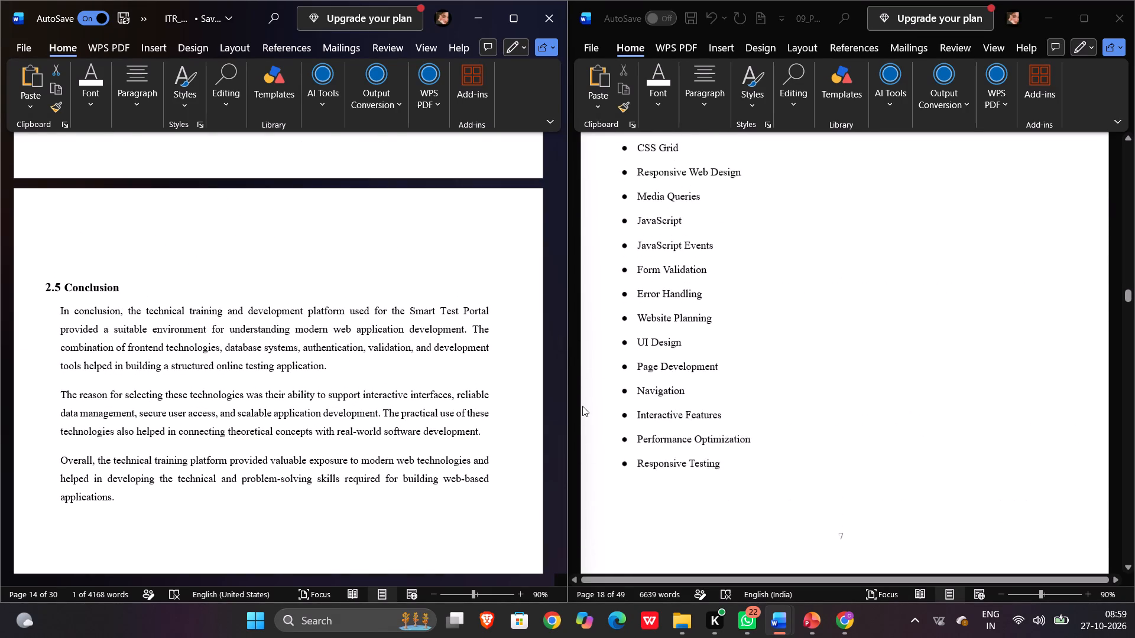
pyautogui.scroll(3, 683, 356)
pyautogui.scroll(1, 338, 291)
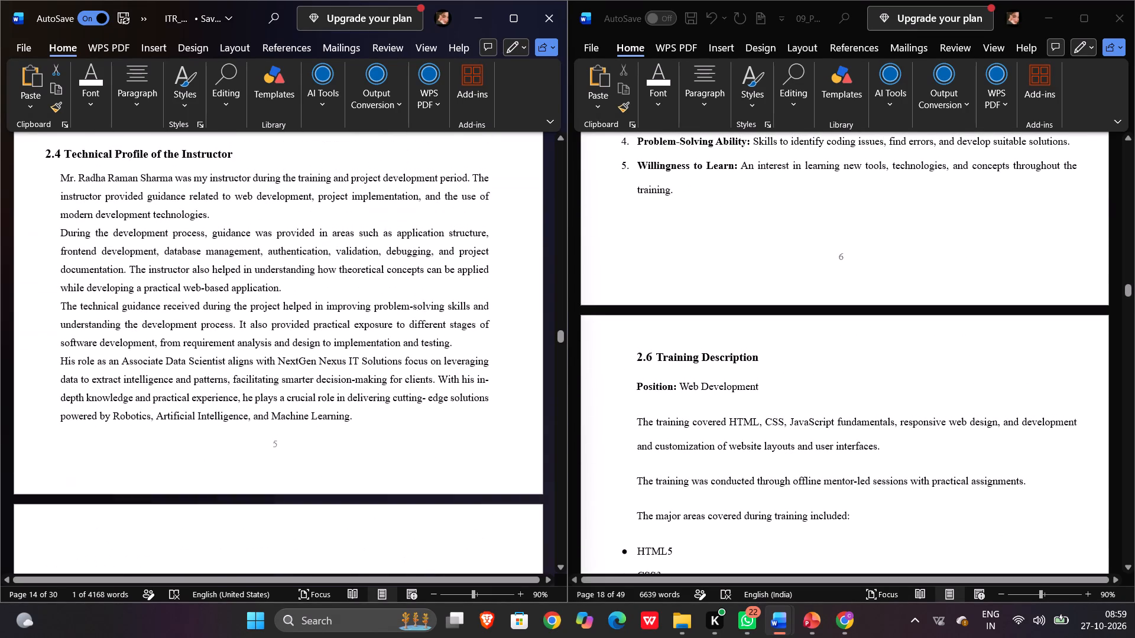
pyautogui.scroll(1, 338, 291)
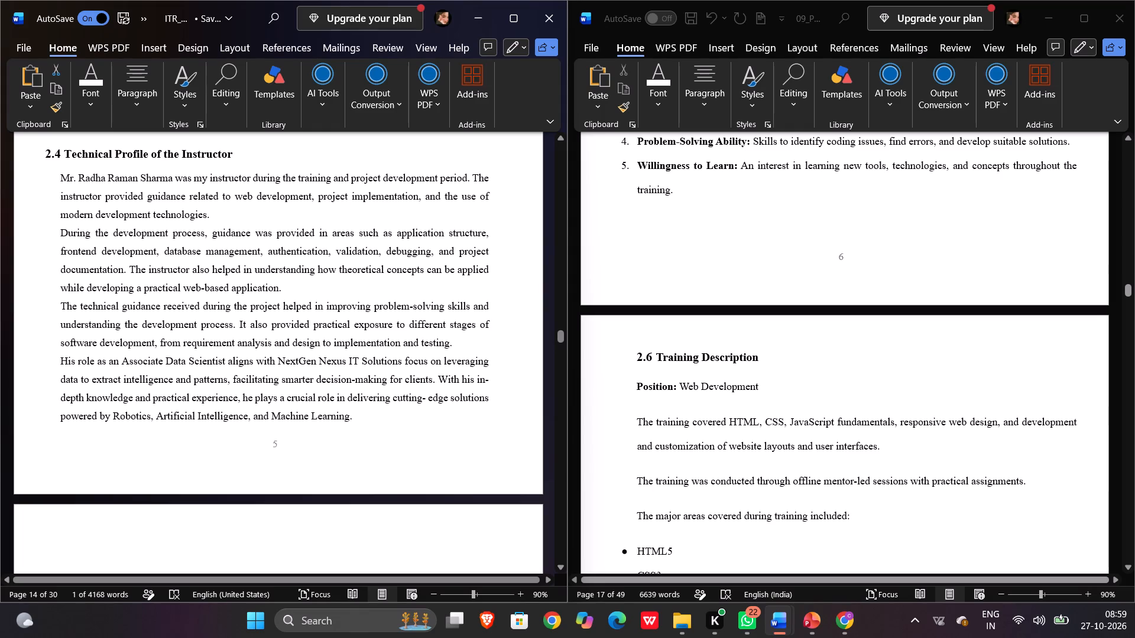
pyautogui.click(640, 424)
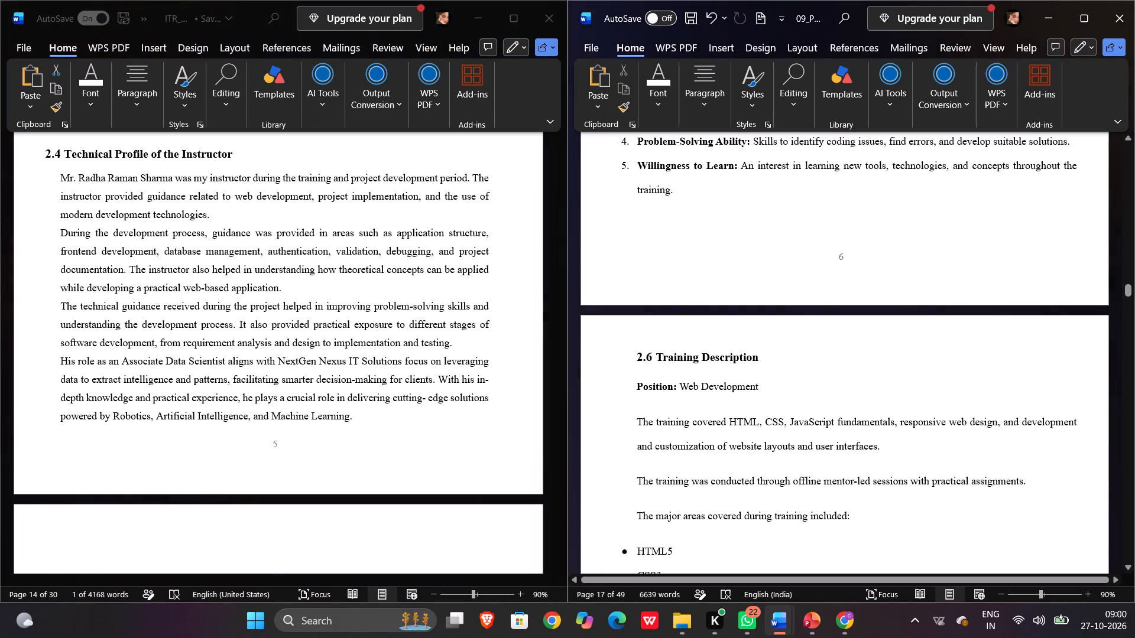
pyautogui.moveTo(637, 419); pyautogui.dragTo(885, 516)
pyautogui.click(885, 516)
# Go back to Chapter 1 in both documents and compare the report's 1.1 Introduction layout with the reference's.
pyautogui.scroll(5, 325, 382)
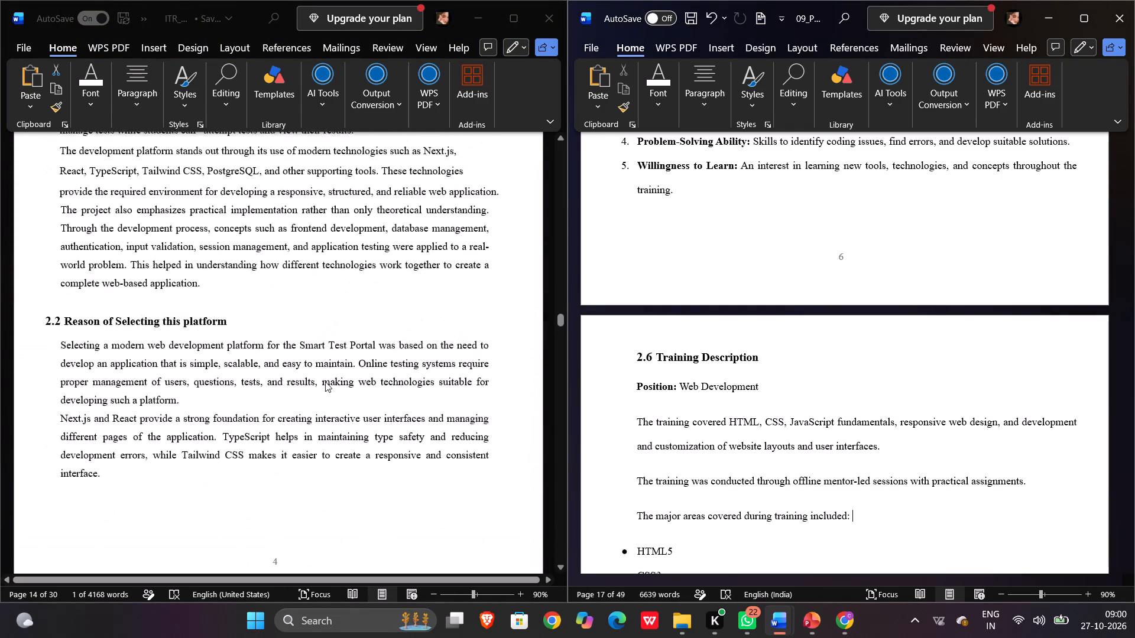
pyautogui.scroll(8, 325, 382)
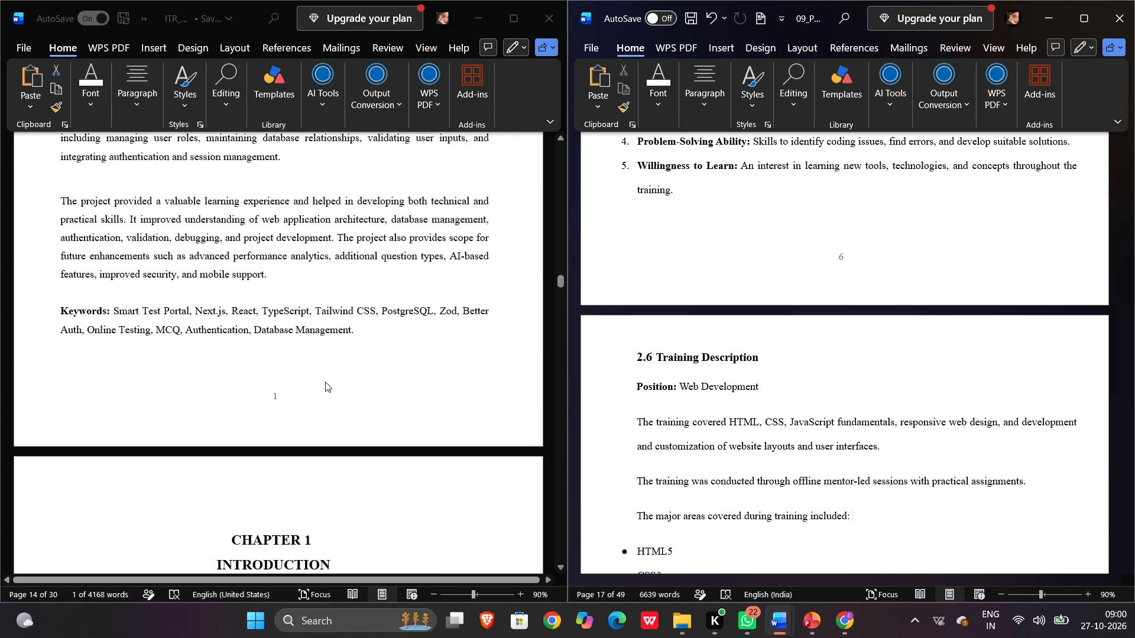
pyautogui.scroll(-3, 325, 382)
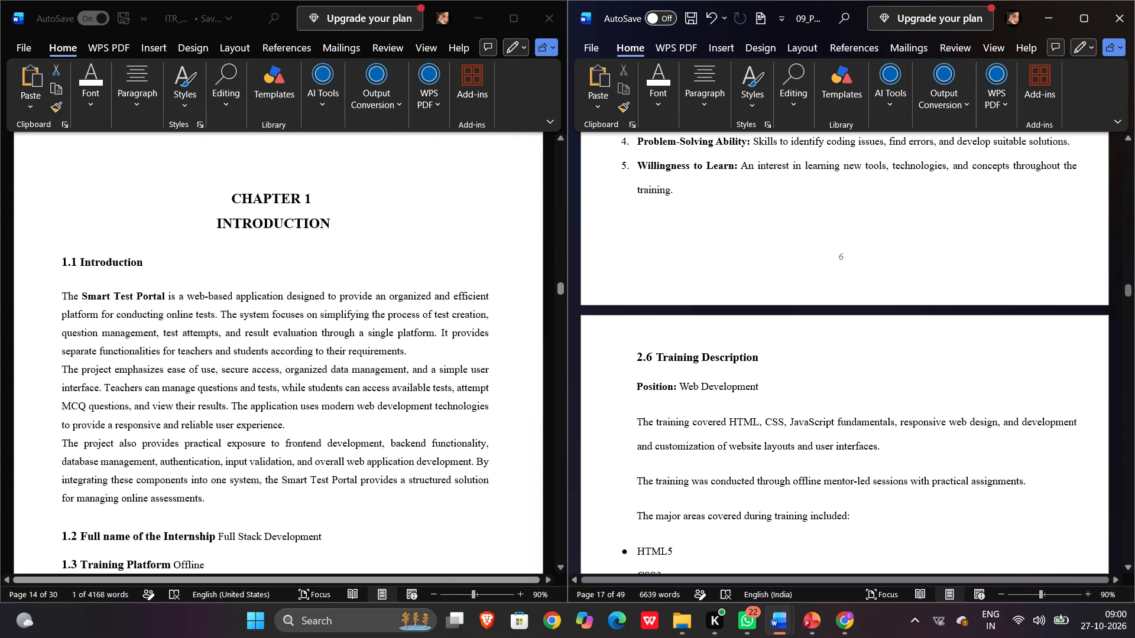
pyautogui.scroll(20, 811, 311)
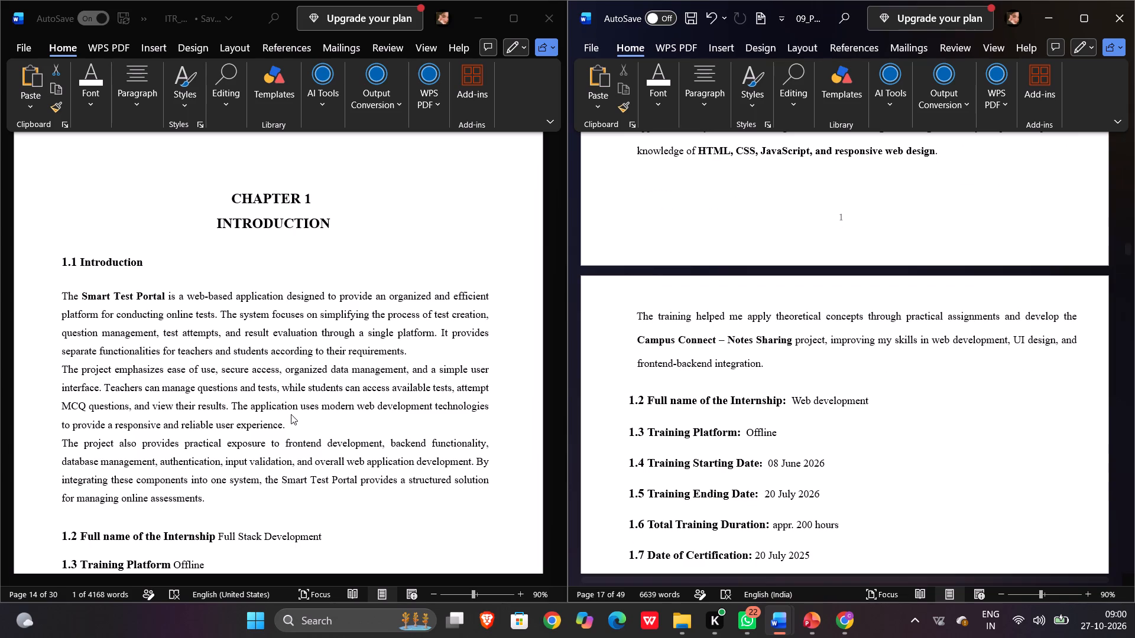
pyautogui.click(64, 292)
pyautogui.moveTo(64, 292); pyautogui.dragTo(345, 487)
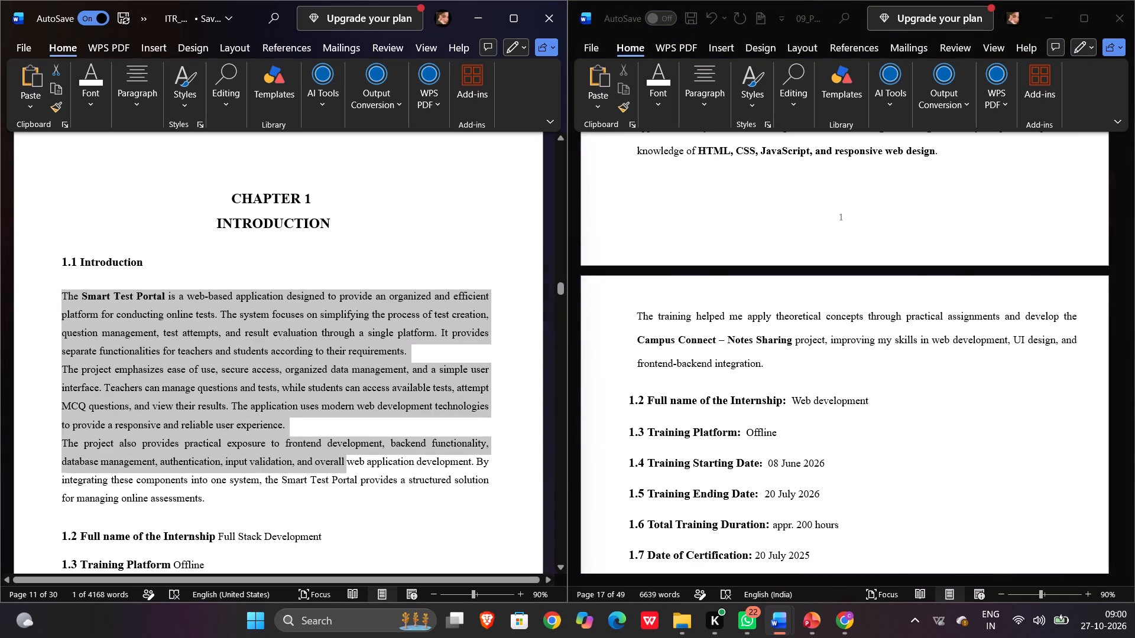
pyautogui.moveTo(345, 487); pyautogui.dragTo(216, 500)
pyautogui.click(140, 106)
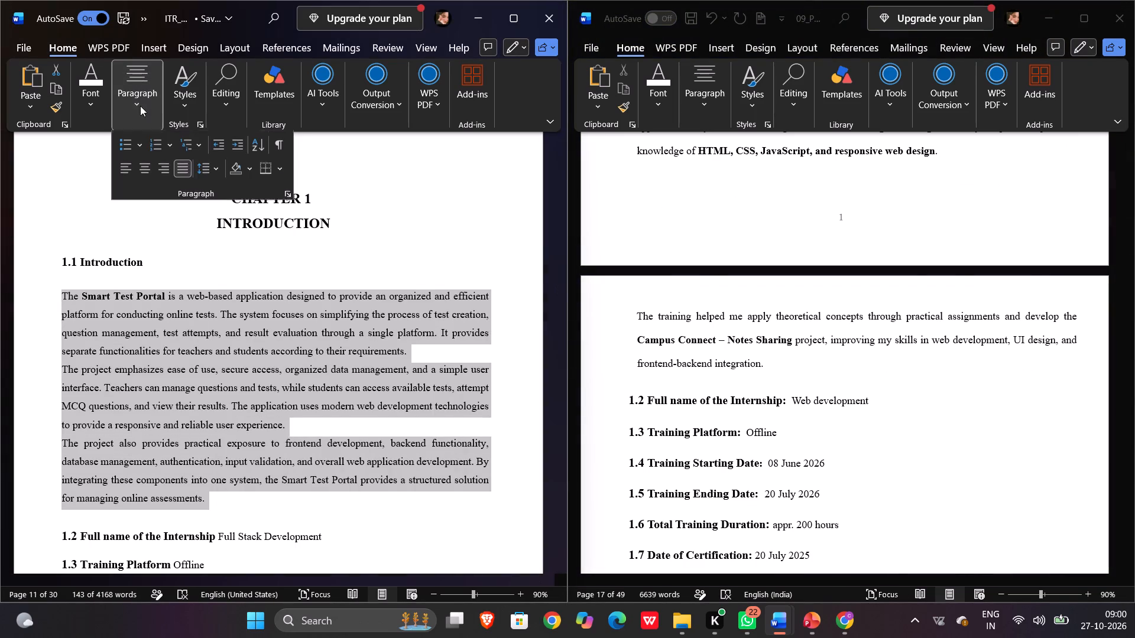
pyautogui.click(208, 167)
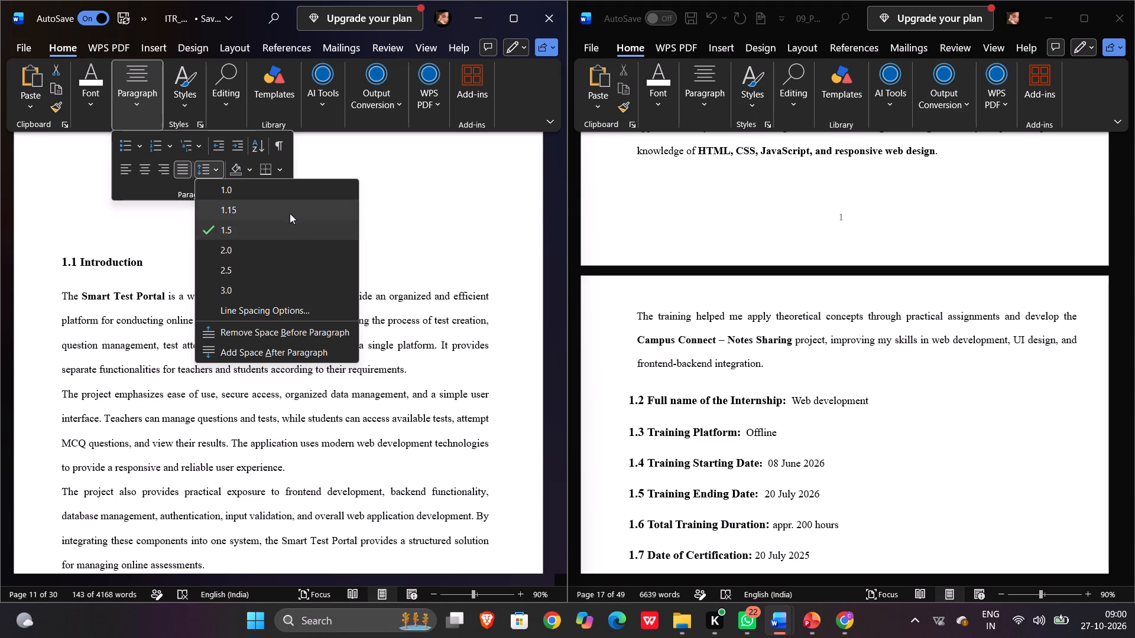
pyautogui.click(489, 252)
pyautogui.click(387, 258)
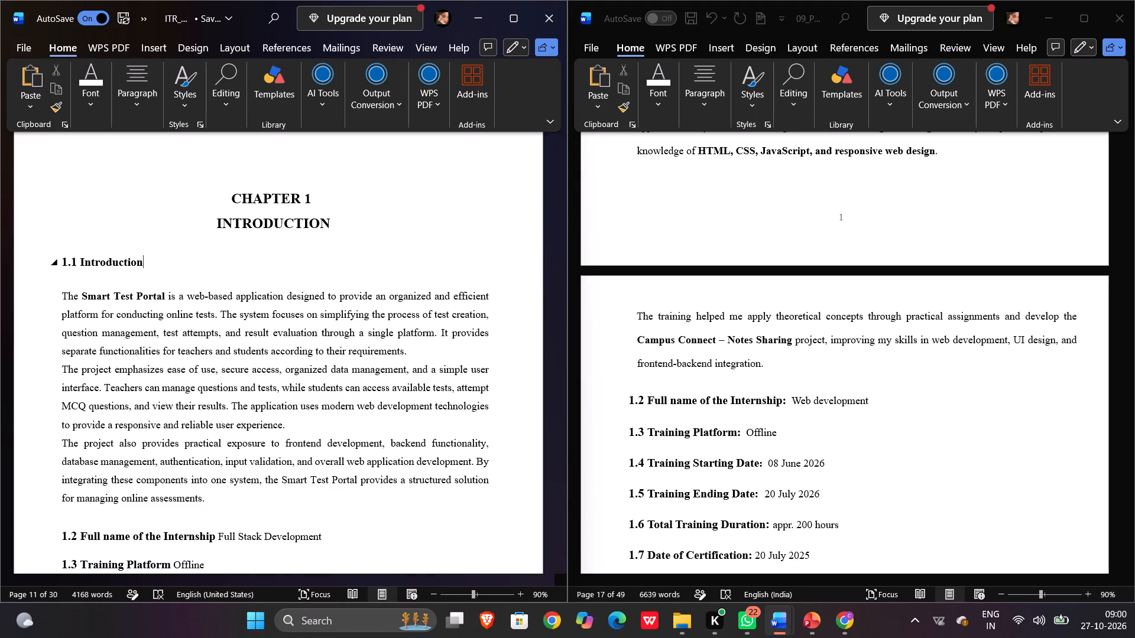
# Examine the paragraph spacing in the reference from 1.1 Introduction through 1.8 Conclusion to the start of Chapter 2.
pyautogui.scroll(-1, 748, 347)
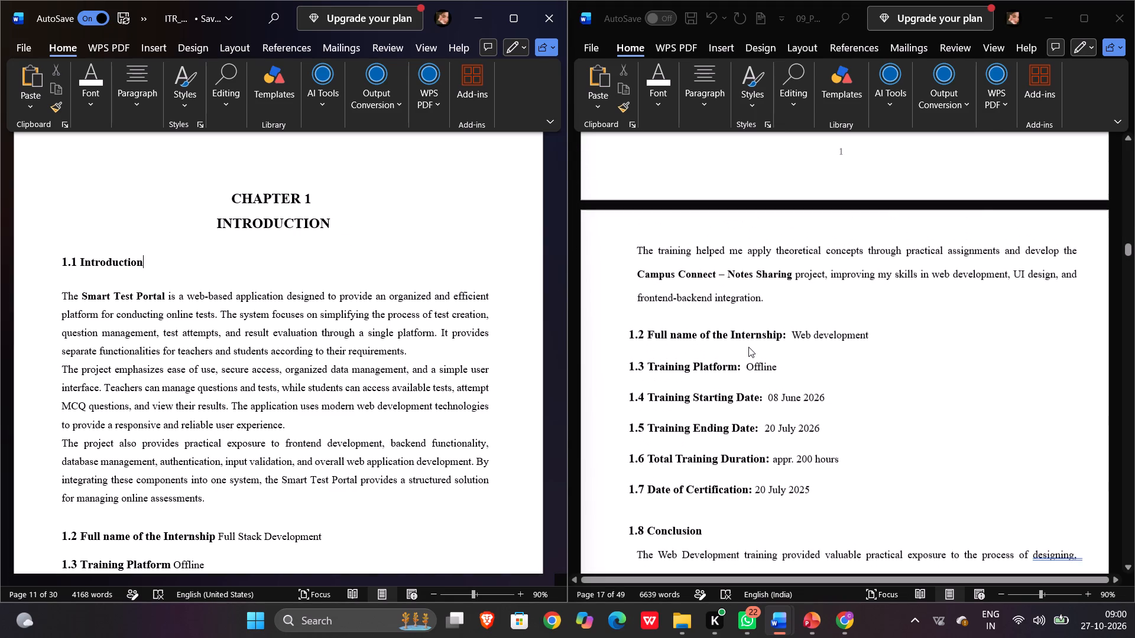
pyautogui.scroll(-1, 748, 347)
pyautogui.scroll(1, 748, 347)
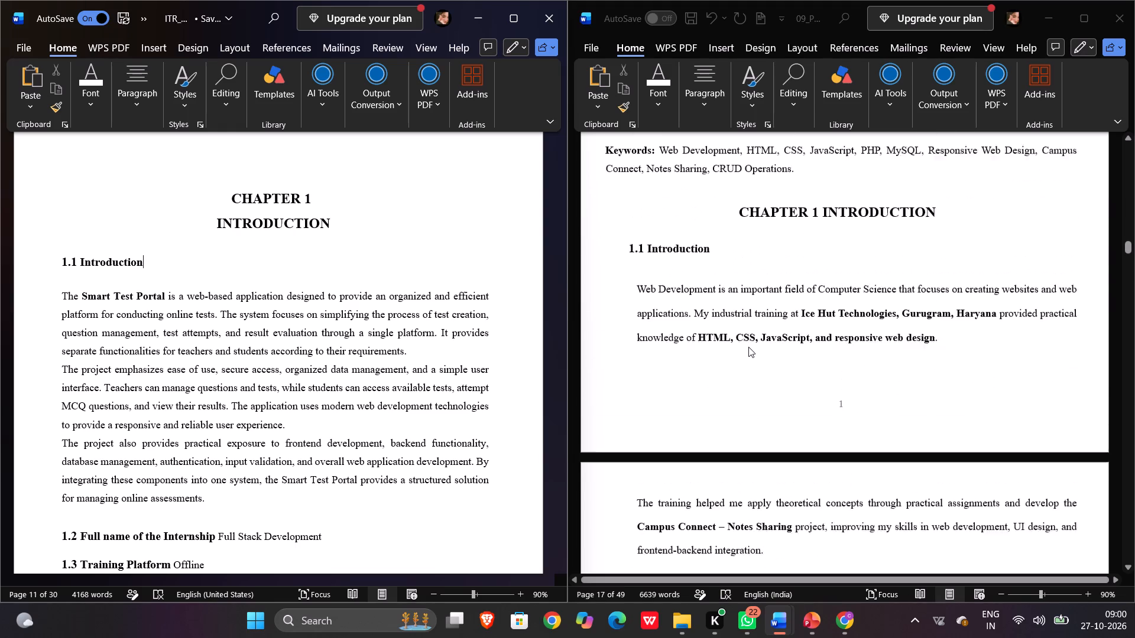
pyautogui.scroll(1, 748, 347)
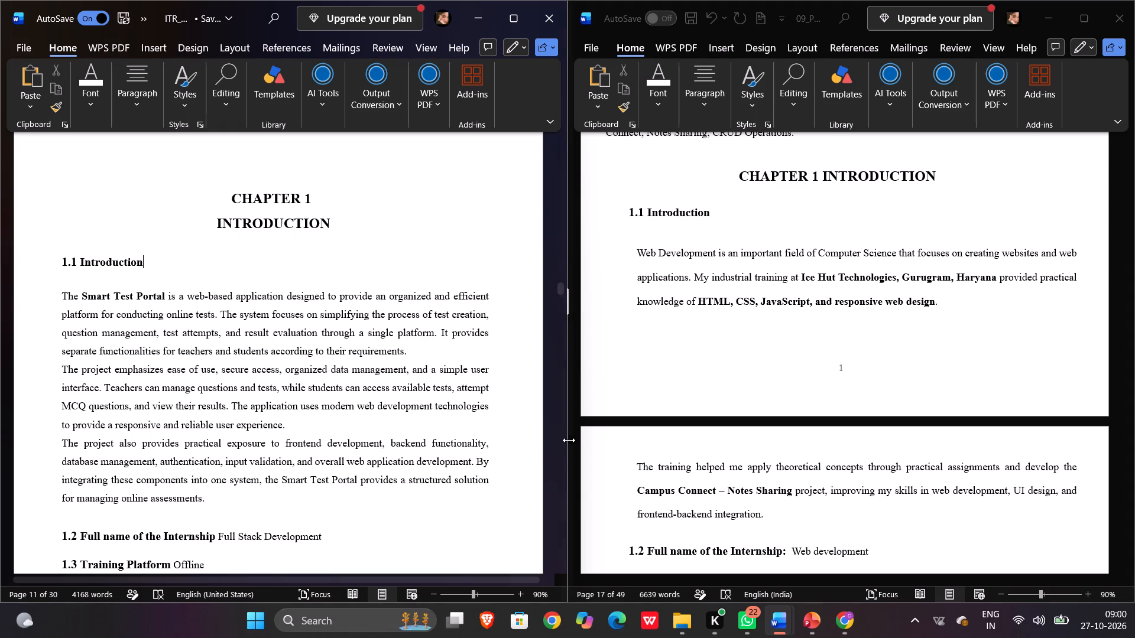
pyautogui.scroll(-5, 761, 457)
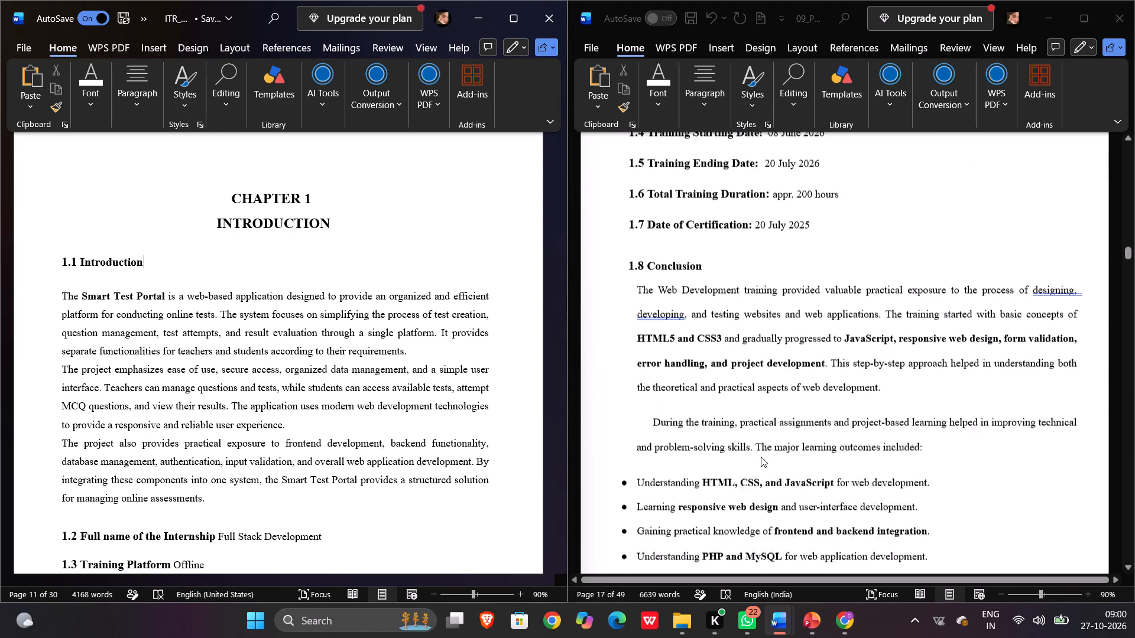
pyautogui.scroll(-7, 761, 457)
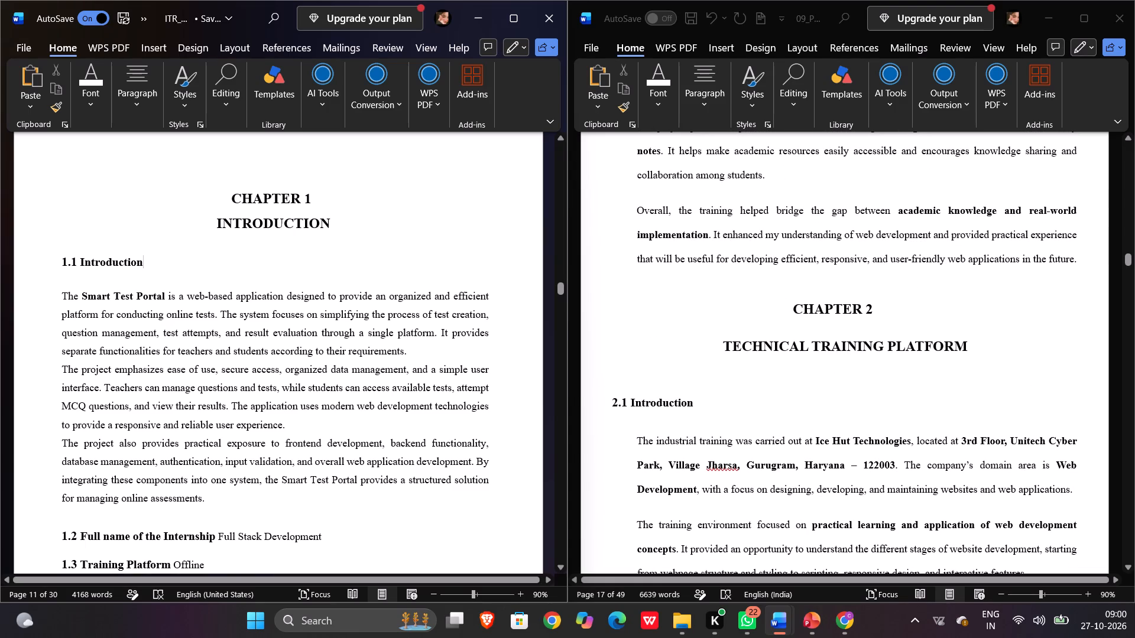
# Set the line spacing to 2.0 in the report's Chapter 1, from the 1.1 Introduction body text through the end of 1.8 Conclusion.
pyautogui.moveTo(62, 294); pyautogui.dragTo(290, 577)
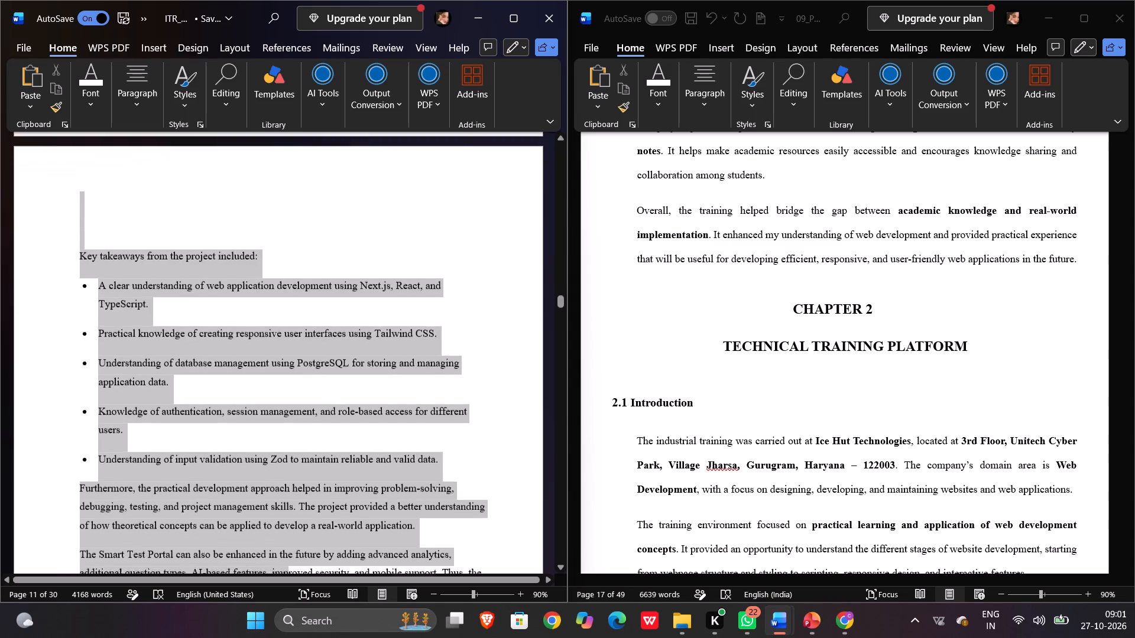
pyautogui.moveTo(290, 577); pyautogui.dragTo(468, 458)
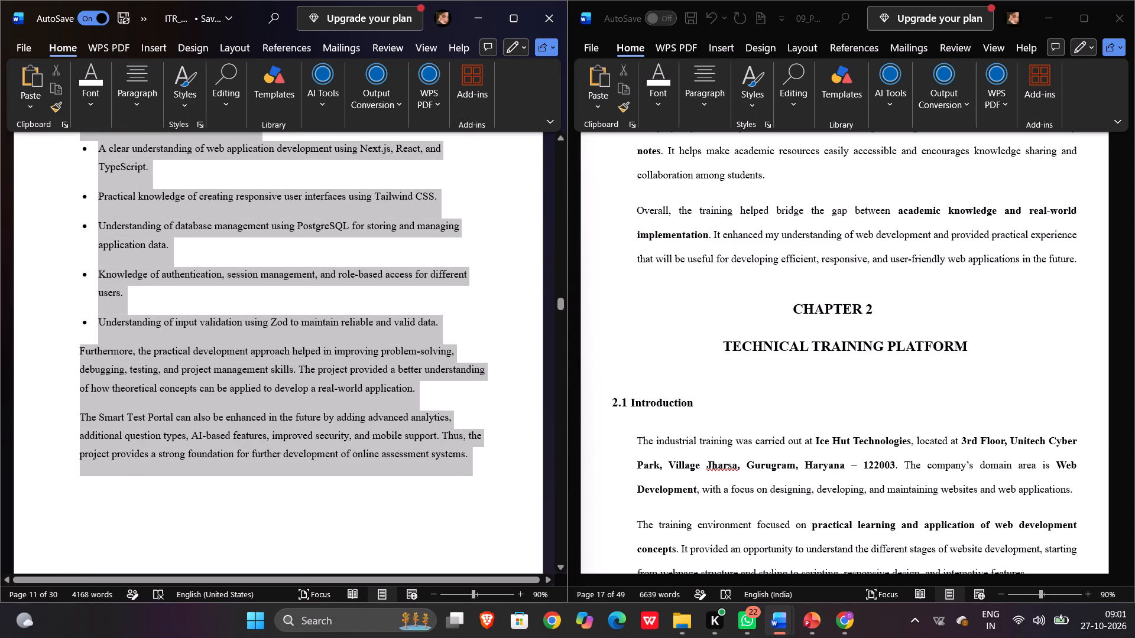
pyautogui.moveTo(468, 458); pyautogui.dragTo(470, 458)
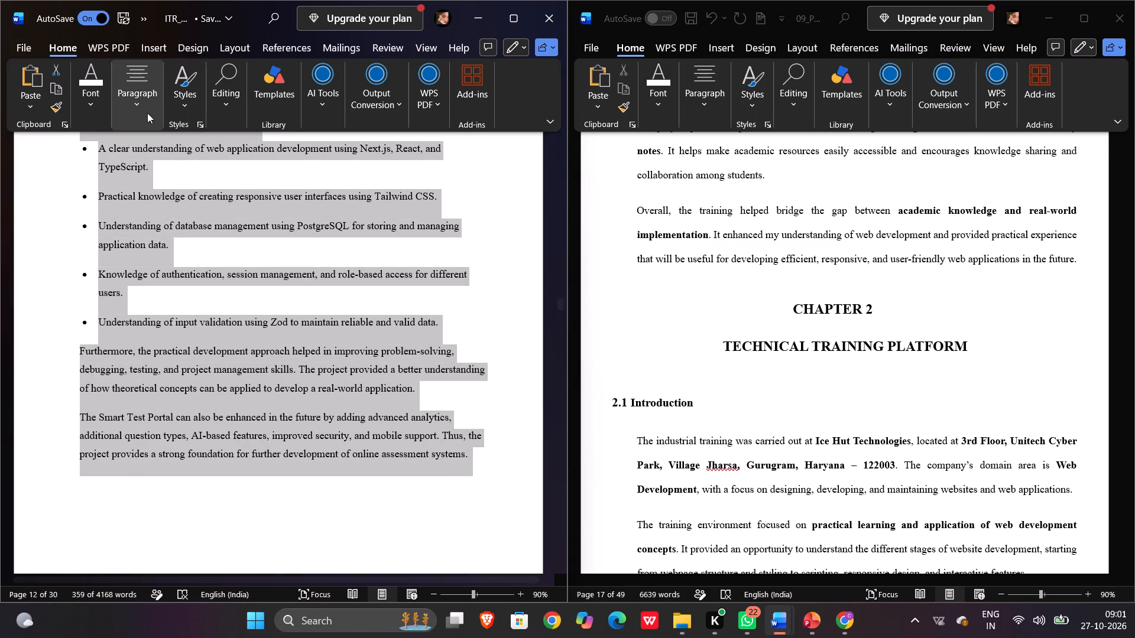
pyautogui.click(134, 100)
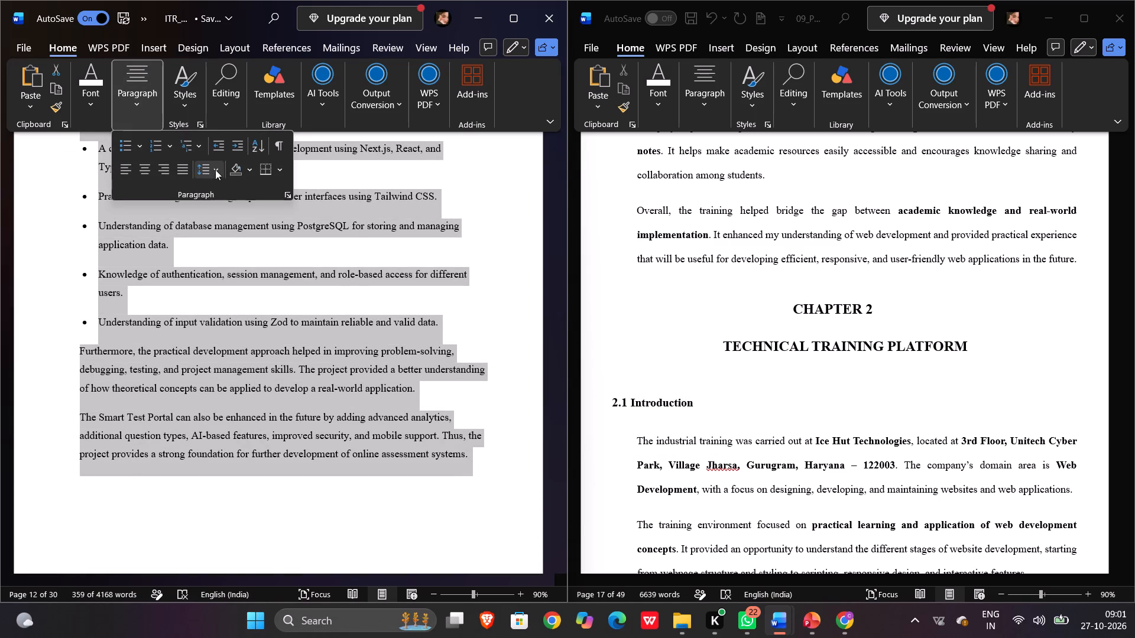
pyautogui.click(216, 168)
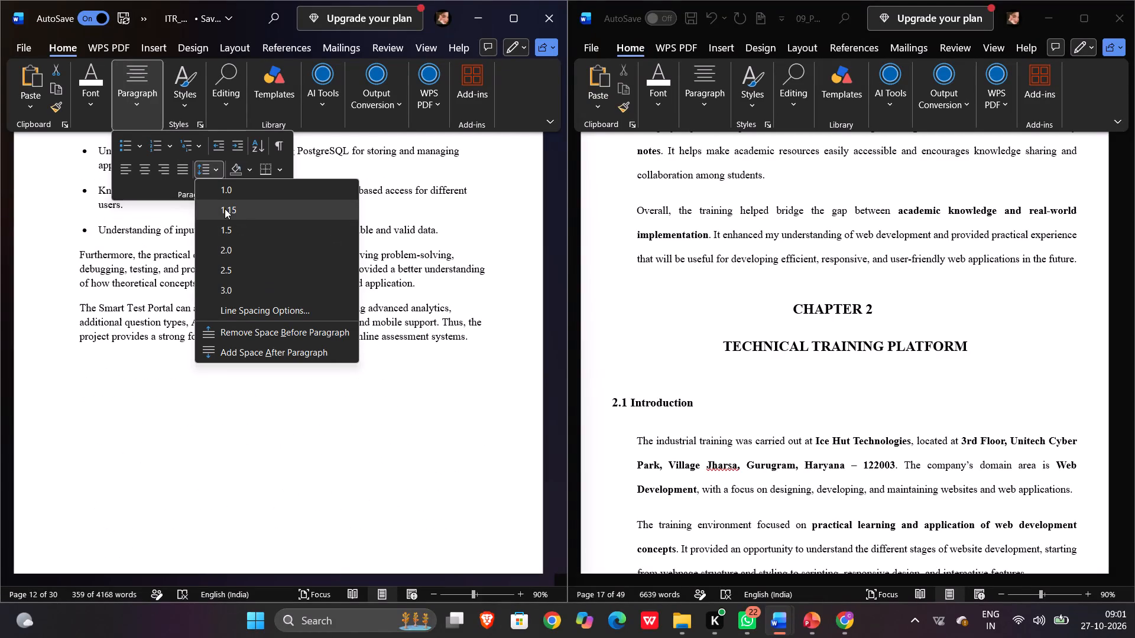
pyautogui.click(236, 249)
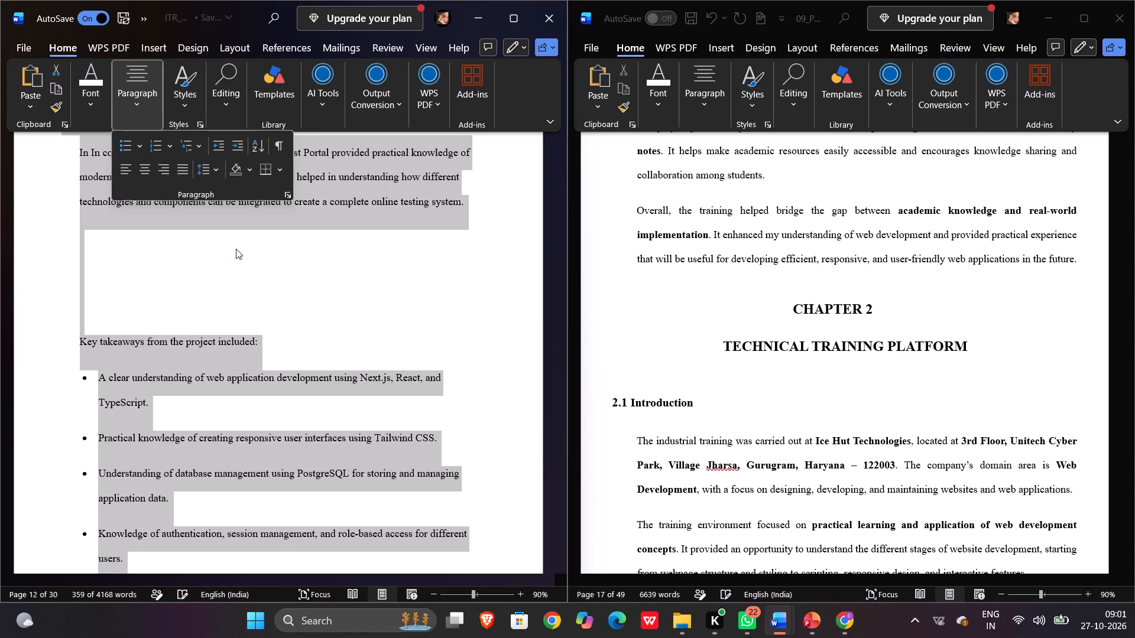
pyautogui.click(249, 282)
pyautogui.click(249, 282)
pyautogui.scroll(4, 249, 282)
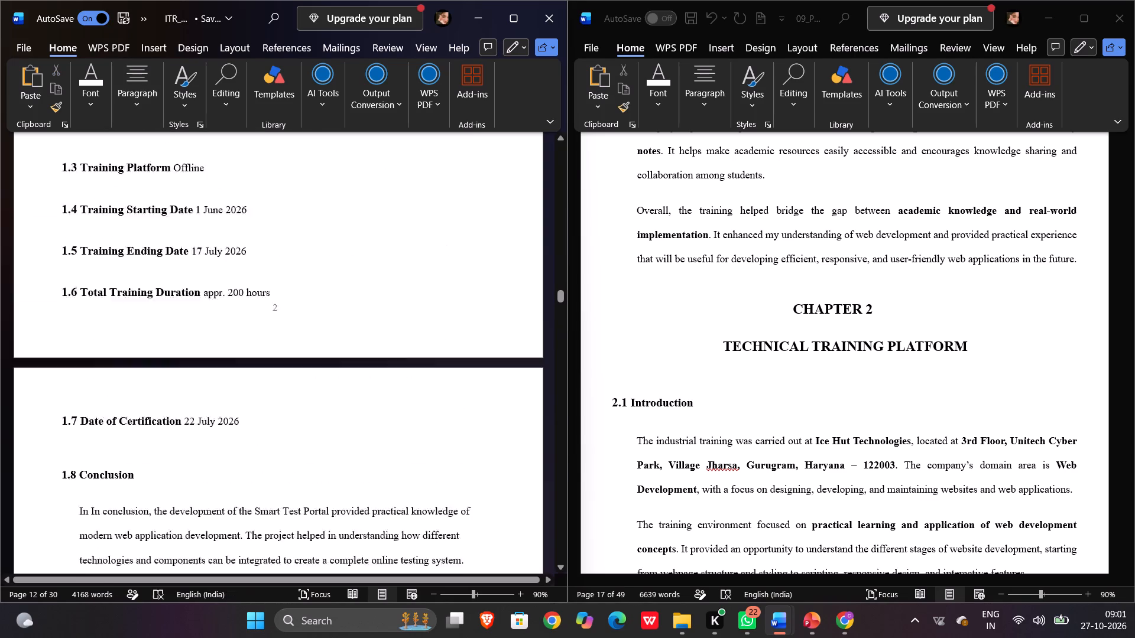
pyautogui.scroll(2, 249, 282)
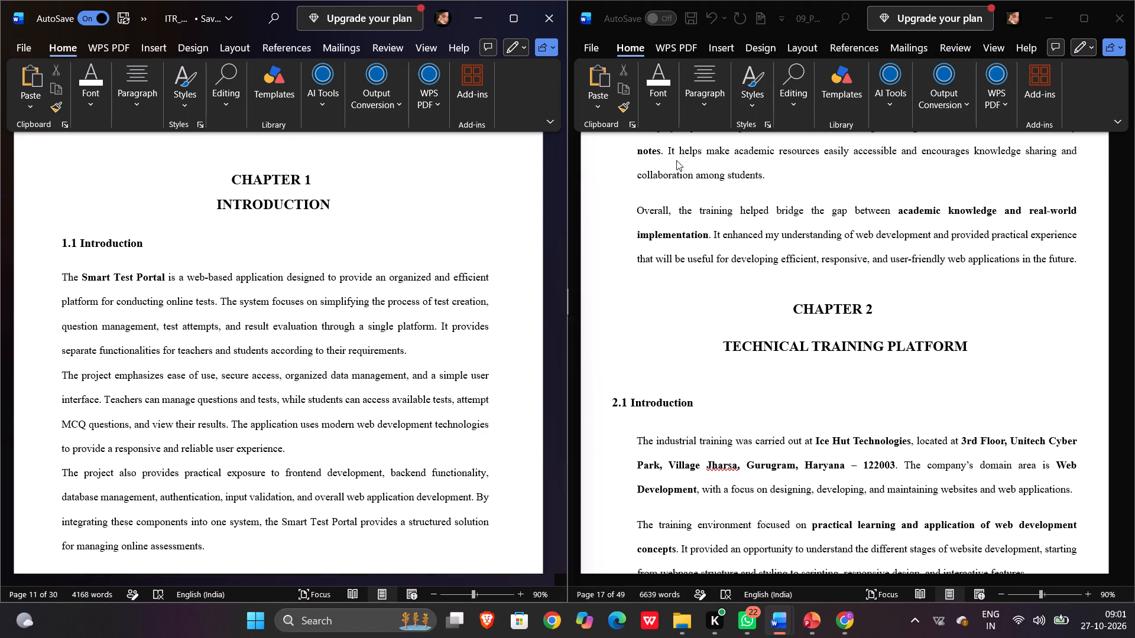
# Check the line spacing choices for the reference text running from the end of Chapter 1 into 2.1 Introduction, without changing them.
pyautogui.click(662, 201)
pyautogui.moveTo(663, 203); pyautogui.dragTo(910, 474)
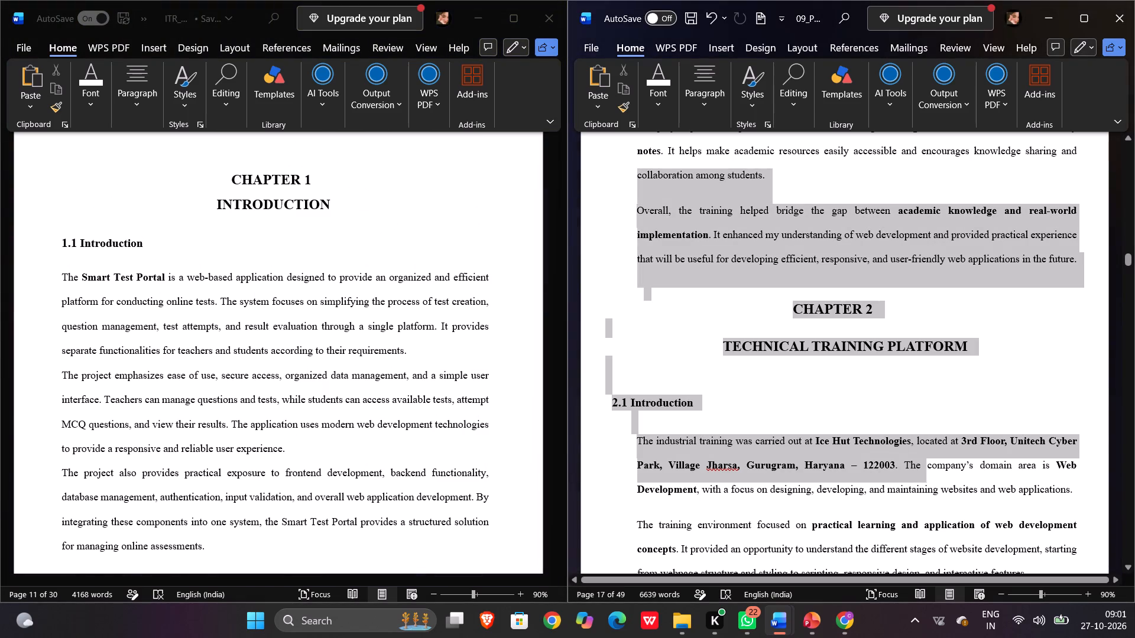
pyautogui.moveTo(910, 474); pyautogui.dragTo(931, 547)
pyautogui.click(706, 97)
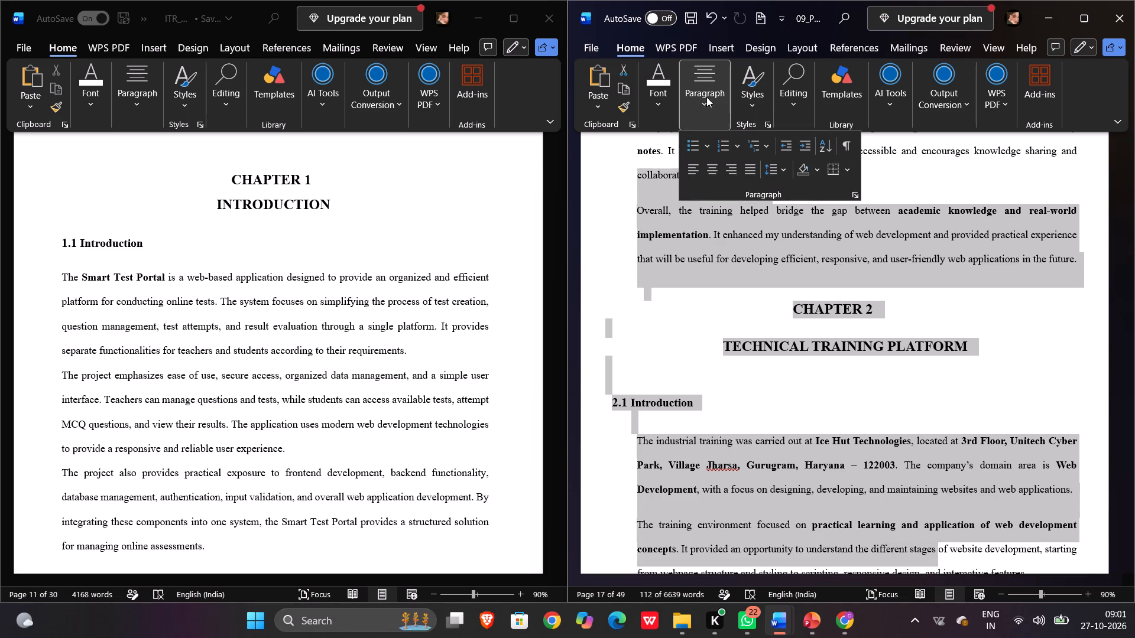
pyautogui.click(786, 165)
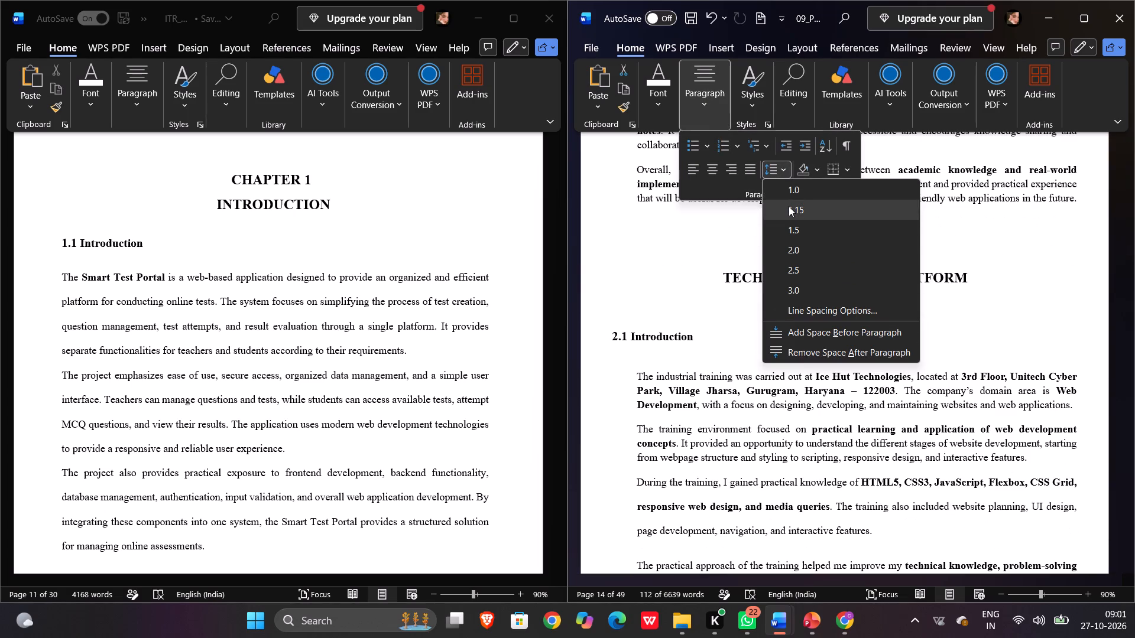
pyautogui.click(664, 349)
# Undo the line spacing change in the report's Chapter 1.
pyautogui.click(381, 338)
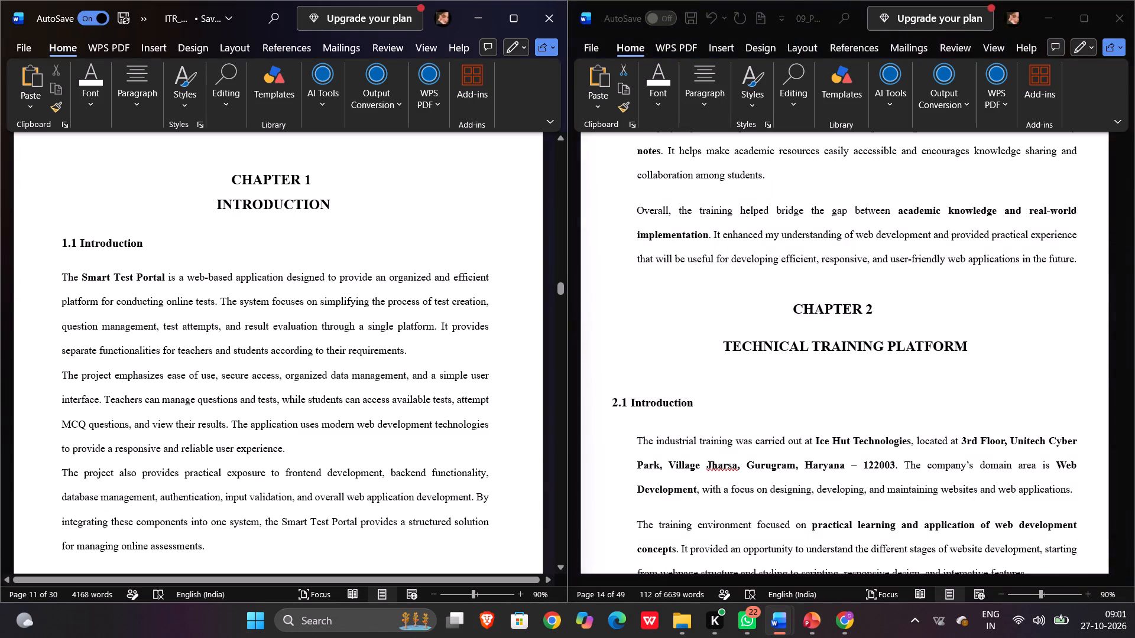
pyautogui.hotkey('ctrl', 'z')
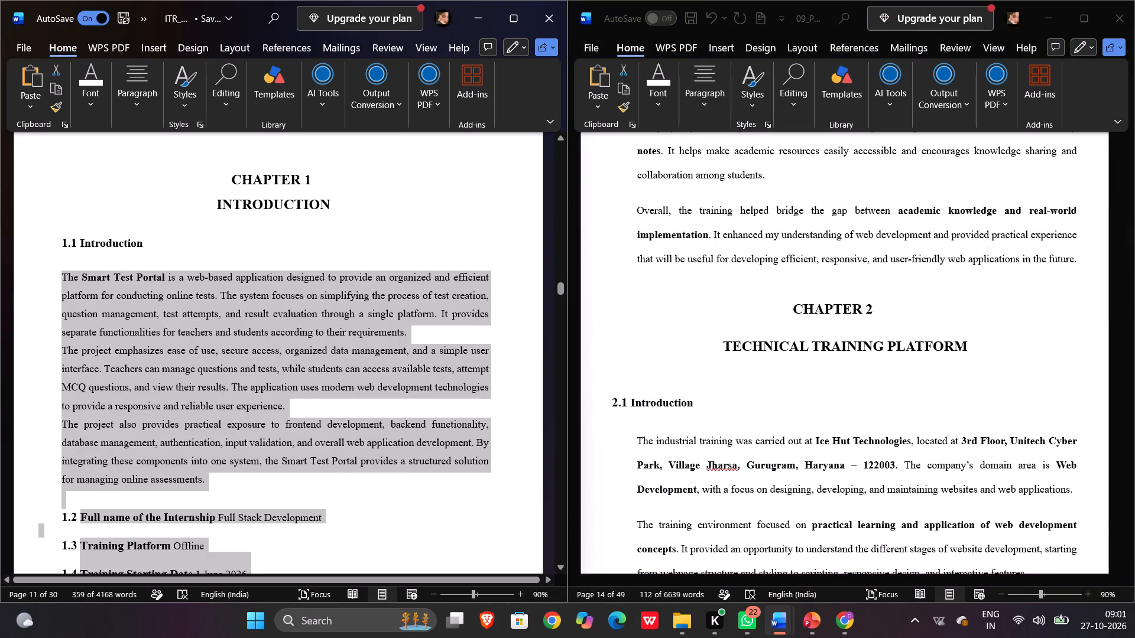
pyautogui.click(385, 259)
# Compare the spacing from the report's 1.8 Conclusion through section 2.2 with the reference's 2.1 Introduction.
pyautogui.scroll(-4, 385, 259)
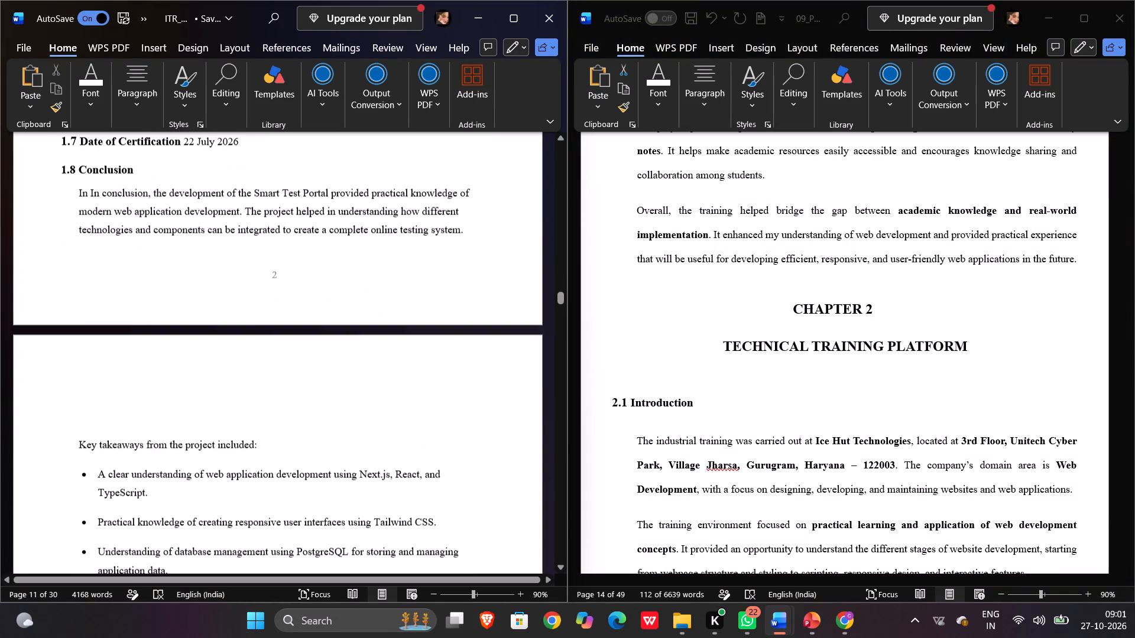
pyautogui.scroll(-3, 385, 259)
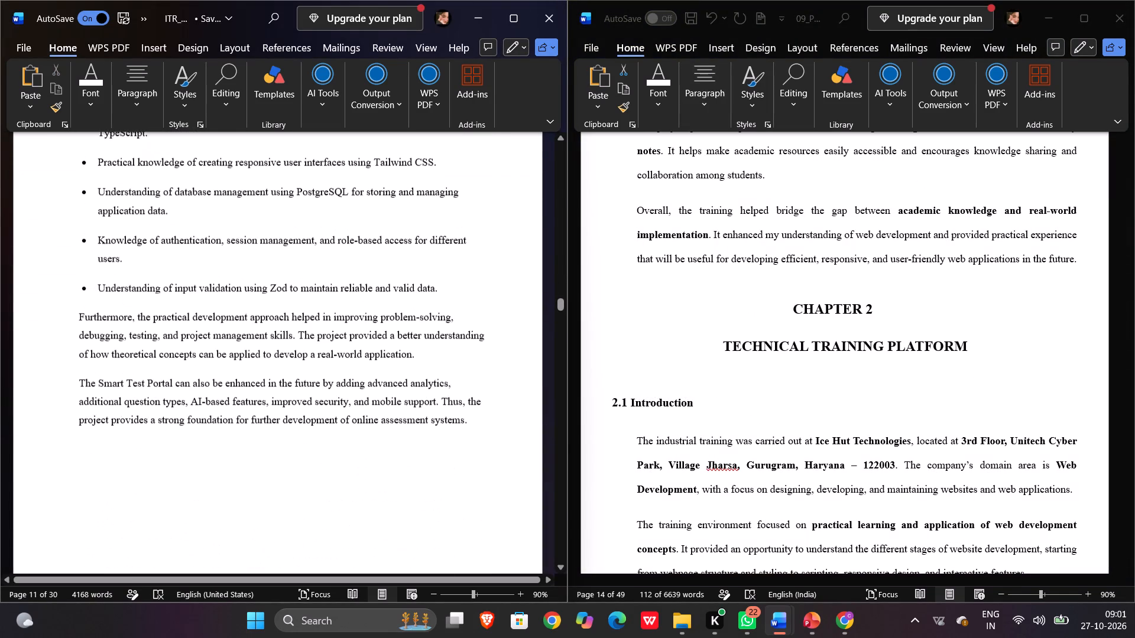
pyautogui.scroll(-3, 385, 259)
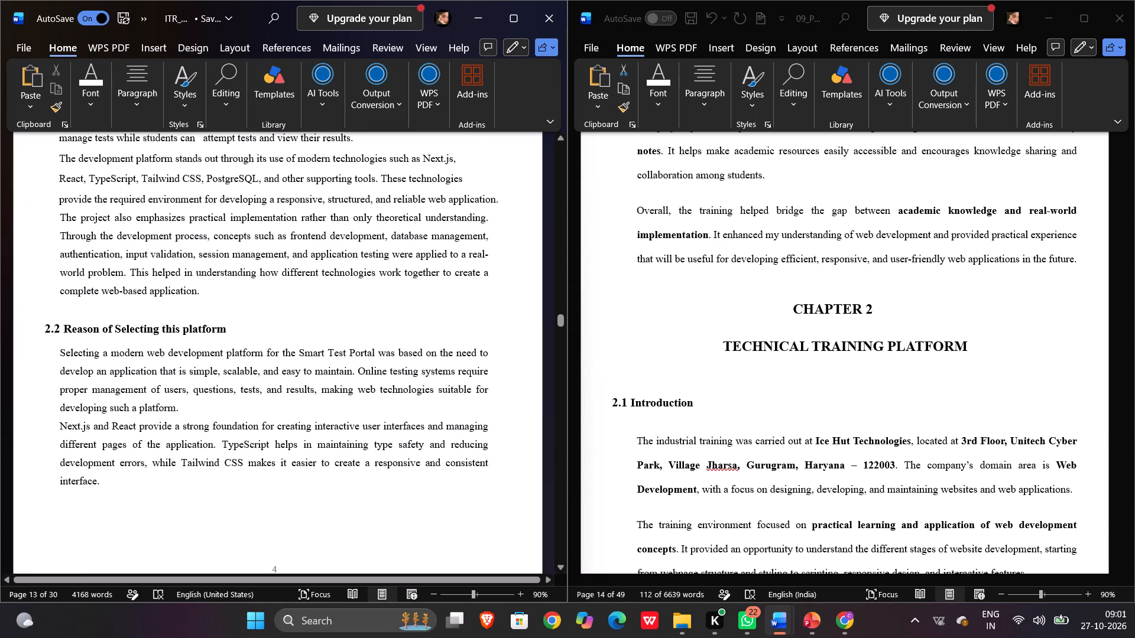
pyautogui.scroll(-1, 690, 379)
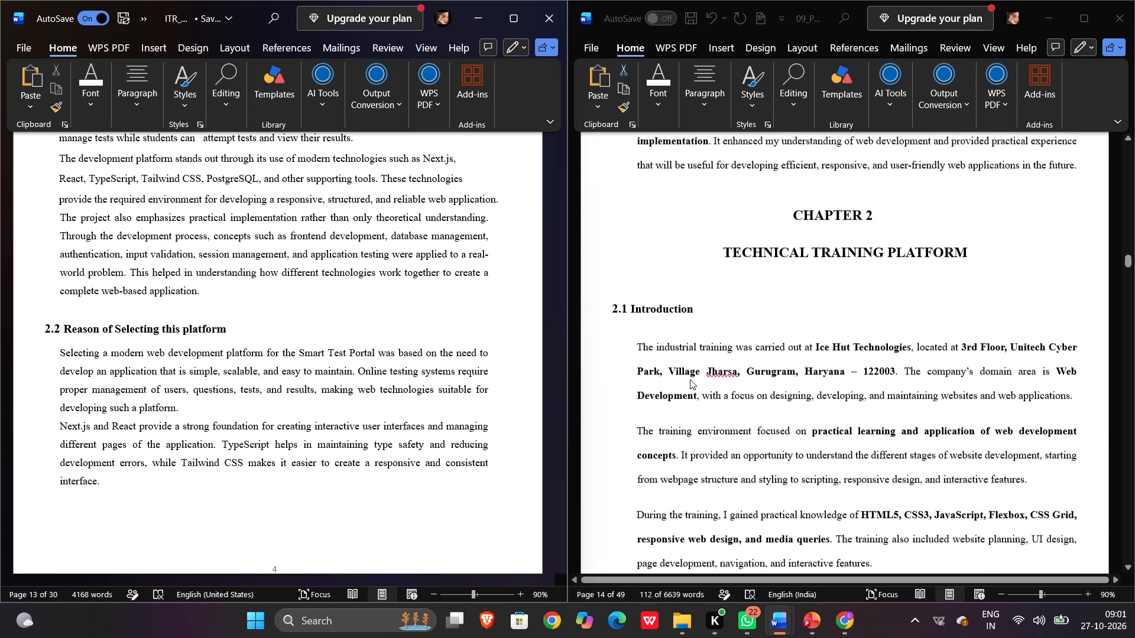
pyautogui.scroll(-1, 690, 379)
pyautogui.hscroll(1, 371, 373)
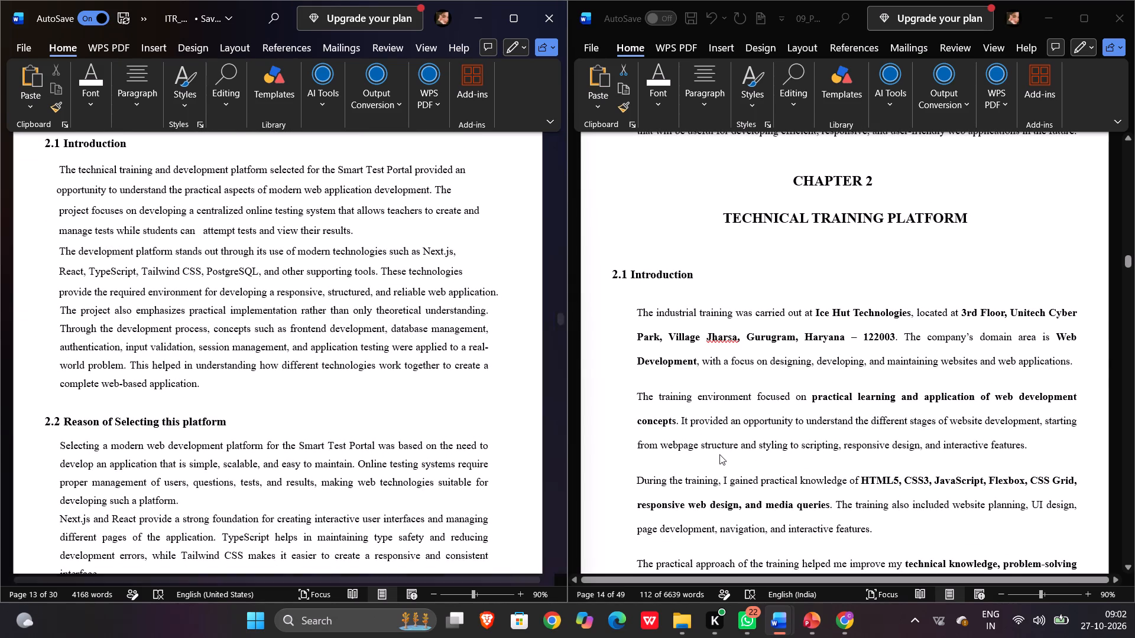
pyautogui.scroll(-2, 719, 454)
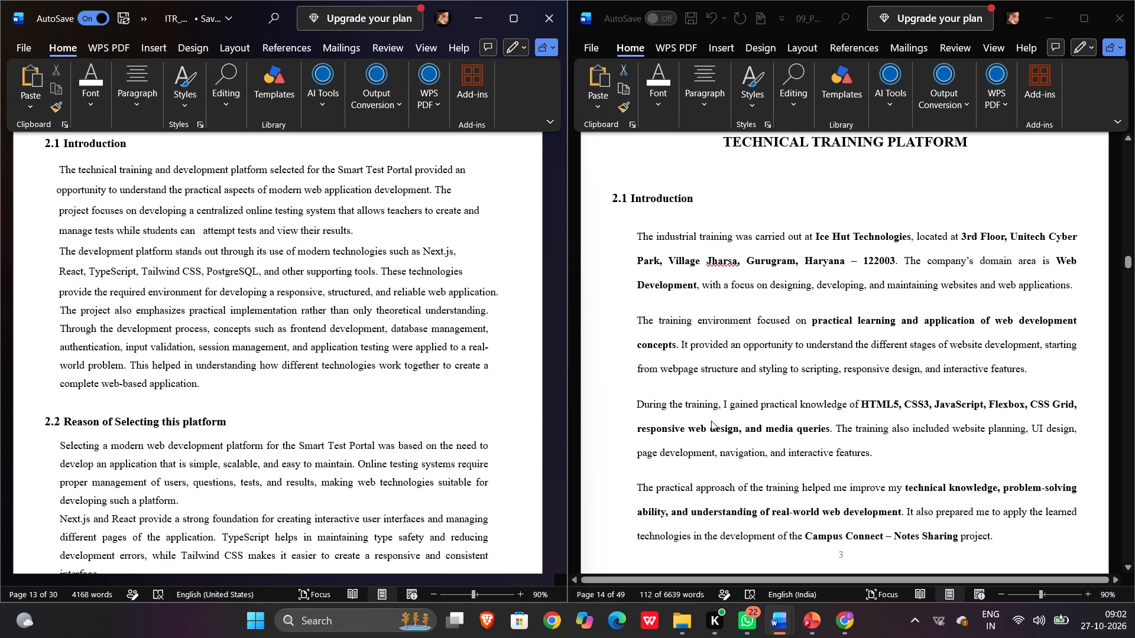
# Check the line spacing choices for the second and third paragraphs of the reference's 2.1 Introduction, leaving them as they are.
pyautogui.click(704, 324)
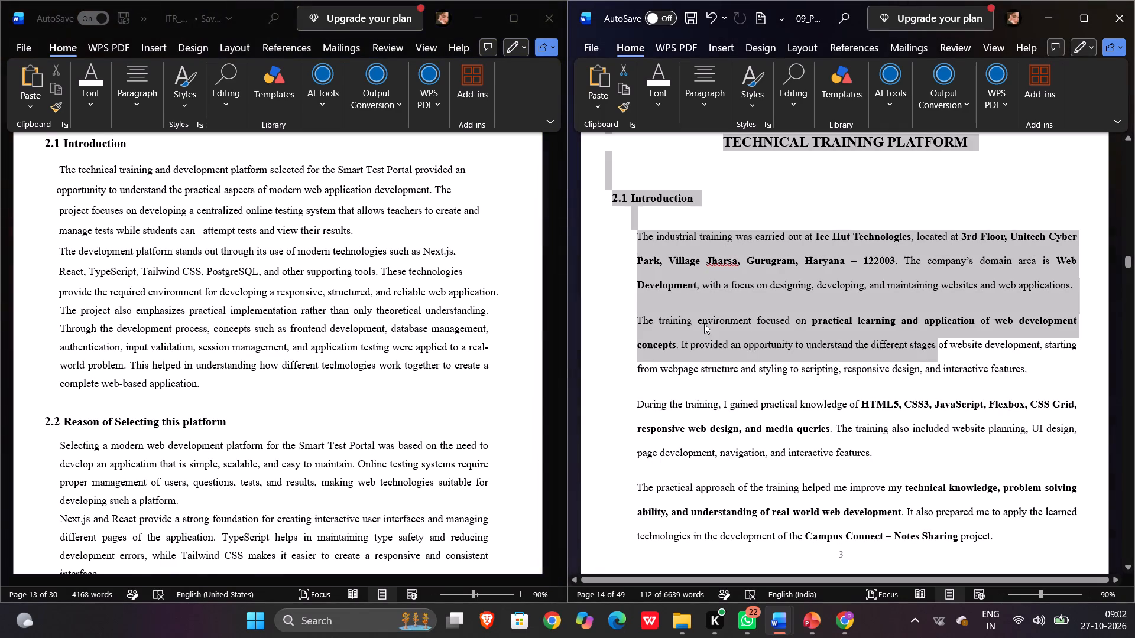
pyautogui.click(704, 324)
pyautogui.moveTo(700, 321); pyautogui.dragTo(819, 432)
pyautogui.click(703, 99)
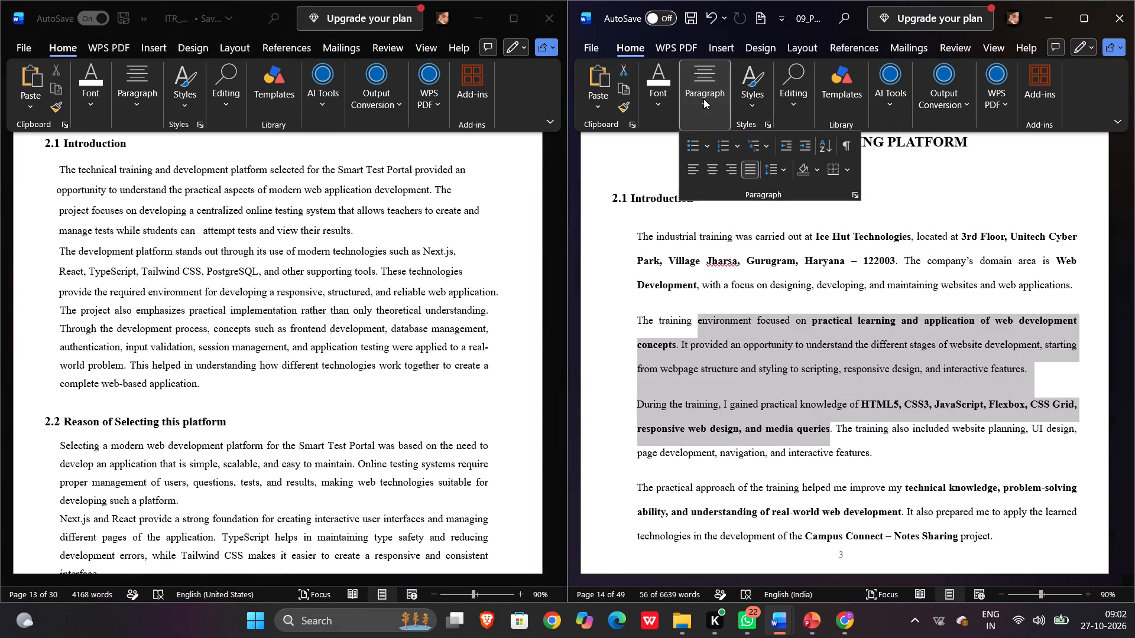
pyautogui.click(785, 166)
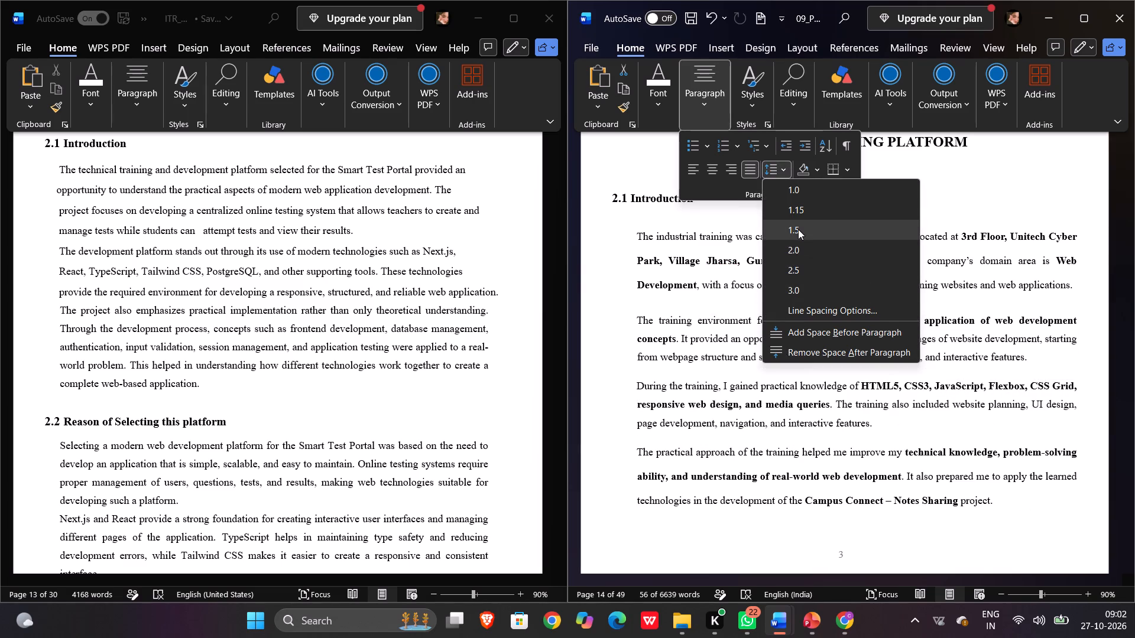
pyautogui.click(650, 269)
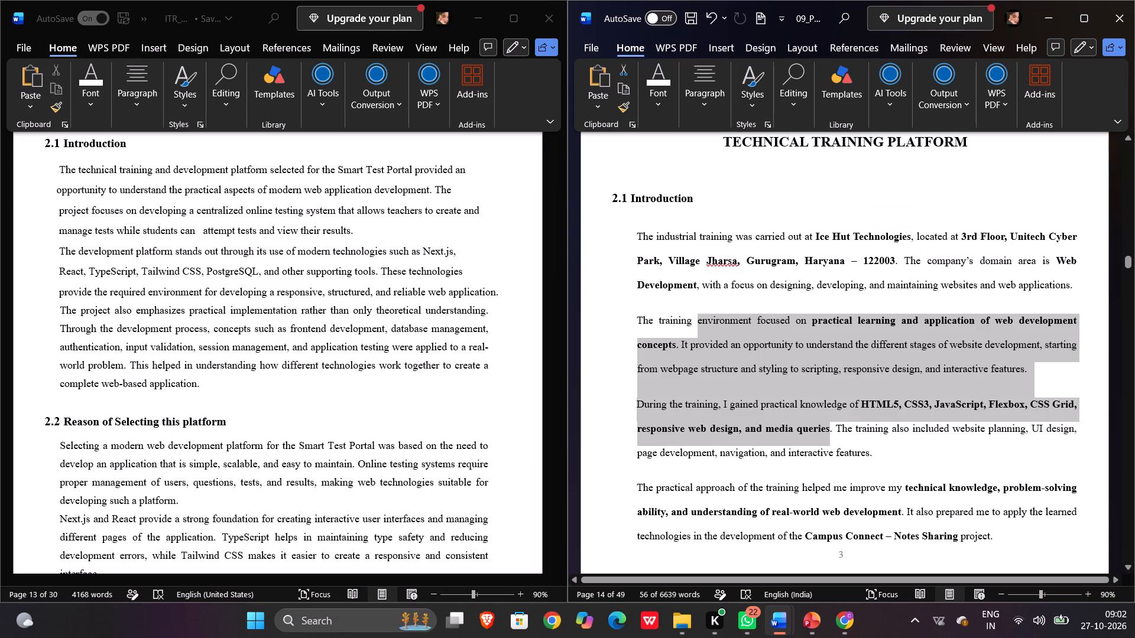
pyautogui.click(738, 245)
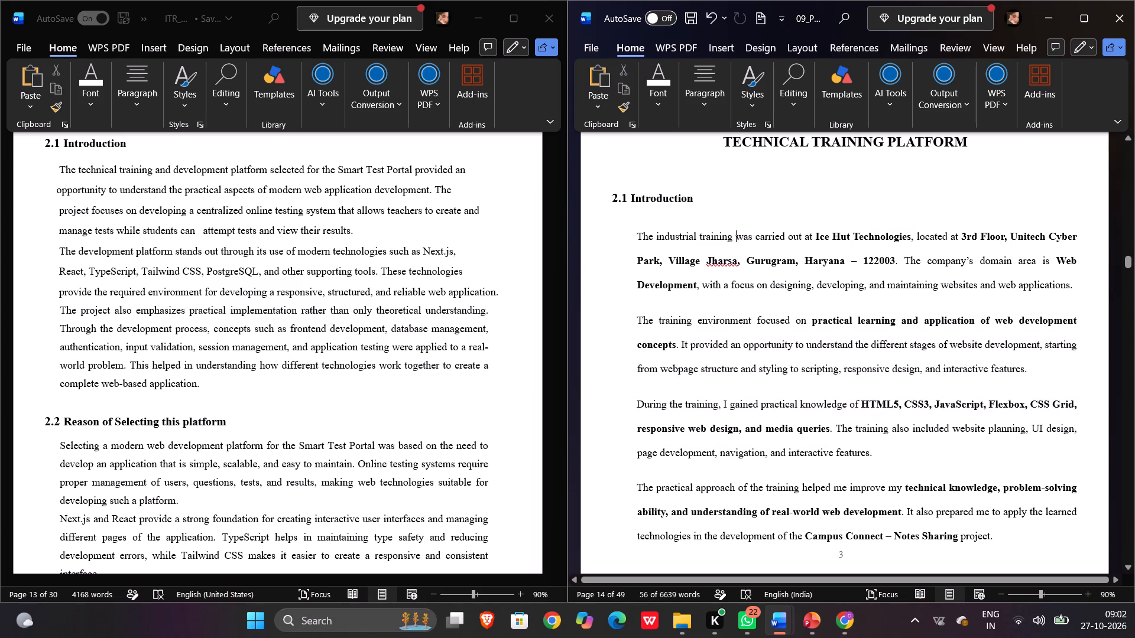
# Recheck the line spacing of the reference's 2.1 paragraphs on the training environment and practical knowledge, without applying a change.
pyautogui.moveTo(698, 320); pyautogui.dragTo(783, 462)
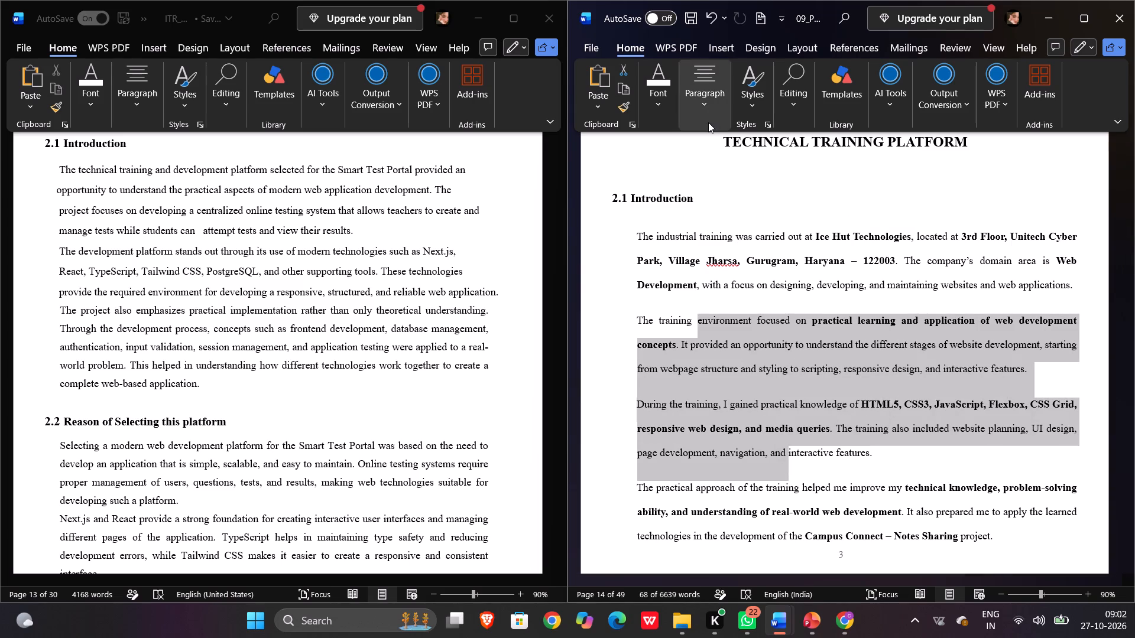
pyautogui.click(699, 102)
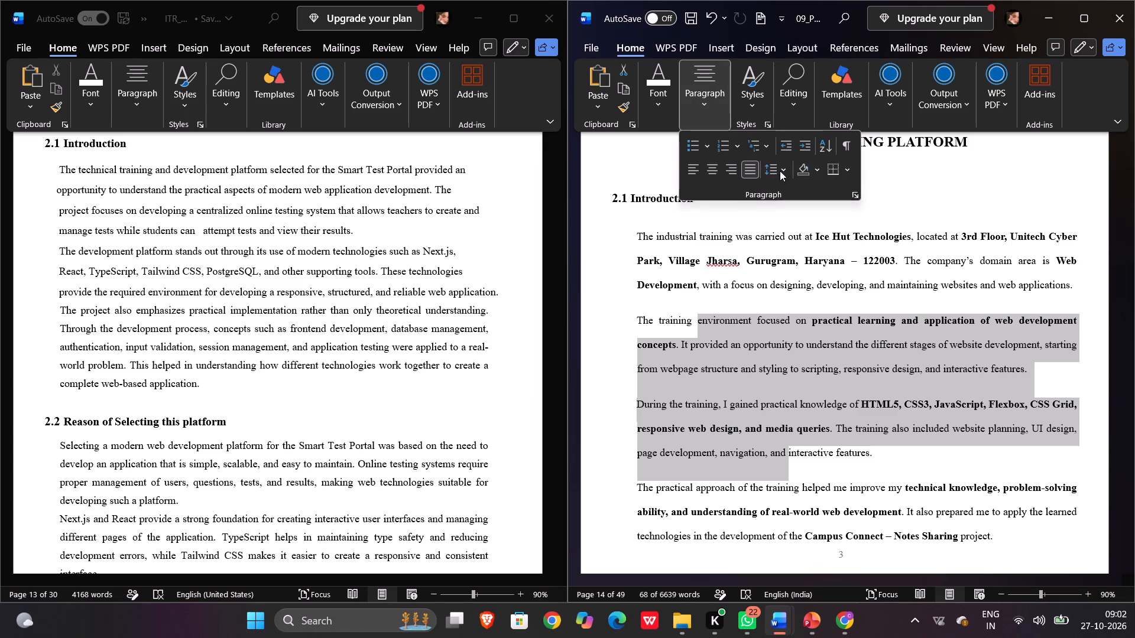
pyautogui.click(783, 171)
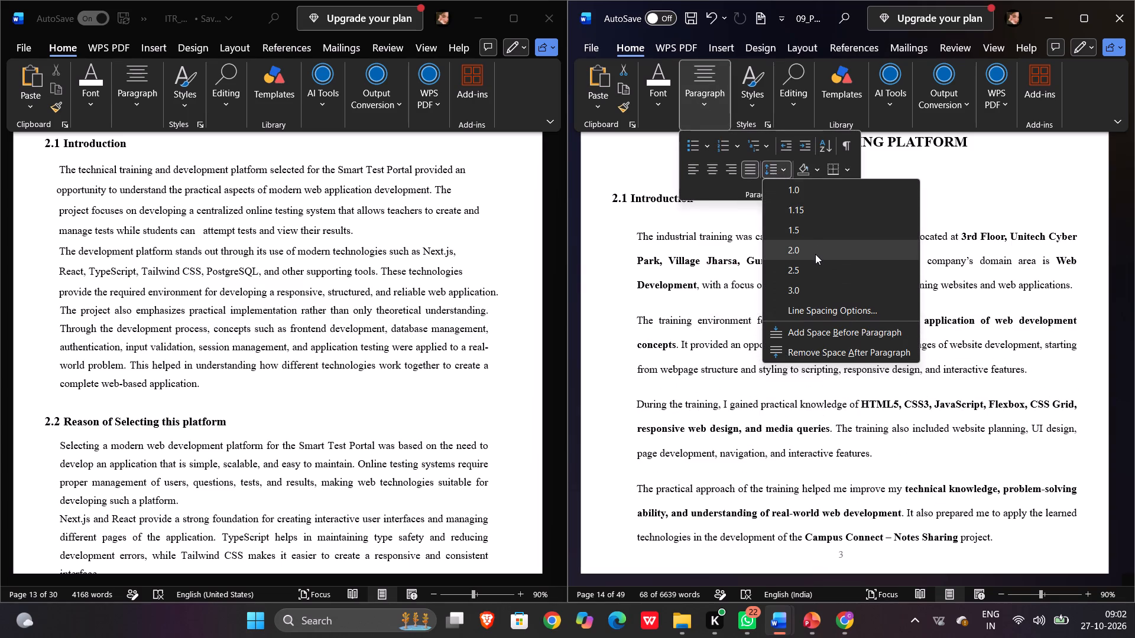
pyautogui.click(628, 311)
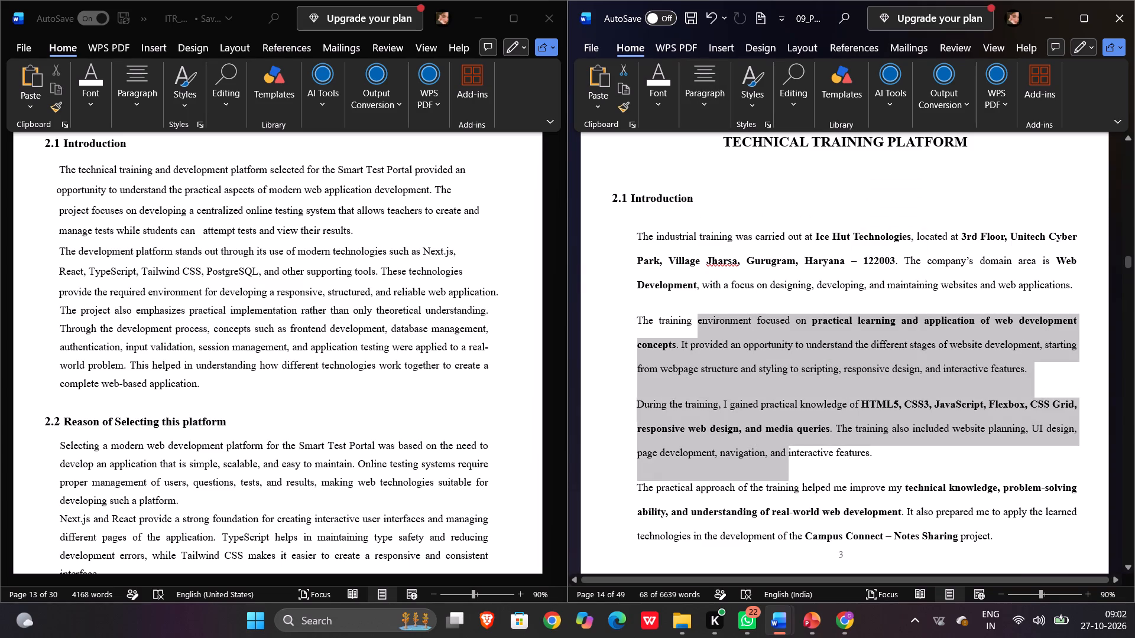
pyautogui.click(628, 311)
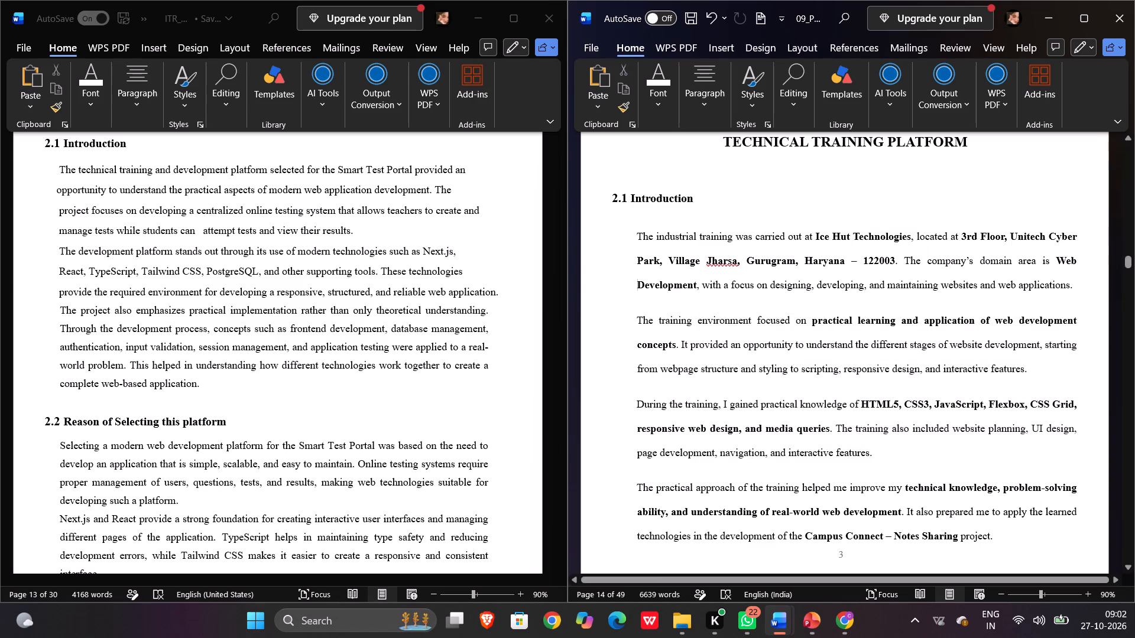
pyautogui.moveTo(643, 318); pyautogui.dragTo(847, 451)
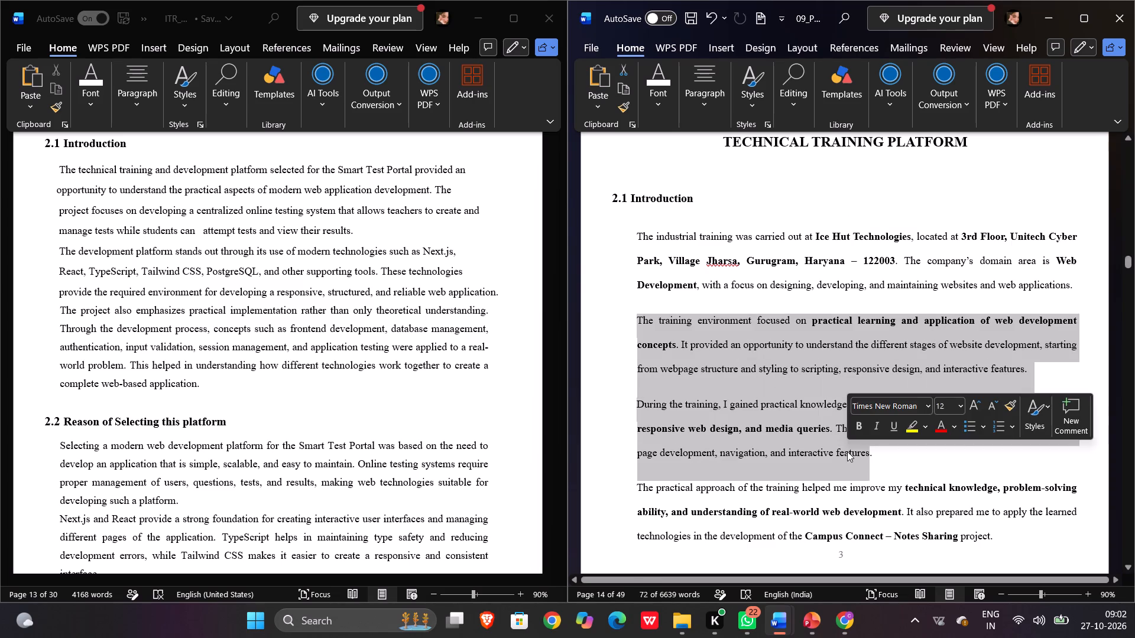
pyautogui.click(704, 99)
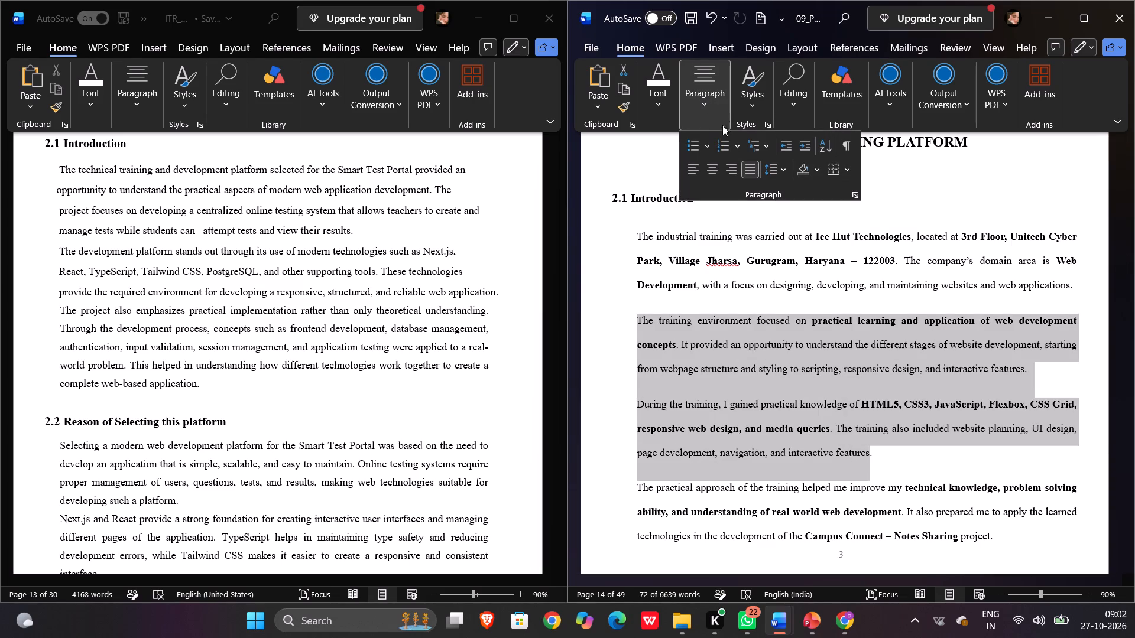
pyautogui.click(780, 169)
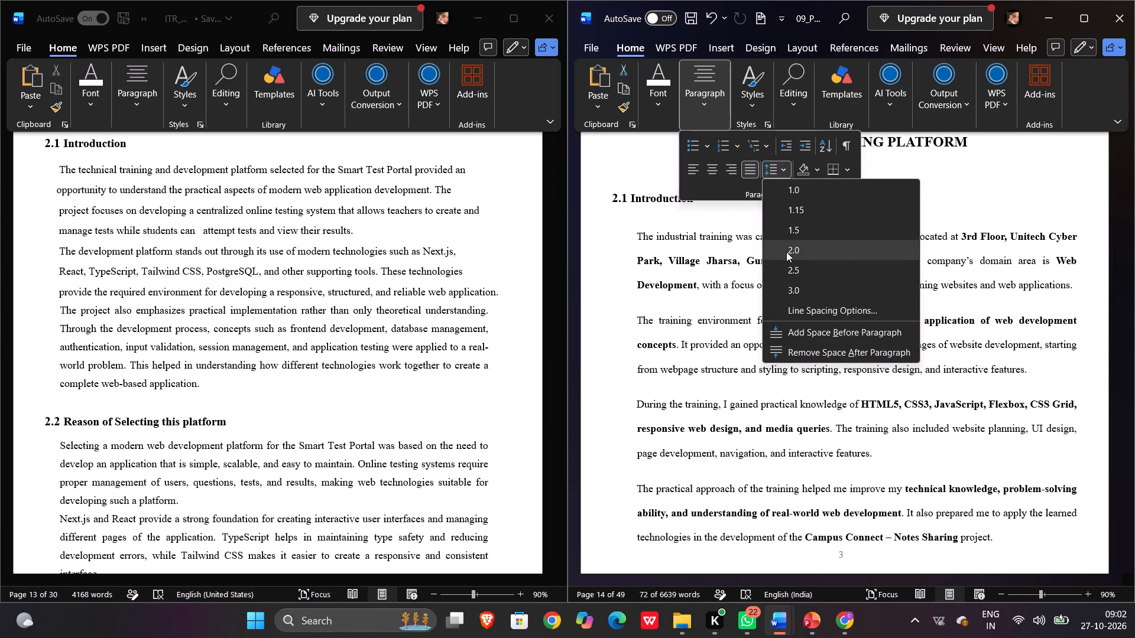
pyautogui.click(628, 283)
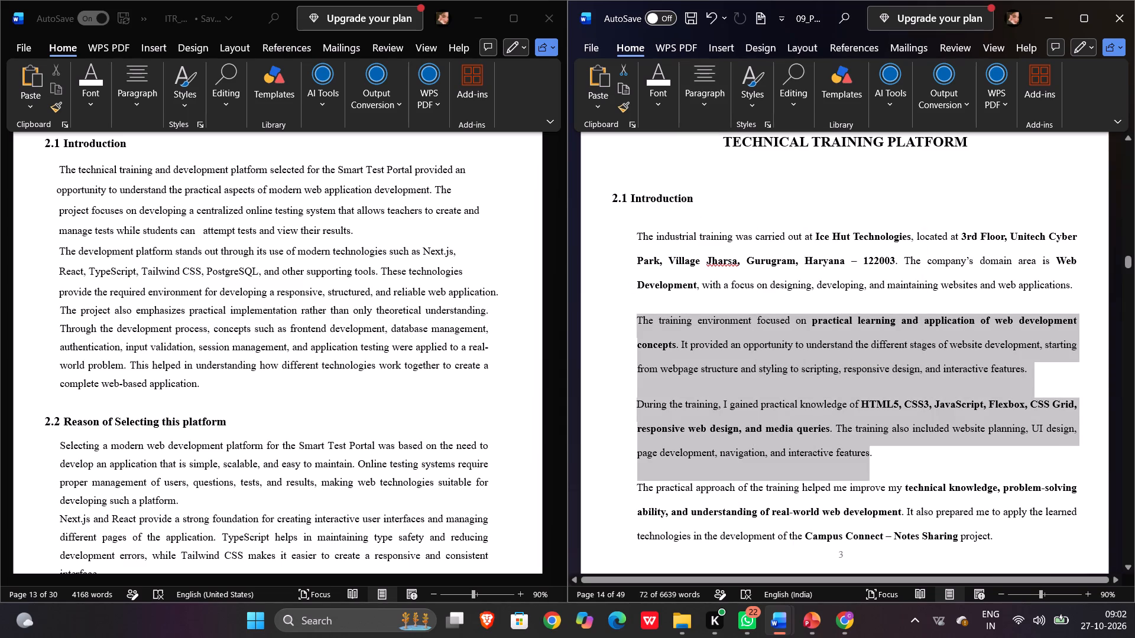
pyautogui.click(600, 275)
# Check the line spacing choices for the paragraphs under the reference's 1.8 Conclusion, without applying a change.
pyautogui.scroll(1, 324, 320)
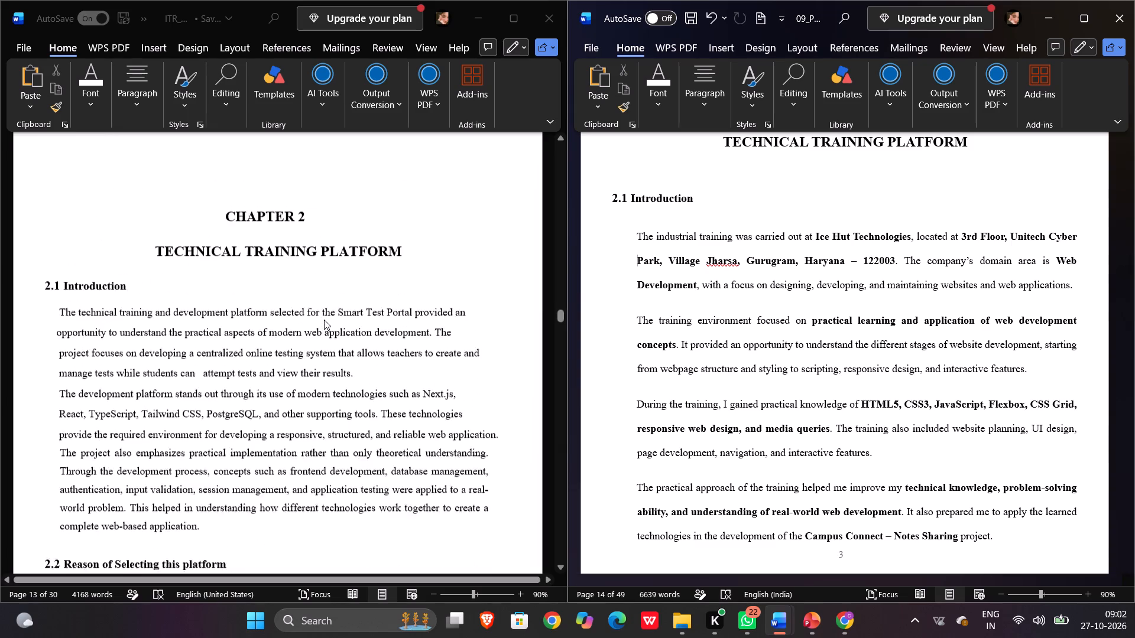
pyautogui.scroll(1, 324, 320)
pyautogui.scroll(5, 668, 315)
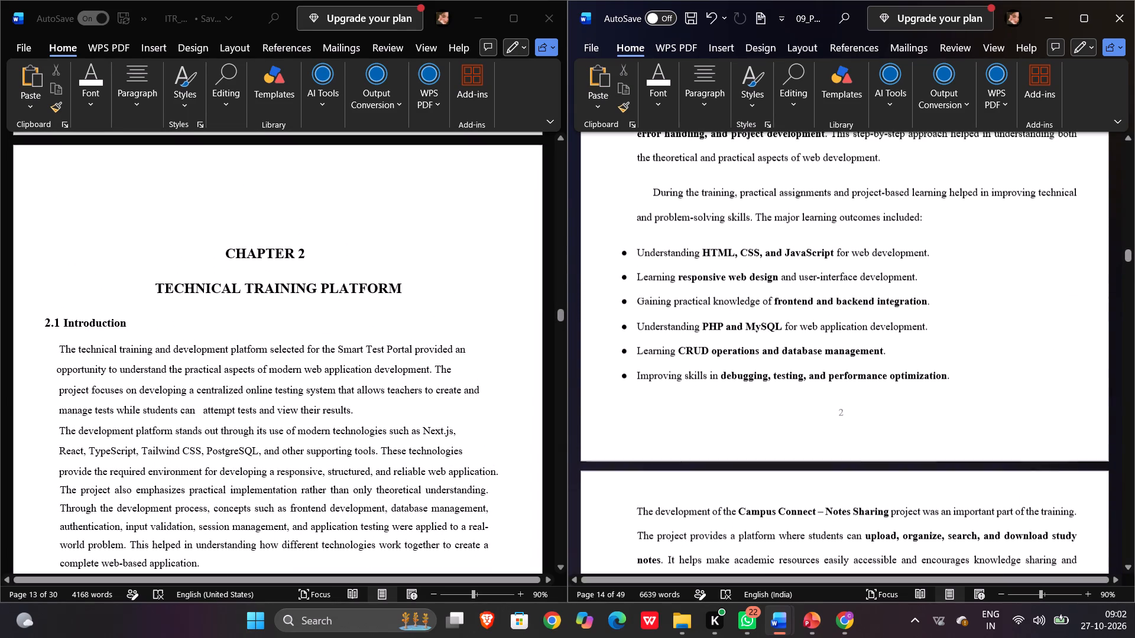
pyautogui.moveTo(680, 252); pyautogui.dragTo(749, 348)
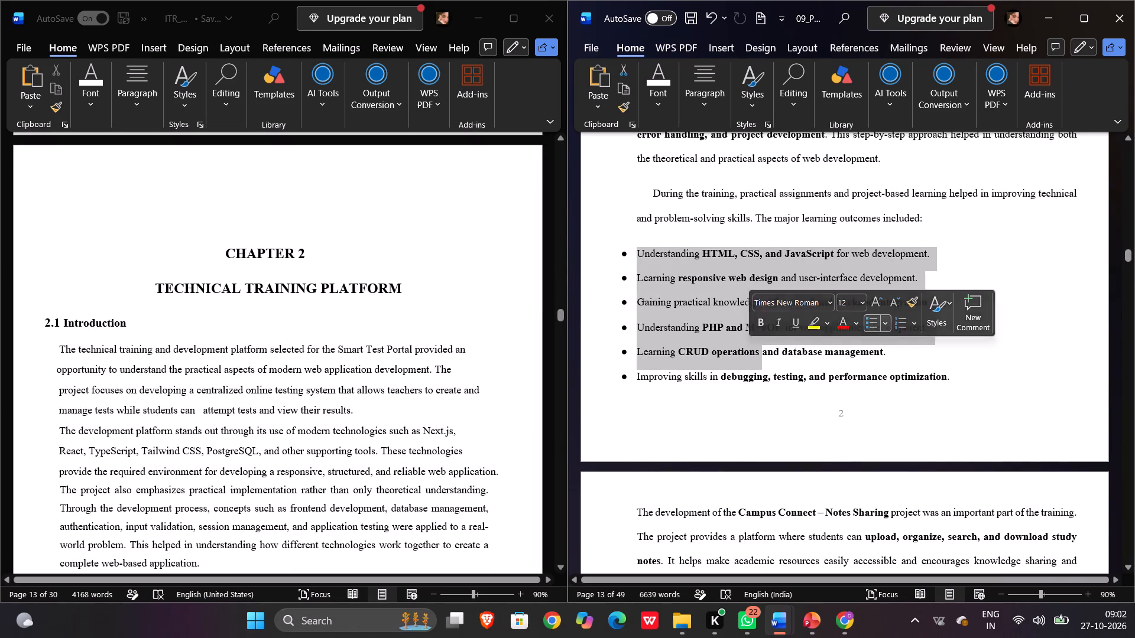
pyautogui.click(763, 396)
pyautogui.scroll(1, 763, 396)
pyautogui.moveTo(686, 210); pyautogui.dragTo(761, 353)
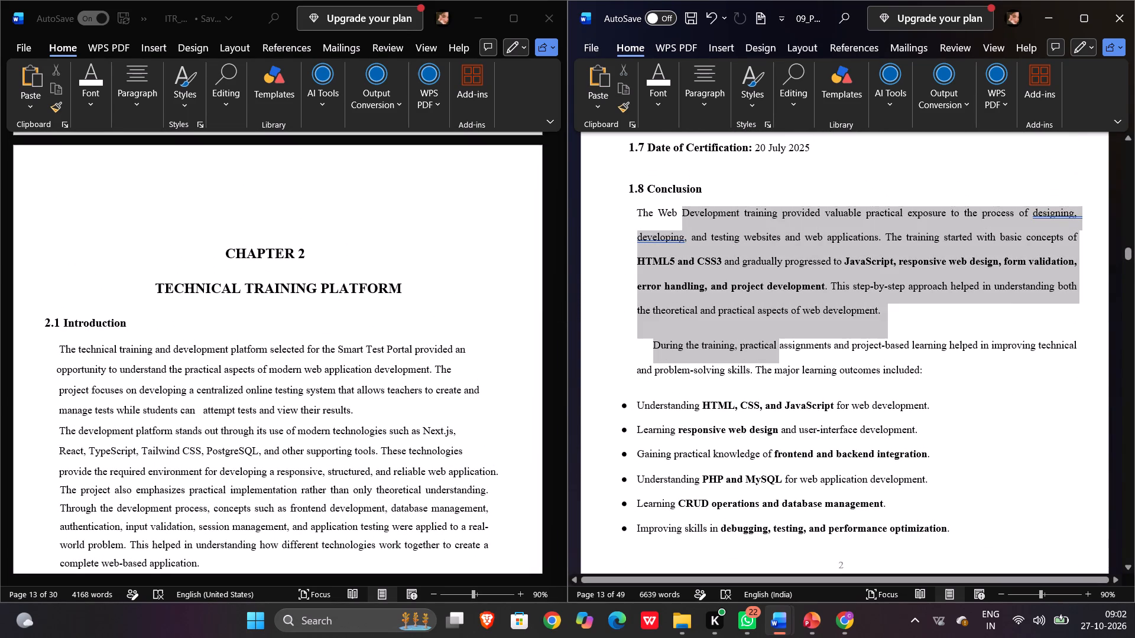
pyautogui.moveTo(761, 353); pyautogui.dragTo(762, 354)
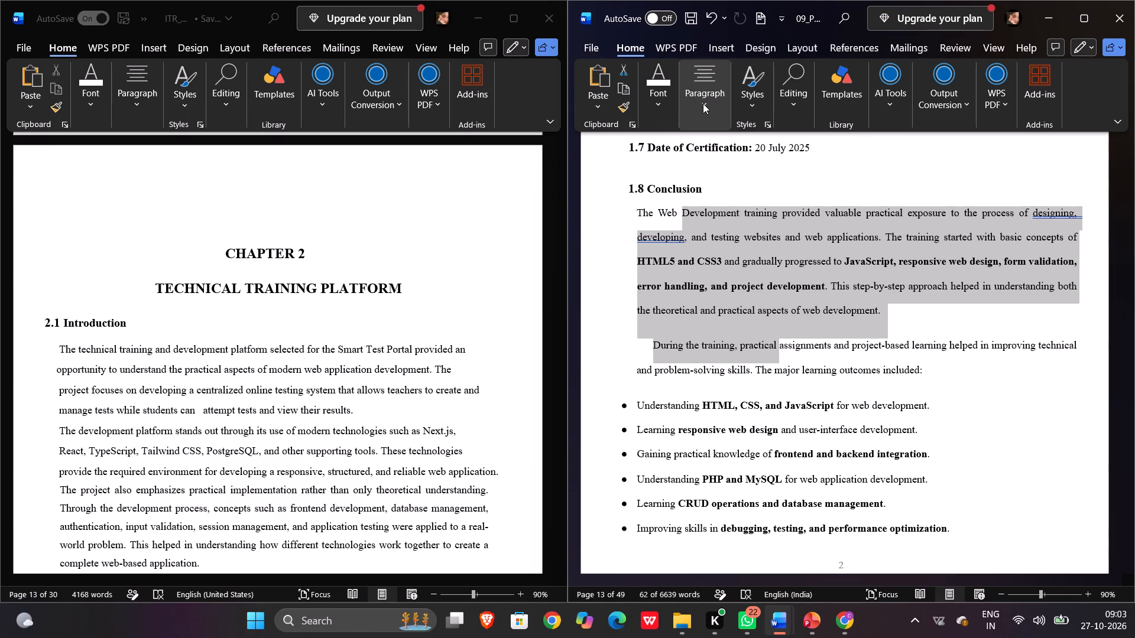
pyautogui.click(703, 103)
pyautogui.click(784, 168)
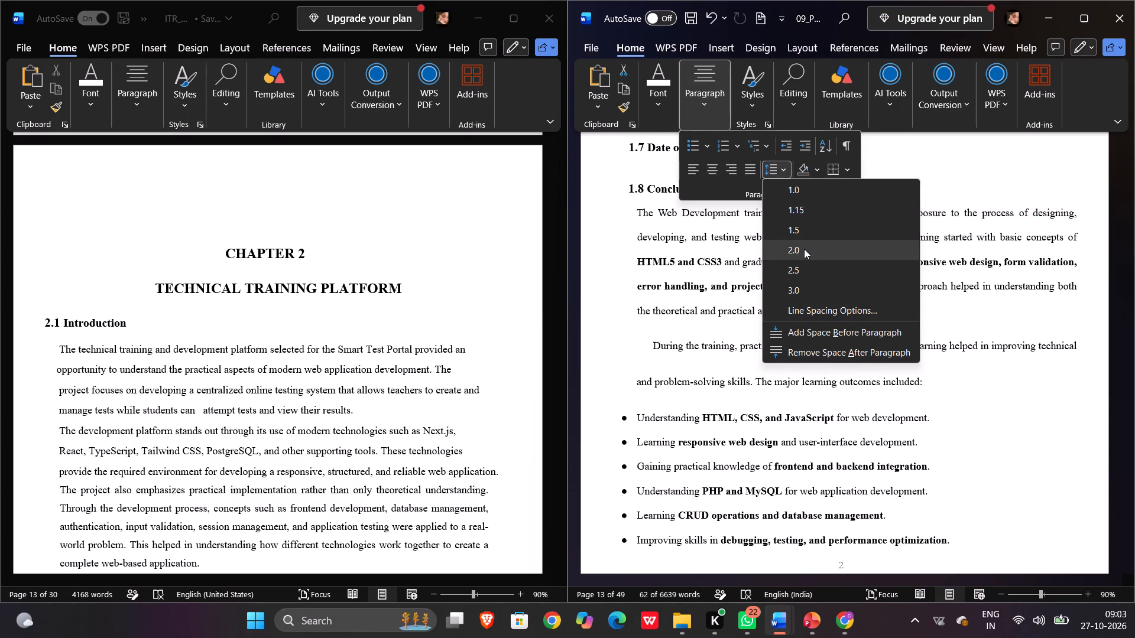
pyautogui.click(605, 316)
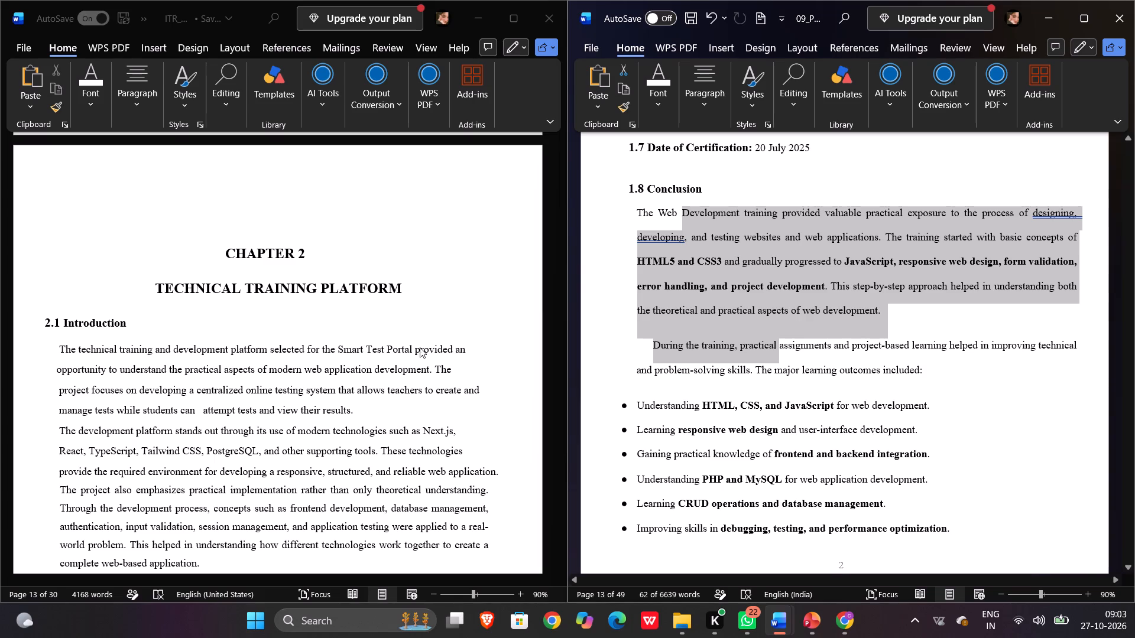
# Review the paragraph spacing in the report's 2.1 Introduction and place the cursor in its first paragraph.
pyautogui.scroll(-1, 231, 389)
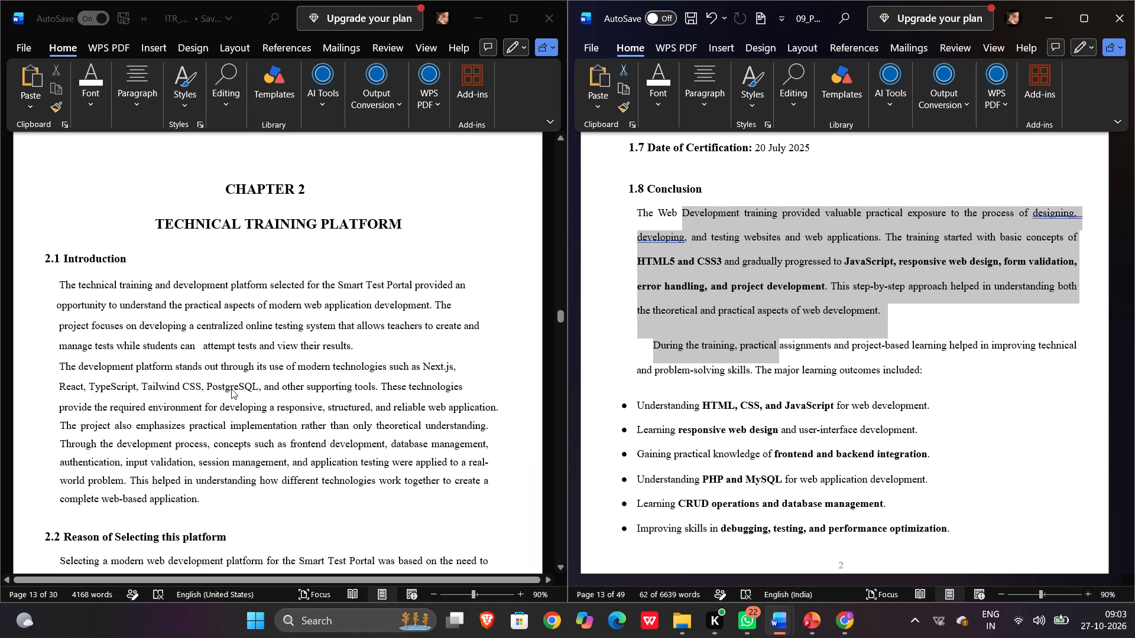
pyautogui.hscroll(1, 231, 389)
pyautogui.scroll(1, 231, 389)
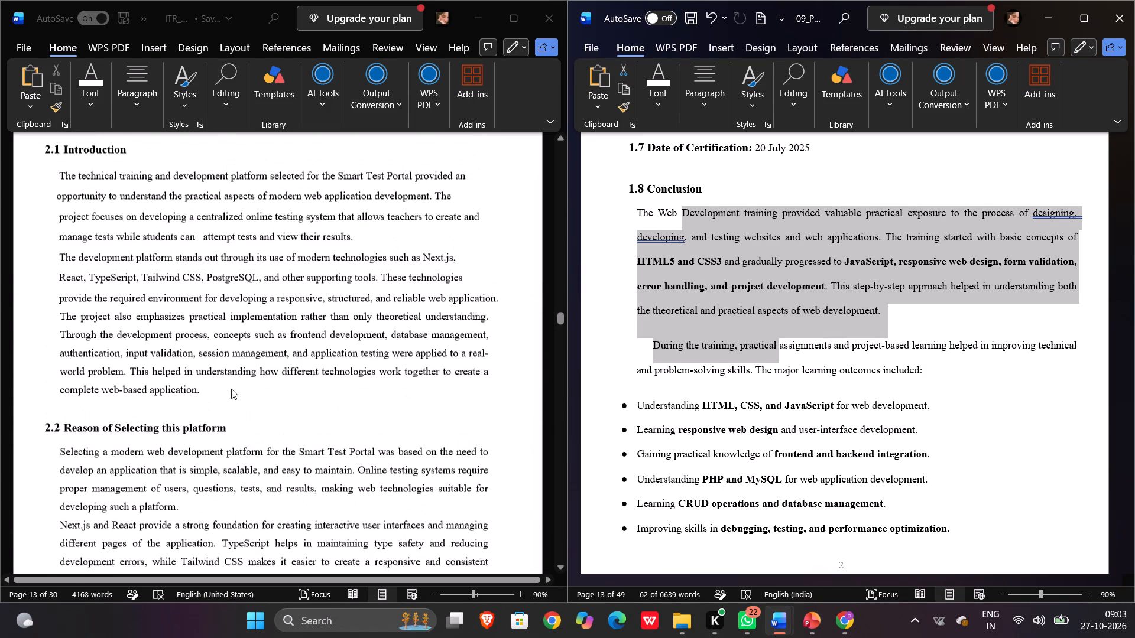
pyautogui.scroll(1, 231, 389)
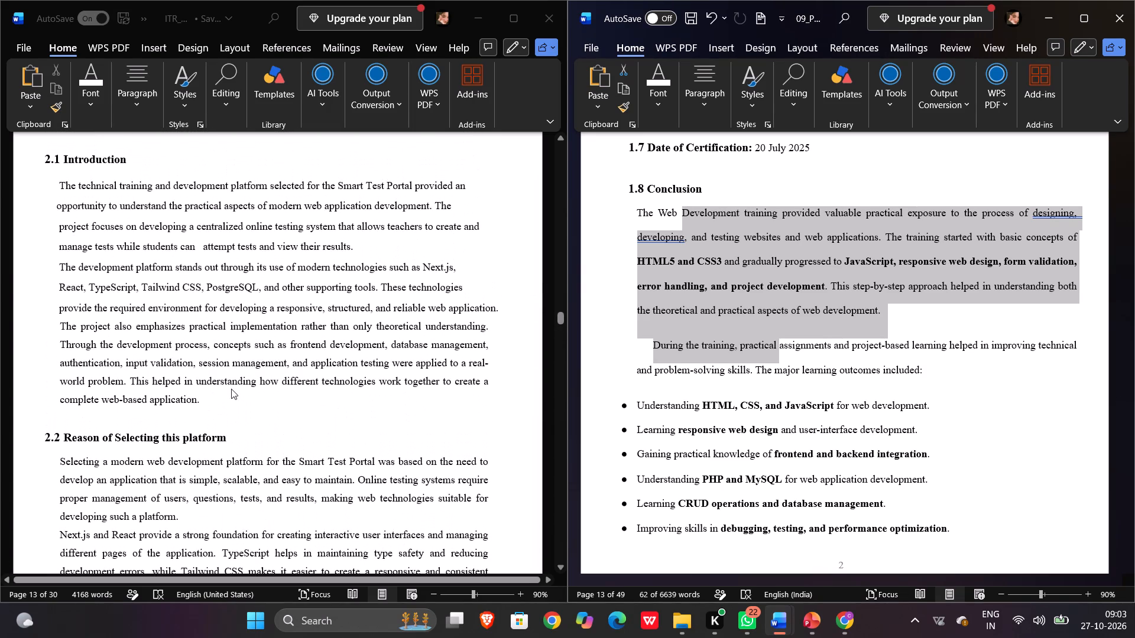
pyautogui.click(87, 173)
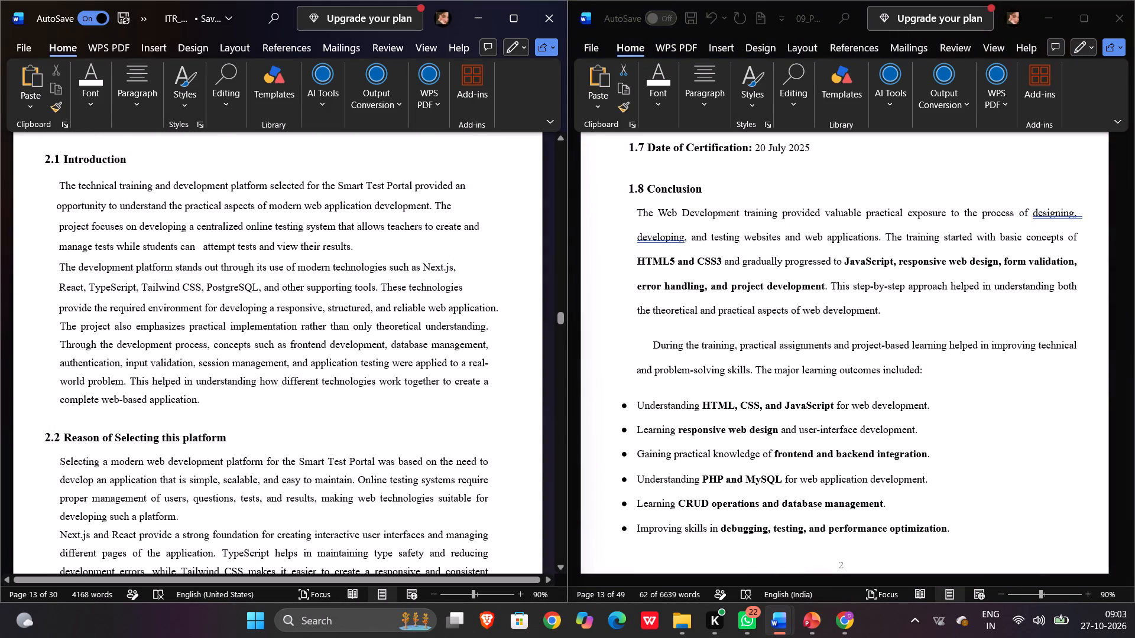
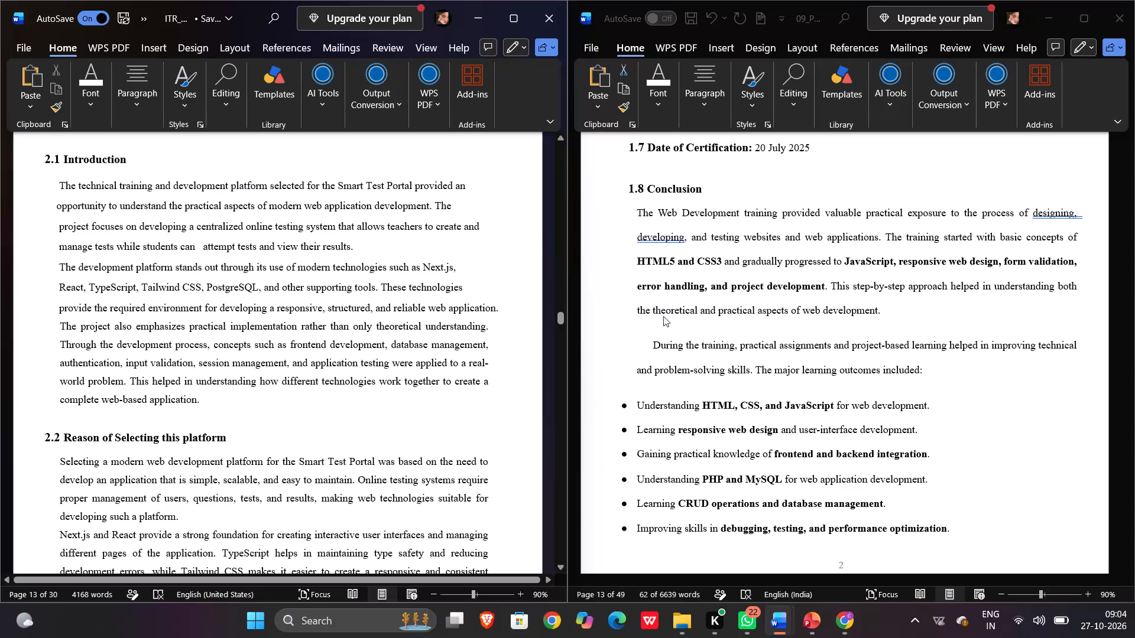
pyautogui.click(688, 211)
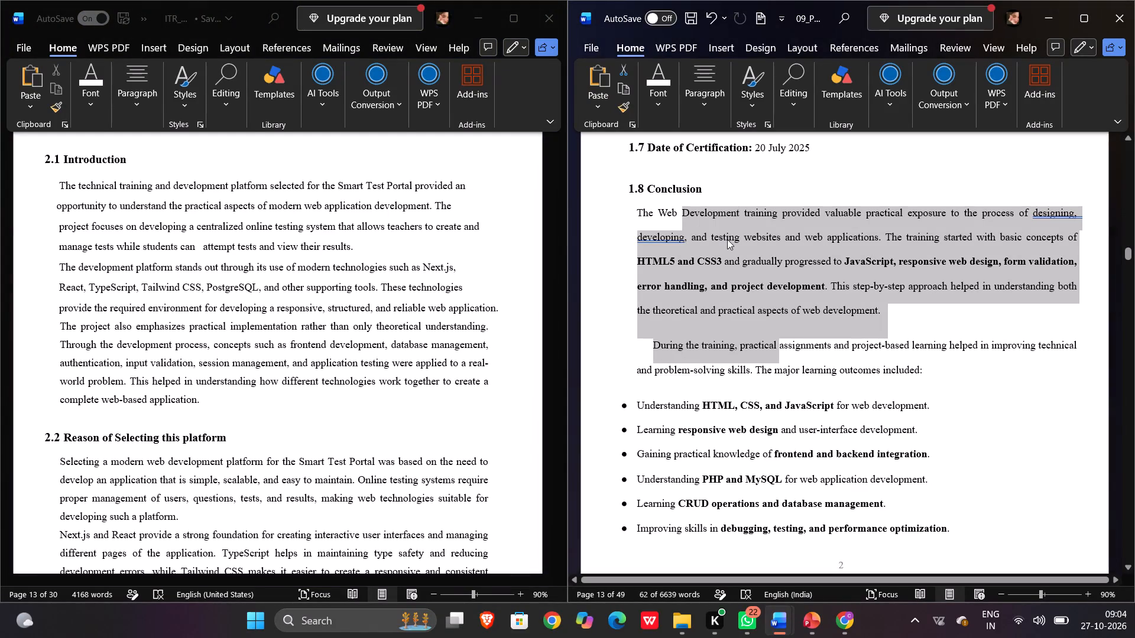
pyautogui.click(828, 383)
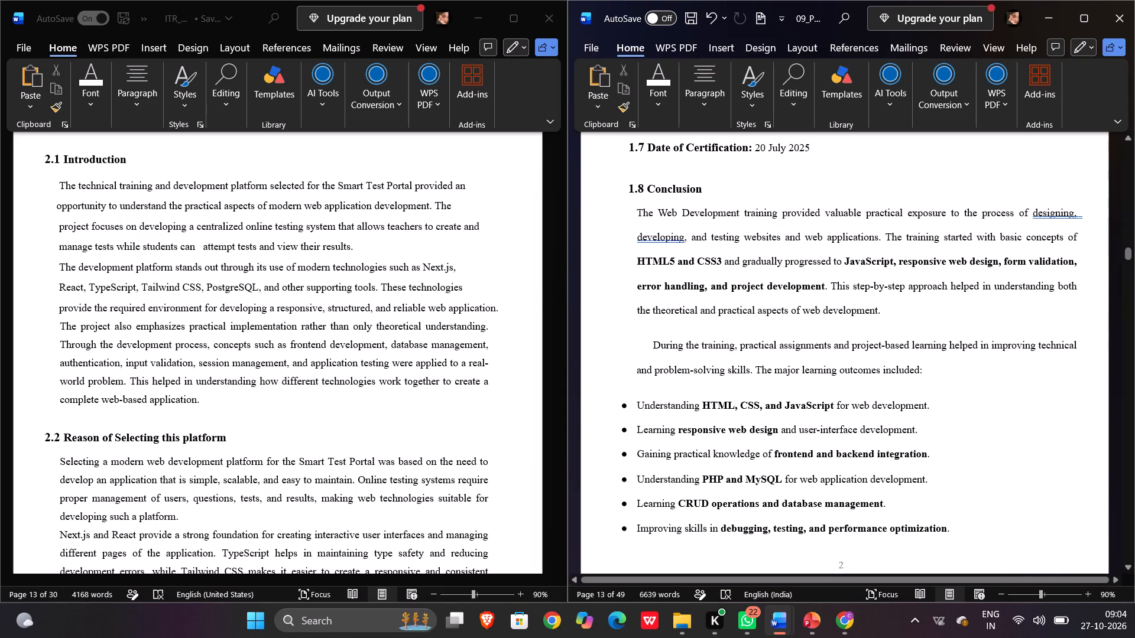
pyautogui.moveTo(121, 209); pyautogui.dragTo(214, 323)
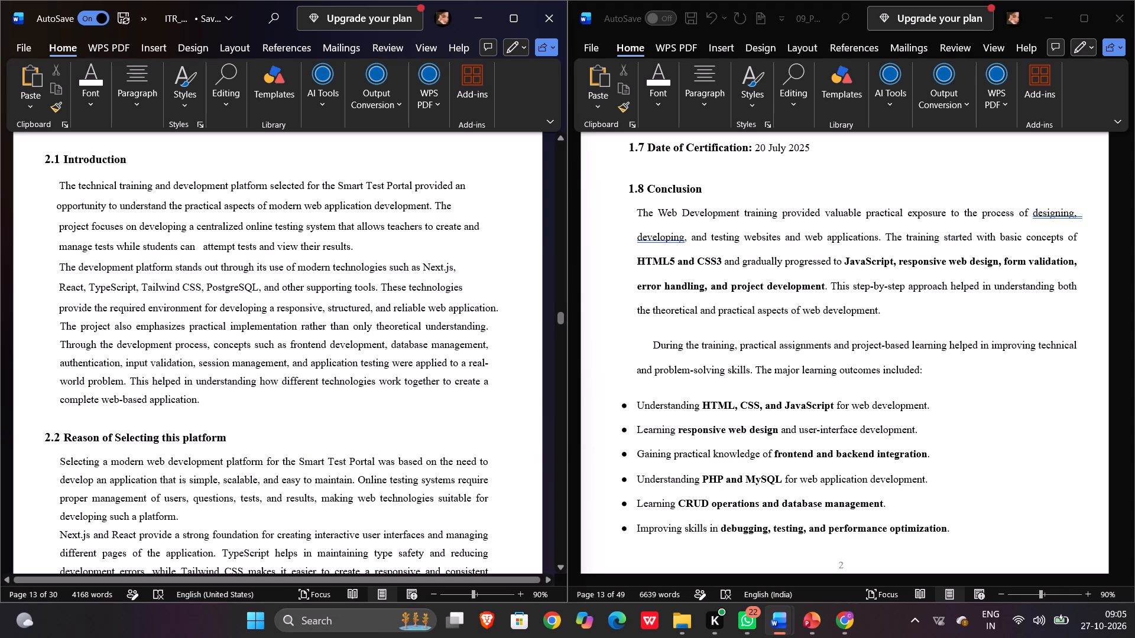
# Compare the layout of the report's 2.4 Technical Profile of the Instructor with the reference's Chapter 2, from 2.1 Introduction through 2.5 Prerequisites of the Training.
pyautogui.scroll(-5, 234, 353)
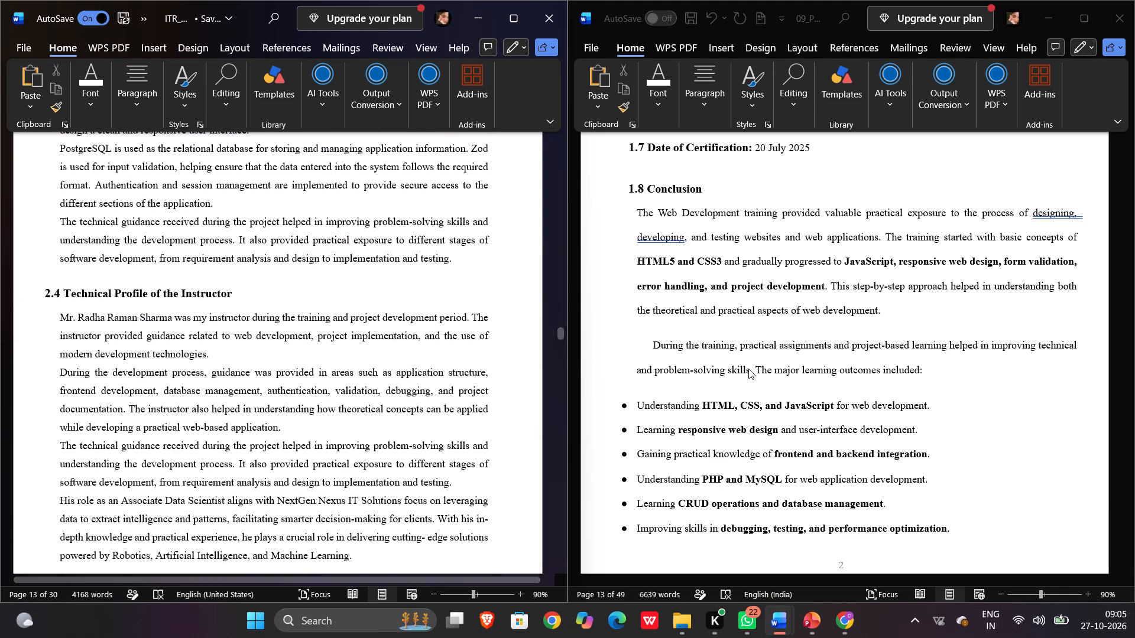
pyautogui.scroll(-7, 748, 369)
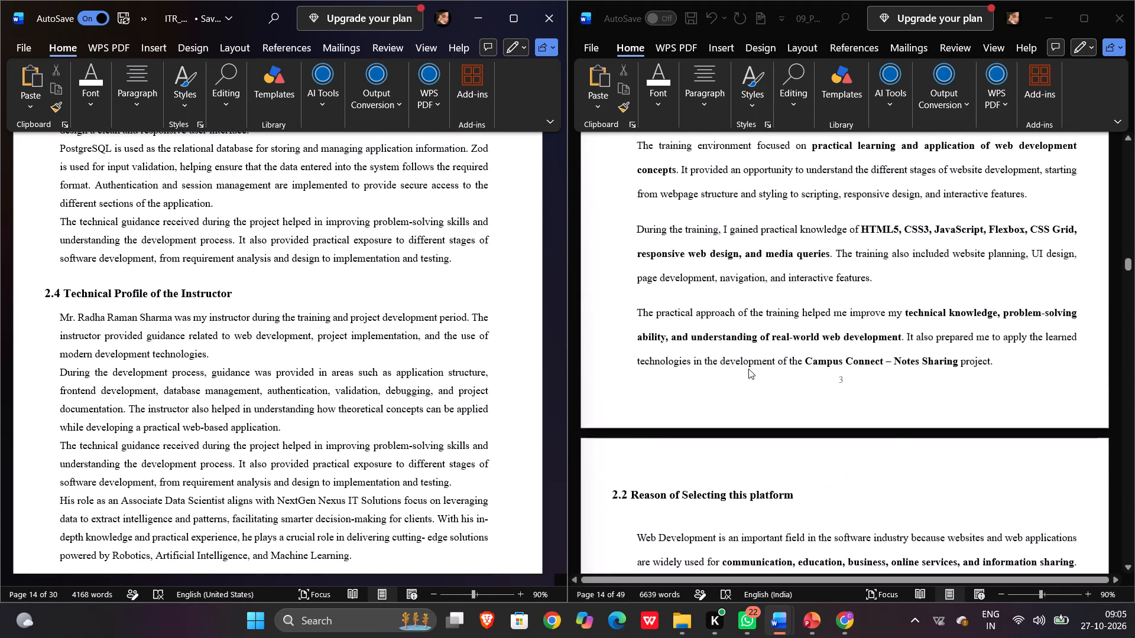
pyautogui.scroll(-4, 748, 369)
pyautogui.scroll(4, 748, 369)
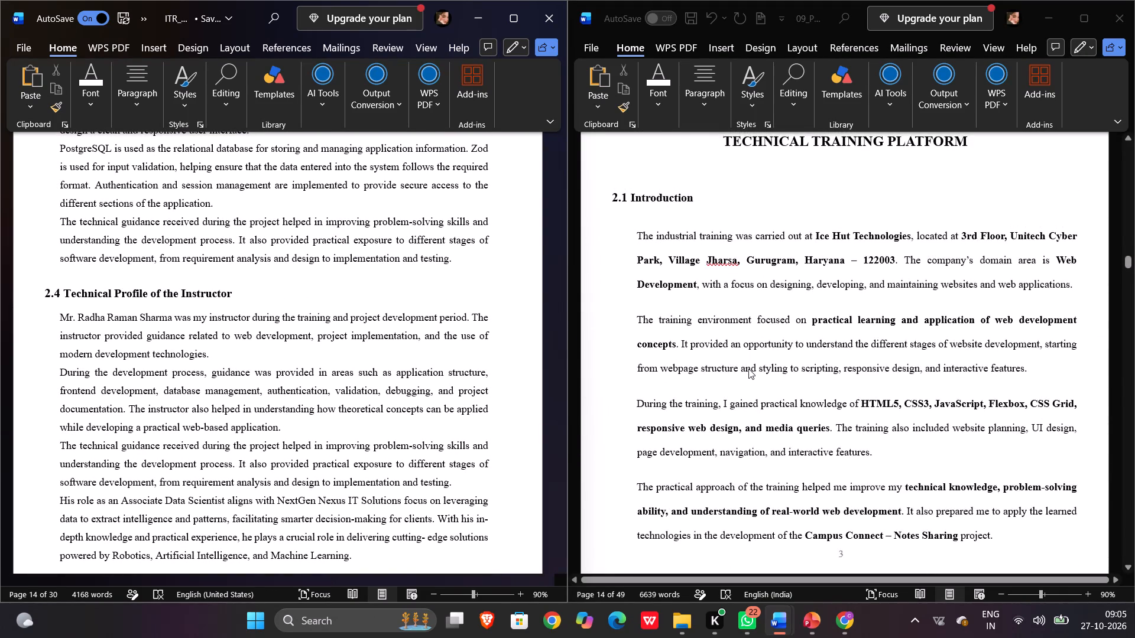
pyautogui.scroll(-3, 748, 369)
pyautogui.scroll(-2, 725, 469)
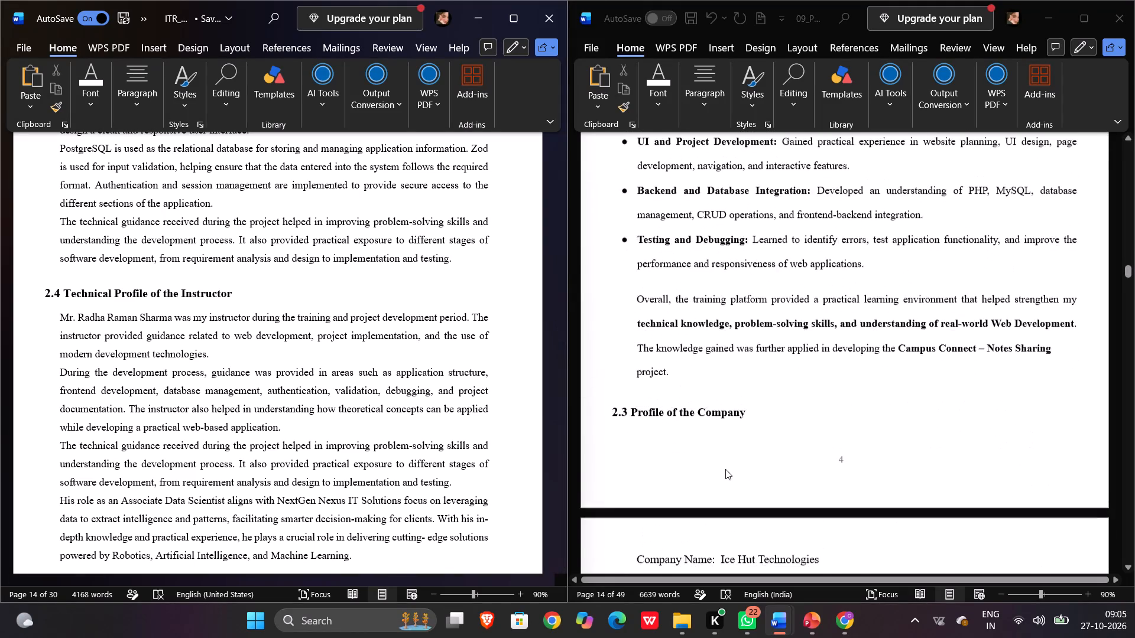
pyautogui.scroll(-6, 725, 469)
pyautogui.scroll(1, 725, 469)
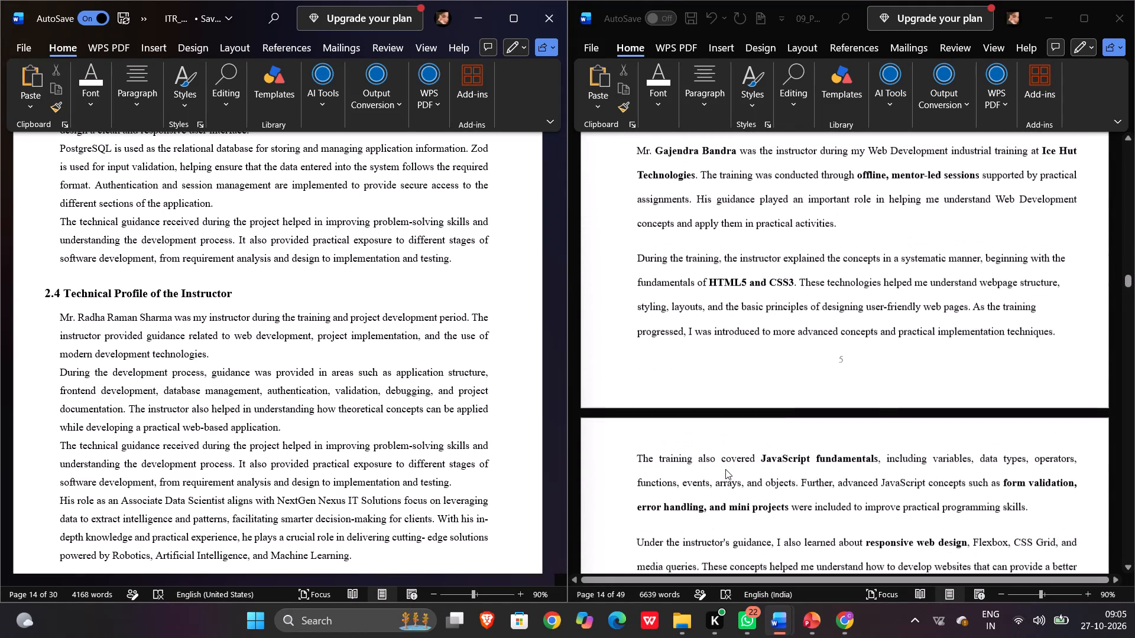
pyautogui.scroll(1, 725, 469)
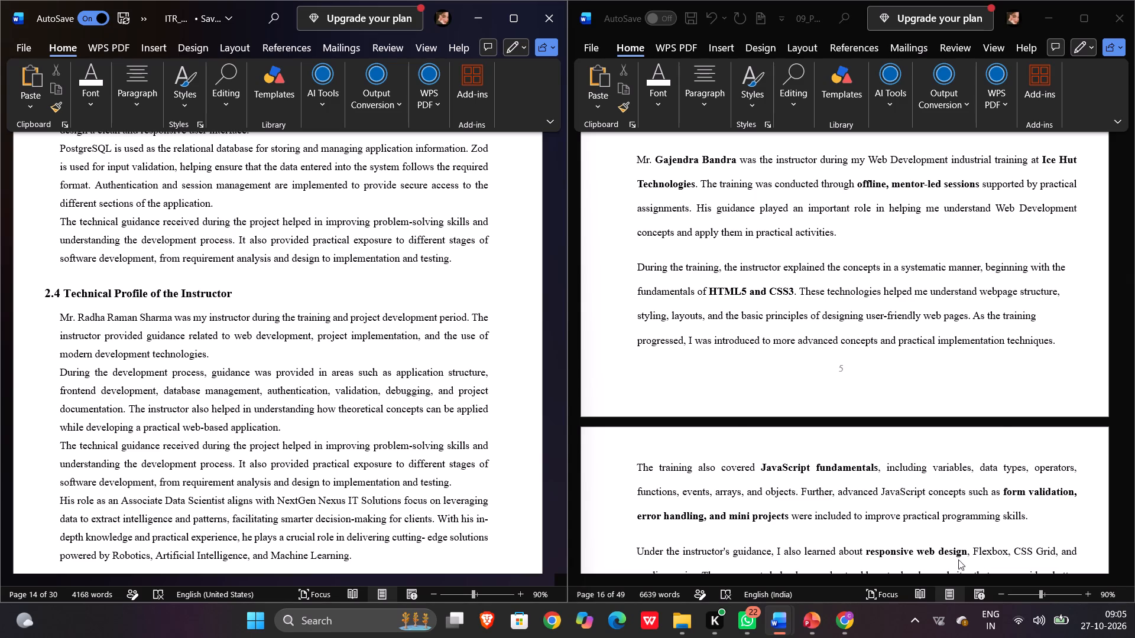
pyautogui.scroll(-5, 956, 571)
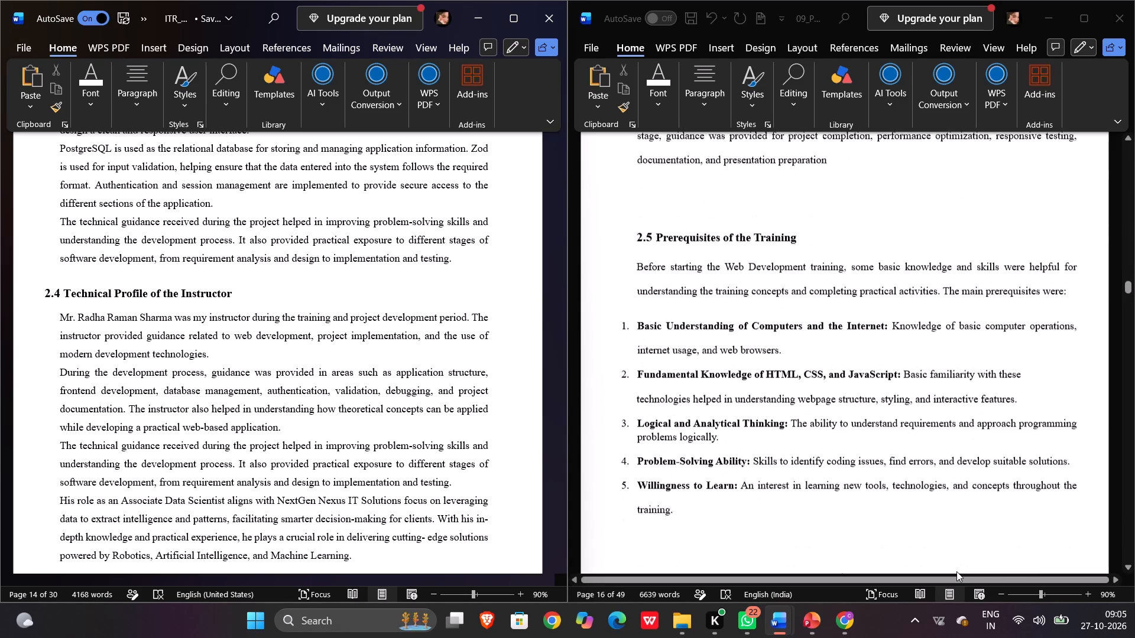
pyautogui.scroll(-1, 956, 571)
pyautogui.scroll(-4, 423, 615)
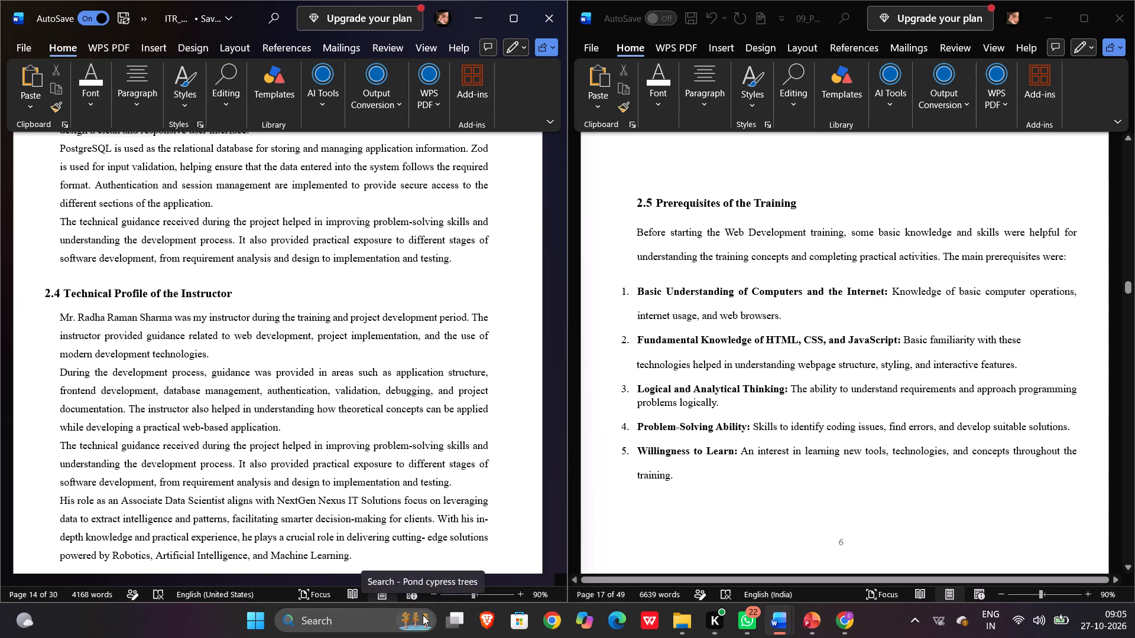
# Examine the report's 2.5 Conclusion against the reference's 2.4 Technical Profile of the Instructor and 2.5 Prerequisites of the Training.
pyautogui.scroll(-4, 265, 467)
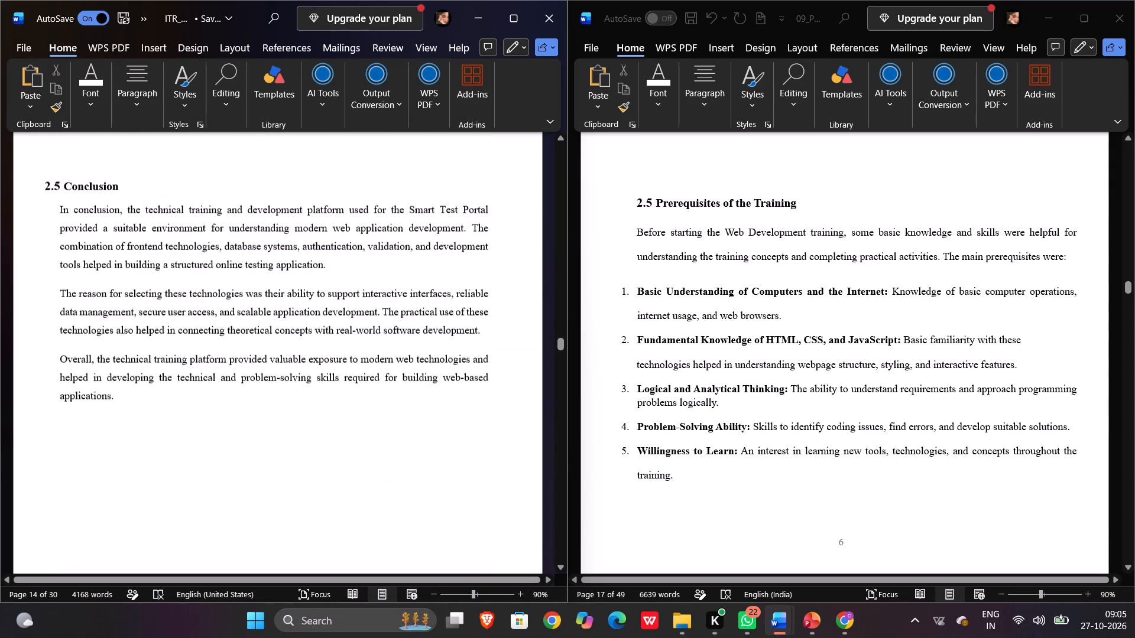
pyautogui.scroll(-1, 265, 467)
pyautogui.scroll(1, 806, 453)
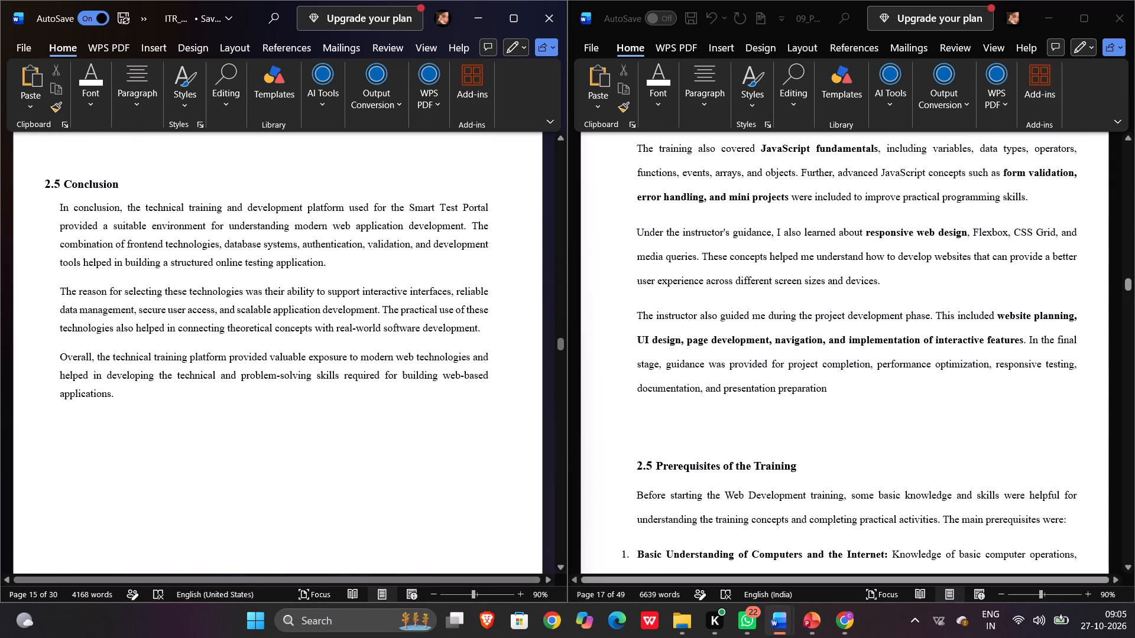
pyautogui.scroll(3, 317, 324)
pyautogui.scroll(-1, 317, 324)
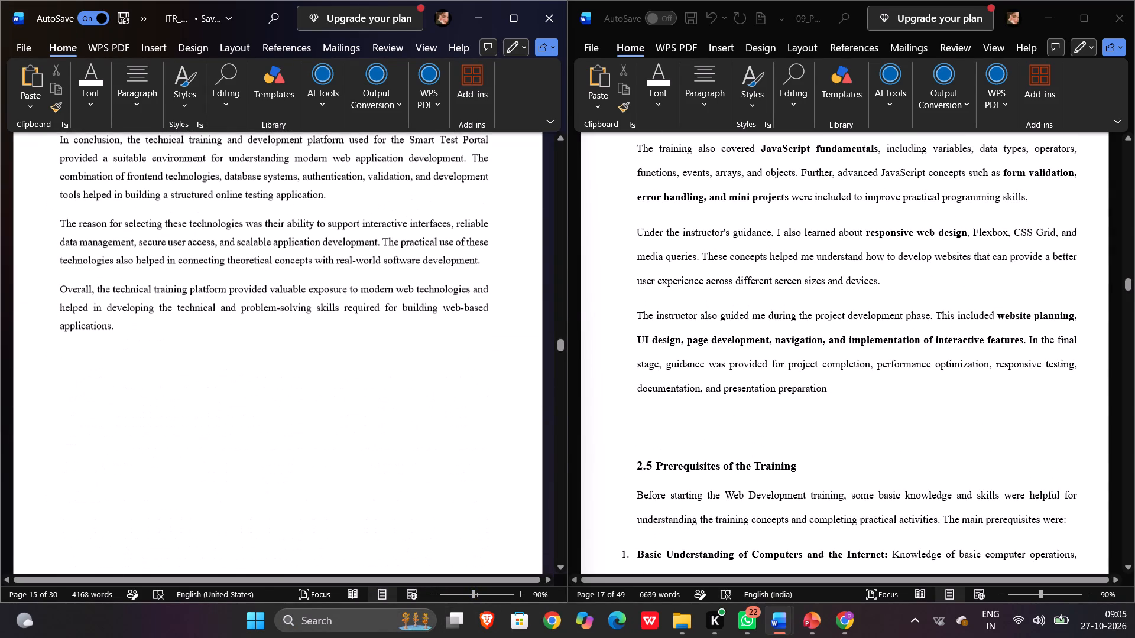
pyautogui.scroll(3, 748, 382)
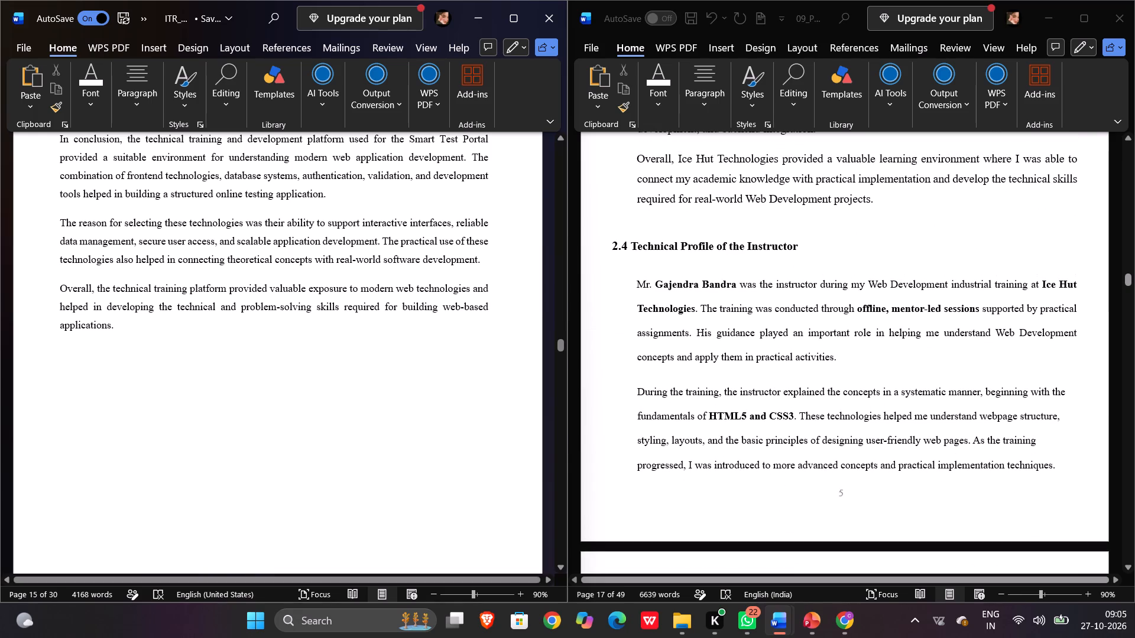
pyautogui.scroll(3, 304, 343)
pyautogui.scroll(-1, 304, 343)
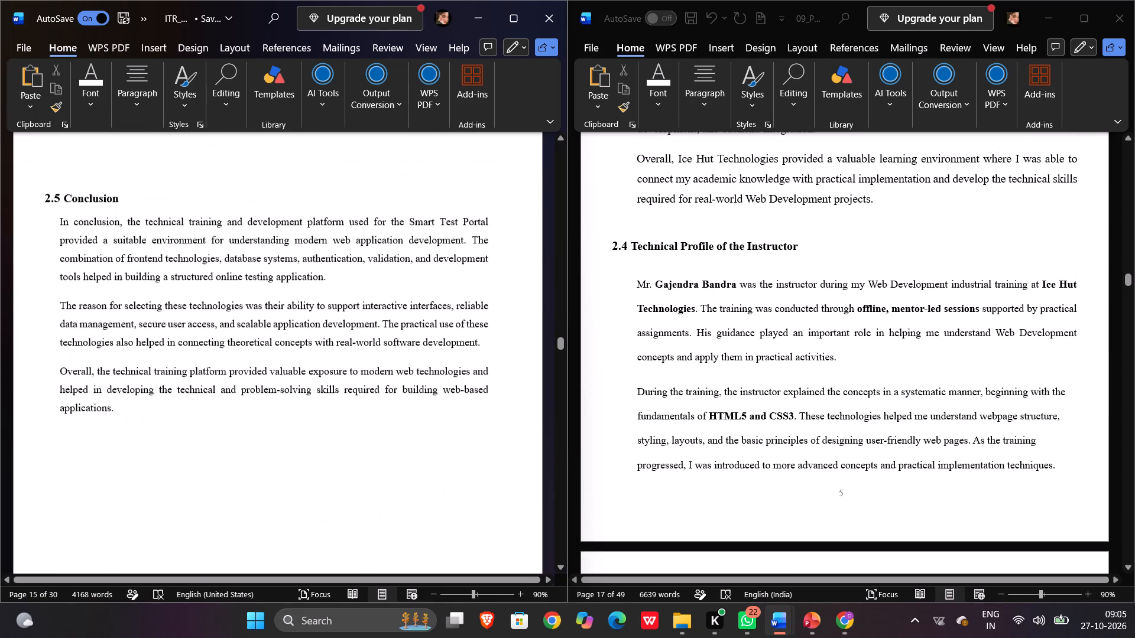
pyautogui.scroll(-6, 797, 383)
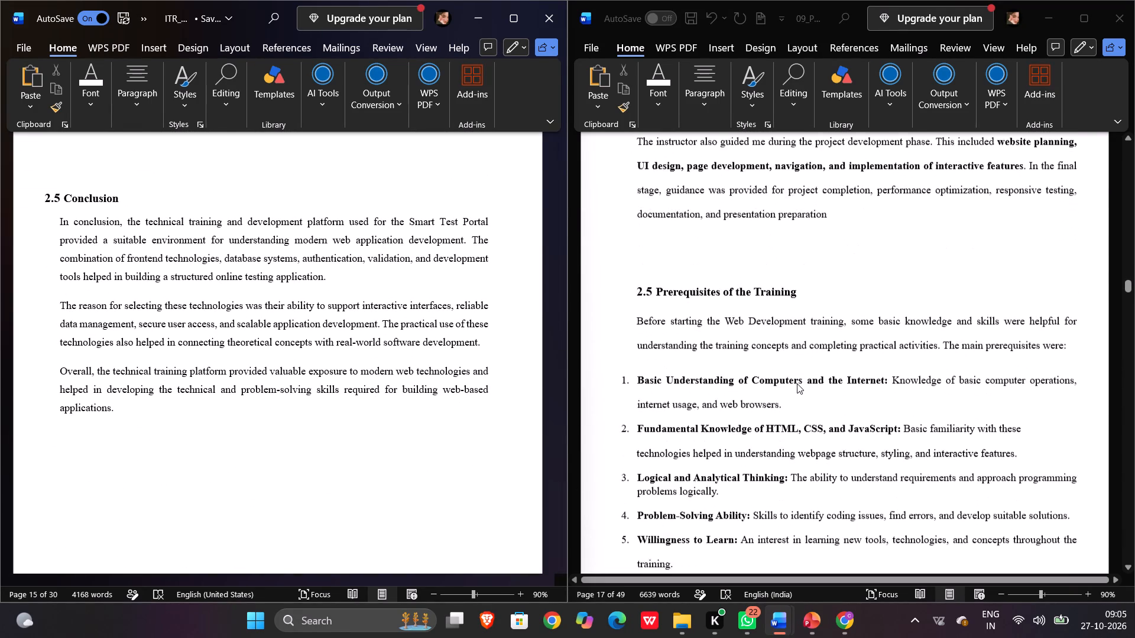
# Compare the start of the report's Chapter 3 and its 2.5 Conclusion with the reference's 2.5 Prerequisites and its list of training areas.
pyautogui.scroll(-1, 797, 383)
pyautogui.scroll(-5, 283, 532)
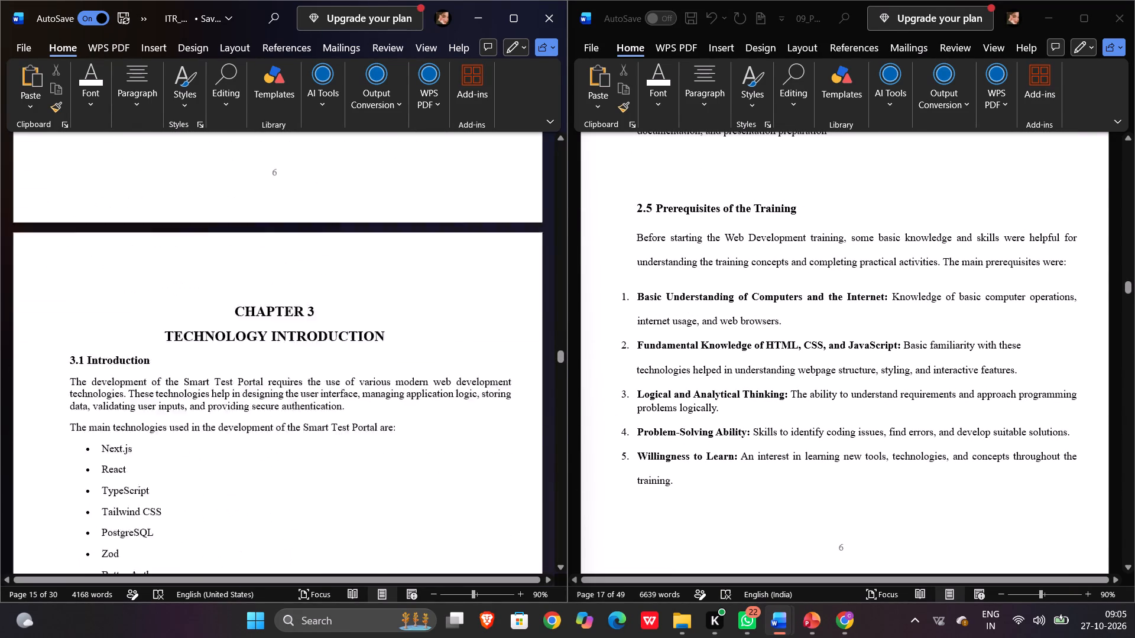
pyautogui.scroll(-1, 283, 532)
pyautogui.scroll(-7, 809, 522)
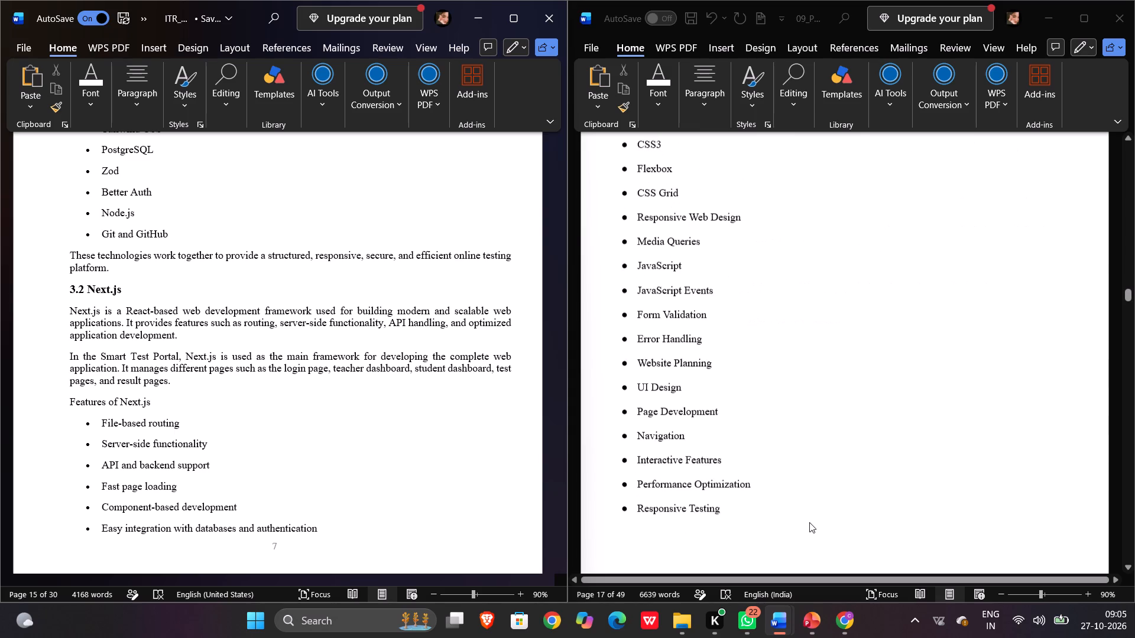
pyautogui.scroll(-1, 809, 522)
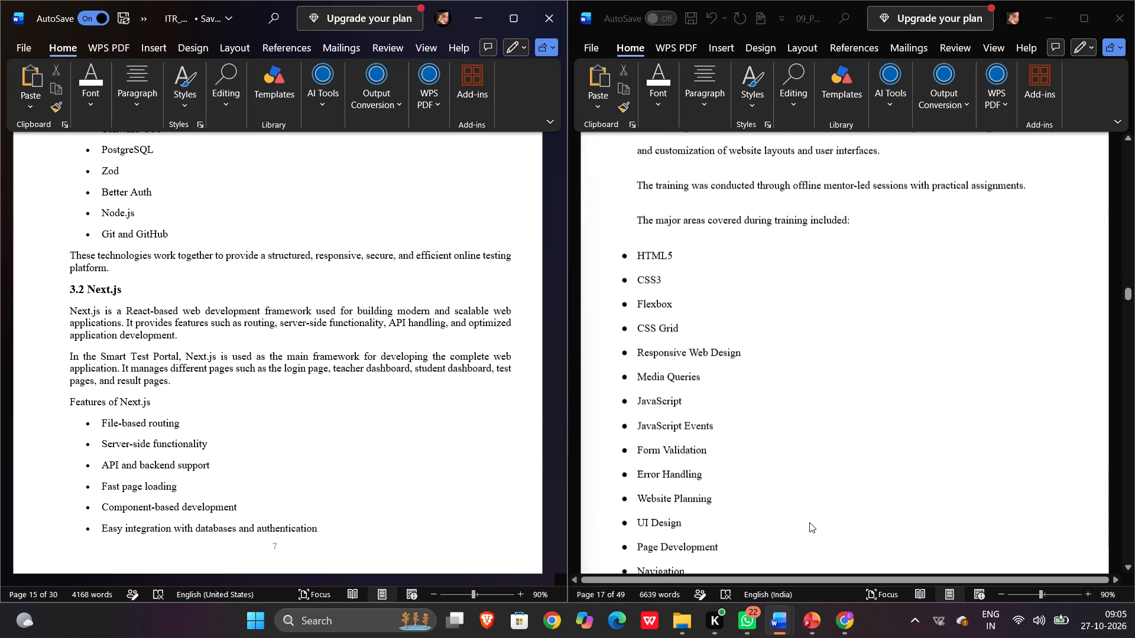
pyautogui.scroll(2, 766, 403)
pyautogui.scroll(4, 716, 299)
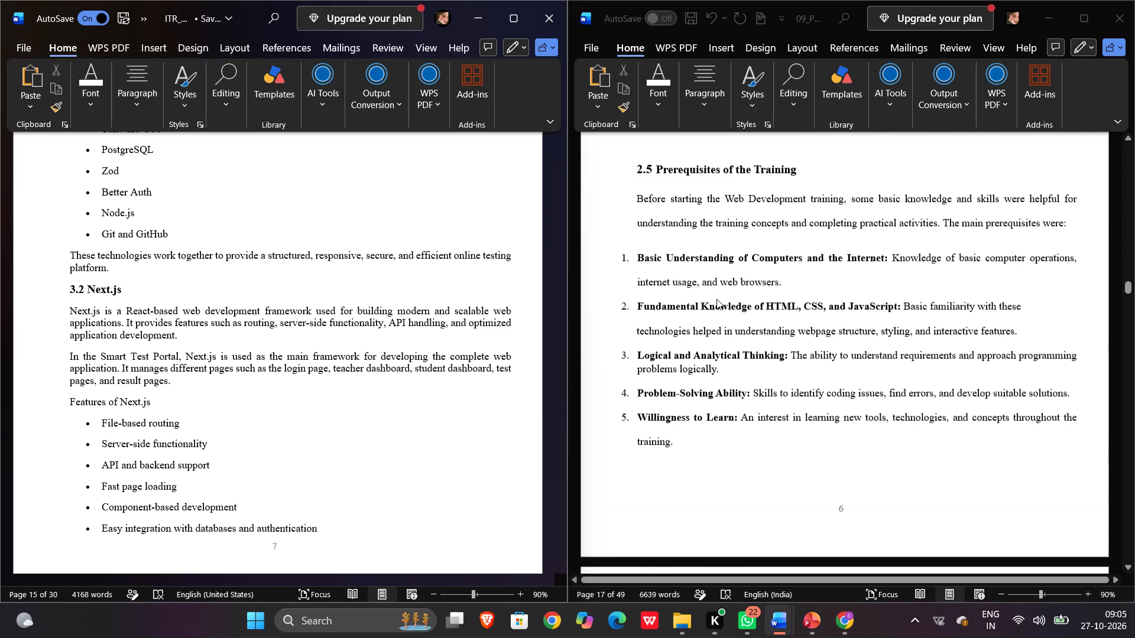
pyautogui.scroll(1, 716, 299)
pyautogui.scroll(10, 243, 304)
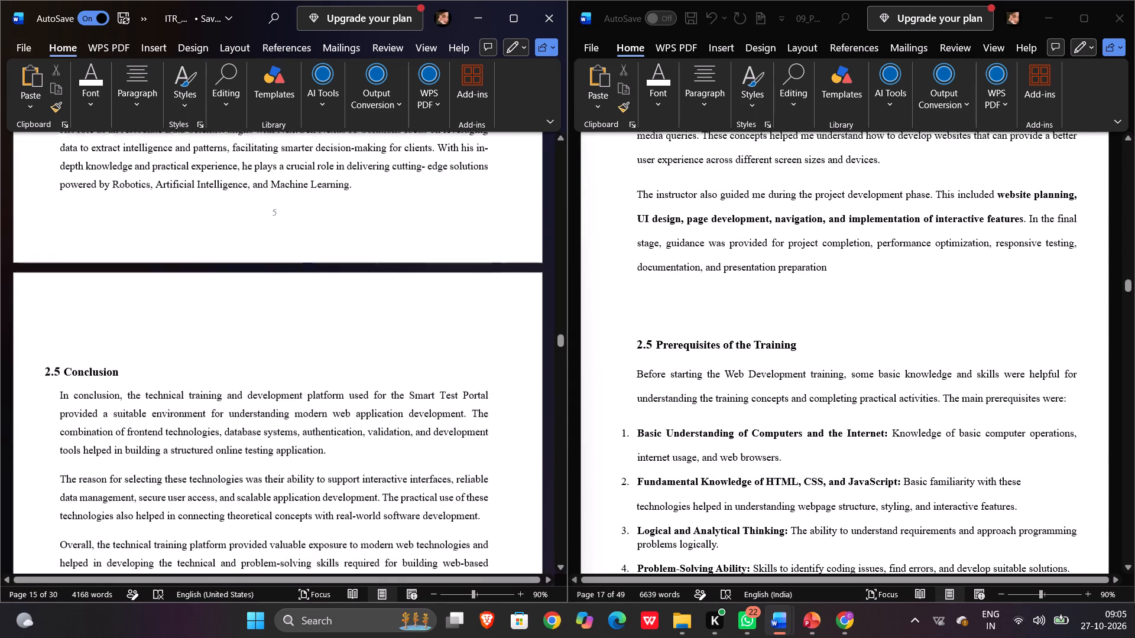
pyautogui.scroll(-2, 243, 304)
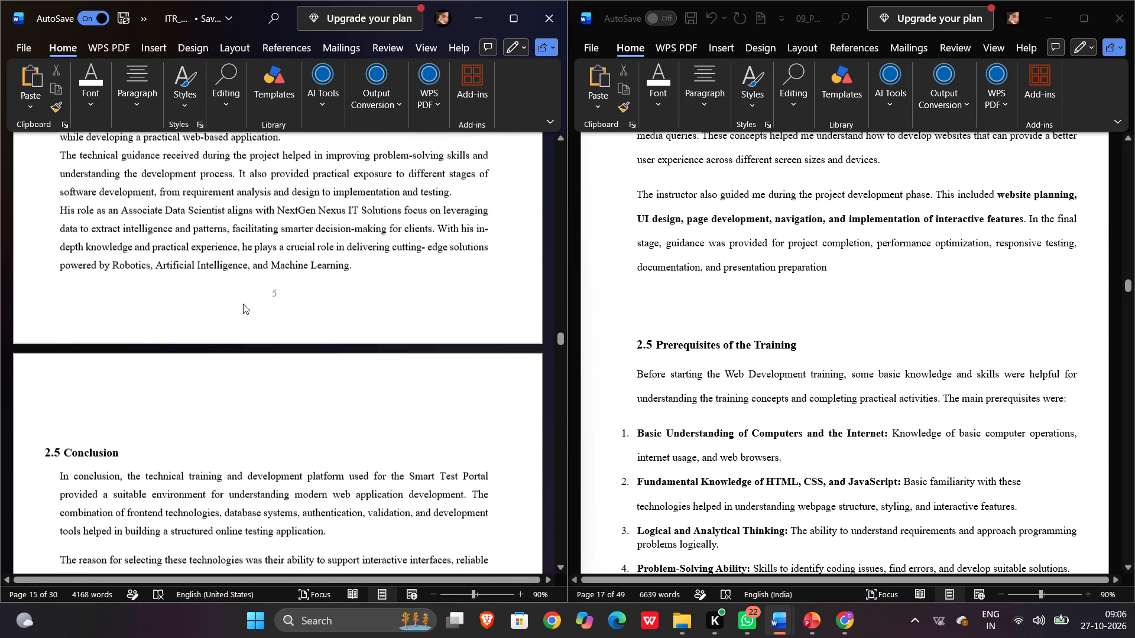
pyautogui.scroll(-1, 243, 304)
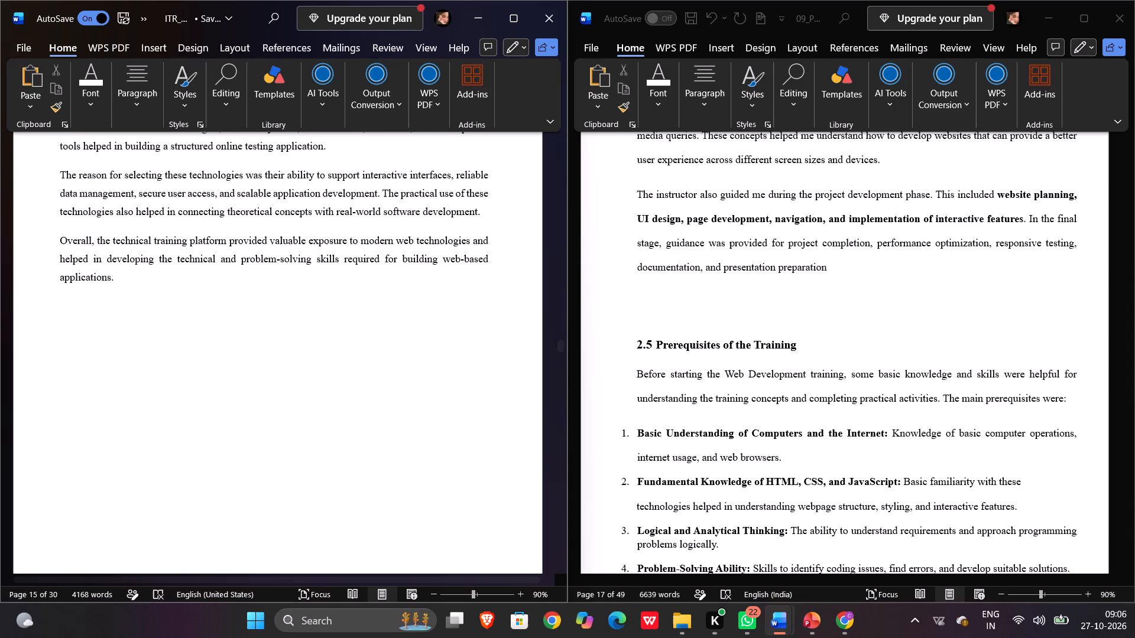
# Review the report's spacing and layout backwards from 2.5 Conclusion to the 1.1 Introduction of Chapter 1.
pyautogui.click(248, 339)
pyautogui.scroll(3, 248, 339)
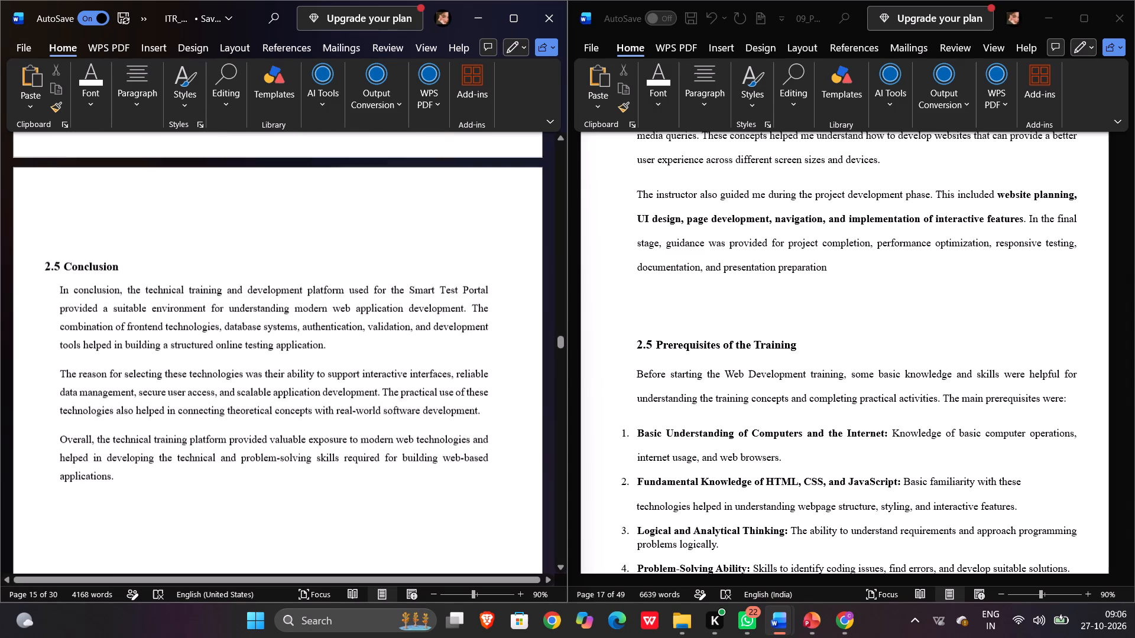
pyautogui.scroll(6, 248, 339)
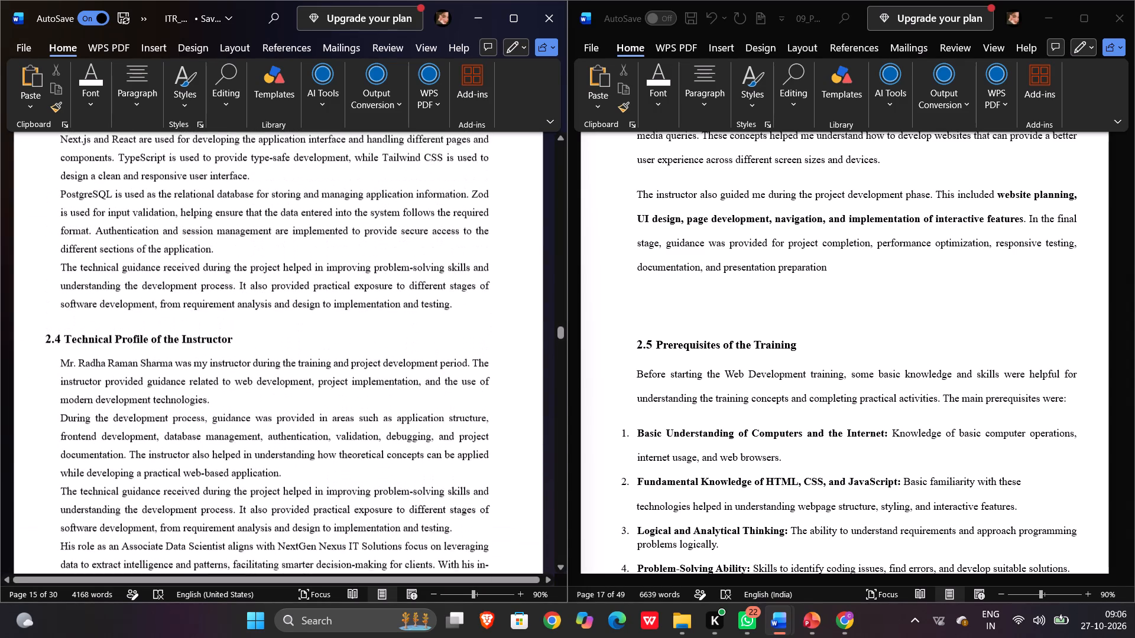
pyautogui.scroll(1, 248, 339)
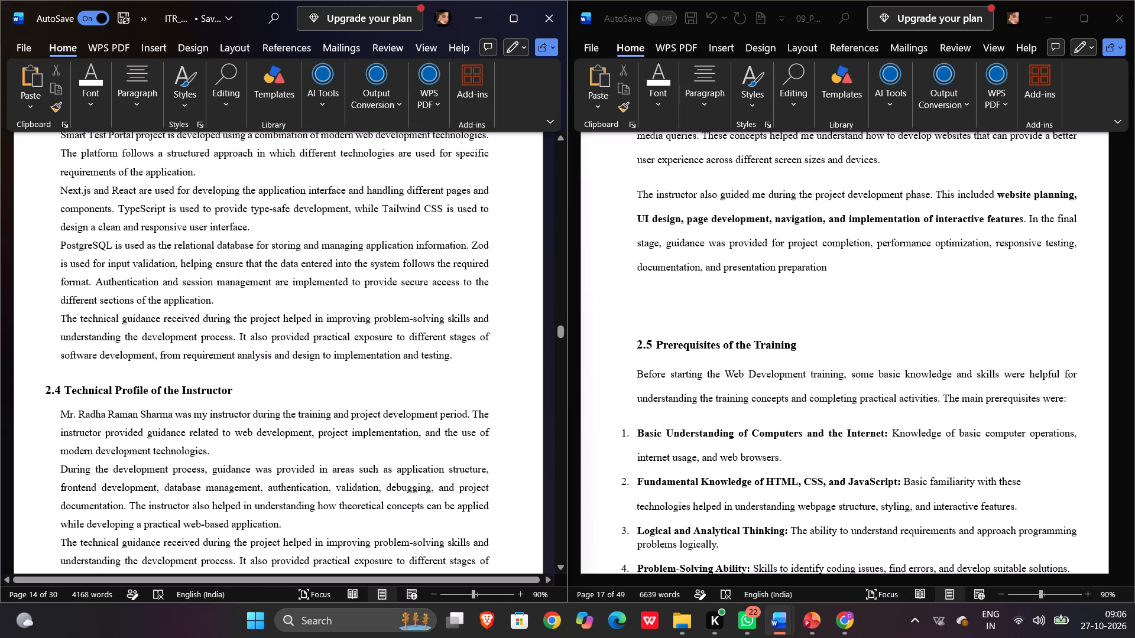
pyautogui.scroll(2, 248, 339)
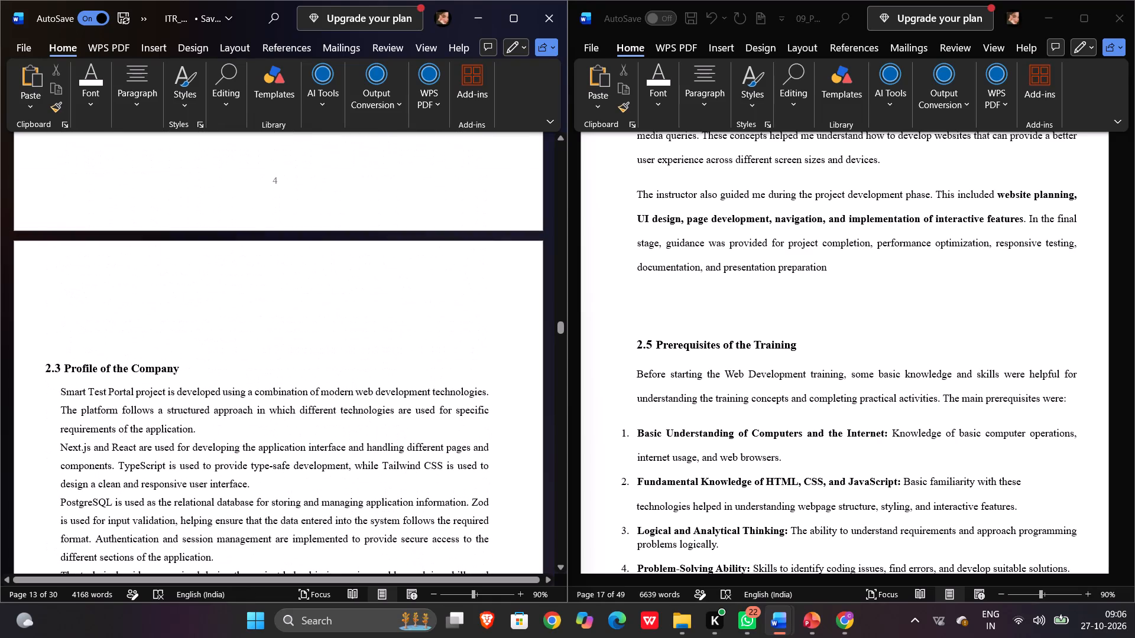
pyautogui.scroll(9, 468, 229)
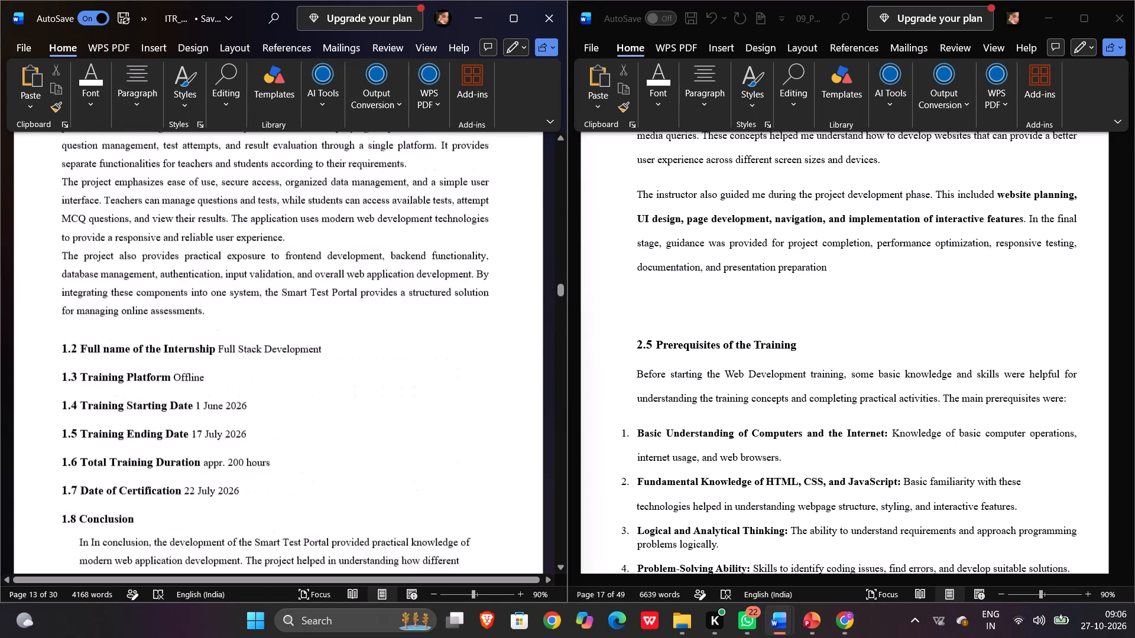
pyautogui.scroll(2, 468, 229)
pyautogui.scroll(6, 750, 258)
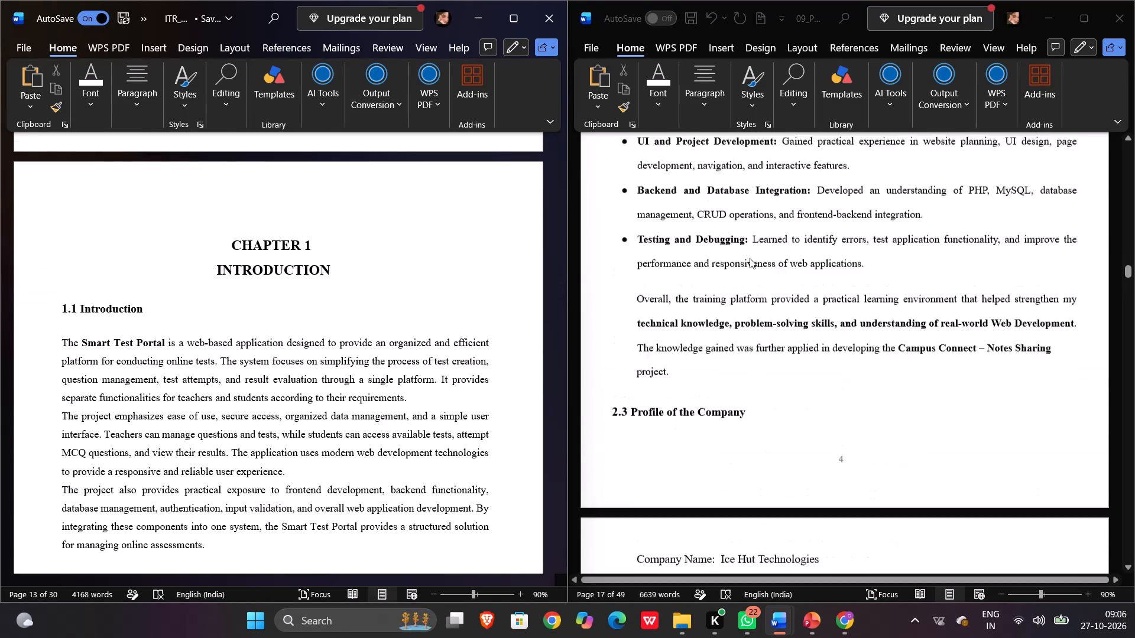
# Examine the reference's 1.2 to 1.8 sections and 2.1 Introduction alongside the report's Chapter 1 and the start of its Chapter 2.
pyautogui.scroll(3, 750, 258)
pyautogui.scroll(-1, 750, 258)
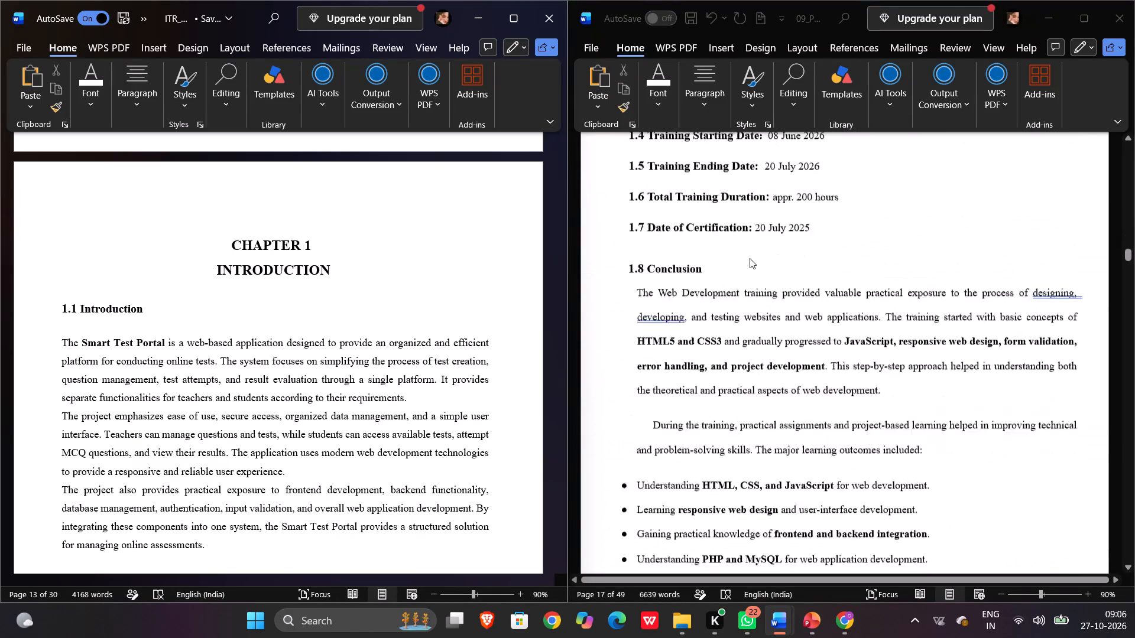
pyautogui.scroll(-1, 750, 258)
pyautogui.scroll(1, 750, 258)
pyautogui.scroll(-1, 750, 258)
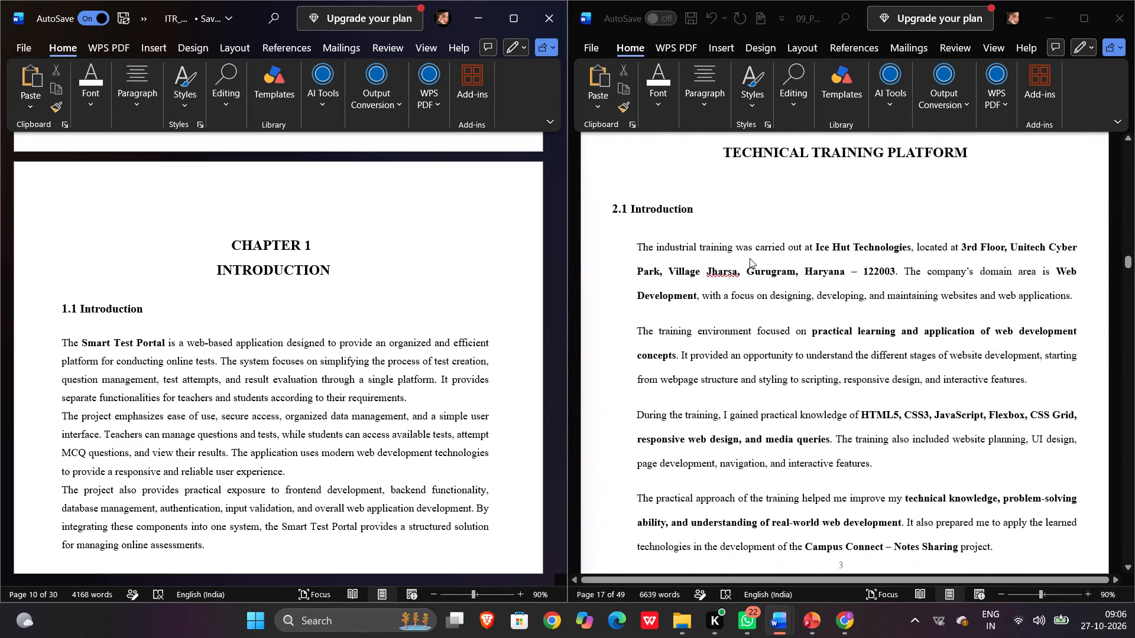
pyautogui.scroll(7, 750, 258)
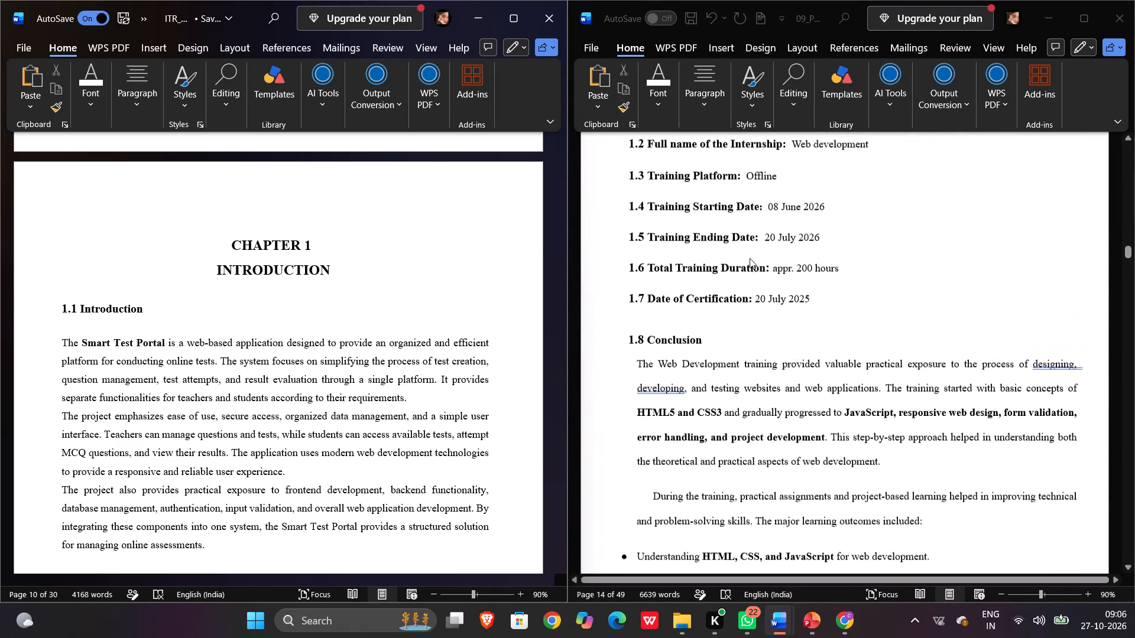
pyautogui.scroll(1, 750, 258)
pyautogui.scroll(-1, 750, 258)
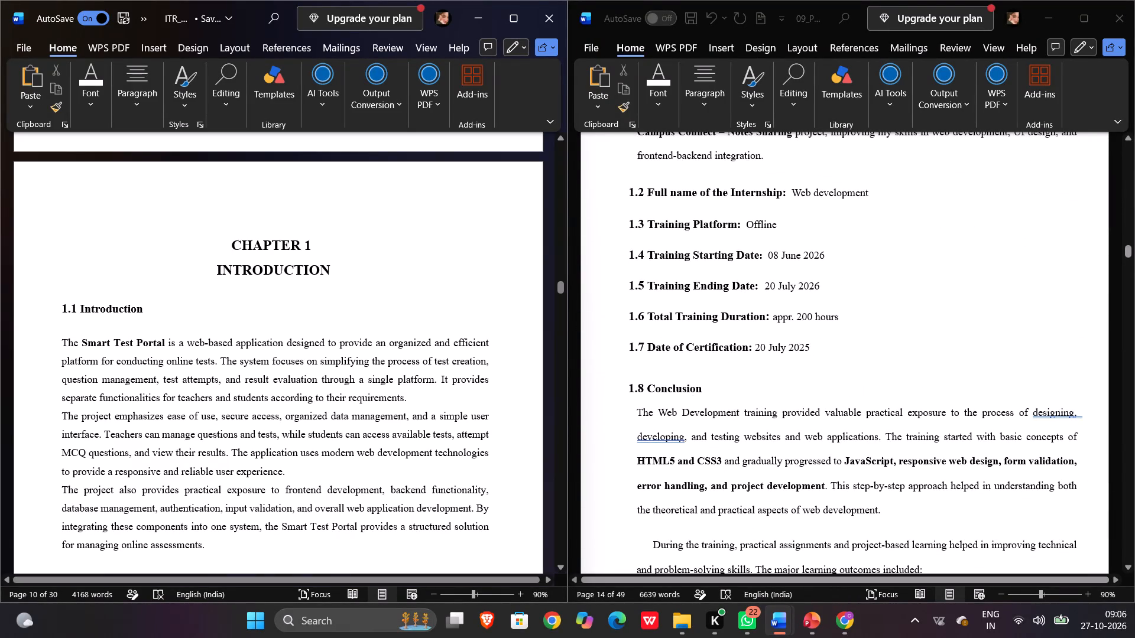
pyautogui.scroll(-7, 329, 403)
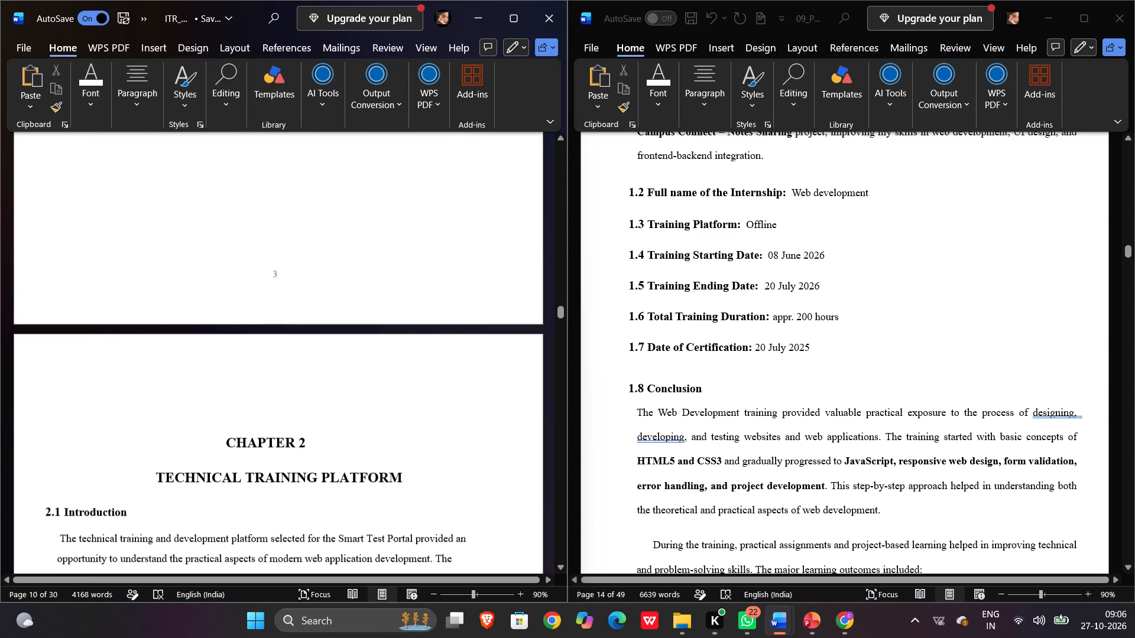
# Compare Chapter 2 of the report, from 2.1 Introduction to 2.5 Conclusion, with the reference's Chapter 2 through 2.5 Prerequisites of the Training.
pyautogui.scroll(-2, 329, 403)
pyautogui.scroll(-7, 787, 477)
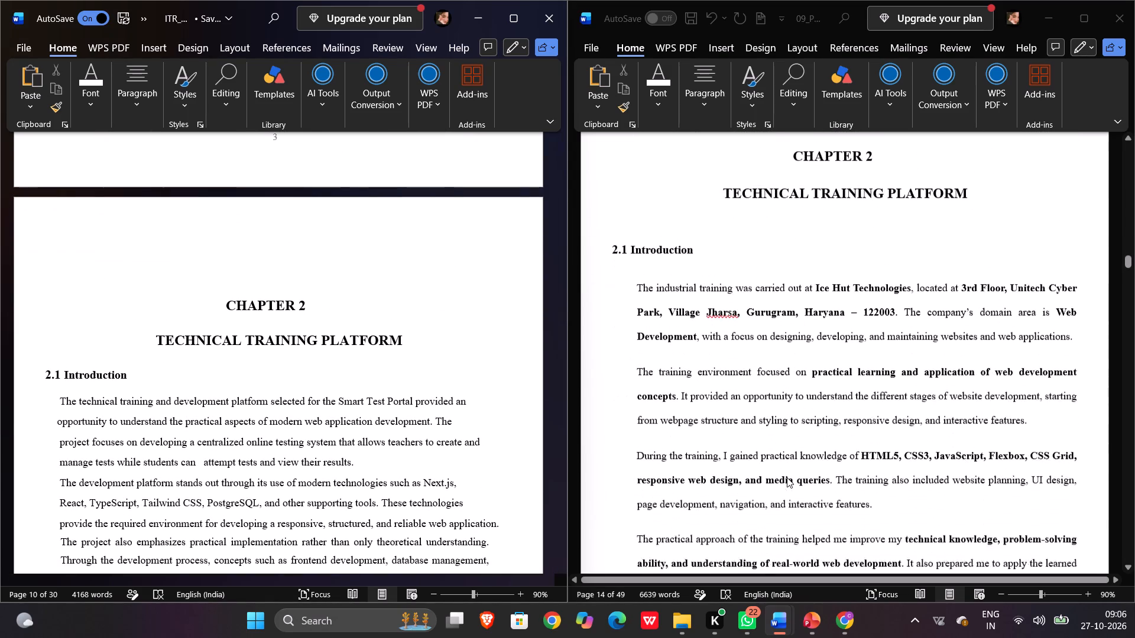
pyautogui.scroll(-1, 787, 477)
pyautogui.scroll(-3, 851, 507)
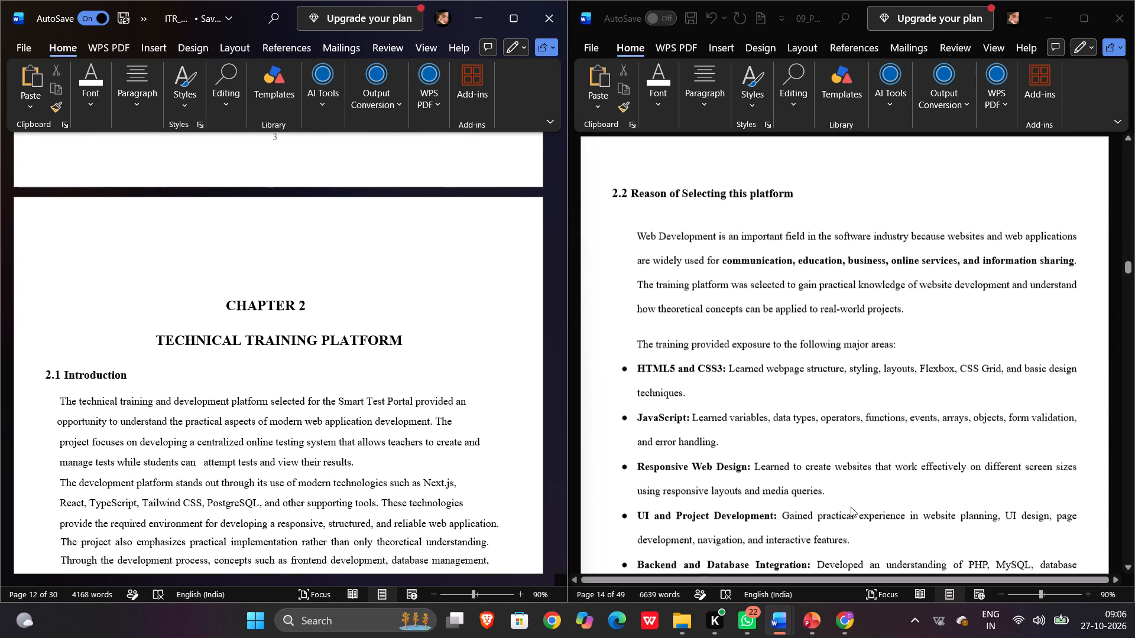
pyautogui.scroll(-7, 354, 448)
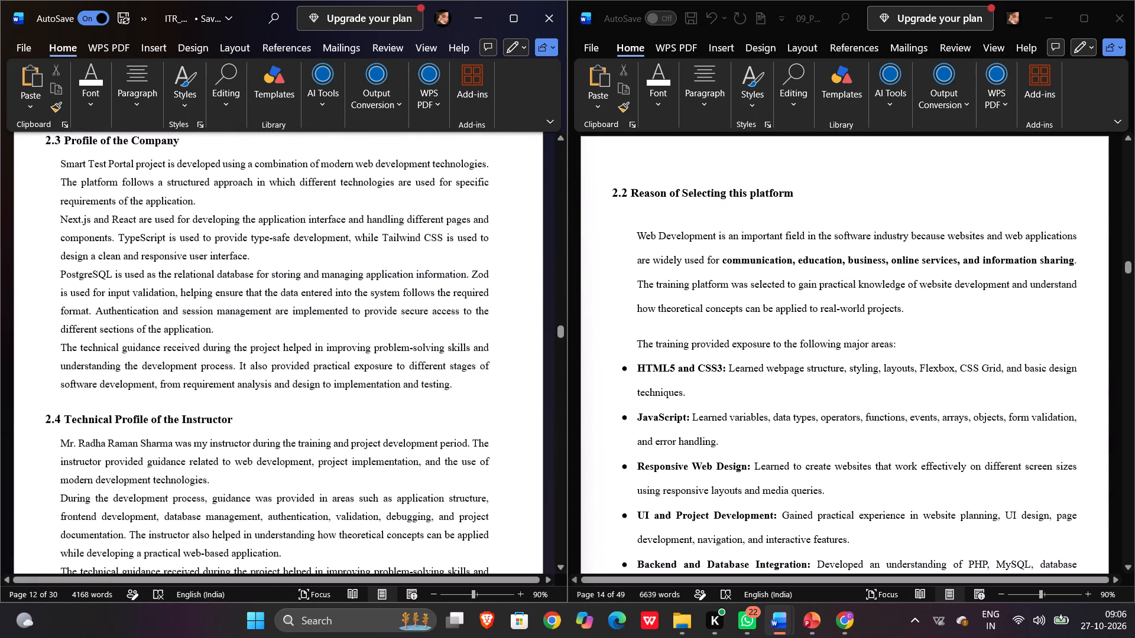
pyautogui.scroll(-5, 734, 555)
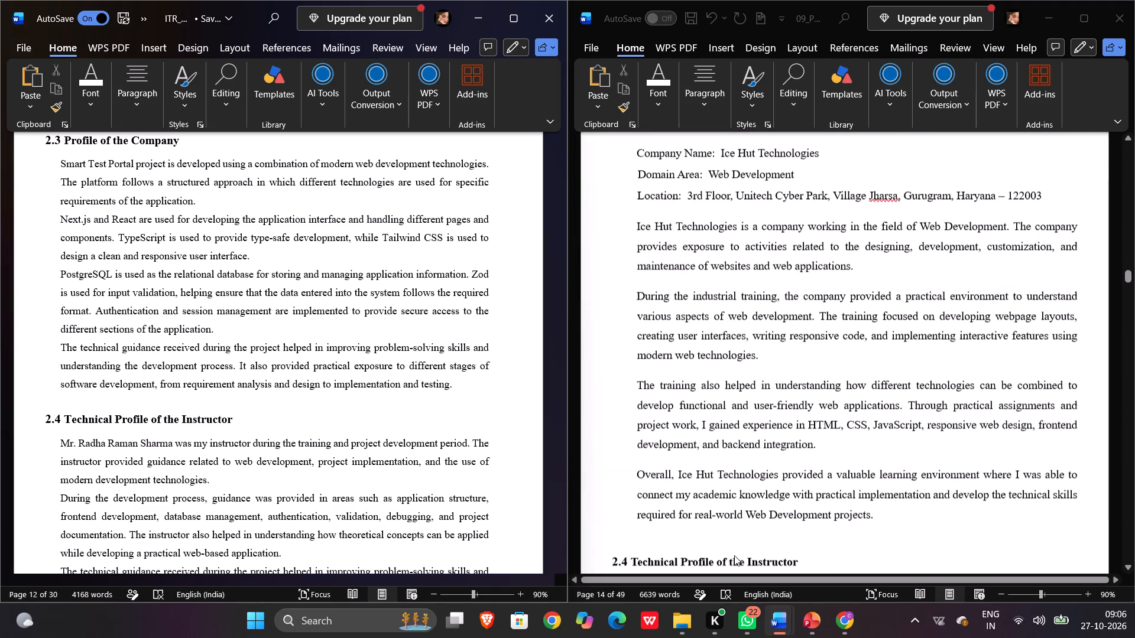
pyautogui.scroll(-7, 734, 555)
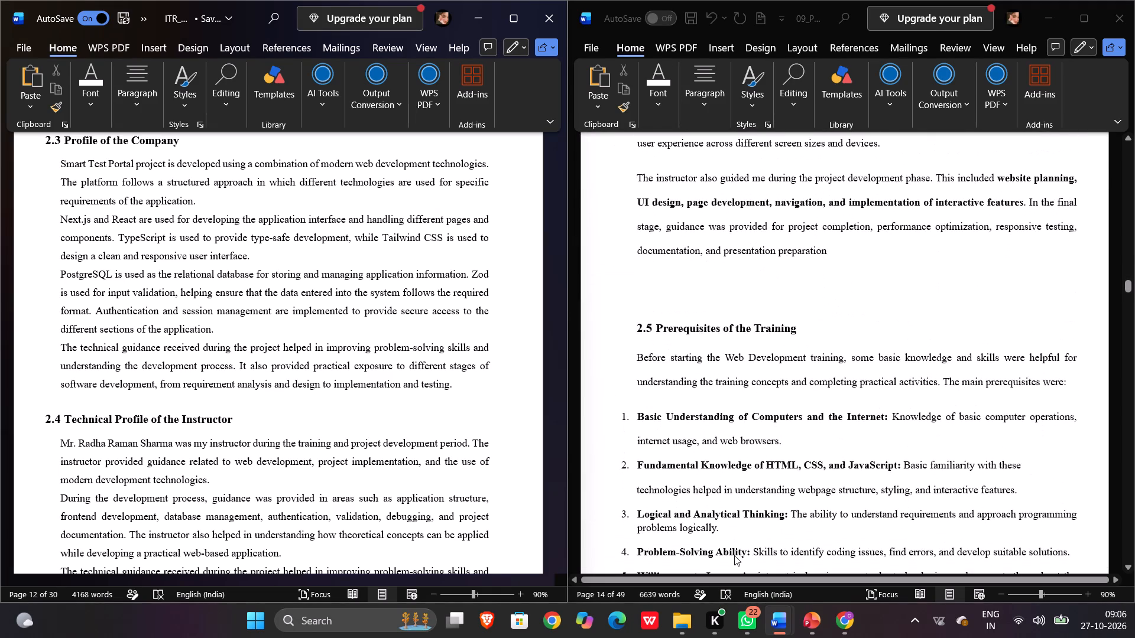
pyautogui.scroll(-4, 412, 526)
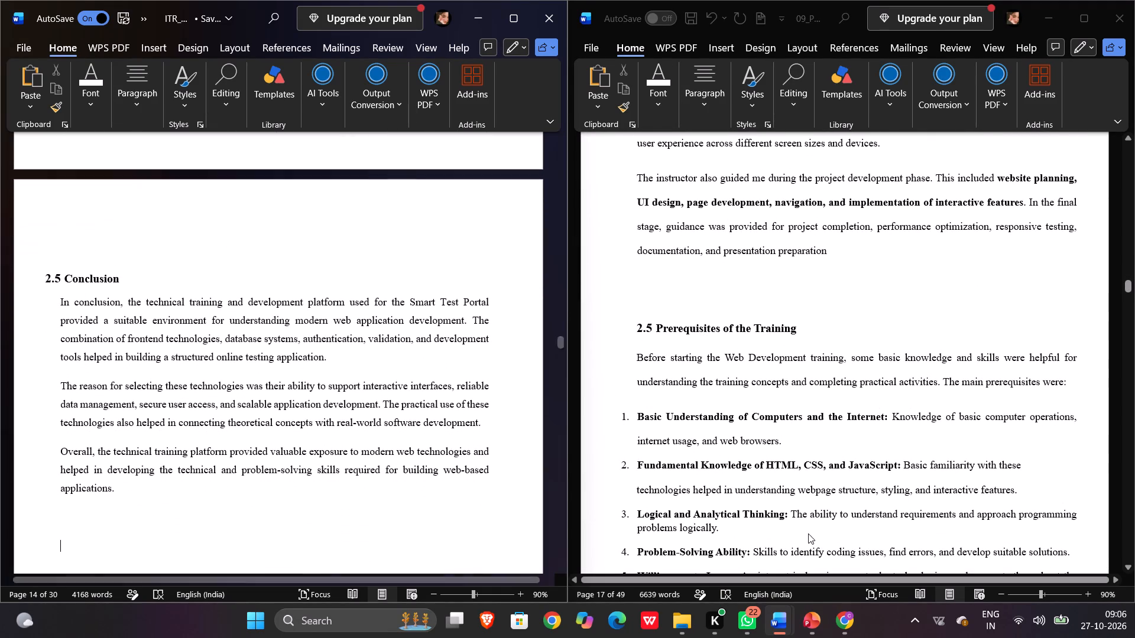
pyautogui.scroll(-1, 808, 533)
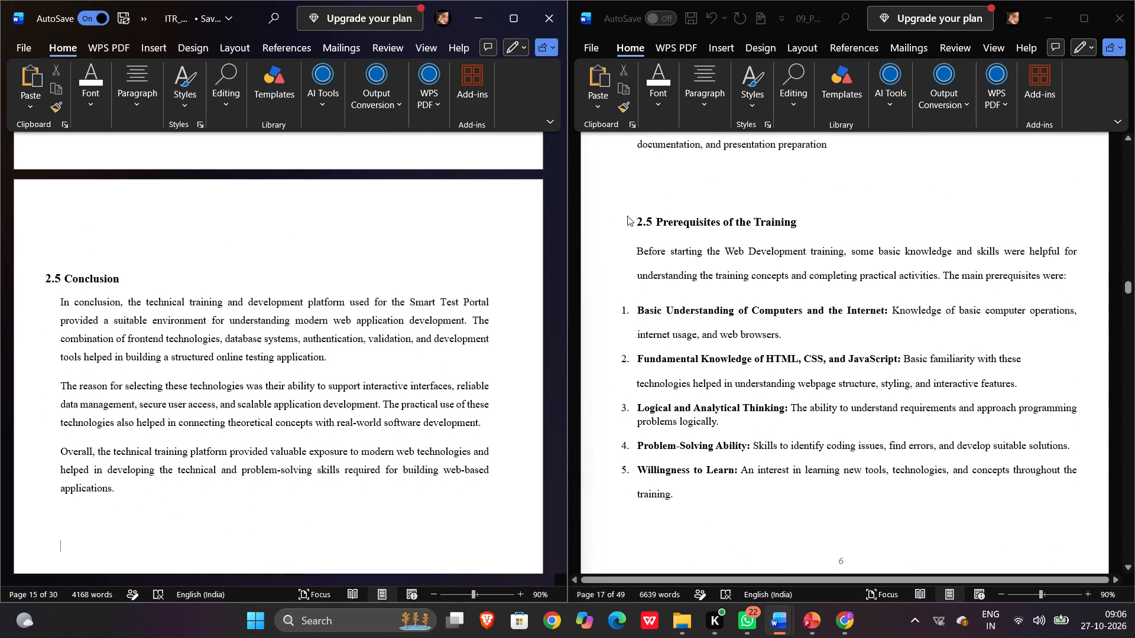
# Copy the reference's text from the 2.5 Prerequisites of the Training heading through the bullet list ending with Responsive Testing.
pyautogui.click(639, 226)
pyautogui.moveTo(637, 219); pyautogui.dragTo(730, 500)
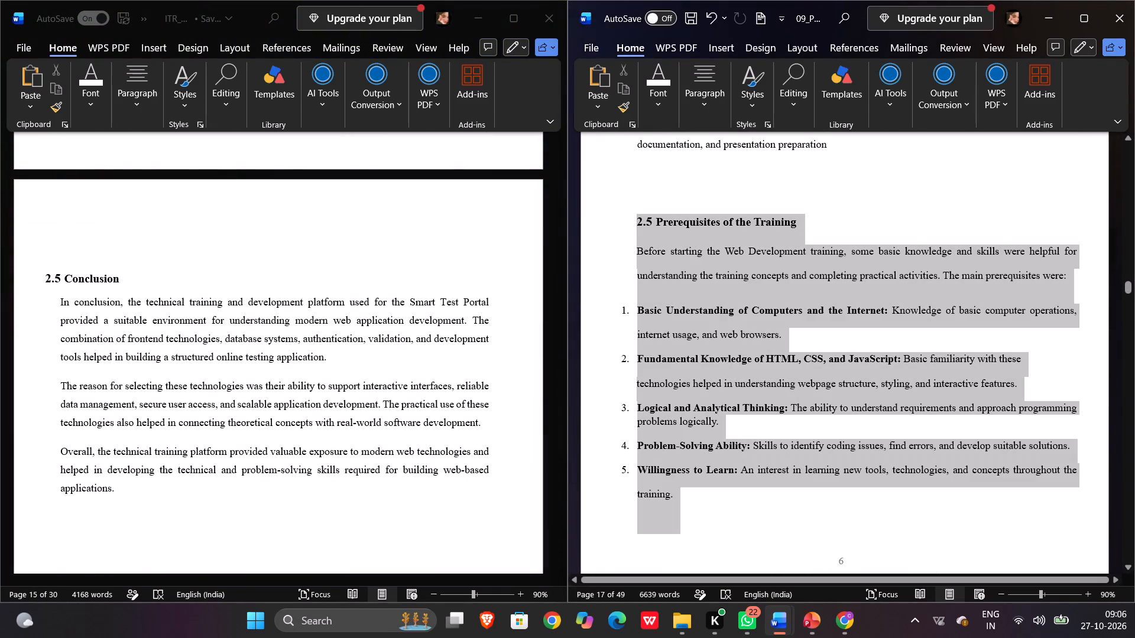
pyautogui.moveTo(730, 500); pyautogui.dragTo(758, 630)
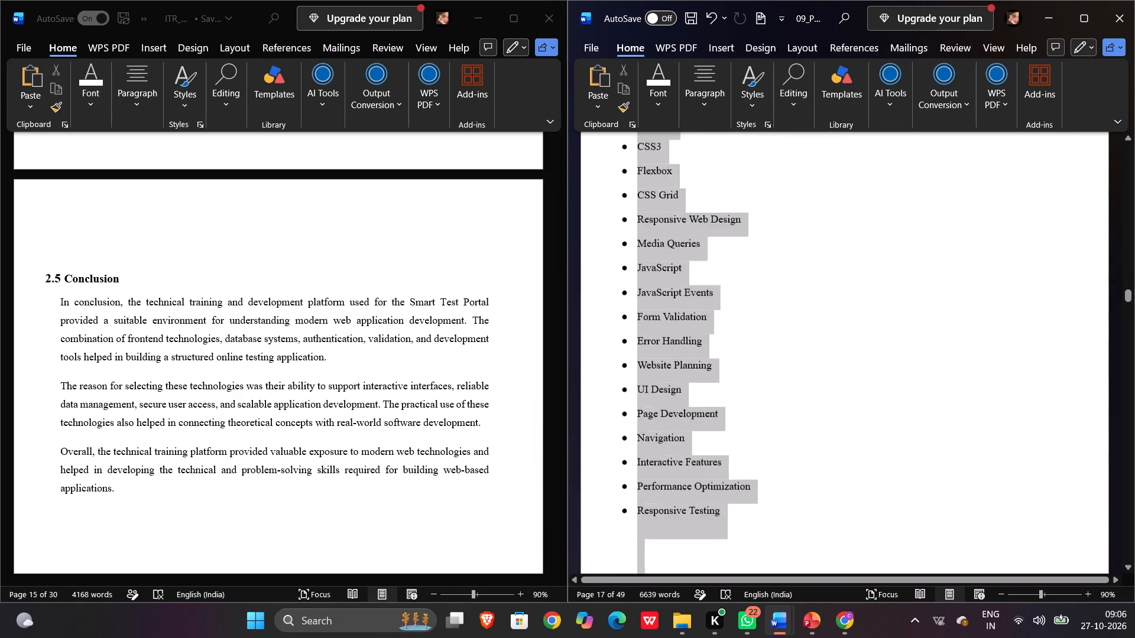
pyautogui.moveTo(758, 630); pyautogui.dragTo(757, 310)
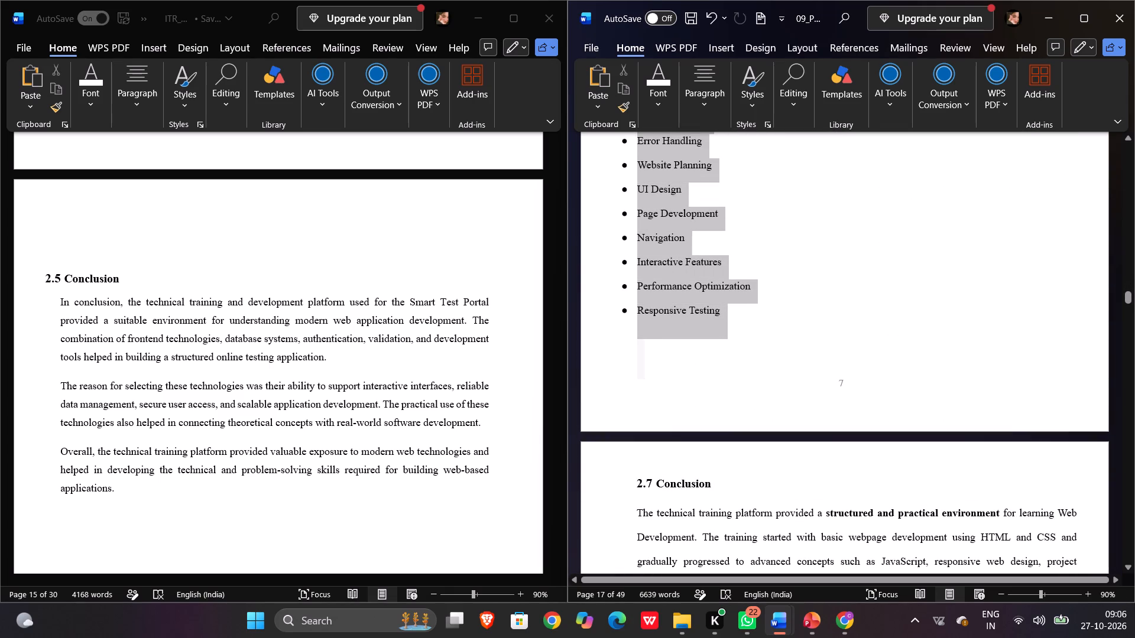
pyautogui.moveTo(757, 310); pyautogui.dragTo(757, 314)
pyautogui.hotkey('ctrl', 'c')
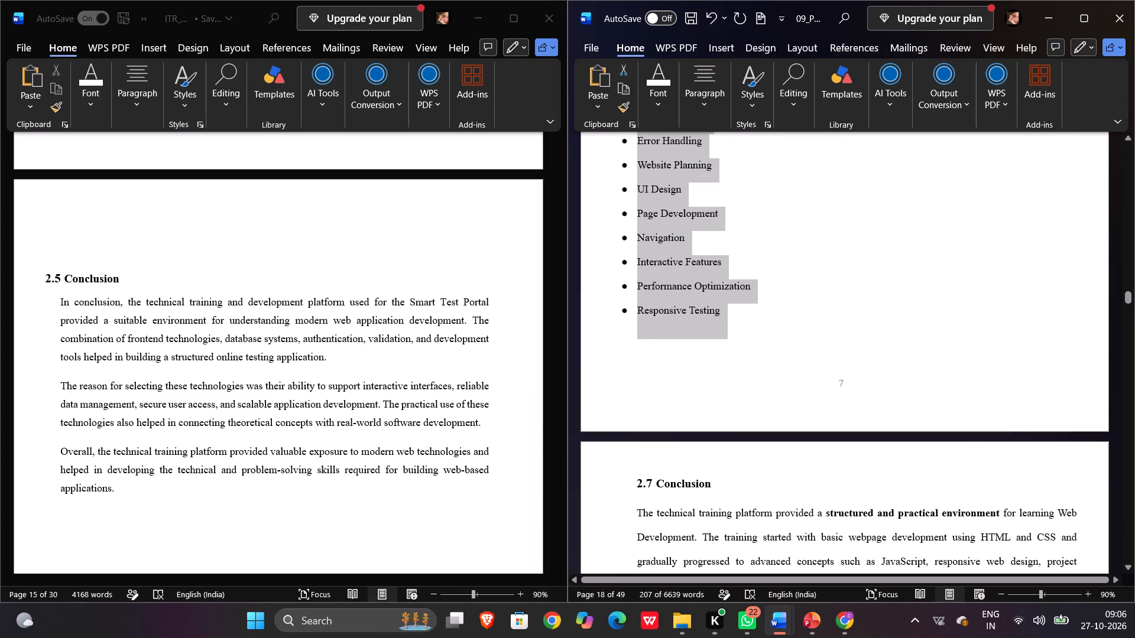
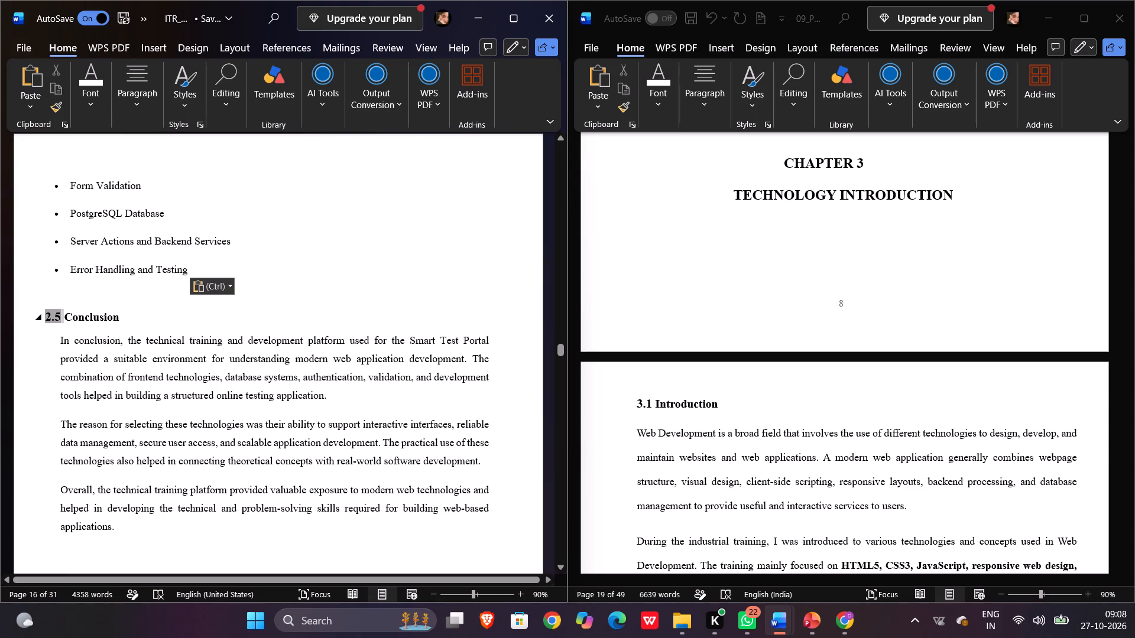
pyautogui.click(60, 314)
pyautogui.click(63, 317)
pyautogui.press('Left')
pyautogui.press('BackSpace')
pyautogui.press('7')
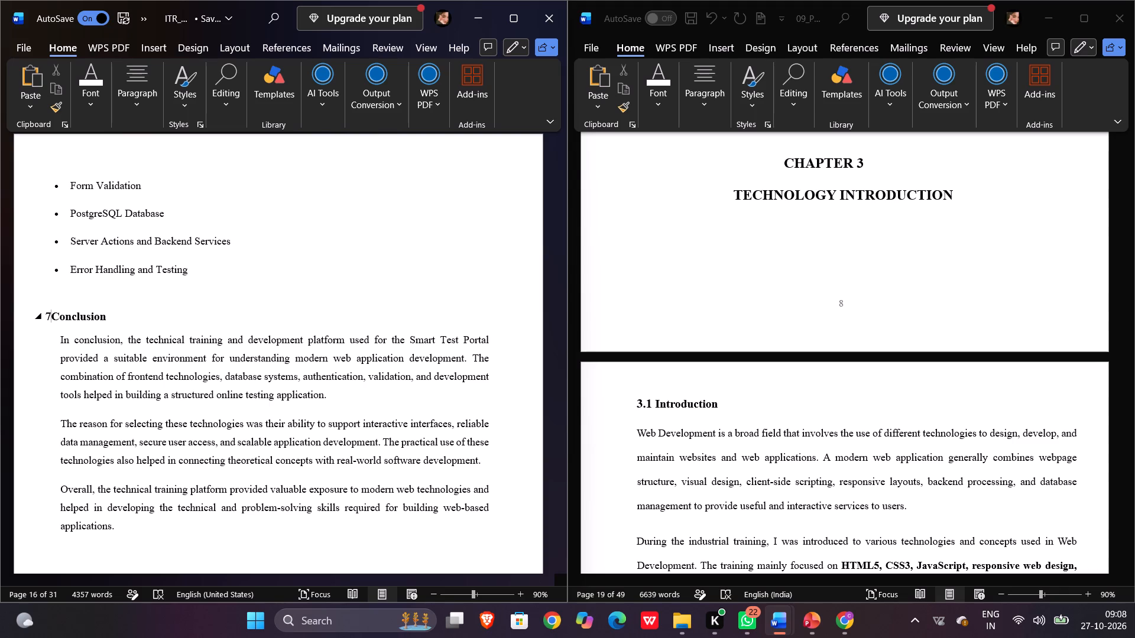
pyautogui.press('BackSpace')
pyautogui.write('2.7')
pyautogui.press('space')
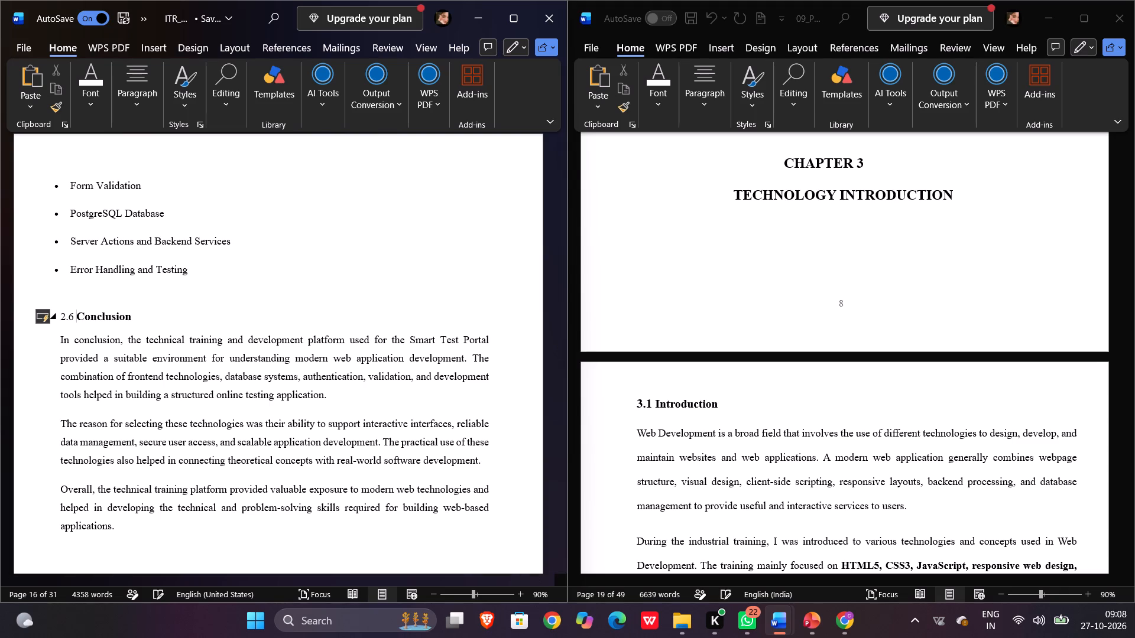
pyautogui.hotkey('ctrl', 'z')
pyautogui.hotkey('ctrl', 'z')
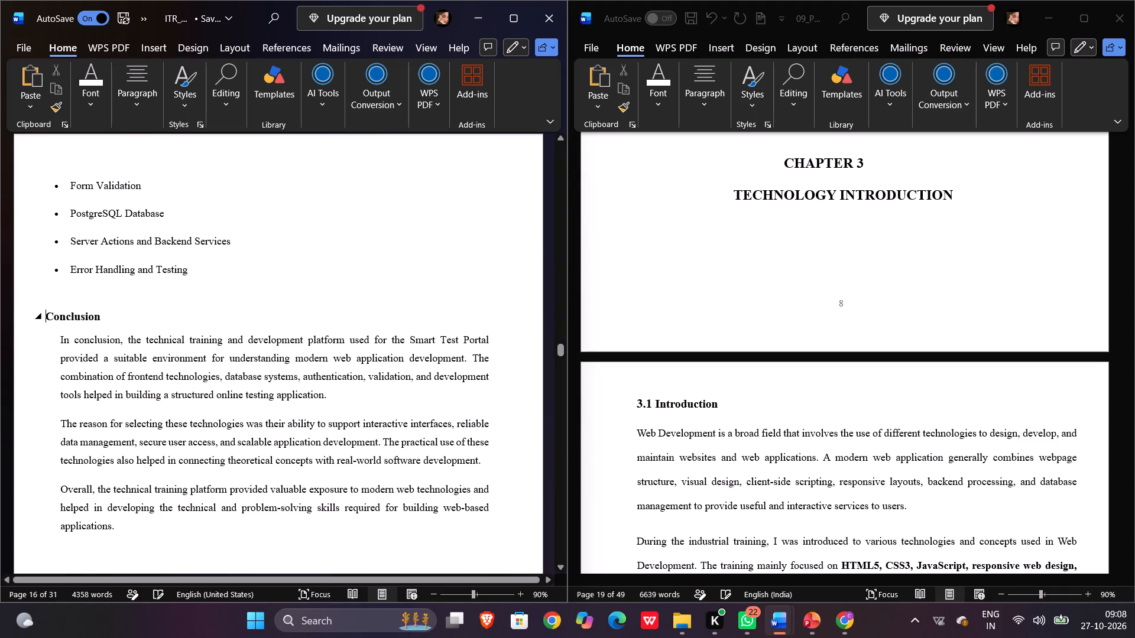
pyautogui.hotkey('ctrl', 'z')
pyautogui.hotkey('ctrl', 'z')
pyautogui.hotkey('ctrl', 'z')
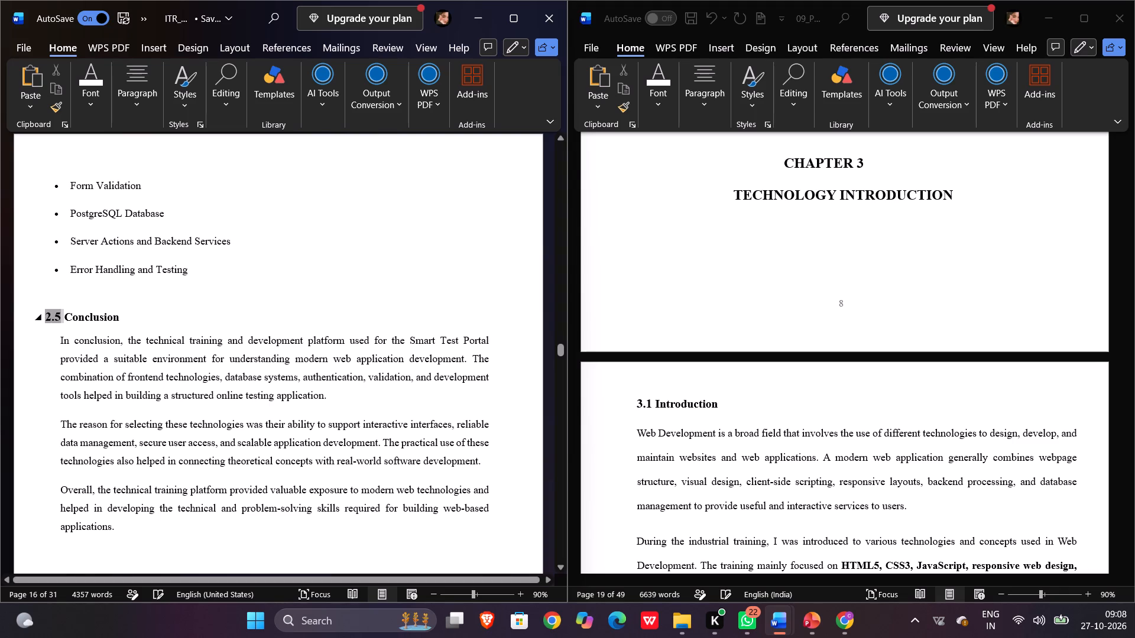
# Renumber the report's 2.5 Conclusion heading as 2.7 and undo the automatic list formatting applied to it.
pyautogui.click(82, 298)
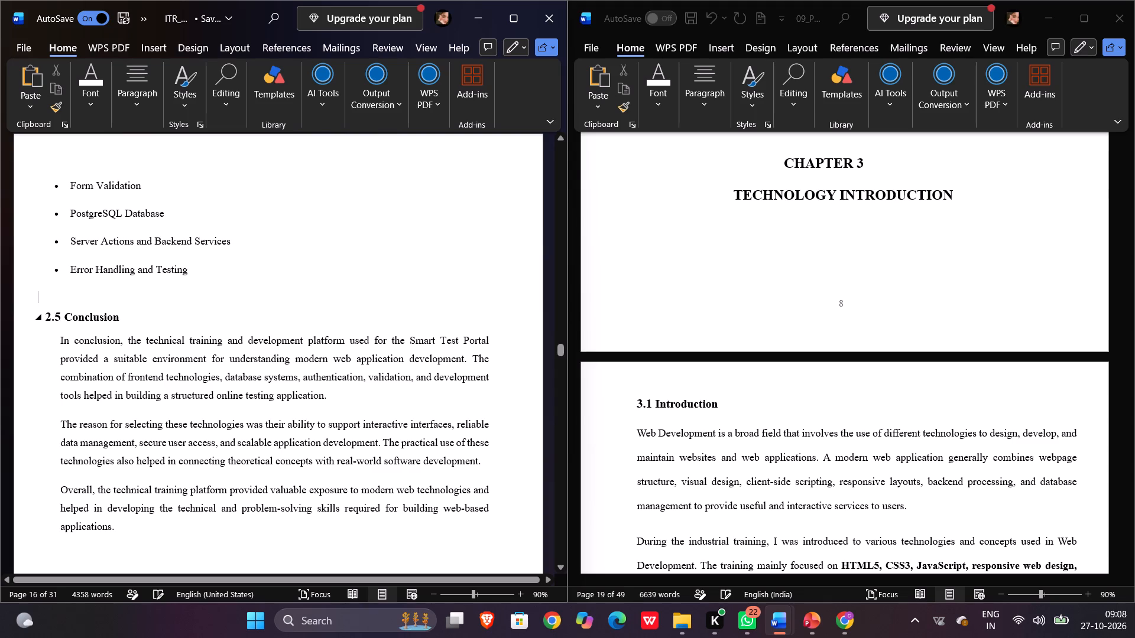
pyautogui.click(60, 313)
pyautogui.click(60, 313)
pyautogui.click(60, 313)
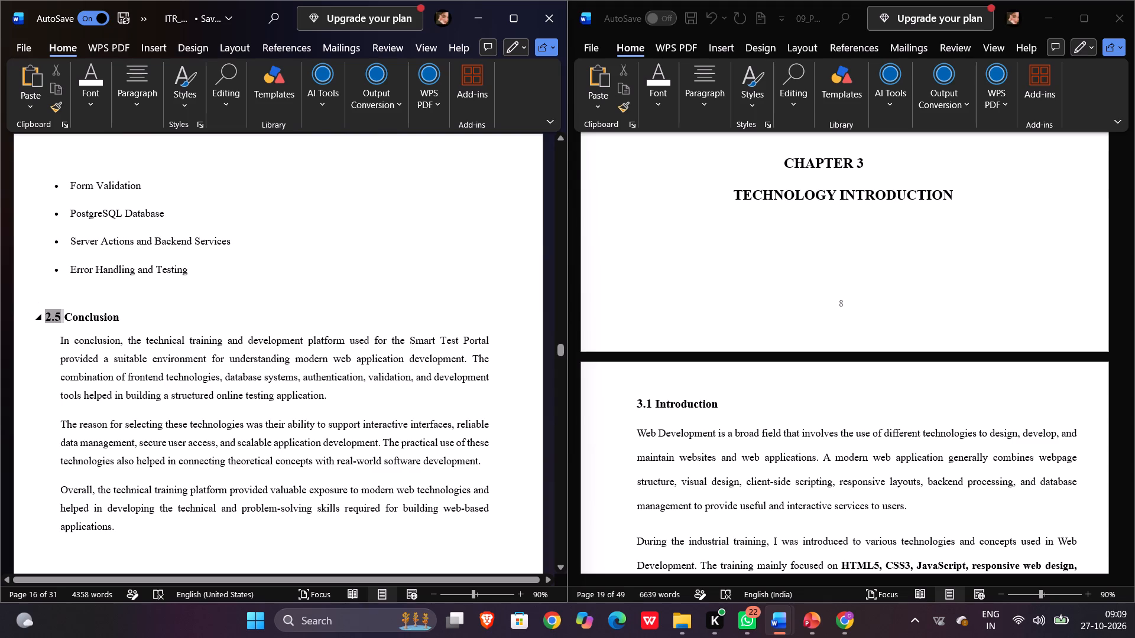
pyautogui.click(70, 314)
pyautogui.press('Left')
pyautogui.press('Left')
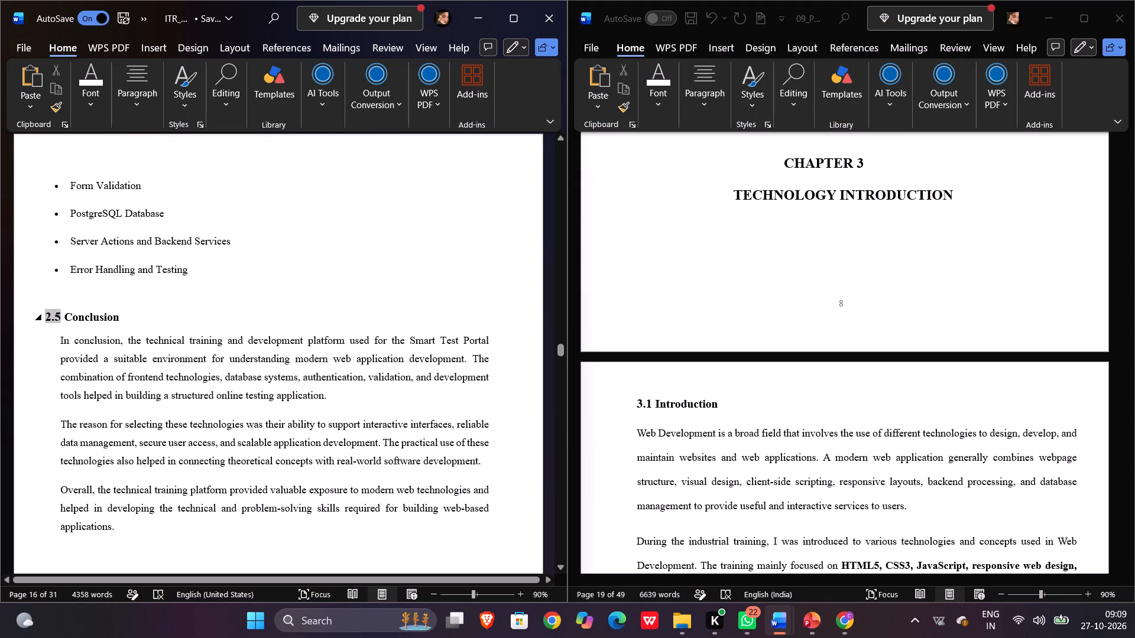
pyautogui.press('BackSpace')
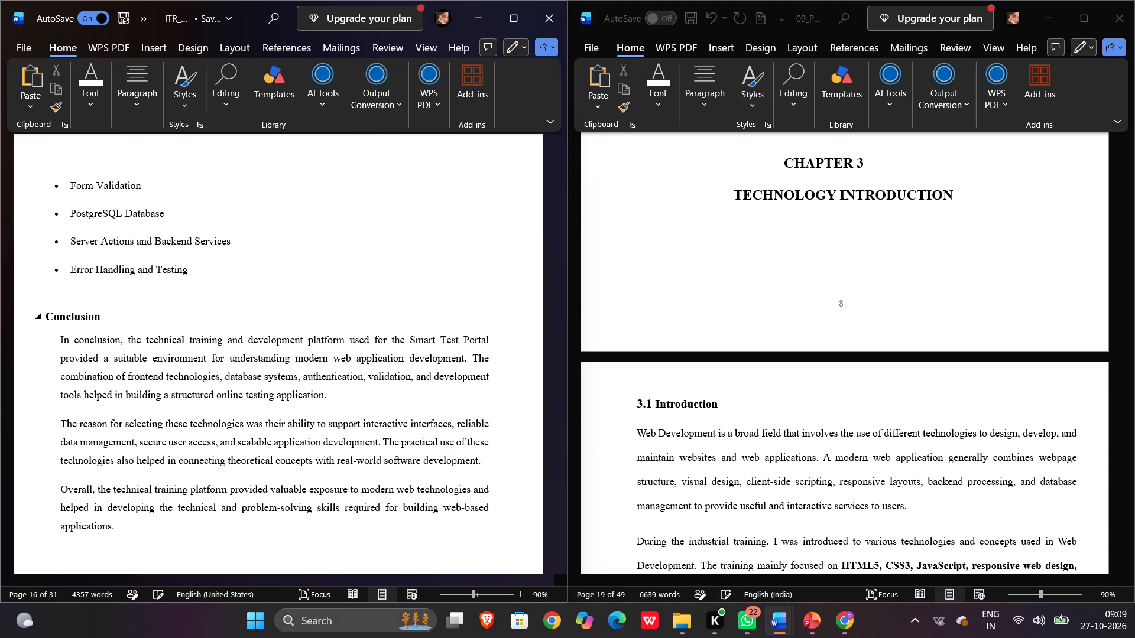
pyautogui.write('2.')
pyautogui.press('7')
pyautogui.press('space')
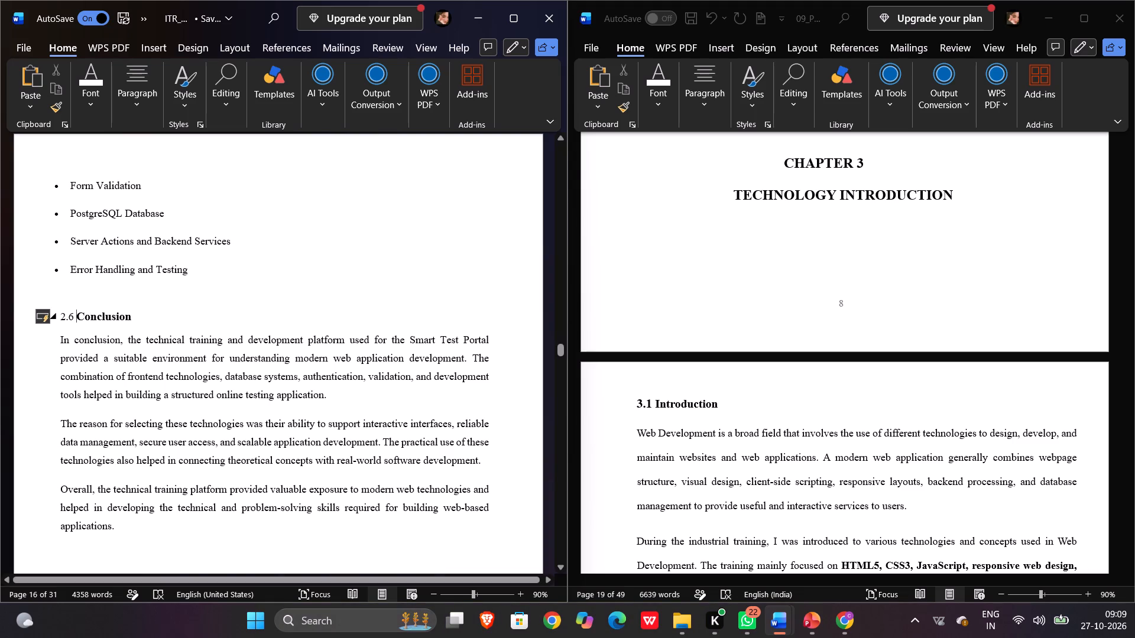
pyautogui.moveTo(75, 314); pyautogui.dragTo(59, 315)
pyautogui.scroll(-1, 76, 354)
pyautogui.hotkey('ctrl', 'z')
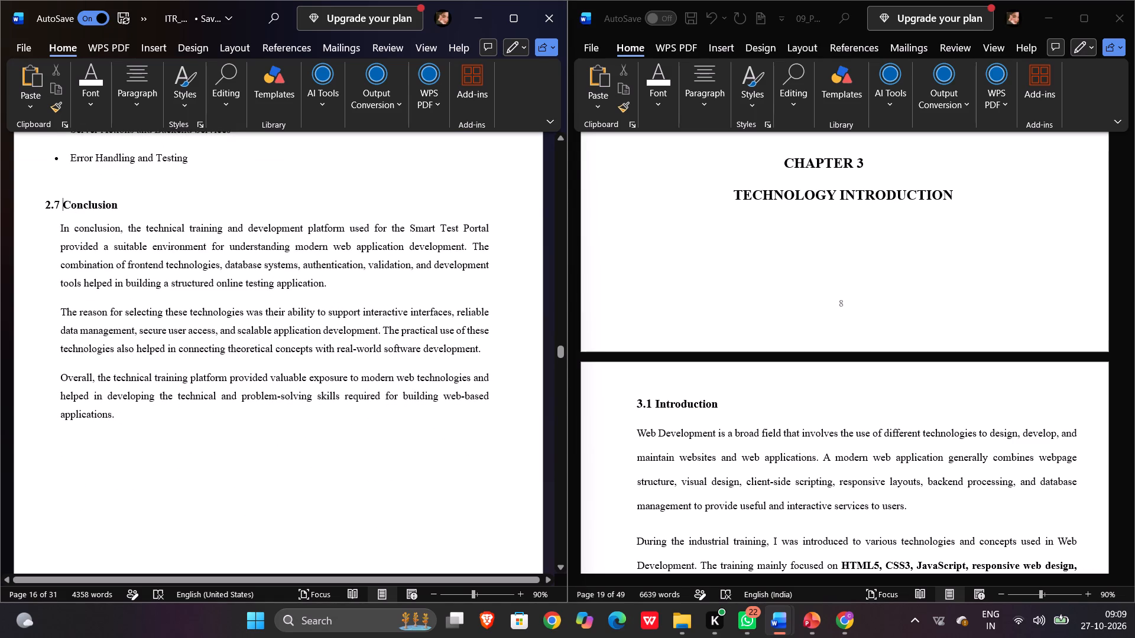
# Check the font sizes of the 2.7 Conclusion and 2.6 Project Description heading numbers in the ITR report.
pyautogui.scroll(5, 108, 240)
pyautogui.scroll(-2, 108, 240)
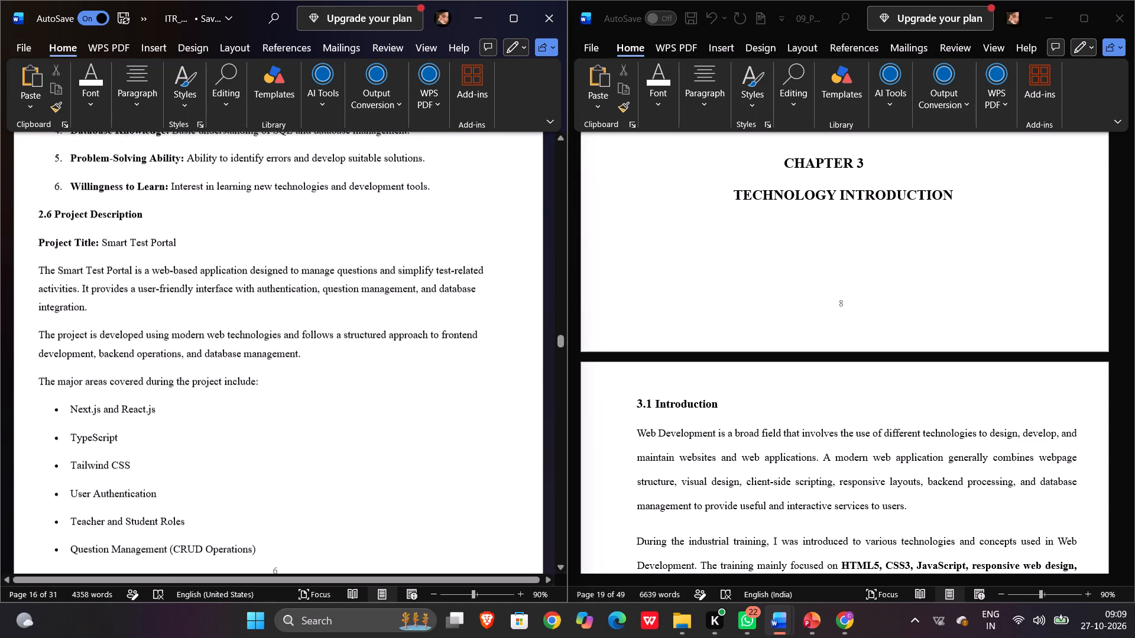
pyautogui.scroll(-2, 108, 240)
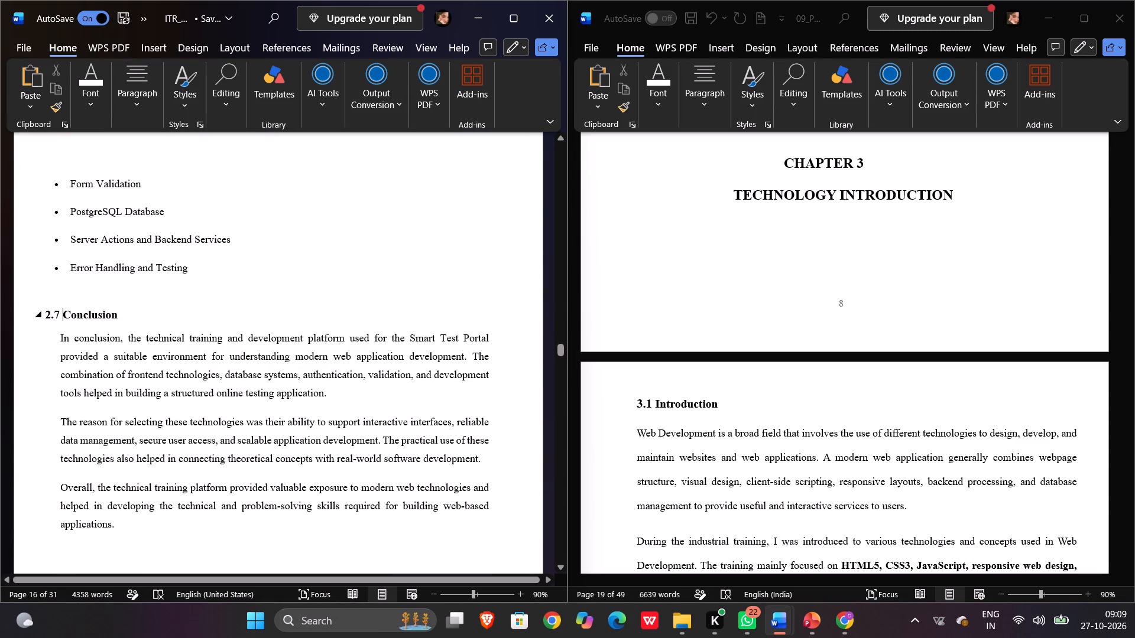
pyautogui.moveTo(47, 314); pyautogui.dragTo(63, 314)
pyautogui.click(102, 343)
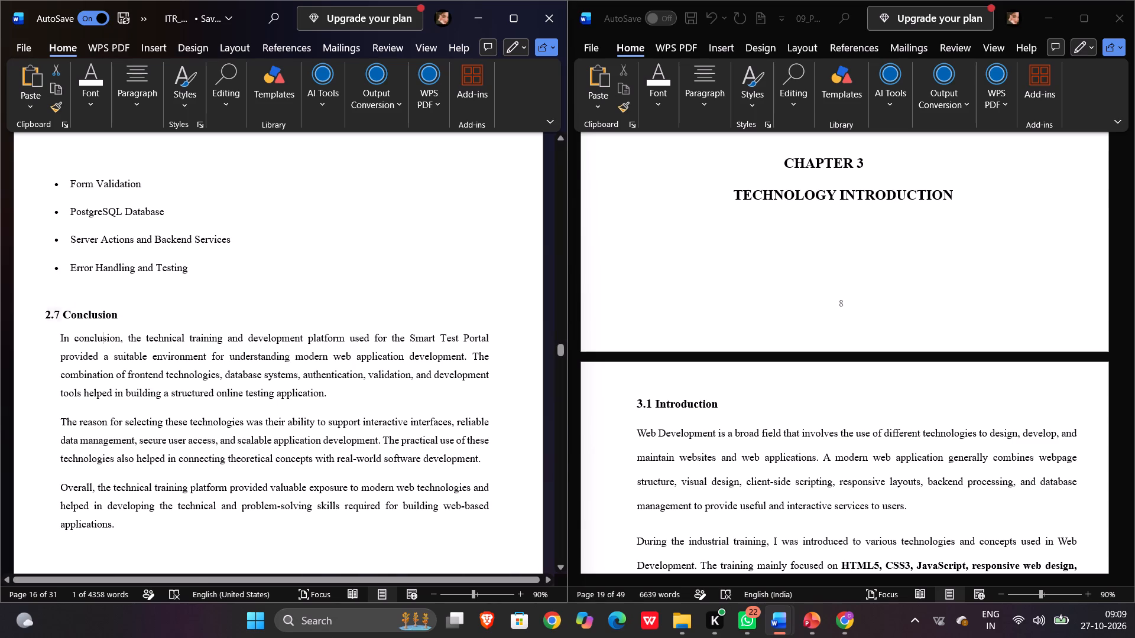
pyautogui.scroll(2, 93, 295)
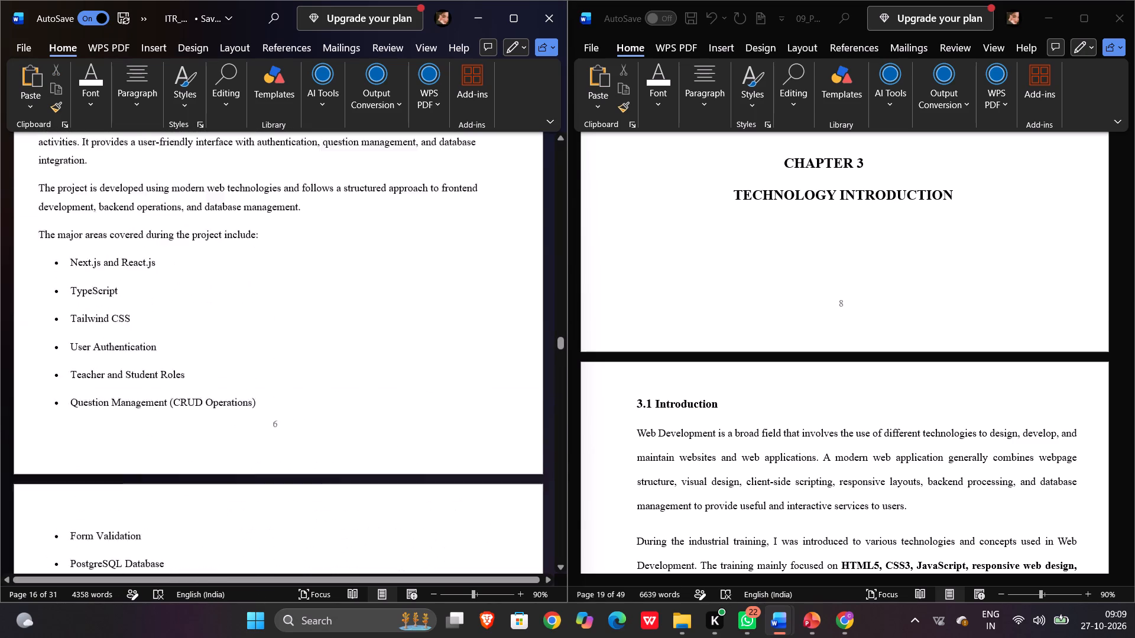
pyautogui.scroll(1, 93, 295)
pyautogui.scroll(1, 76, 202)
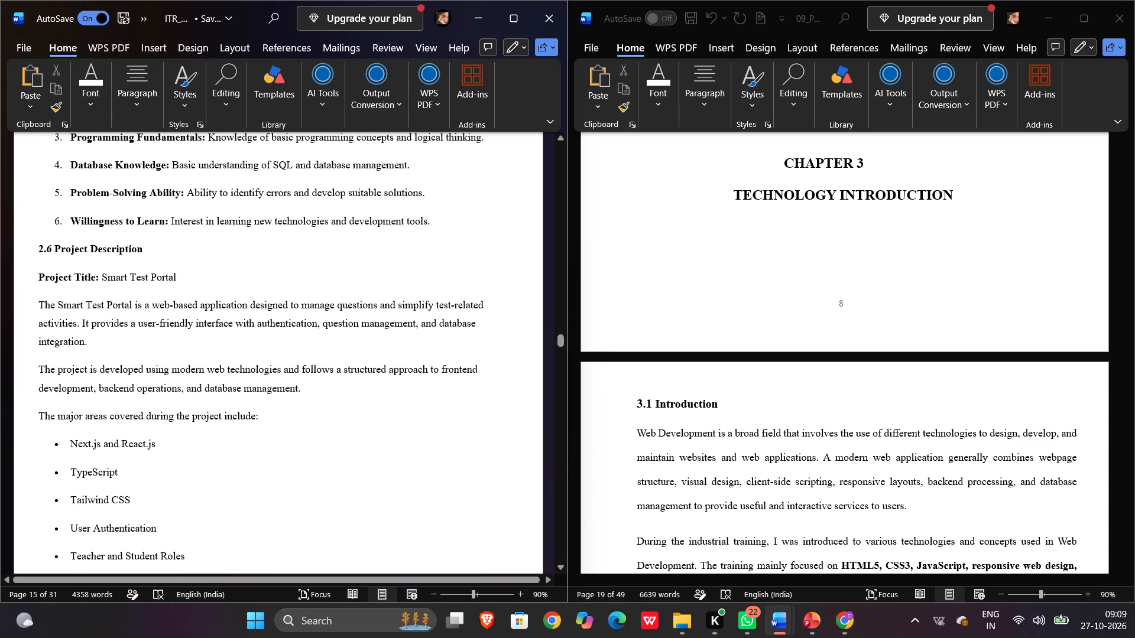
pyautogui.doubleClick(38, 248)
pyautogui.moveTo(41, 248); pyautogui.dragTo(50, 248)
pyautogui.click(134, 296)
pyautogui.scroll(-2, 134, 296)
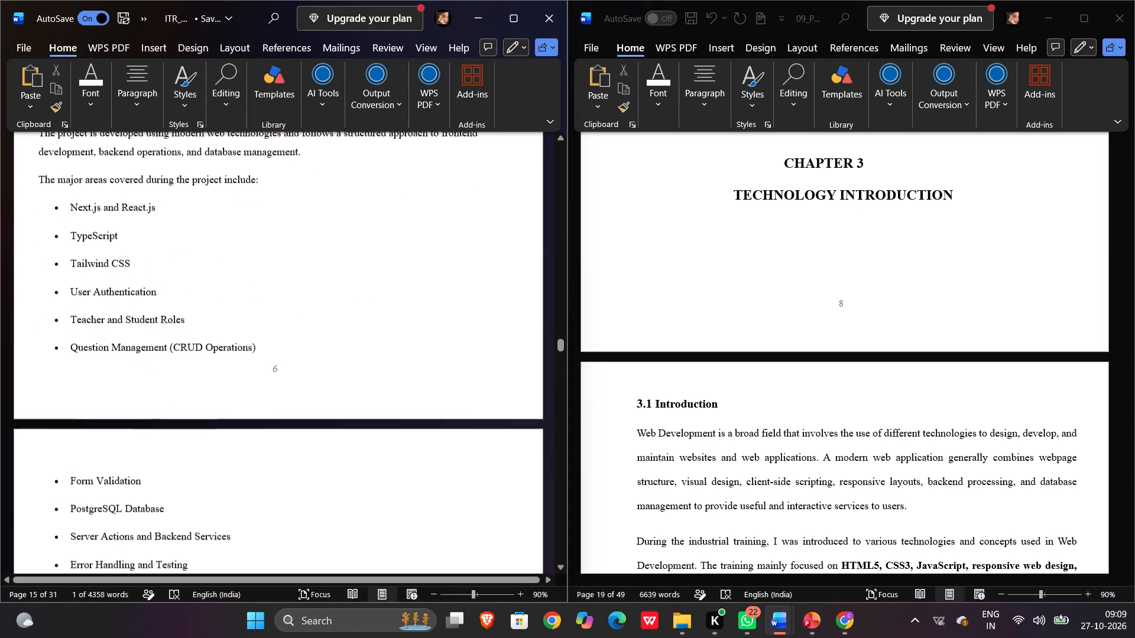
pyautogui.scroll(-4, 134, 296)
# Set the number 2.7 in the ITR report's Conclusion heading to font size 12.
pyautogui.moveTo(46, 180); pyautogui.dragTo(60, 180)
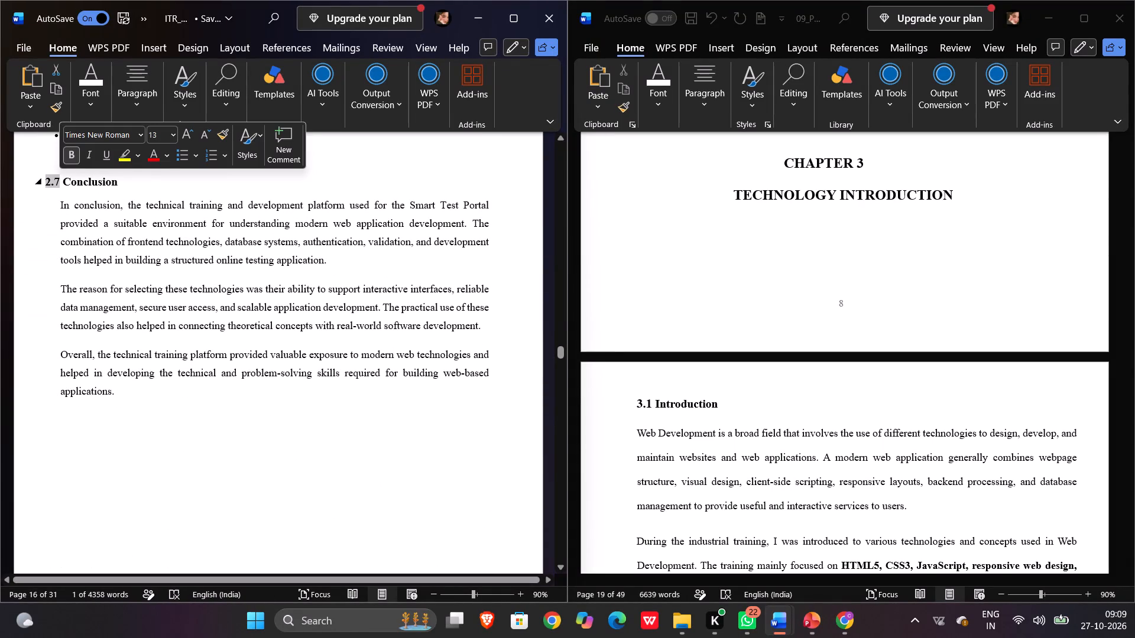
pyautogui.click(171, 133)
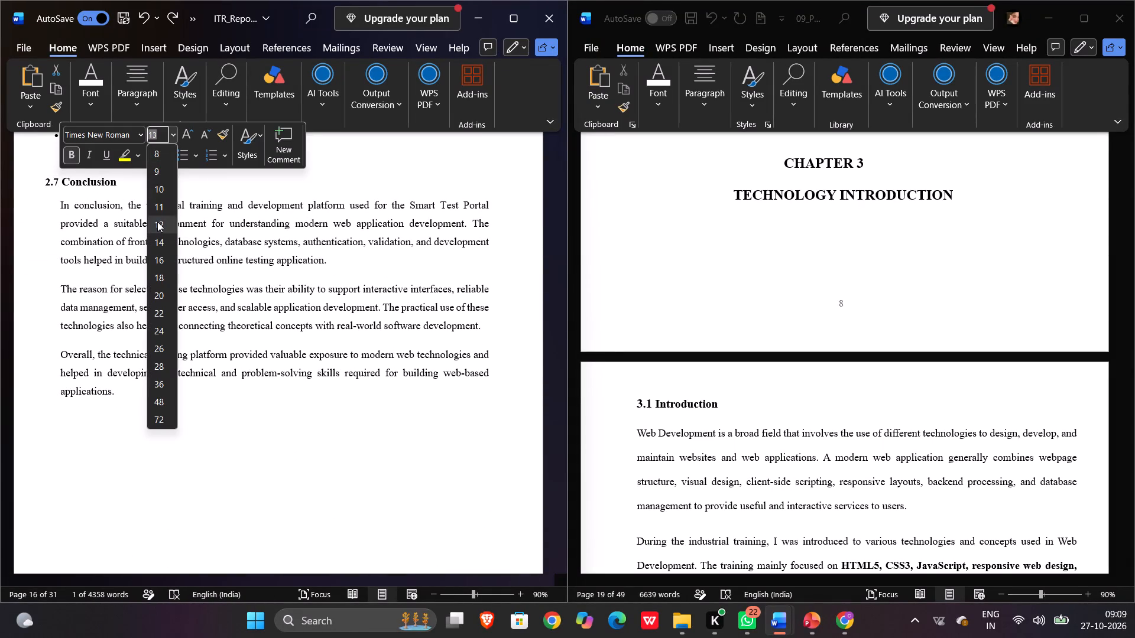
pyautogui.click(157, 222)
pyautogui.click(212, 240)
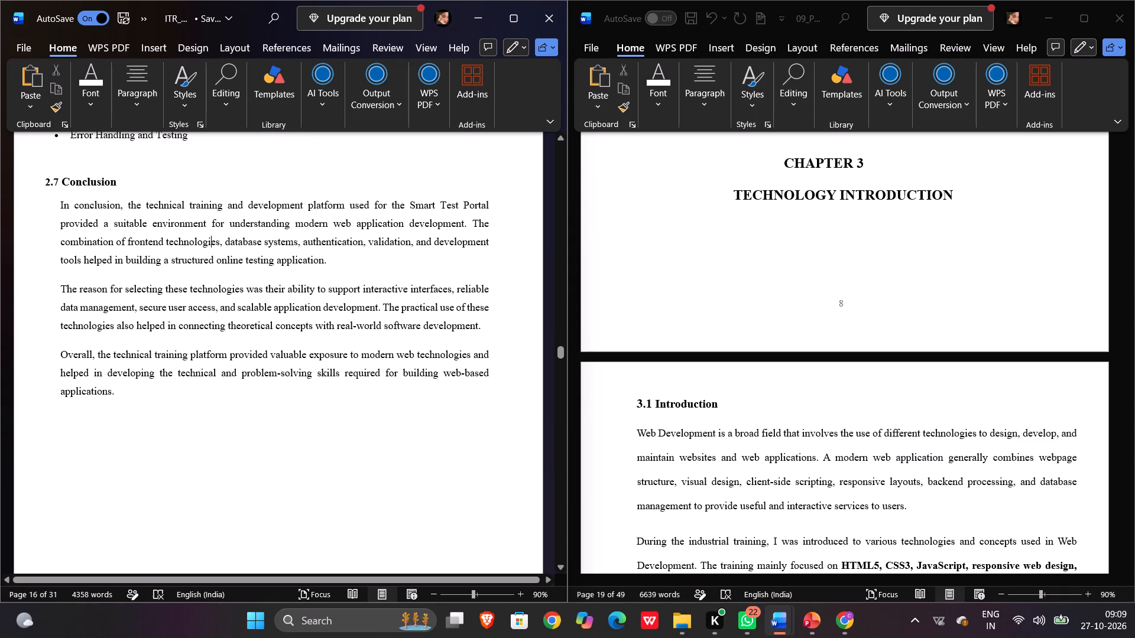
# Review sections 2.5 to 2.7 in both reports and check the formatting of the reference's 2.5 Prerequisites of the Training heading.
pyautogui.scroll(5, 337, 262)
pyautogui.scroll(-1, 337, 262)
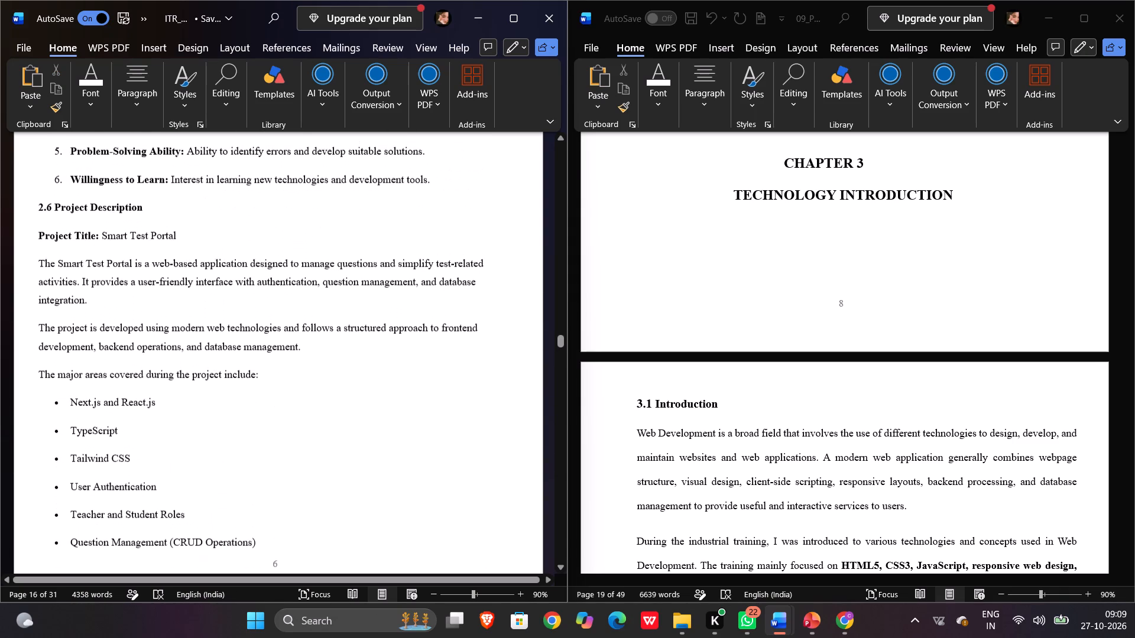
pyautogui.scroll(-2, 337, 262)
pyautogui.scroll(1, 747, 405)
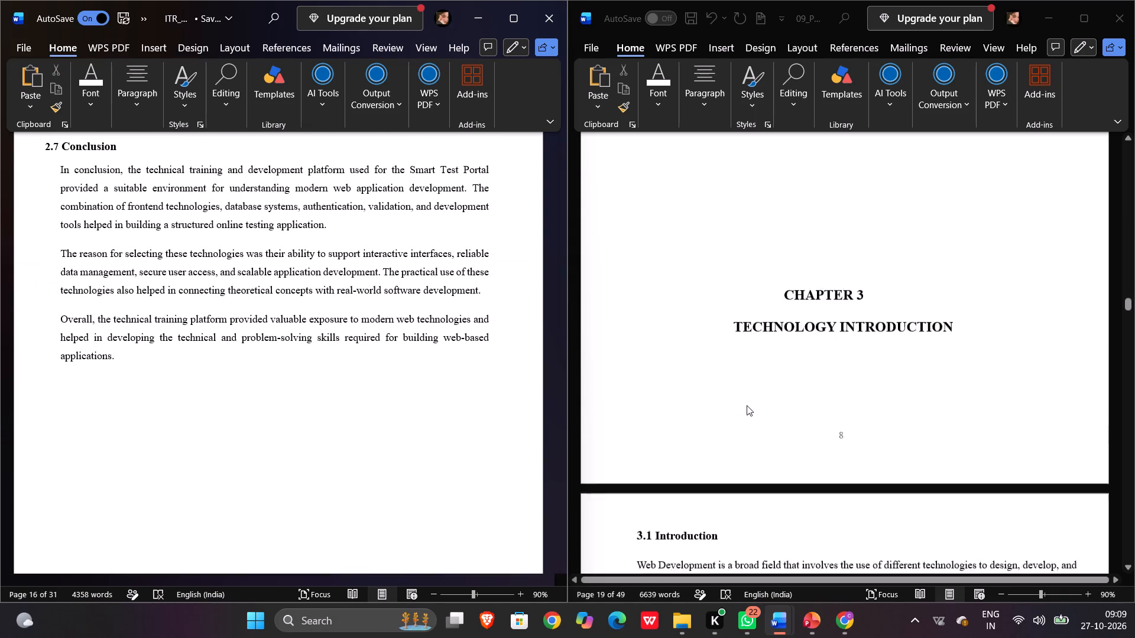
pyautogui.scroll(2, 747, 405)
pyautogui.scroll(6, 205, 376)
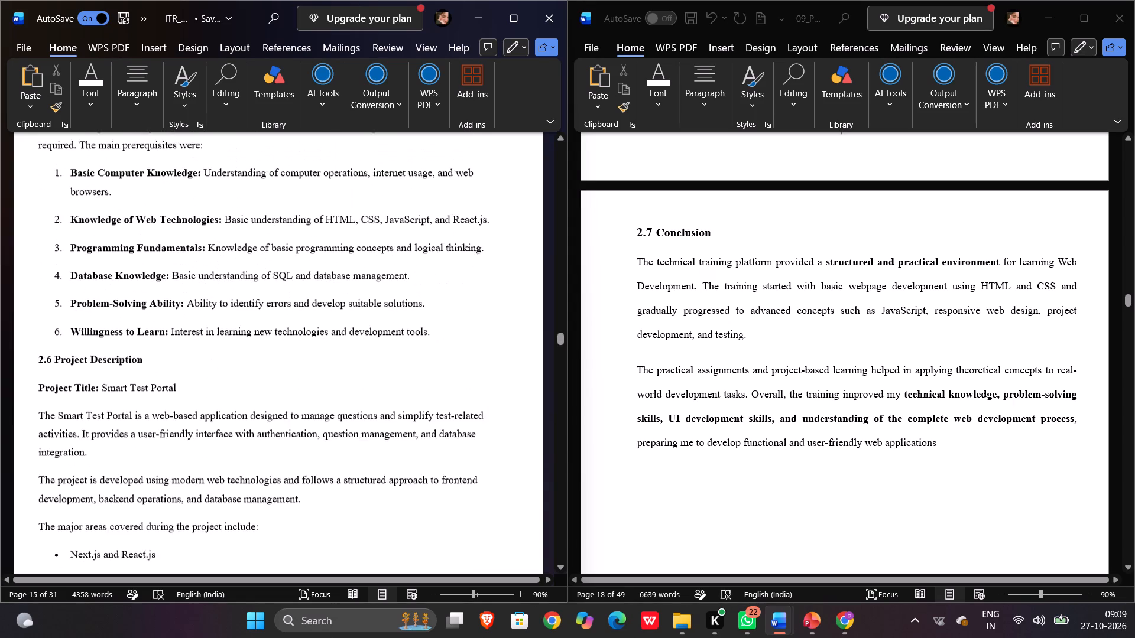
pyautogui.scroll(1, 205, 376)
pyautogui.scroll(2, 748, 394)
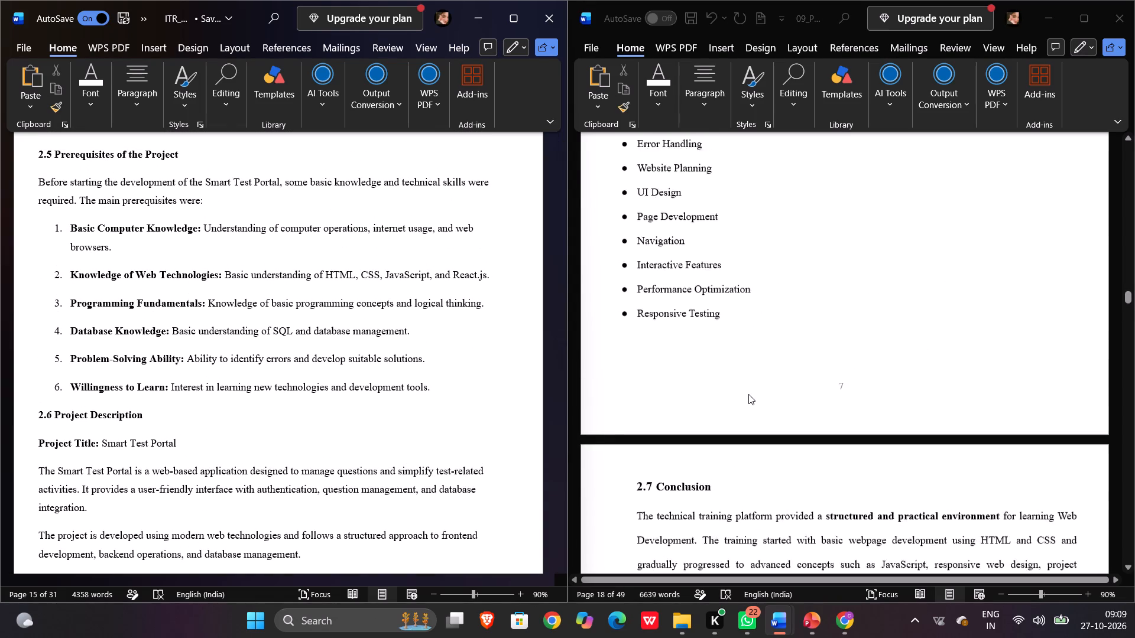
pyautogui.scroll(5, 748, 394)
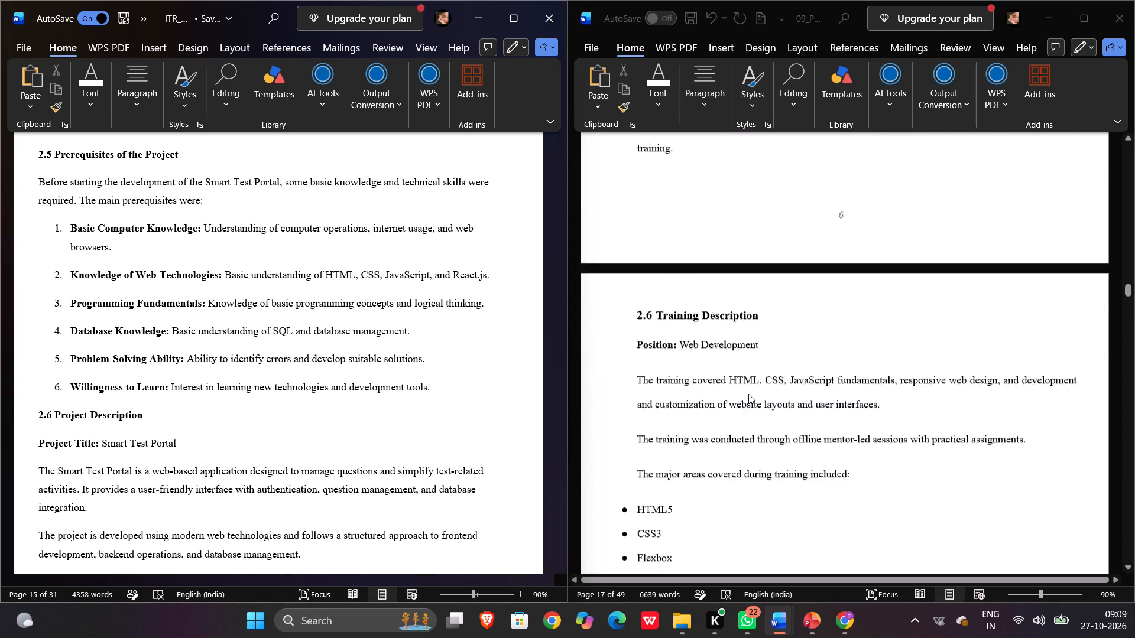
pyautogui.scroll(3, 748, 394)
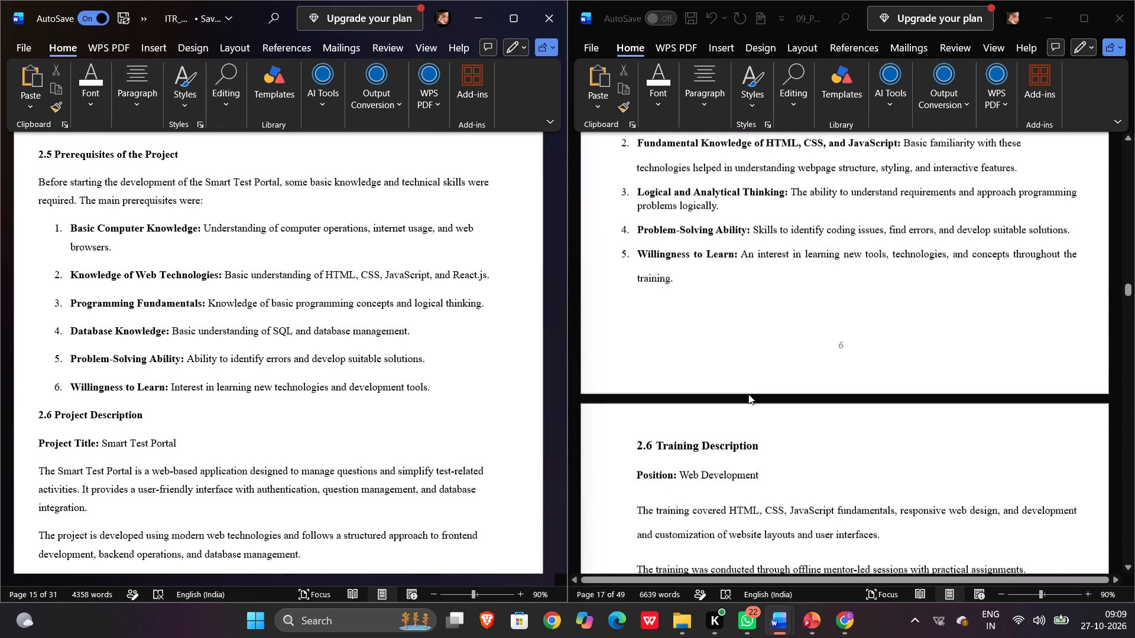
pyautogui.scroll(1, 748, 394)
pyautogui.scroll(1, 708, 276)
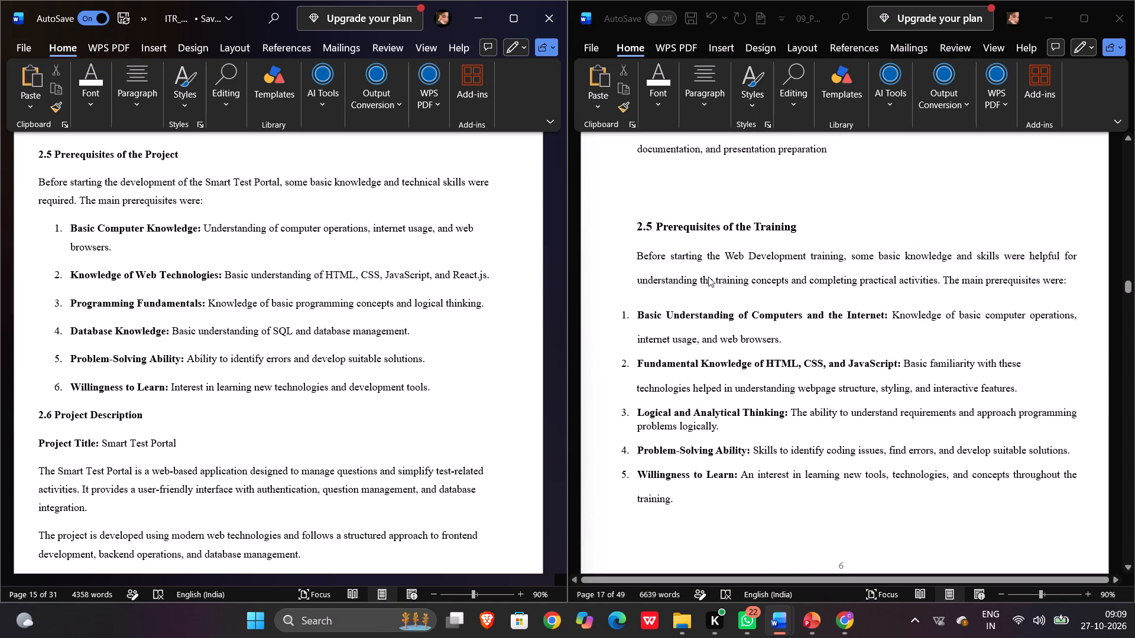
pyautogui.click(673, 223)
pyautogui.moveTo(673, 223); pyautogui.dragTo(719, 232)
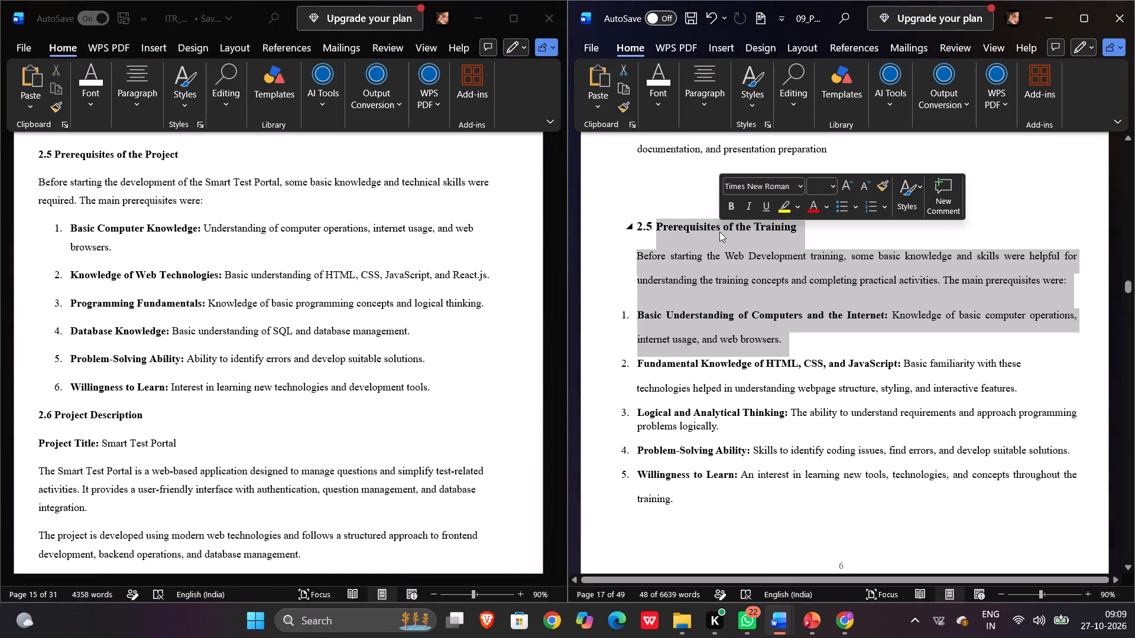
pyautogui.click(719, 232)
pyautogui.moveTo(695, 224); pyautogui.dragTo(727, 224)
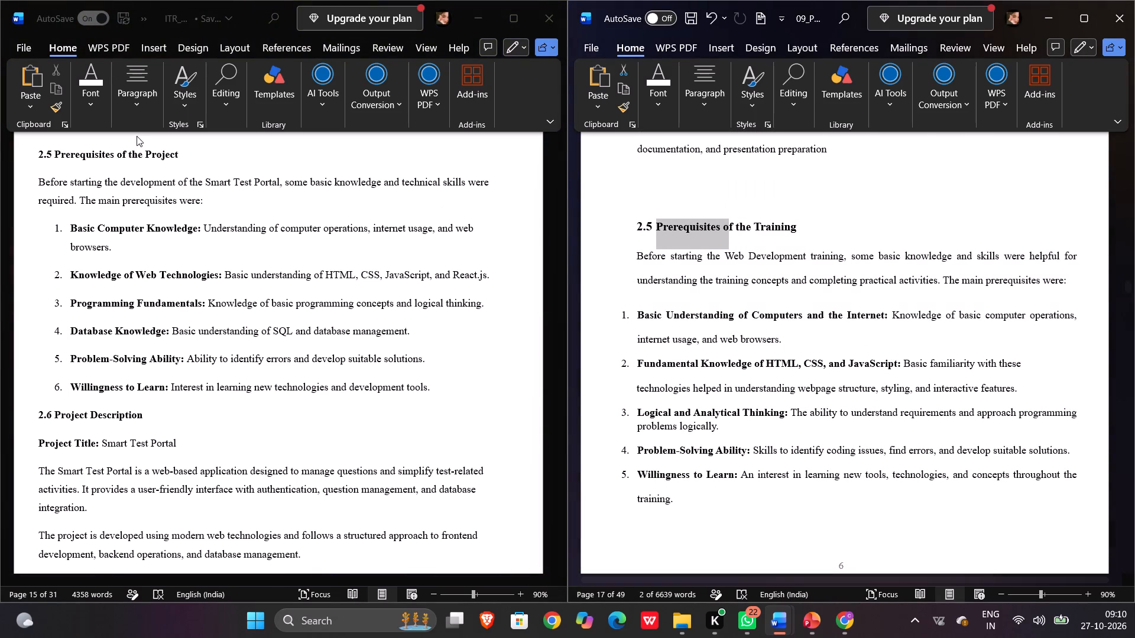
# Set the ITR report's whole 2.5 Prerequisites of the Project heading, including its number, to font size 13.
pyautogui.click(96, 165)
pyautogui.moveTo(57, 152); pyautogui.dragTo(70, 151)
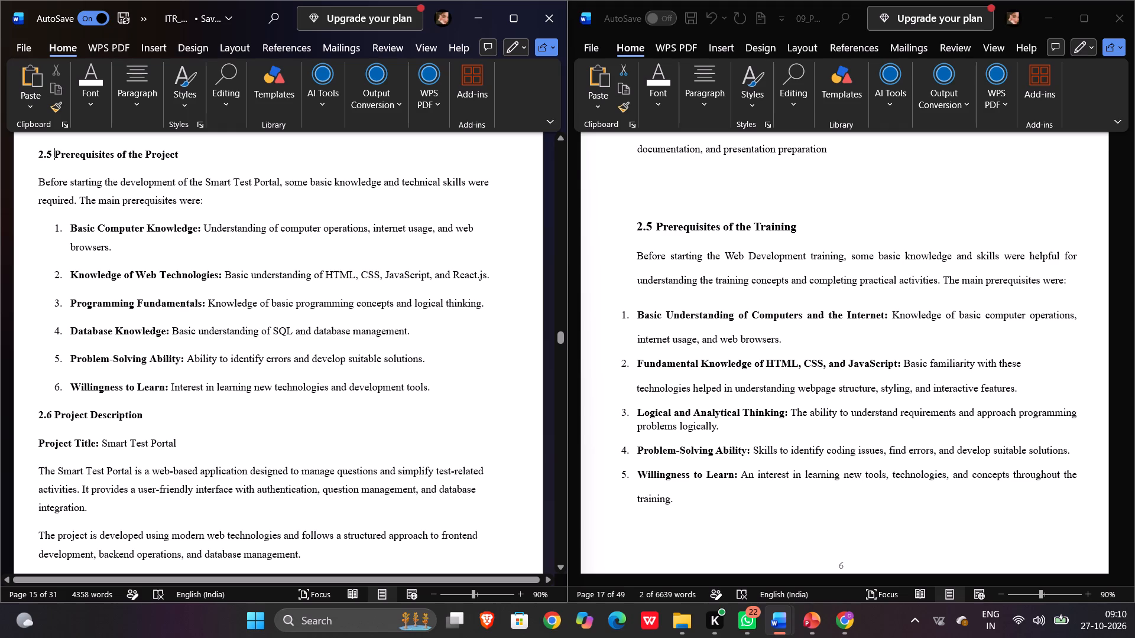
pyautogui.moveTo(70, 151); pyautogui.dragTo(182, 155)
pyautogui.click(294, 108)
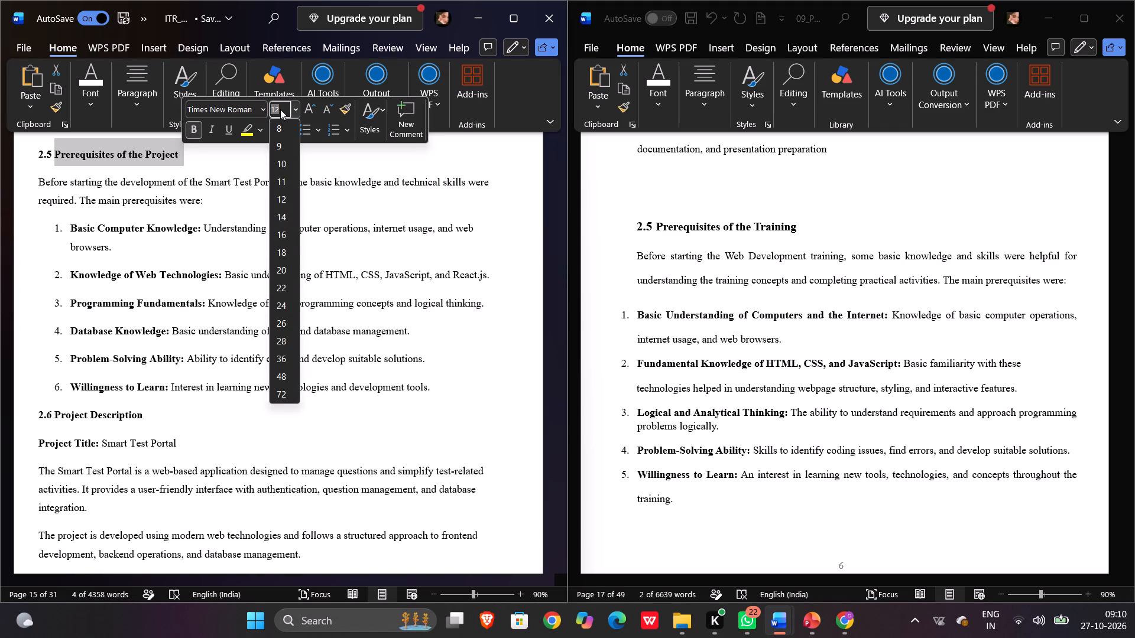
pyautogui.click(280, 109)
pyautogui.press('BackSpace')
pyautogui.press('3')
pyautogui.press('Return')
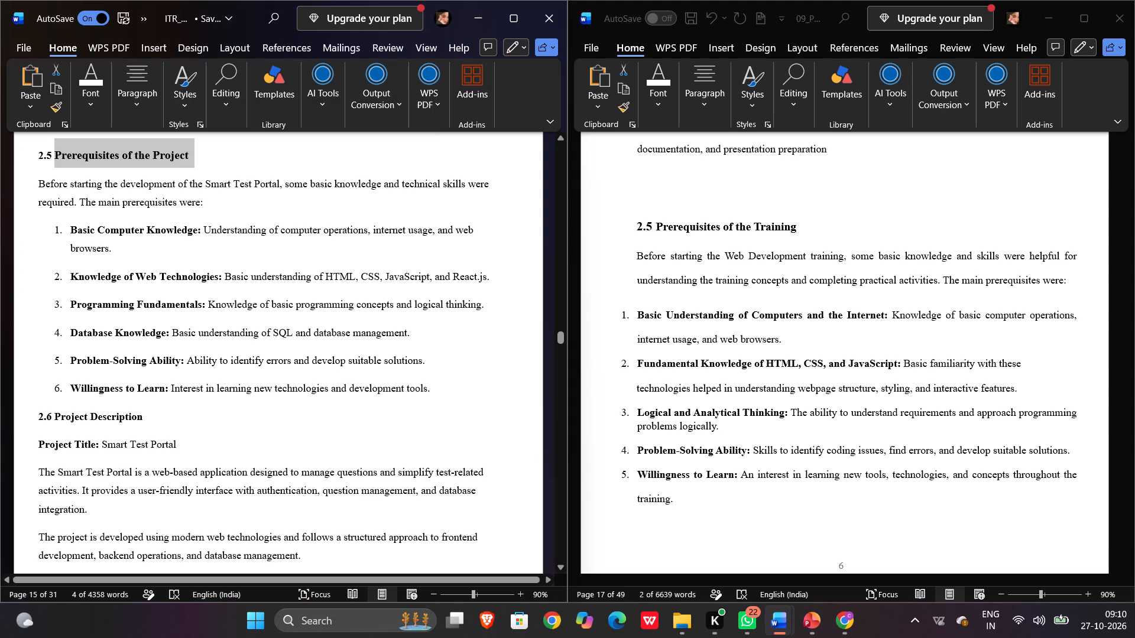
pyautogui.click(50, 153)
pyautogui.moveTo(50, 153); pyautogui.dragTo(36, 153)
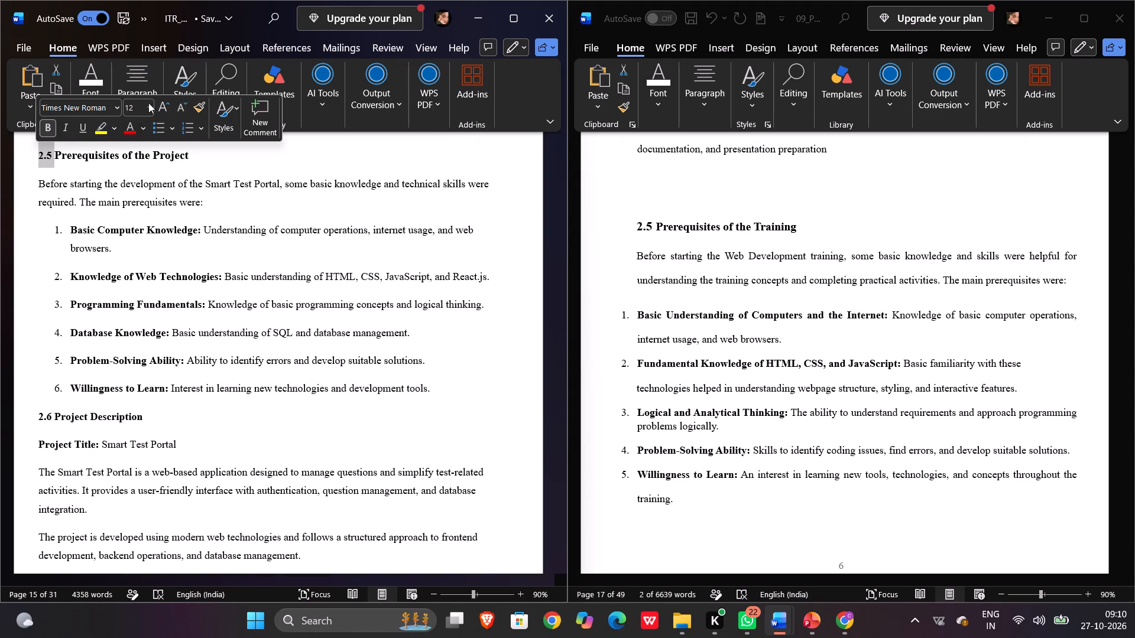
pyautogui.click(136, 106)
pyautogui.press('BackSpace')
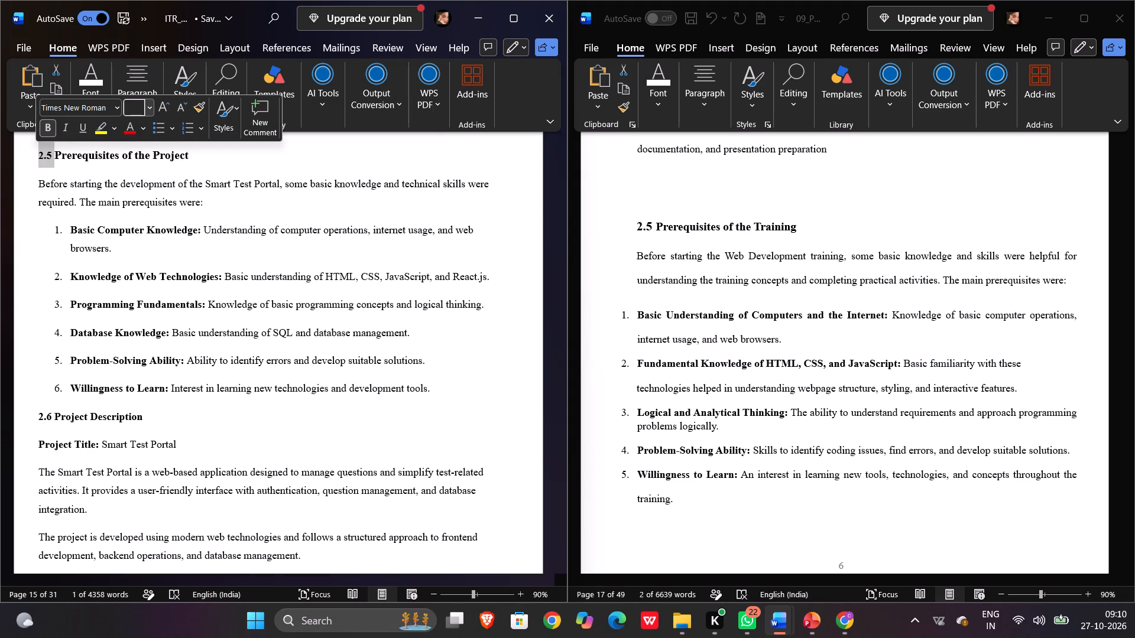
pyautogui.write('13')
pyautogui.press('Return')
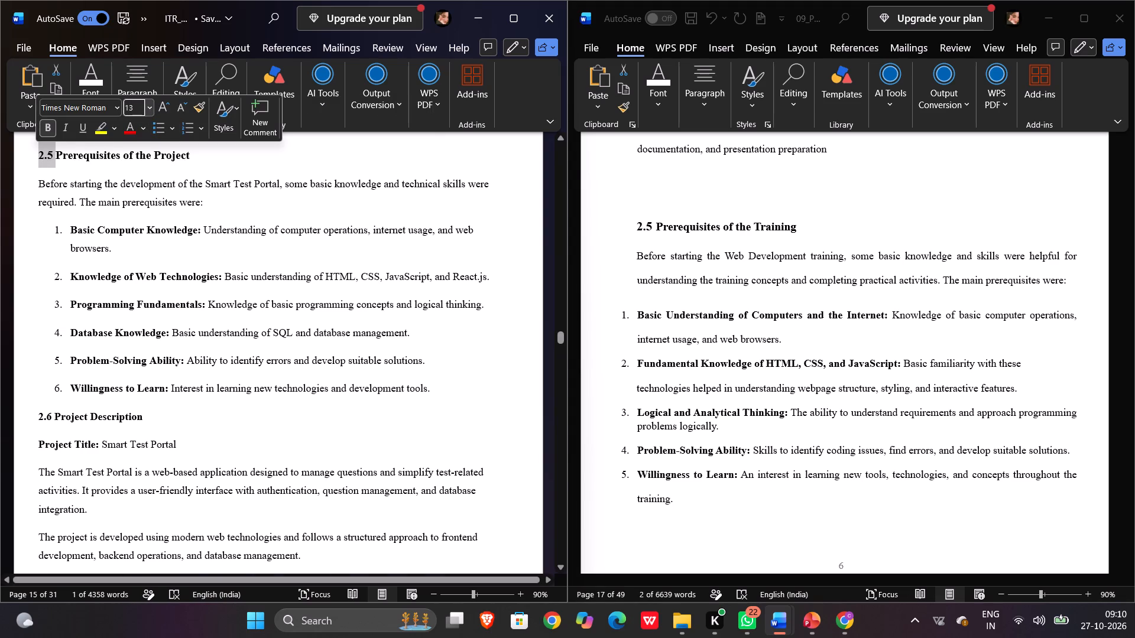
# Compare the font size of the first numbered prerequisite in the reference and in the ITR report.
pyautogui.scroll(-1, 171, 188)
pyautogui.click(659, 334)
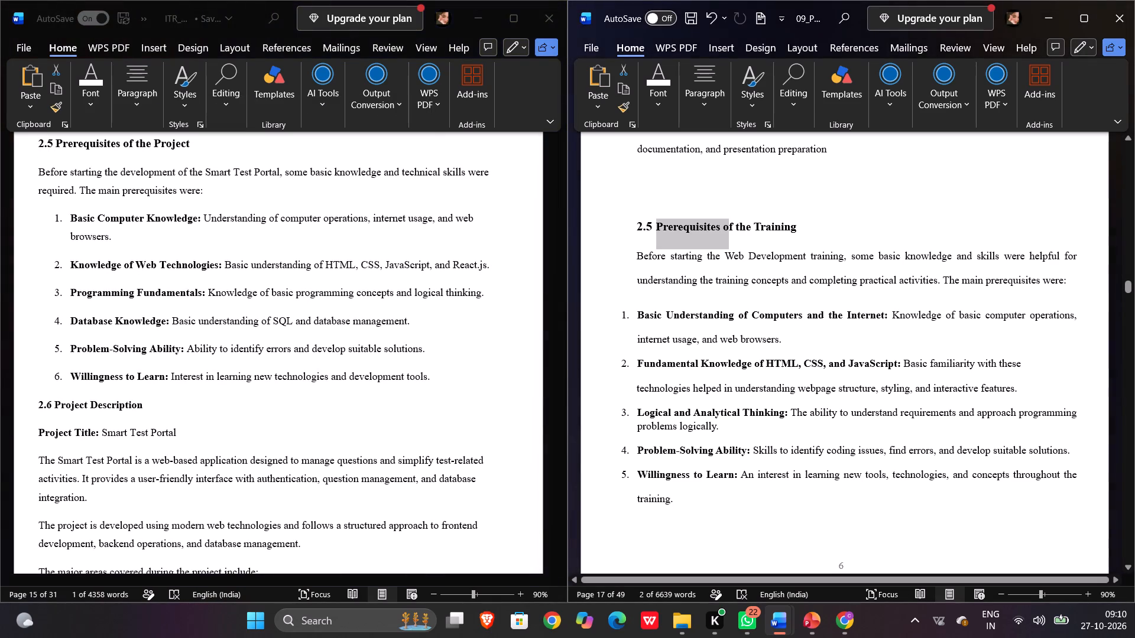
pyautogui.moveTo(657, 317); pyautogui.dragTo(709, 320)
pyautogui.click(258, 278)
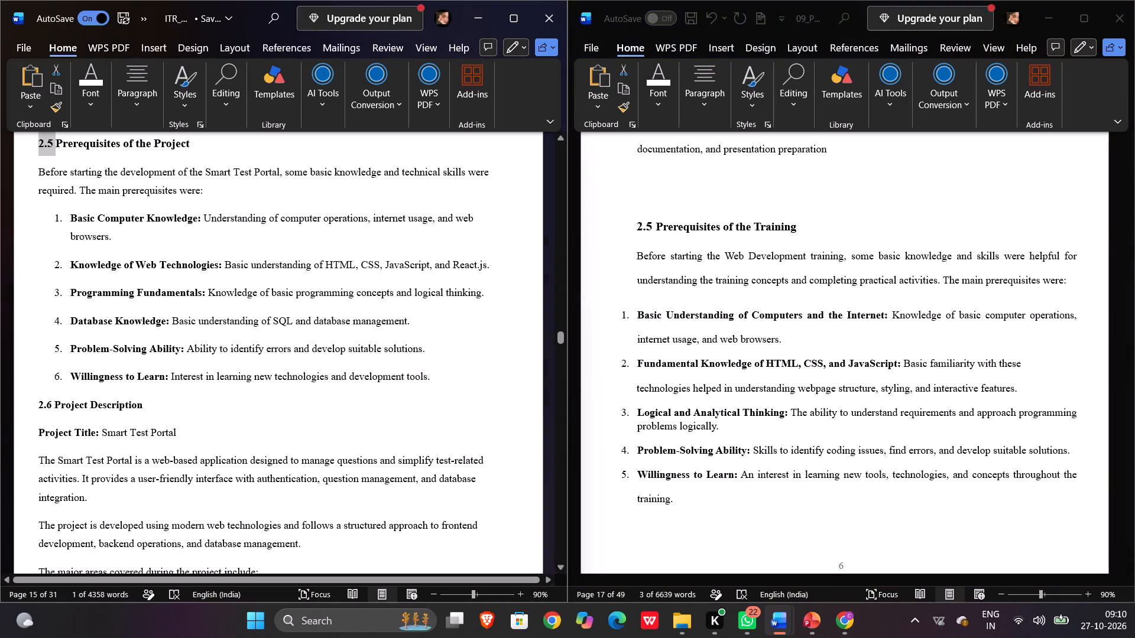
pyautogui.moveTo(82, 215); pyautogui.dragTo(133, 216)
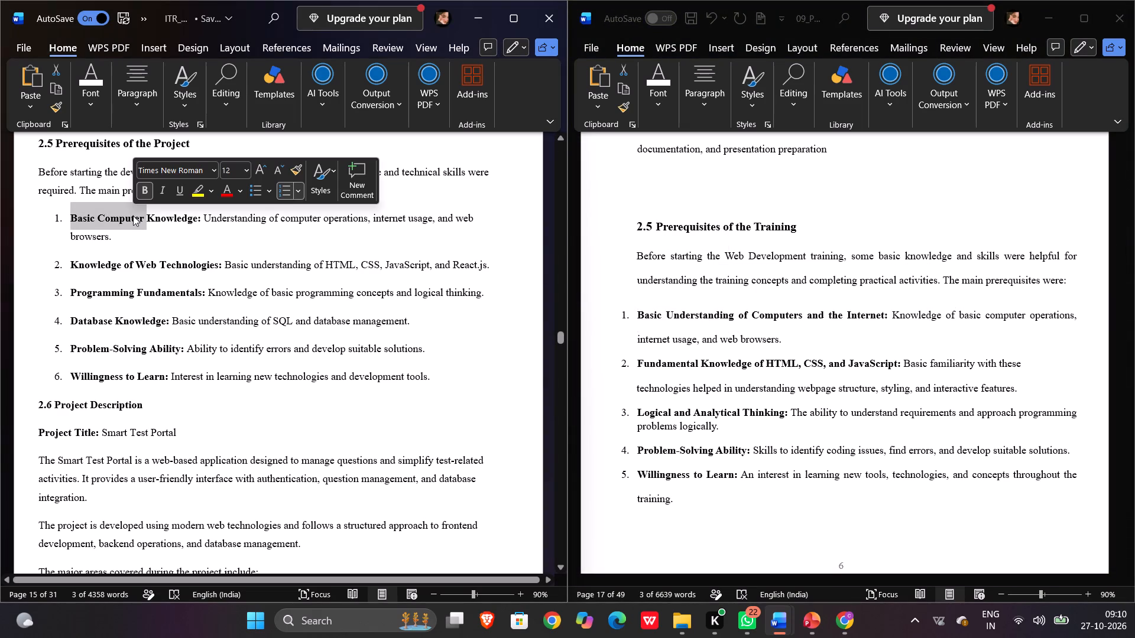
pyautogui.click(147, 252)
# Set the ITR report's 2.6 Project Description heading, including its number, to font size 13.
pyautogui.scroll(-1, 147, 252)
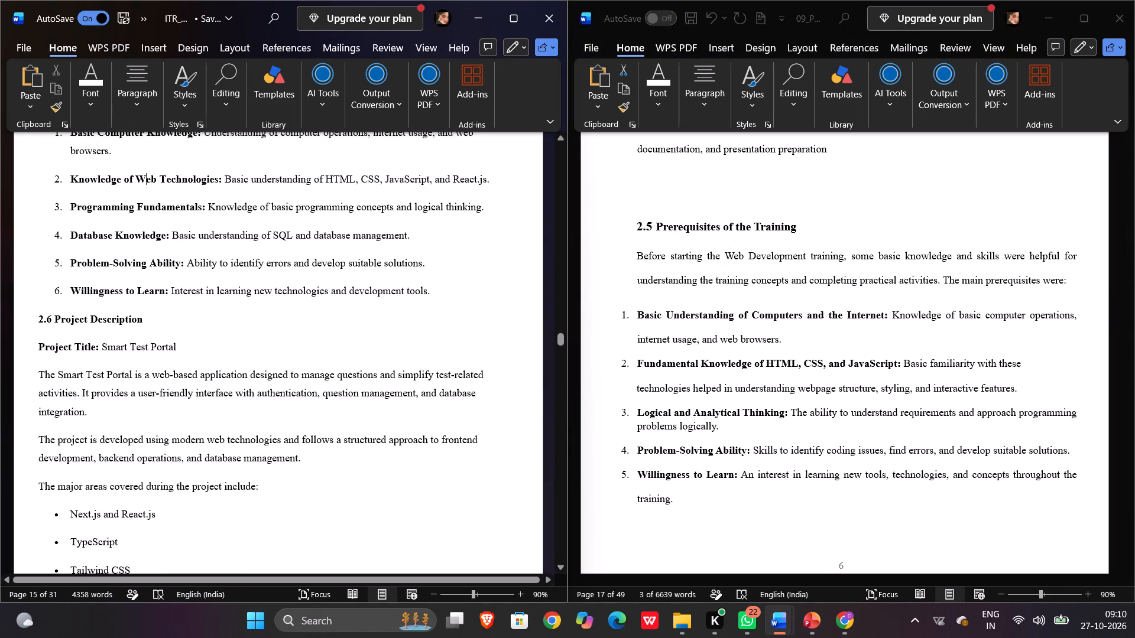
pyautogui.moveTo(36, 316); pyautogui.dragTo(144, 325)
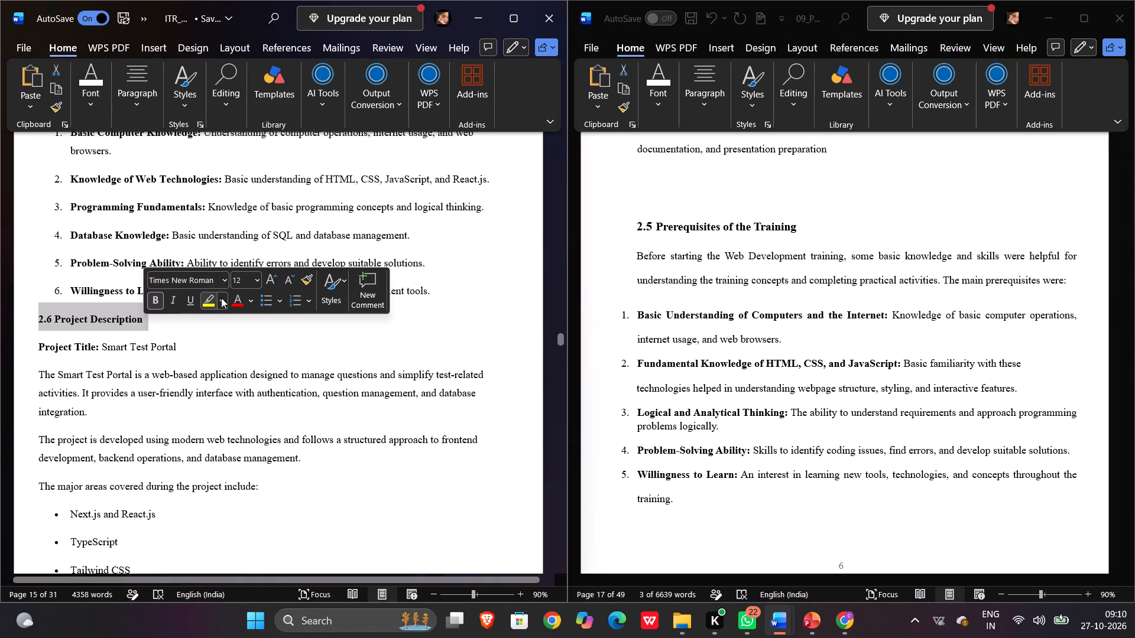
pyautogui.click(247, 279)
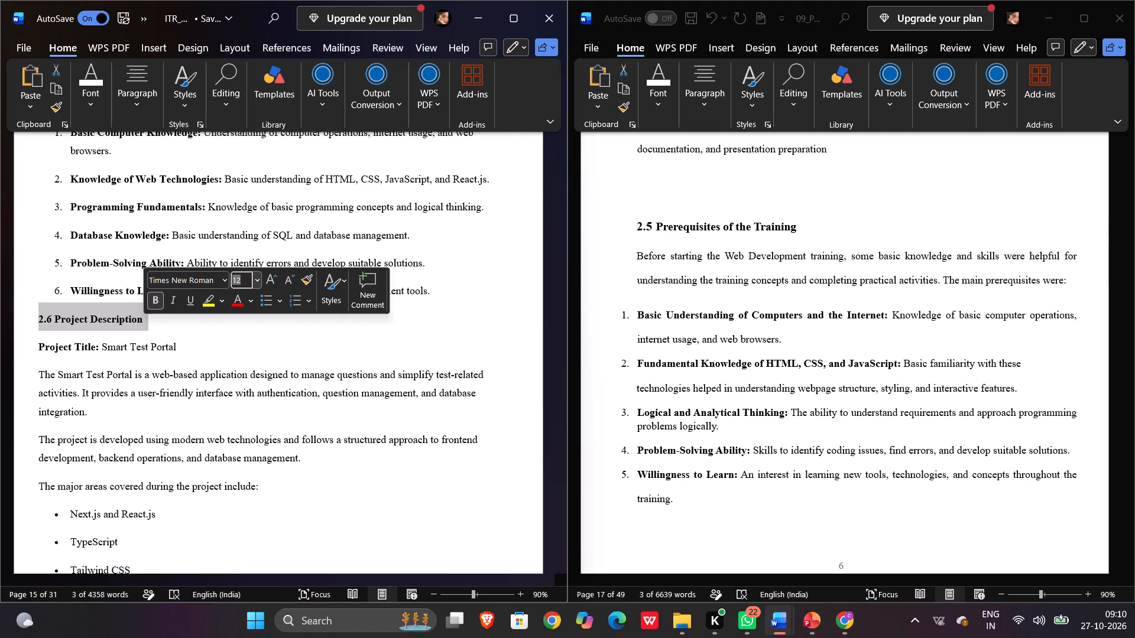
pyautogui.click(247, 279)
pyautogui.press('BackSpace')
pyautogui.press('3')
pyautogui.press('Return')
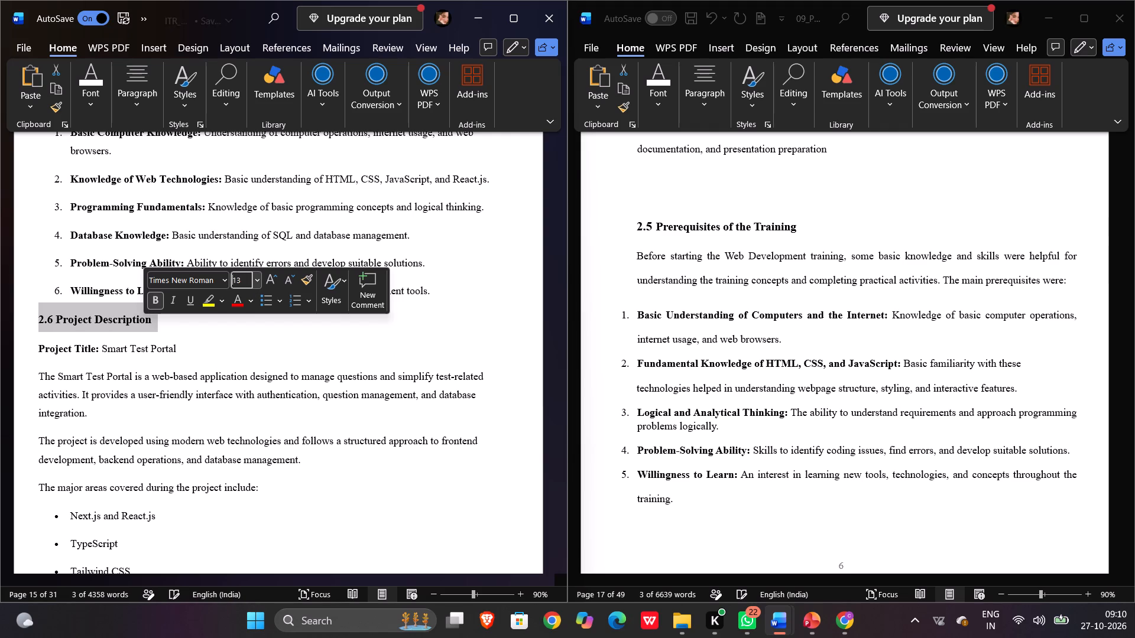
pyautogui.click(423, 396)
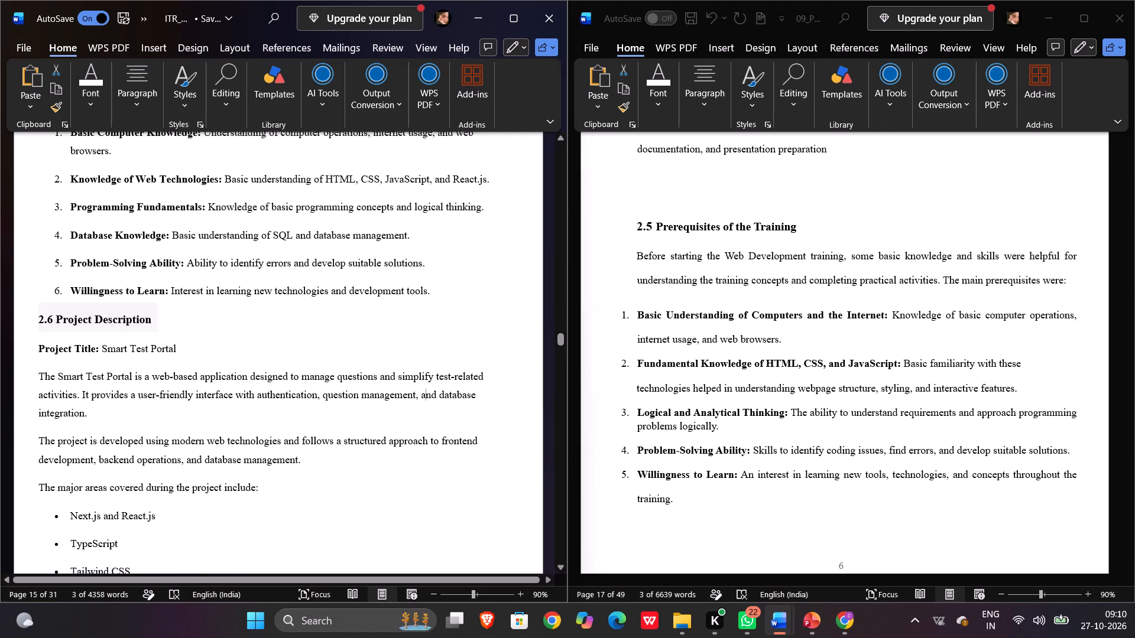
pyautogui.scroll(-1, 365, 409)
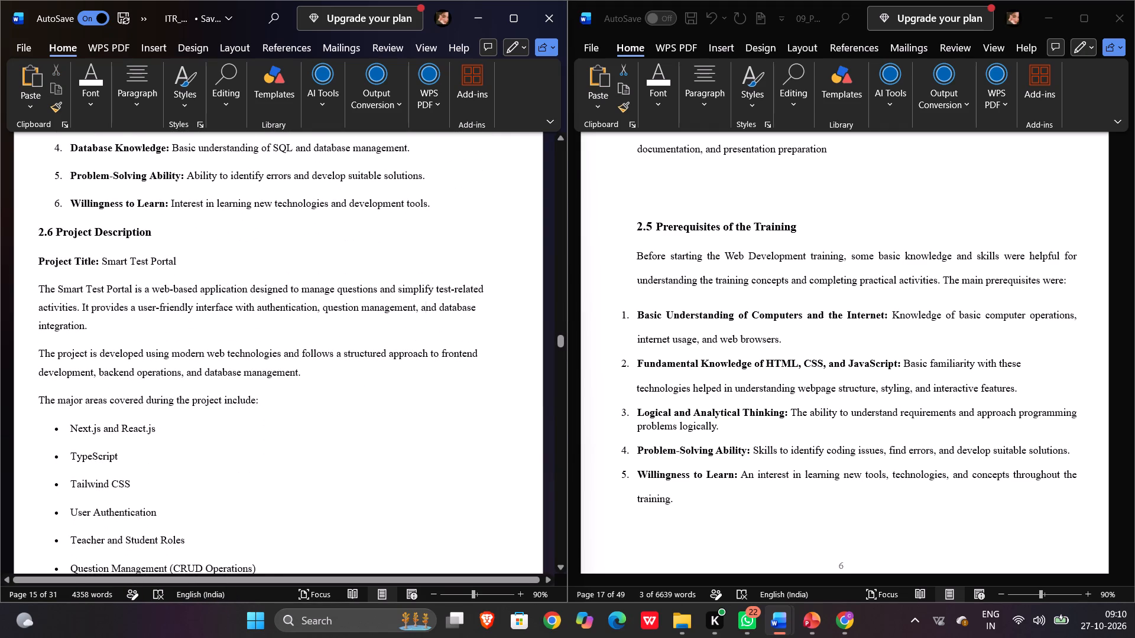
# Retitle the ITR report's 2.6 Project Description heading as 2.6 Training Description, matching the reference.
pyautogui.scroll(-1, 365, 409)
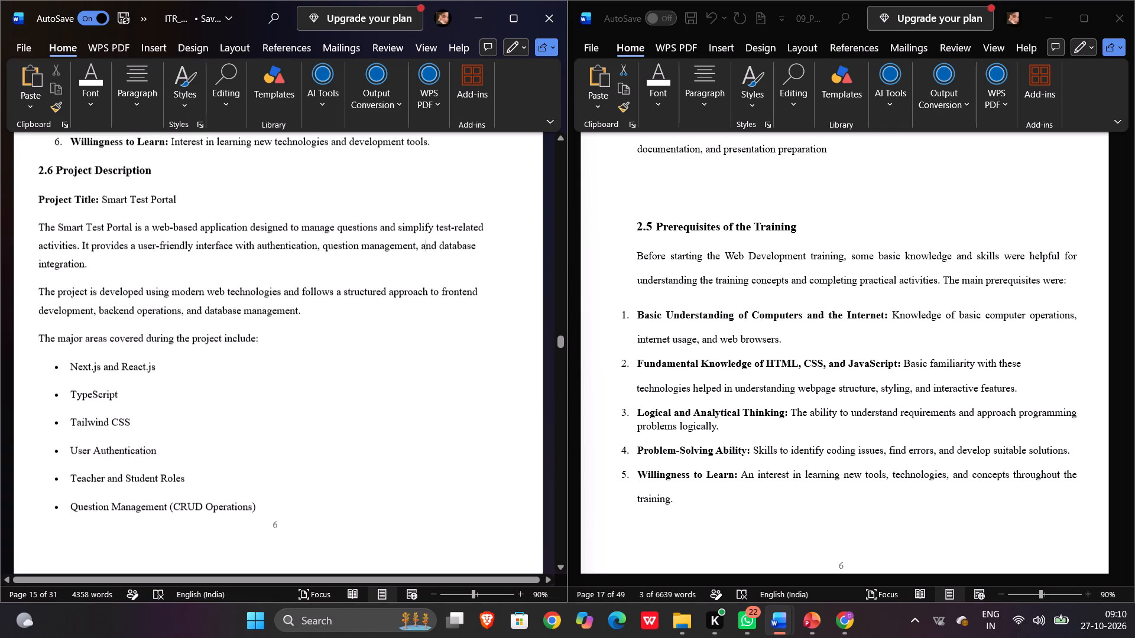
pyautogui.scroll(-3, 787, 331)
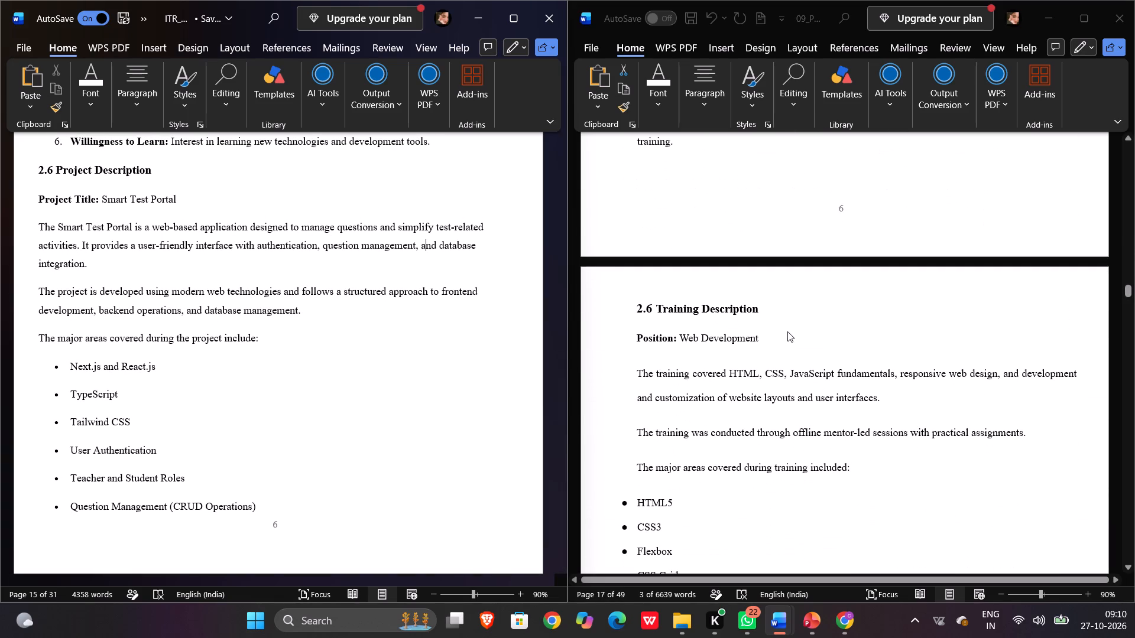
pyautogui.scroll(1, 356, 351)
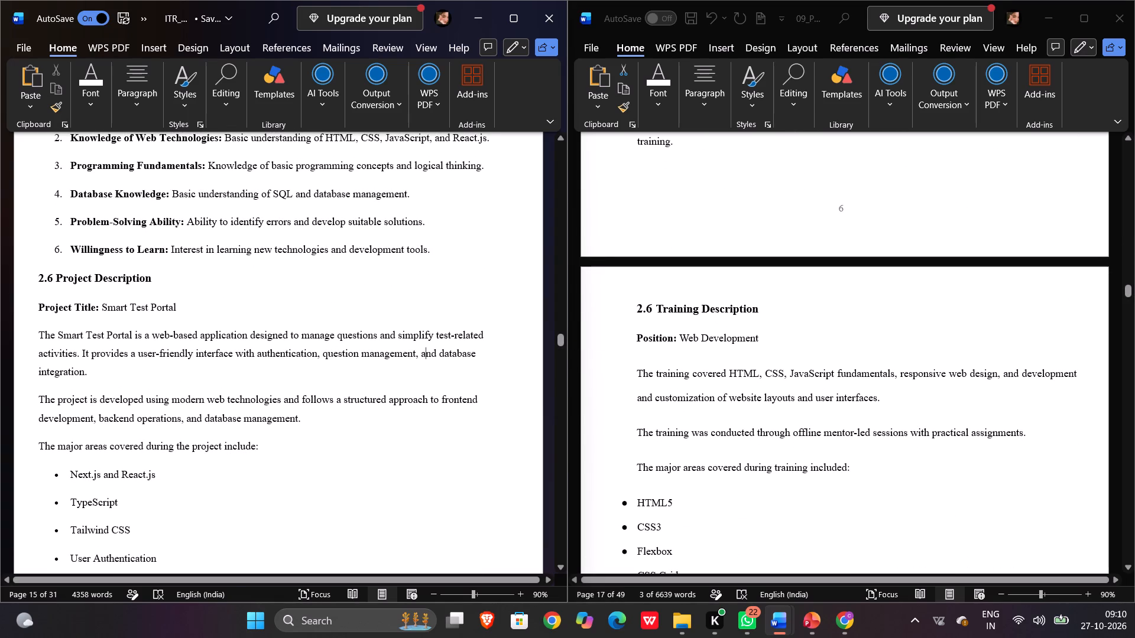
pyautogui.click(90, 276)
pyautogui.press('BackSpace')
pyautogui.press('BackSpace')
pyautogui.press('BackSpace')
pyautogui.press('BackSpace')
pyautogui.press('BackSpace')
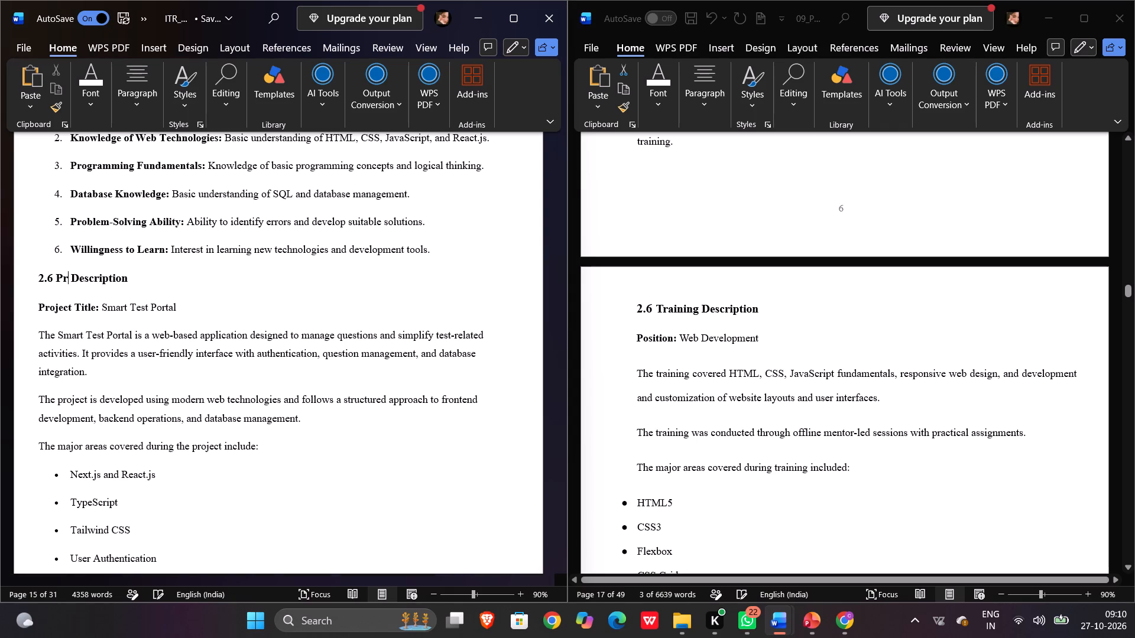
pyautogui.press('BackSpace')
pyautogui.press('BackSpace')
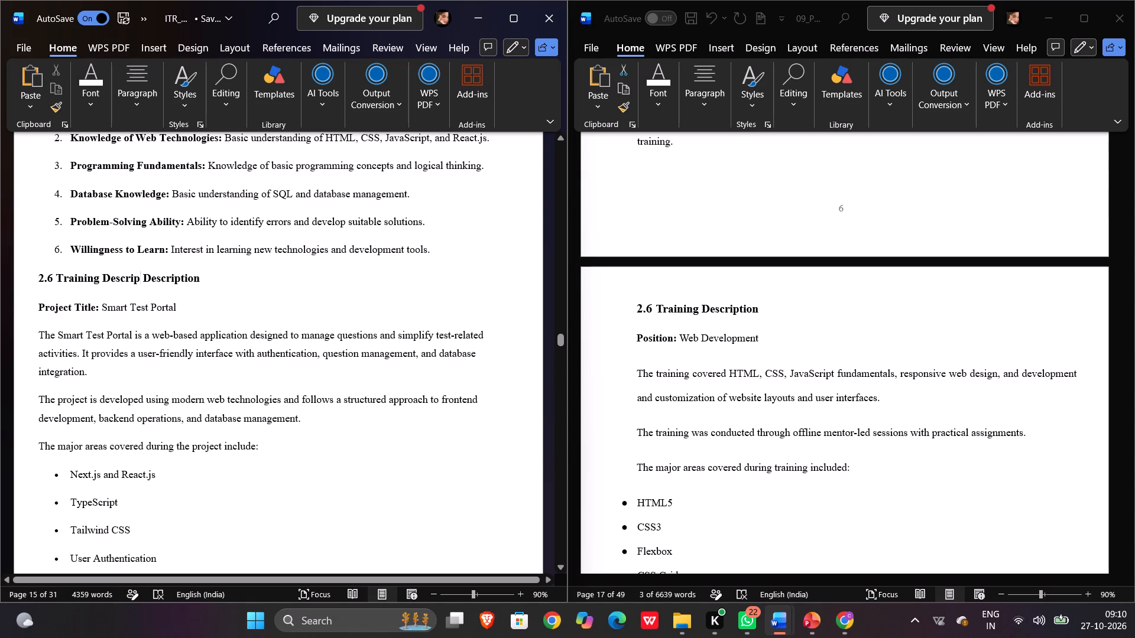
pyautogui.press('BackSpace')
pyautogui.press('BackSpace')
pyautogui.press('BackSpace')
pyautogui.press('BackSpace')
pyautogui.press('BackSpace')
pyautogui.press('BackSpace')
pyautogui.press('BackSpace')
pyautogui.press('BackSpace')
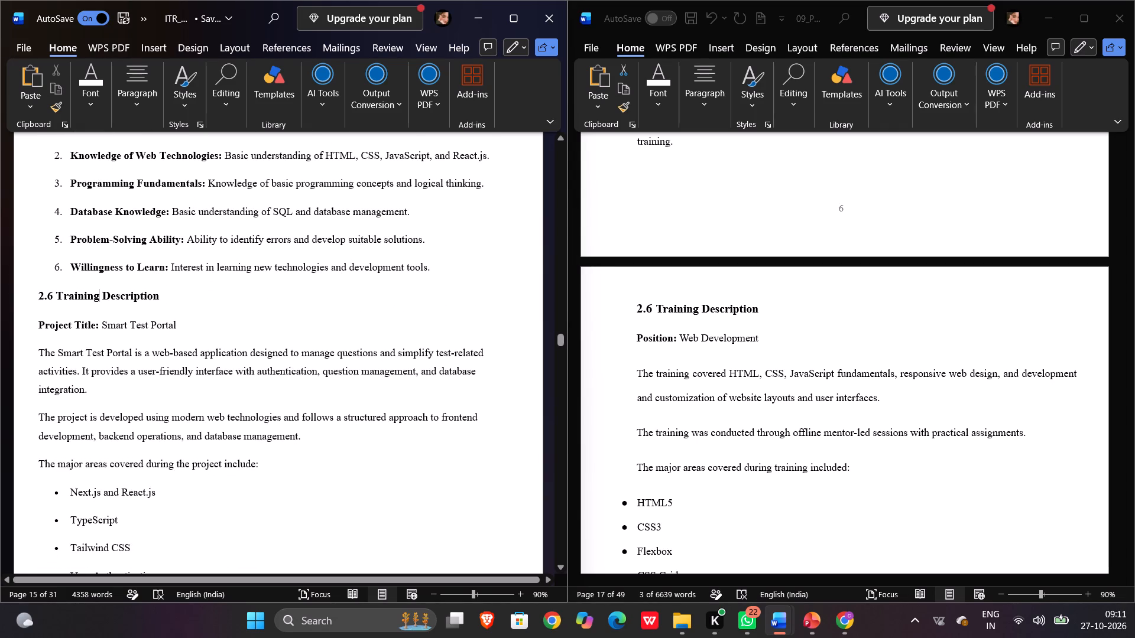
# Review the ITR report's sections 2.5 to 2.7 against the reference's 2.6 Training Description section.
pyautogui.scroll(2, 304, 386)
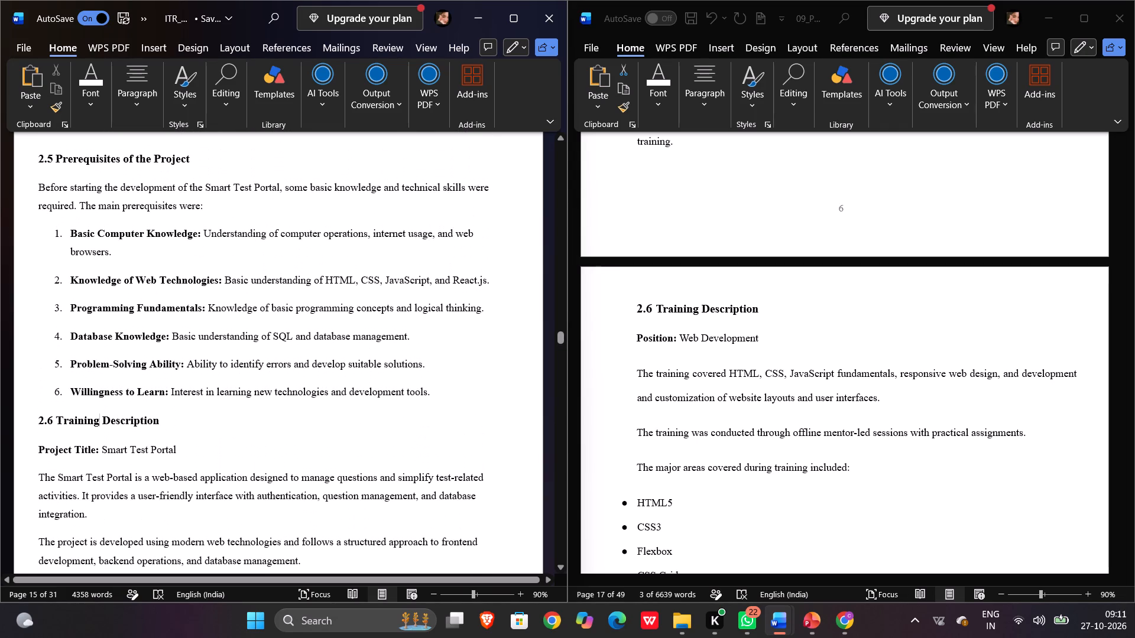
pyautogui.scroll(-1, 304, 386)
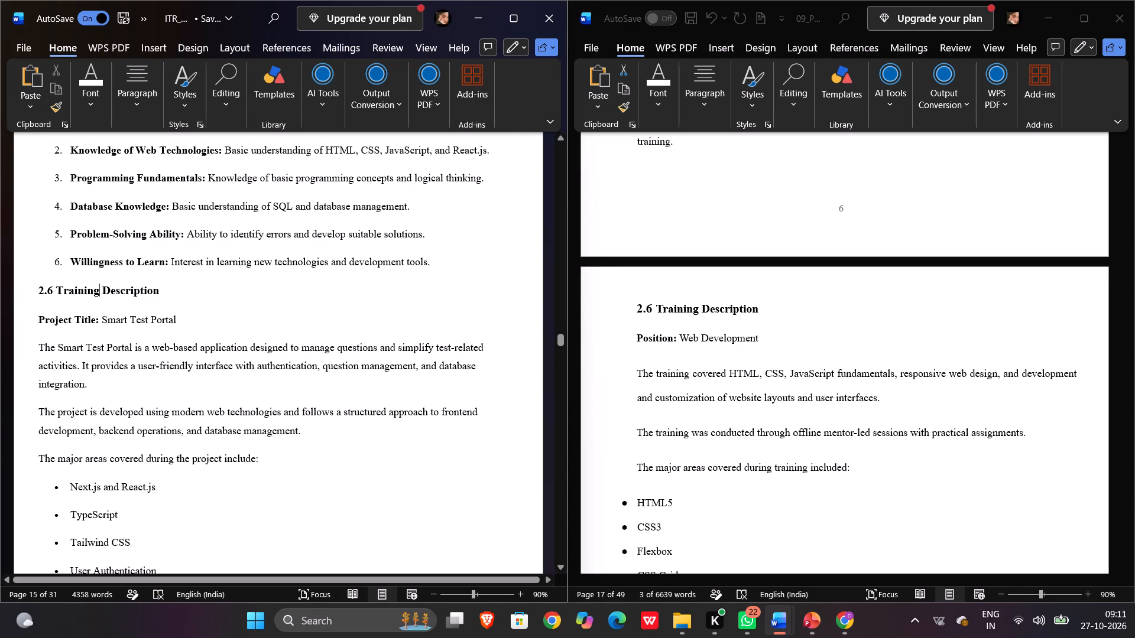
pyautogui.scroll(-1, 304, 386)
pyautogui.hscroll(1, 304, 386)
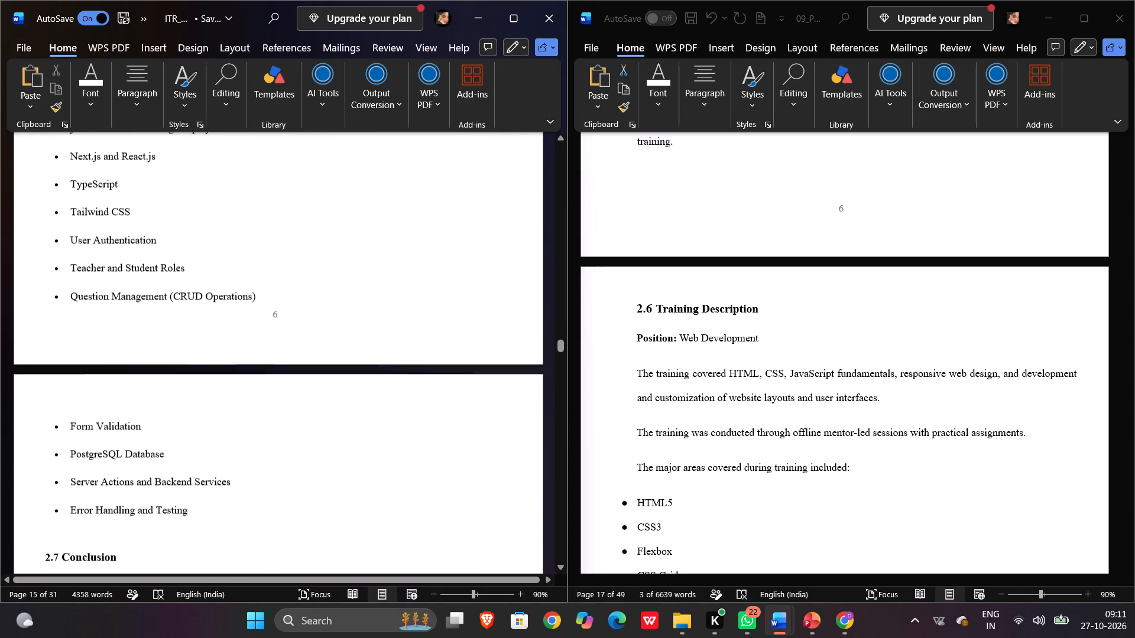
pyautogui.hscroll(1, 304, 386)
pyautogui.scroll(1, 304, 386)
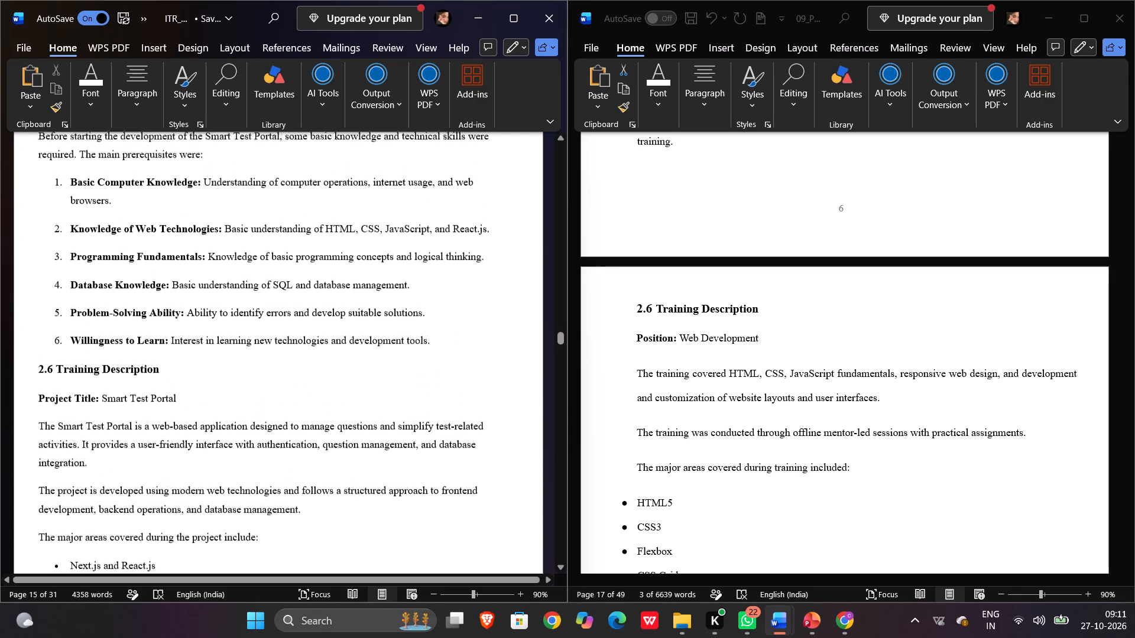
pyautogui.scroll(1, 304, 386)
pyautogui.scroll(-1, 304, 386)
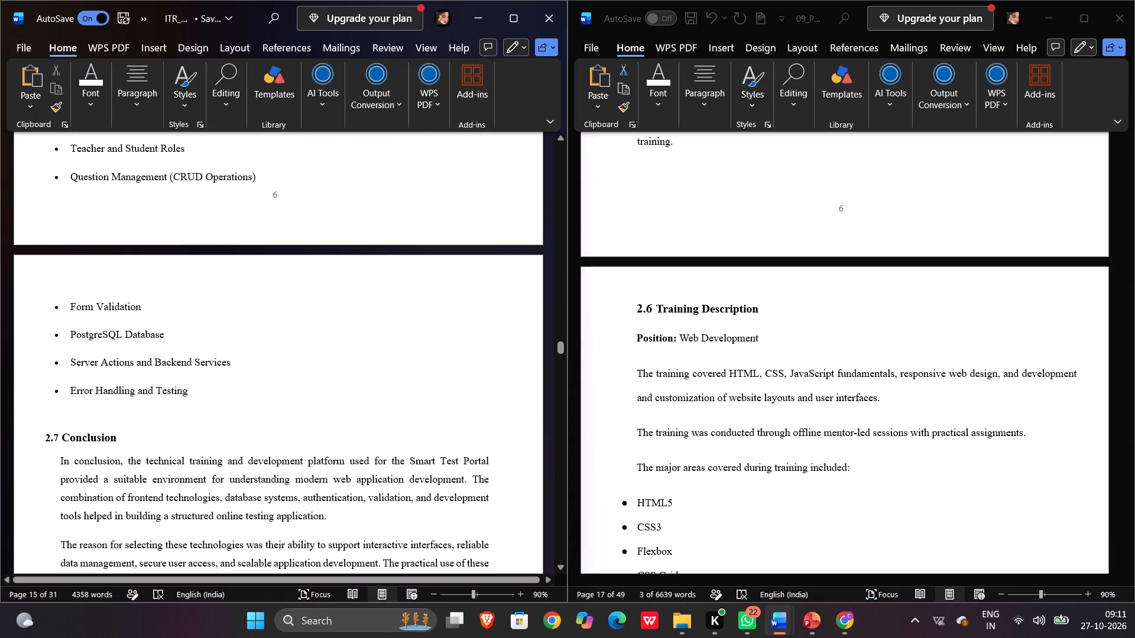
pyautogui.click(200, 394)
pyautogui.moveTo(200, 394); pyautogui.dragTo(83, 130)
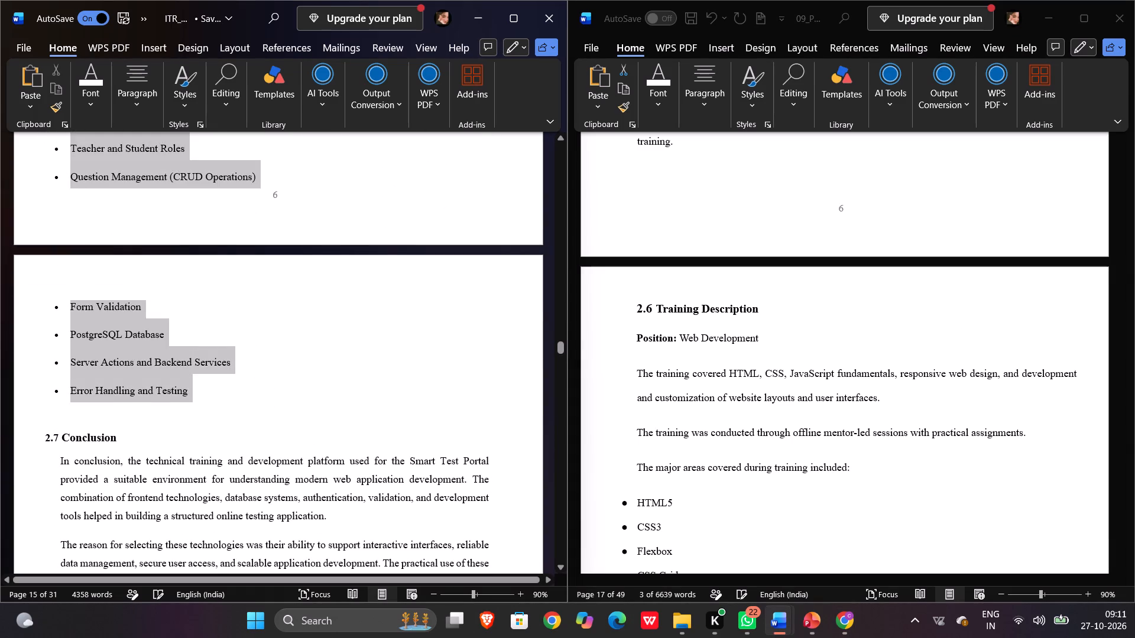
pyautogui.moveTo(83, 130); pyautogui.dragTo(51, 127)
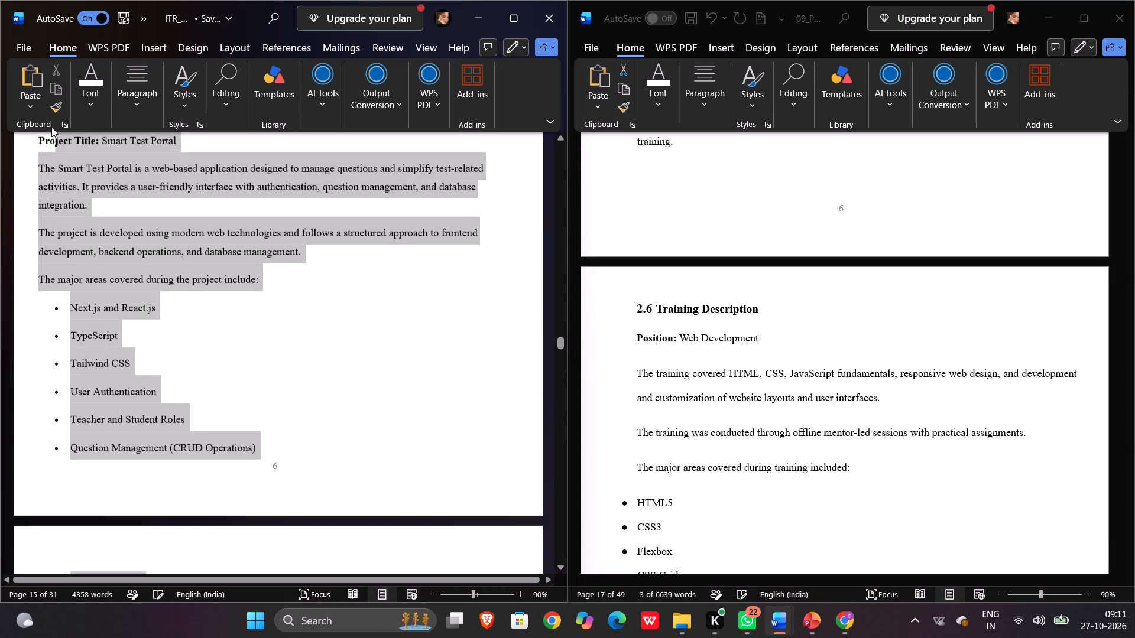
pyautogui.moveTo(51, 127); pyautogui.dragTo(34, 163)
pyautogui.hotkey('ctrl', 'v')
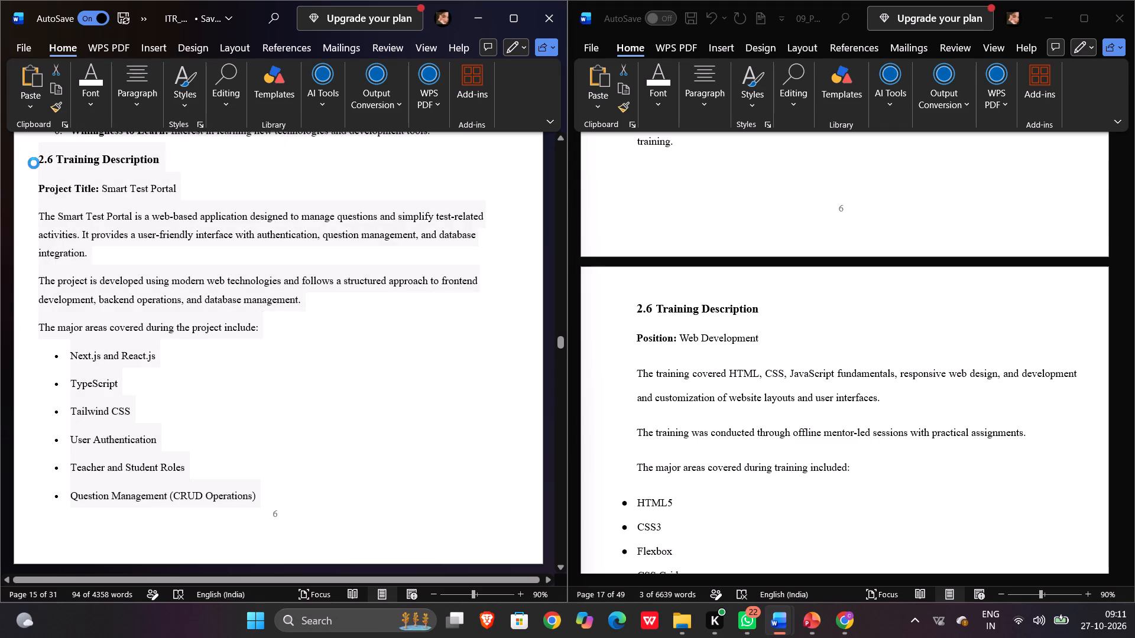
pyautogui.scroll(1, 280, 259)
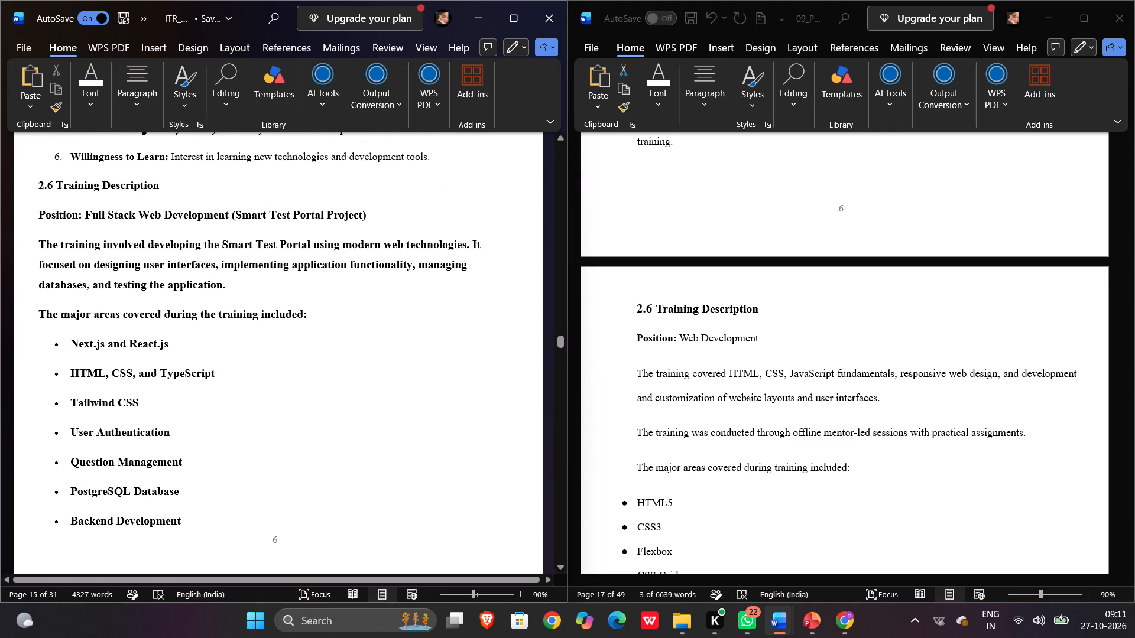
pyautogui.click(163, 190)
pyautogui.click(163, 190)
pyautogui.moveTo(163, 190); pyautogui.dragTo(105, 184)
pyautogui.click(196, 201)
# Delete "(Smart Test Portal Project)" from the Position line under the ITR report's 2.6 Training Description.
pyautogui.click(367, 214)
pyautogui.press('BackSpace')
pyautogui.press('BackSpace')
pyautogui.press('BackSpace')
pyautogui.press('BackSpace')
pyautogui.press('BackSpace')
pyautogui.press('BackSpace')
pyautogui.press('BackSpace')
pyautogui.press('BackSpace')
pyautogui.press('BackSpace')
pyautogui.press('BackSpace')
pyautogui.press('BackSpace')
pyautogui.press('BackSpace')
pyautogui.press('BackSpace')
pyautogui.press('BackSpace')
pyautogui.press('BackSpace')
pyautogui.press('BackSpace')
pyautogui.press('BackSpace')
pyautogui.press('BackSpace')
pyautogui.press('BackSpace')
pyautogui.press('BackSpace')
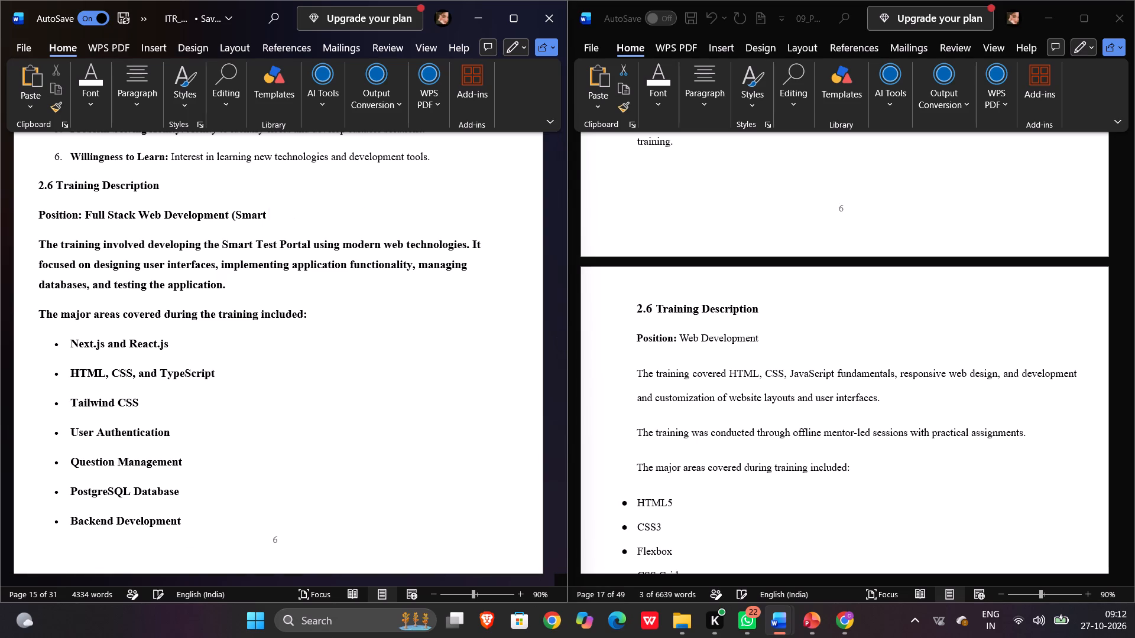
pyautogui.press('BackSpace')
pyautogui.press('BackSpace')
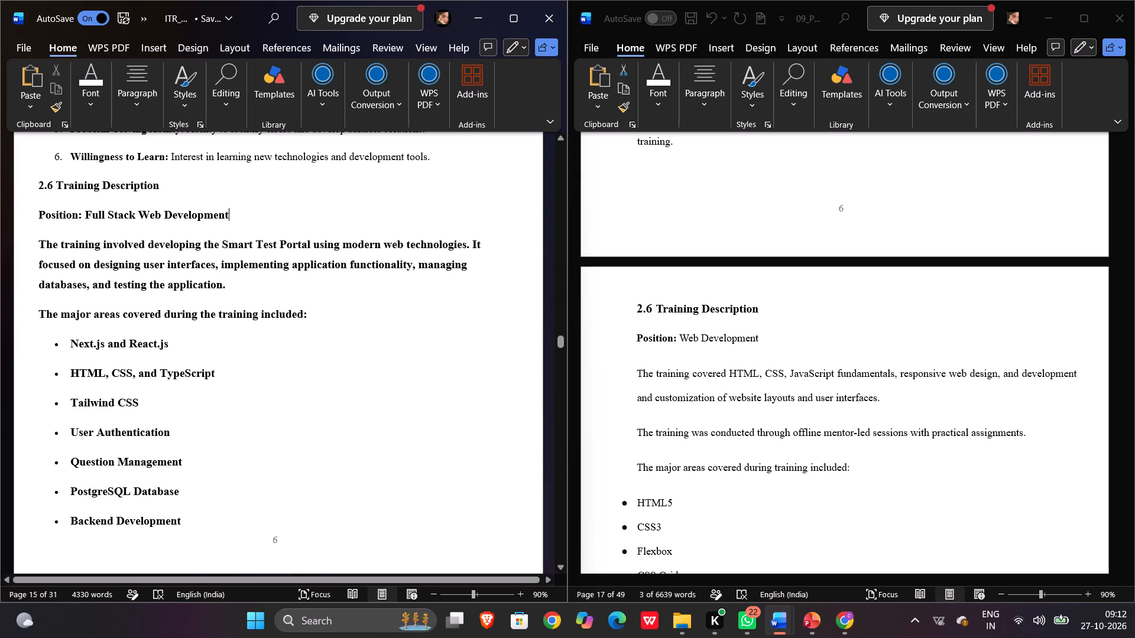
# Remove bold from "Full Stack Web Development" in the Position line, keeping only the label "Position:" bold.
pyautogui.click(225, 215)
pyautogui.click(223, 215)
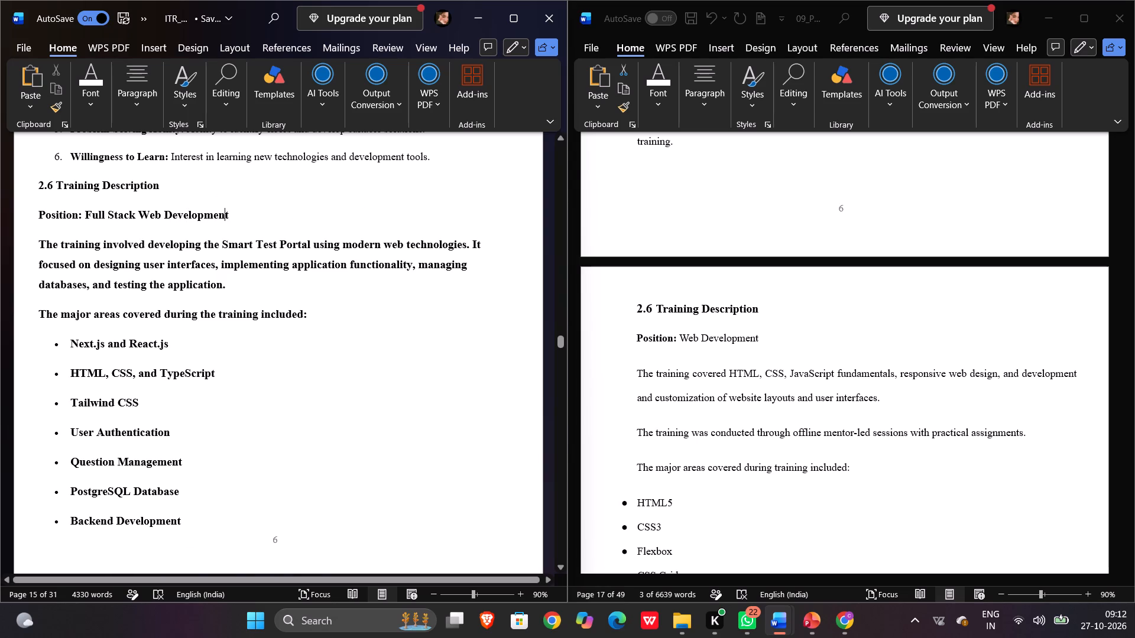
pyautogui.click(227, 217)
pyautogui.moveTo(227, 217); pyautogui.dragTo(86, 222)
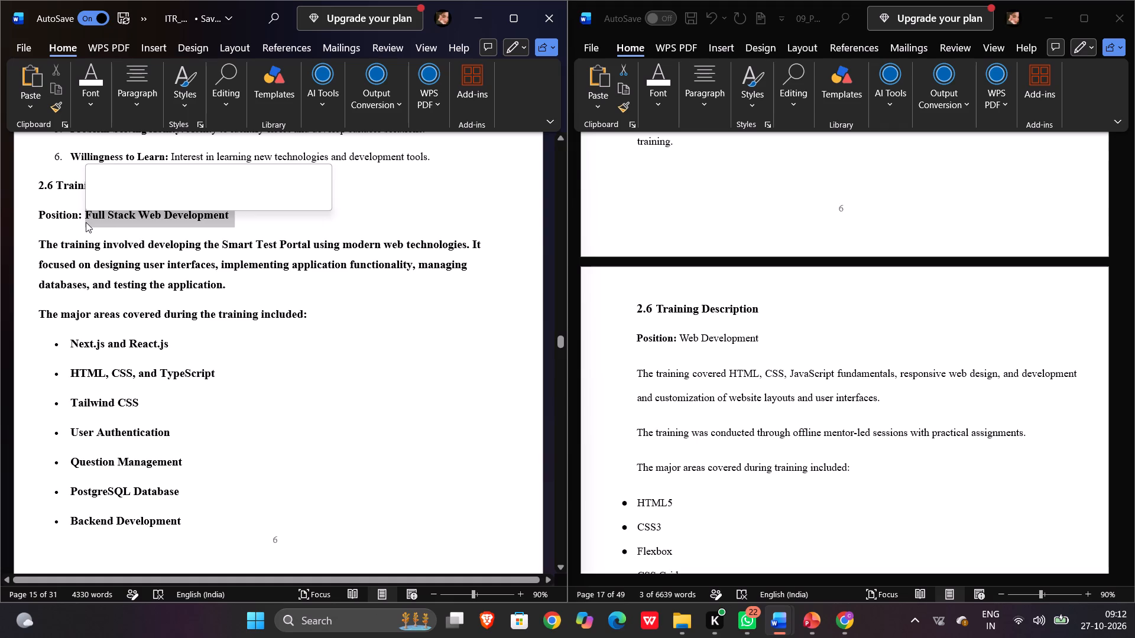
pyautogui.click(101, 195)
pyautogui.click(190, 284)
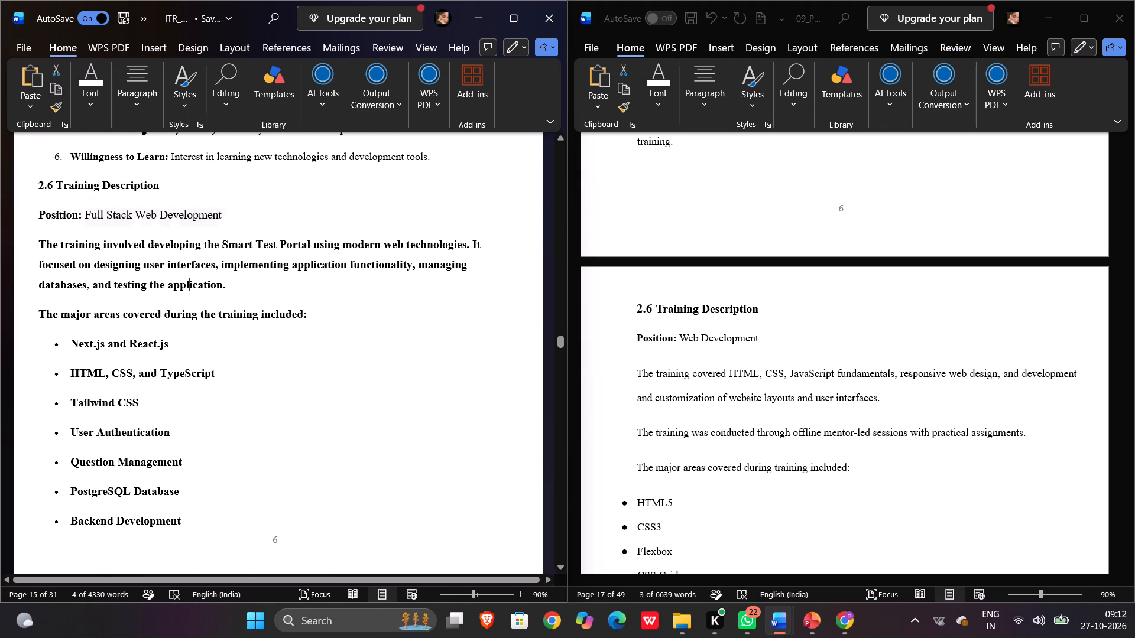
# Remove bold from the rest of section 2.6, from the training paragraph through the Application Testing bullet.
pyautogui.moveTo(40, 244); pyautogui.dragTo(254, 497)
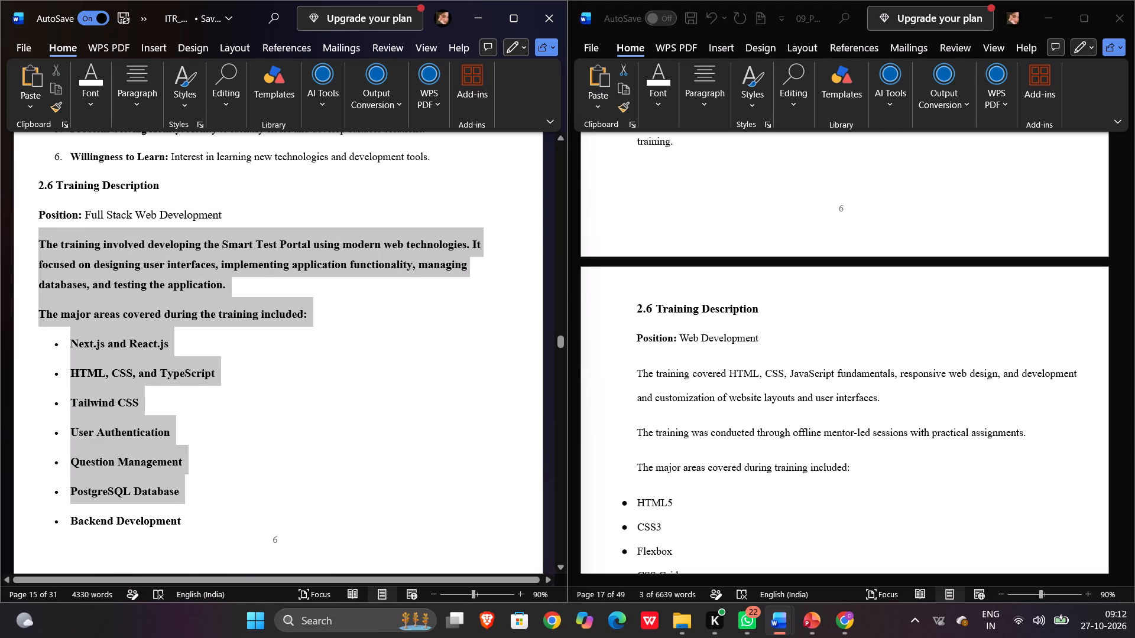
pyautogui.moveTo(254, 497); pyautogui.dragTo(147, 188)
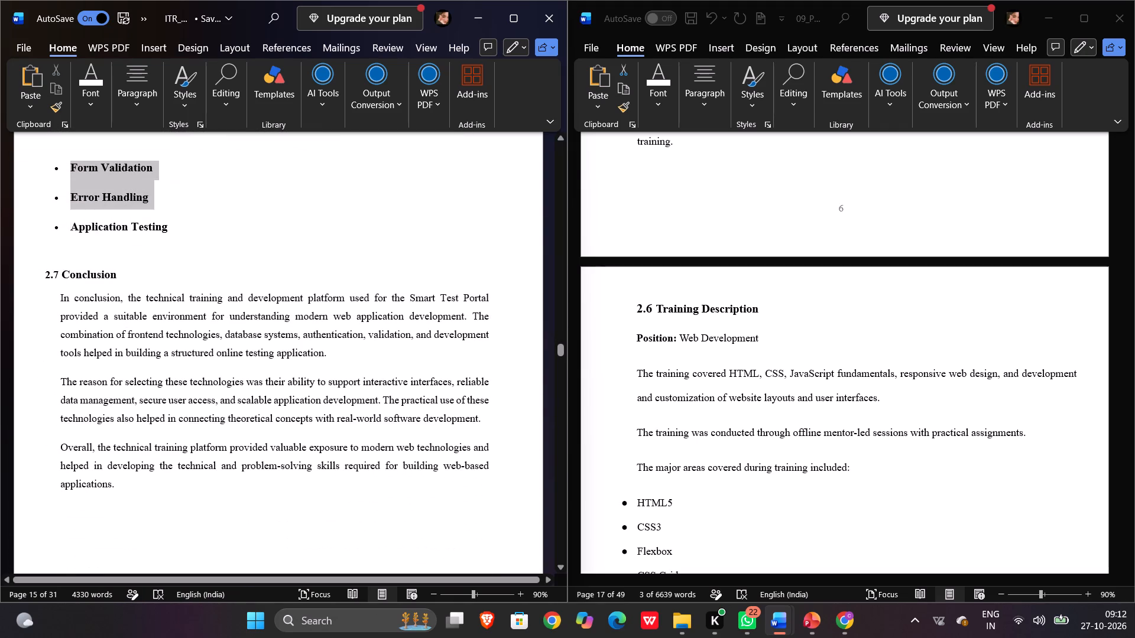
pyautogui.moveTo(147, 188); pyautogui.dragTo(181, 229)
pyautogui.click(190, 203)
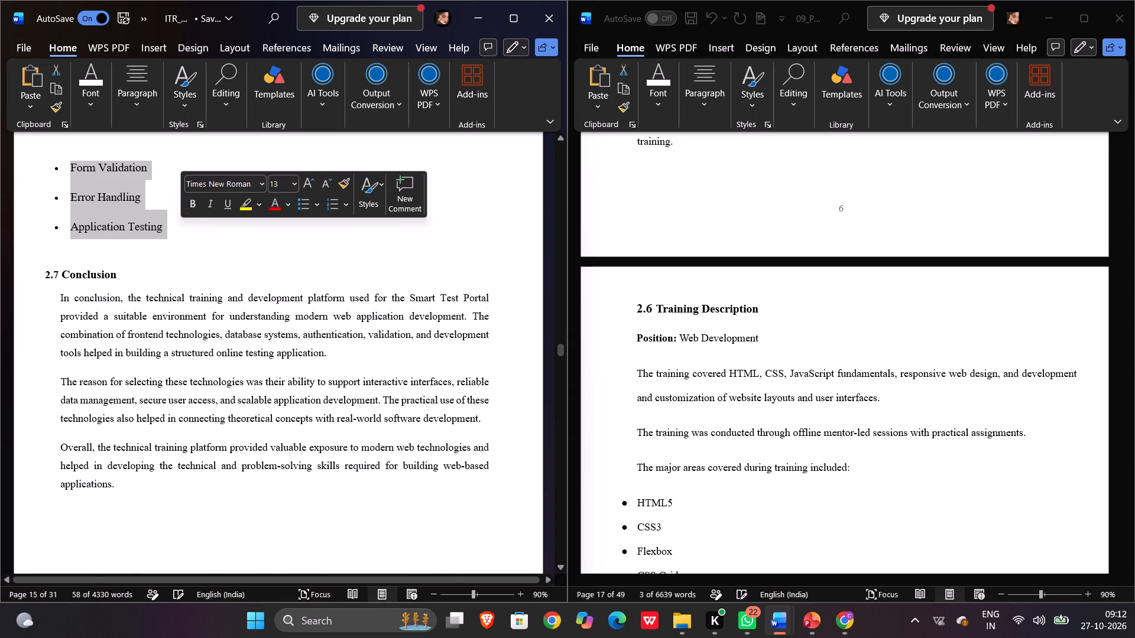
pyautogui.click(206, 252)
# Set the ITR report's 2.7 Conclusion heading, including its number, to font size 13.
pyautogui.scroll(1, 206, 252)
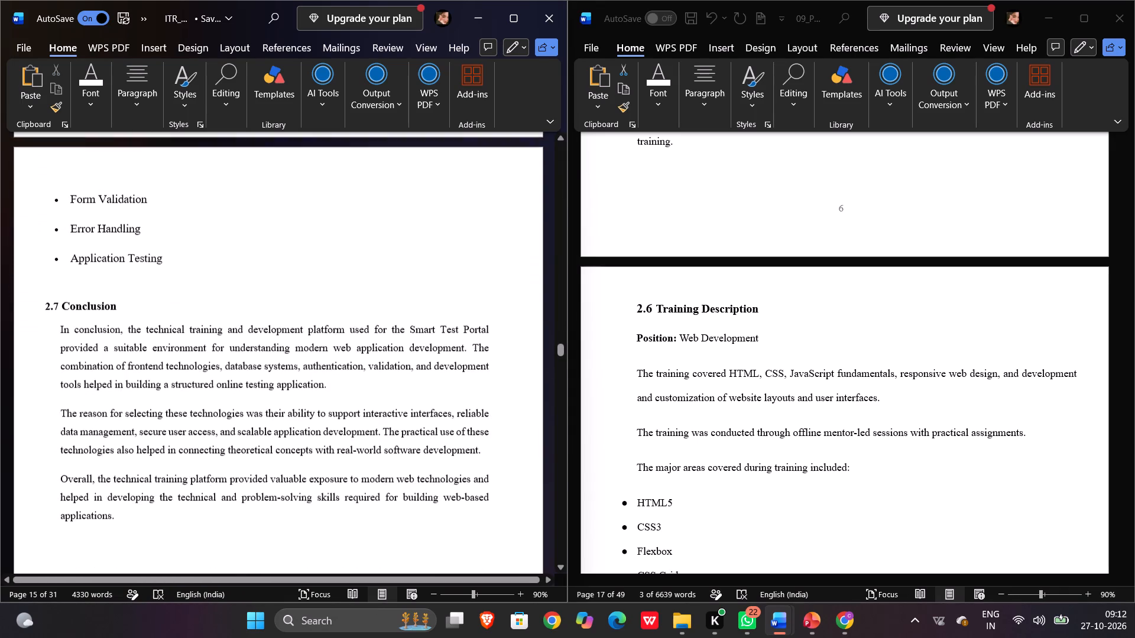
pyautogui.scroll(-1, 206, 252)
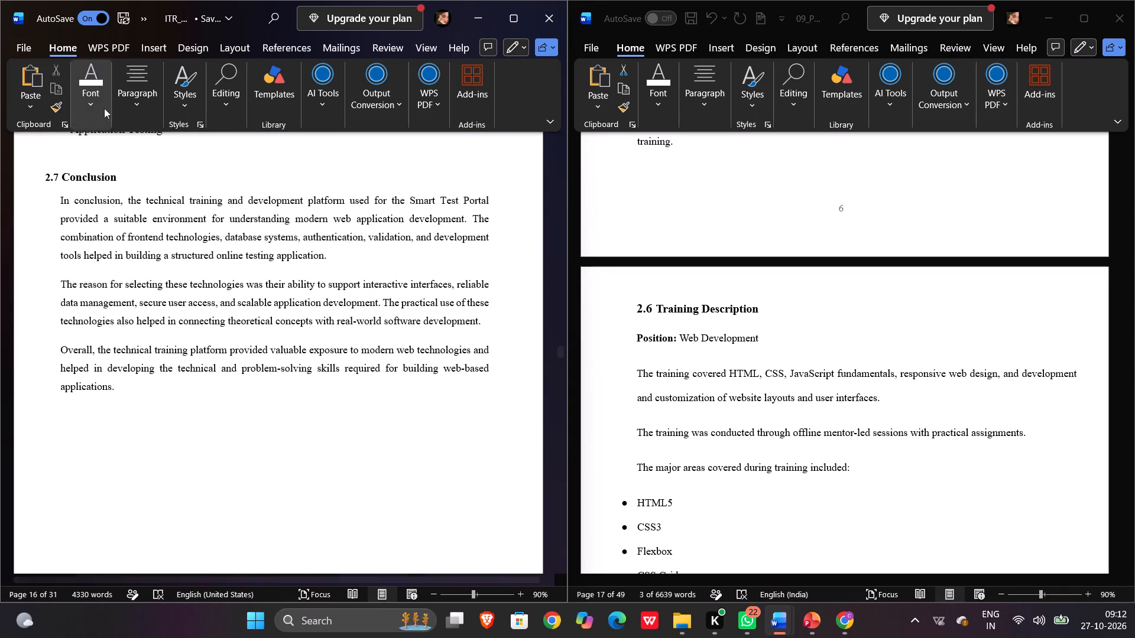
pyautogui.moveTo(116, 178); pyautogui.dragTo(44, 176)
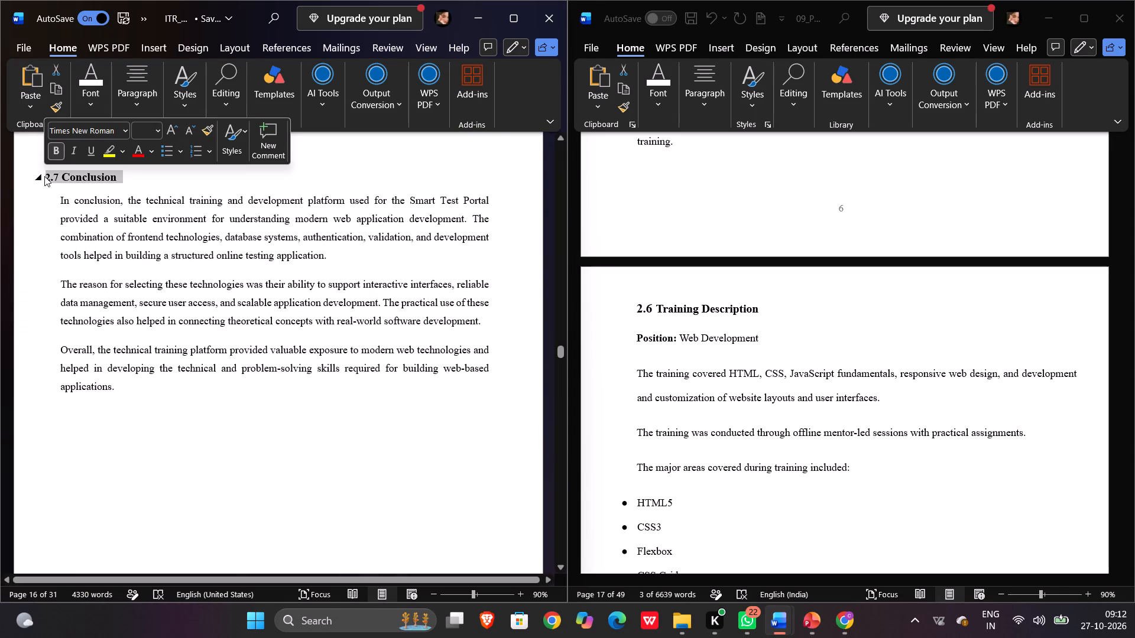
pyautogui.click(141, 130)
pyautogui.write('13')
pyautogui.press('Return')
pyautogui.click(197, 382)
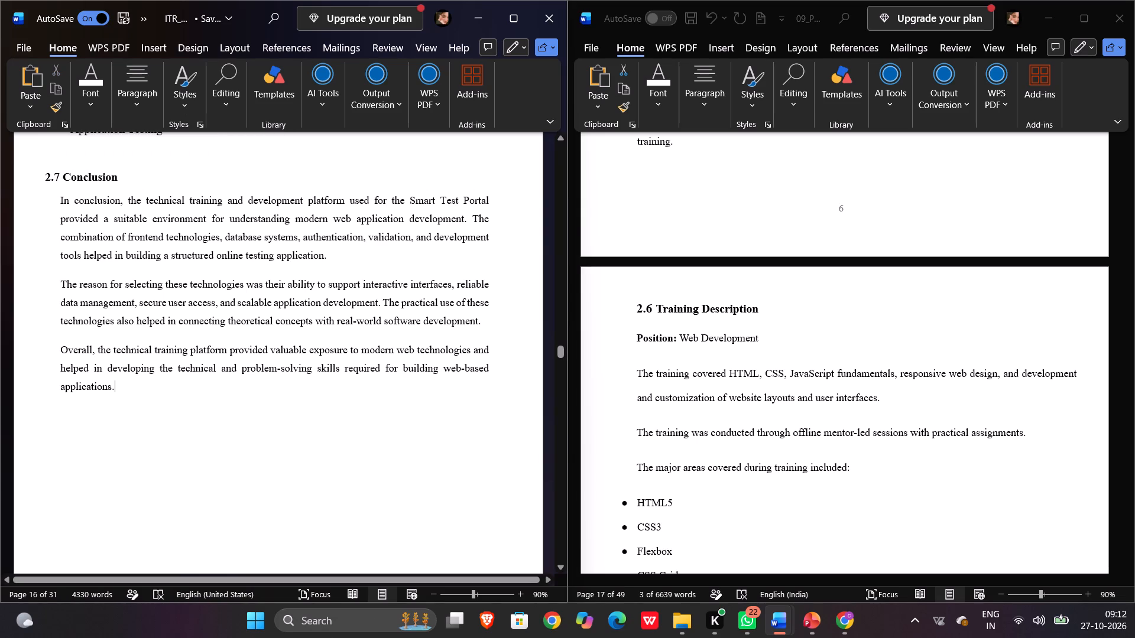
# Locate and compare the Chapter 2 Technical Training Platform entries in the tables of contents of both reports.
pyautogui.scroll(-4, 638, 462)
pyautogui.scroll(1, 638, 462)
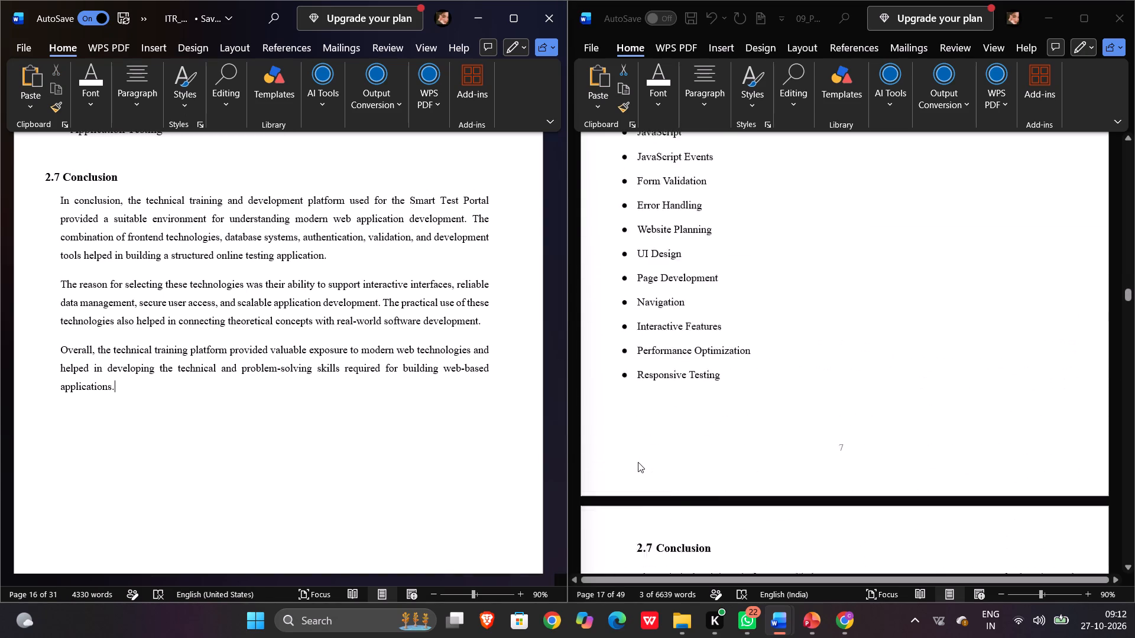
pyautogui.scroll(20, 695, 315)
pyautogui.scroll(2, 695, 315)
pyautogui.scroll(-6, 695, 315)
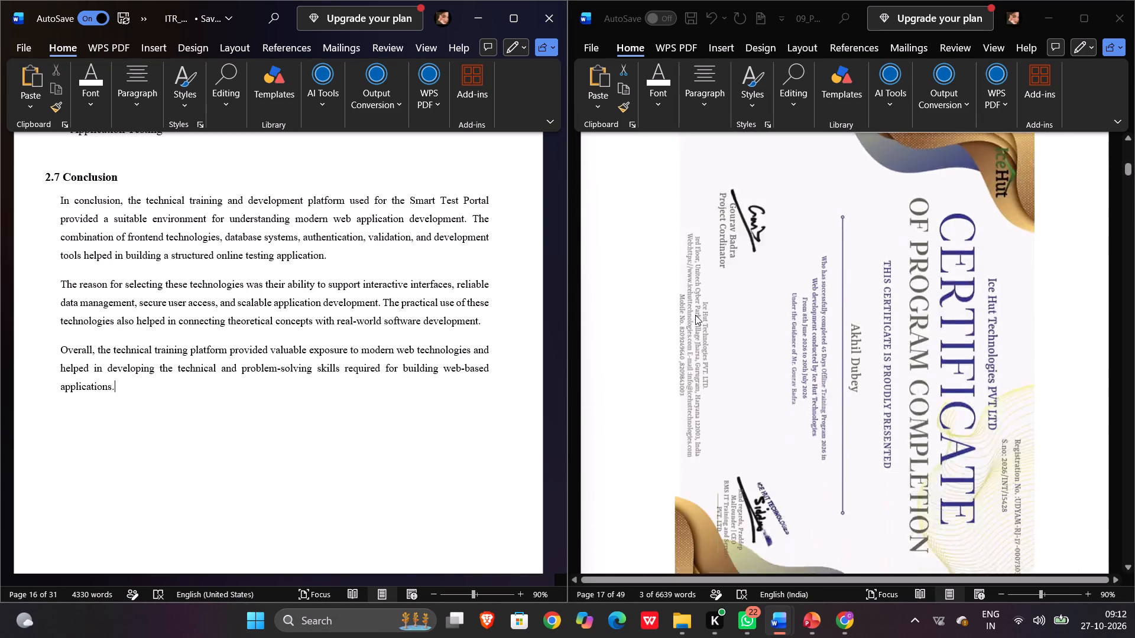
pyautogui.scroll(-4, 695, 315)
pyautogui.scroll(1, 695, 315)
pyautogui.scroll(-1, 695, 315)
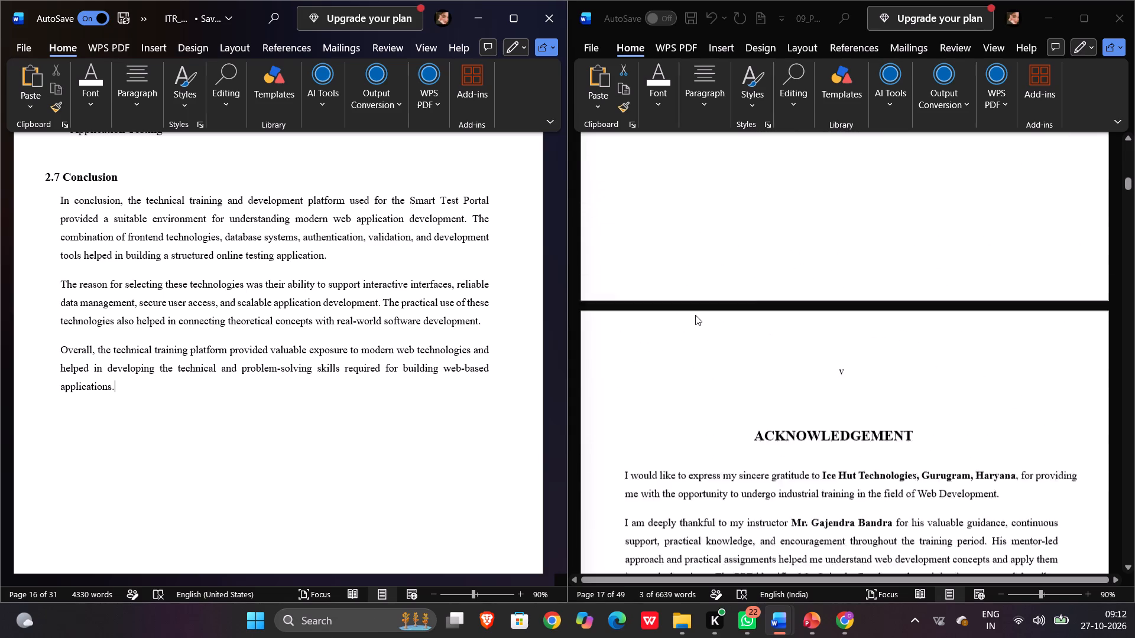
pyautogui.scroll(-7, 695, 315)
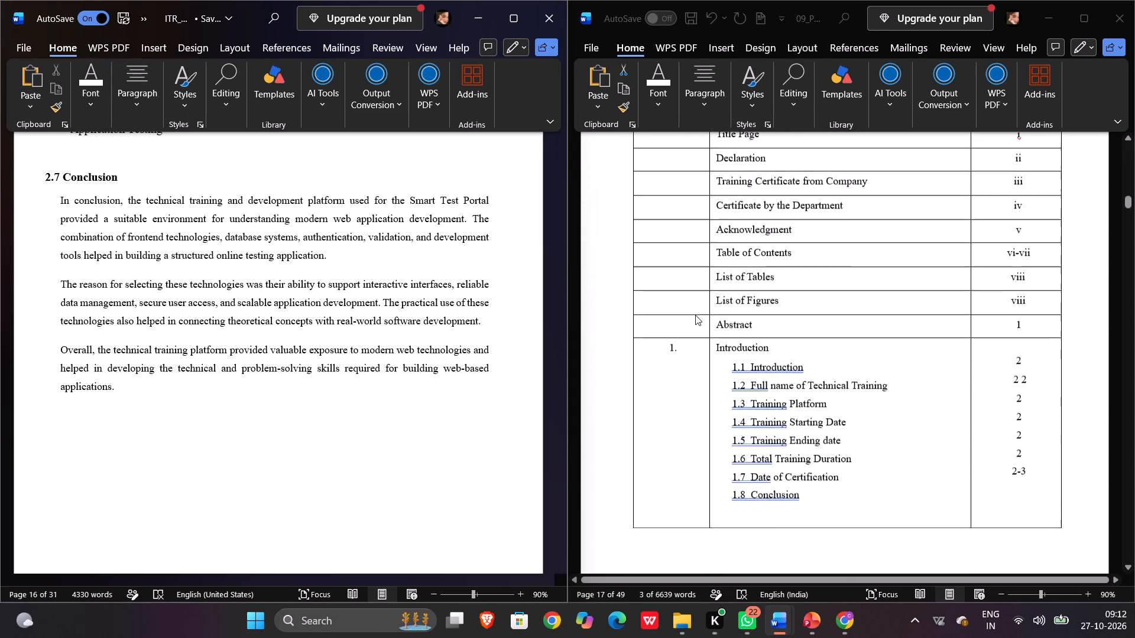
pyautogui.scroll(-5, 695, 315)
pyautogui.scroll(7, 394, 345)
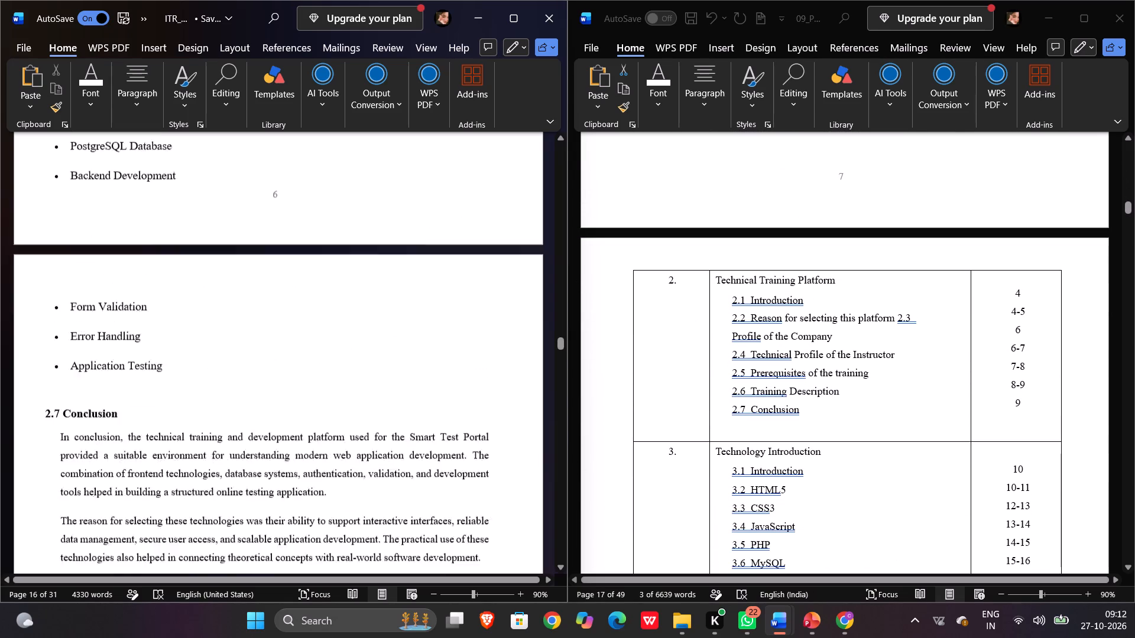
pyautogui.scroll(11, 394, 345)
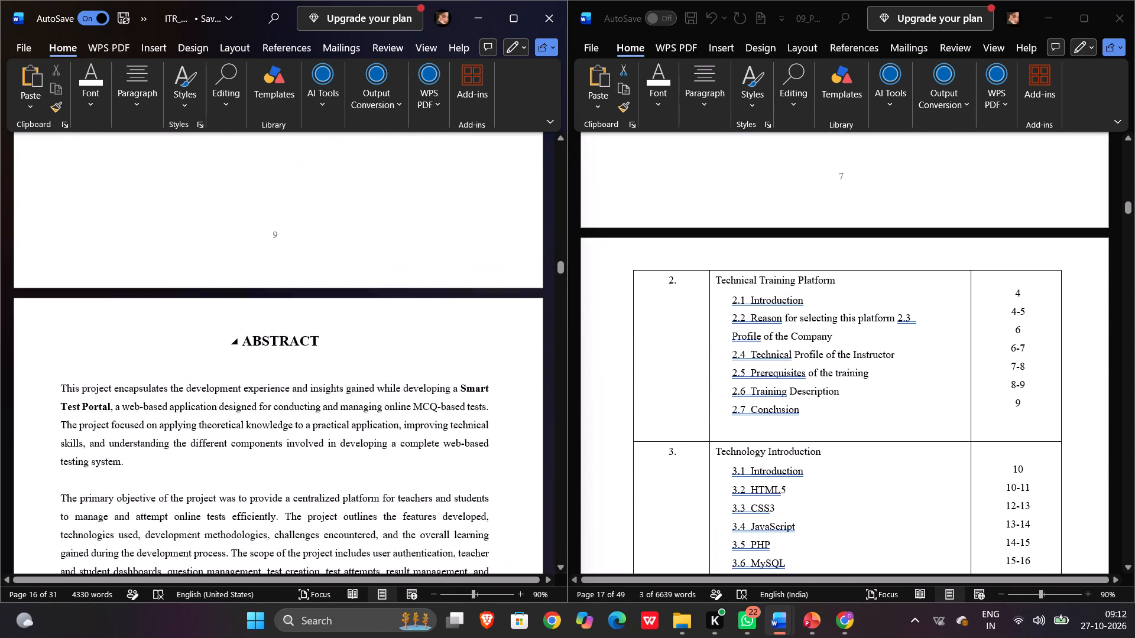
pyautogui.scroll(7, 394, 345)
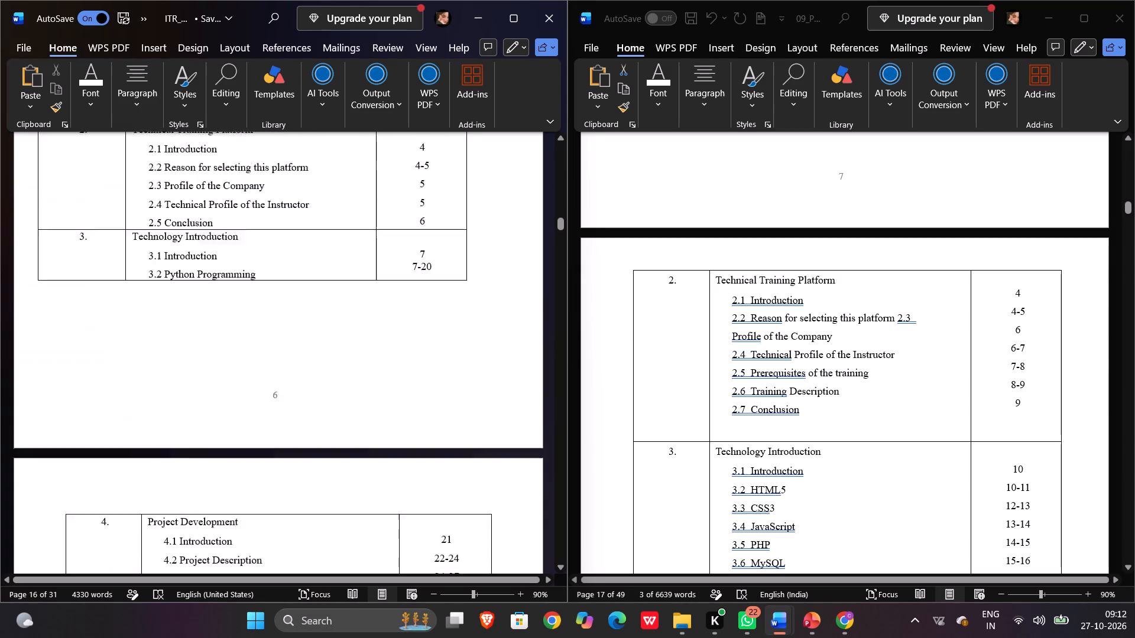
pyautogui.scroll(3, 394, 345)
pyautogui.scroll(-1, 394, 345)
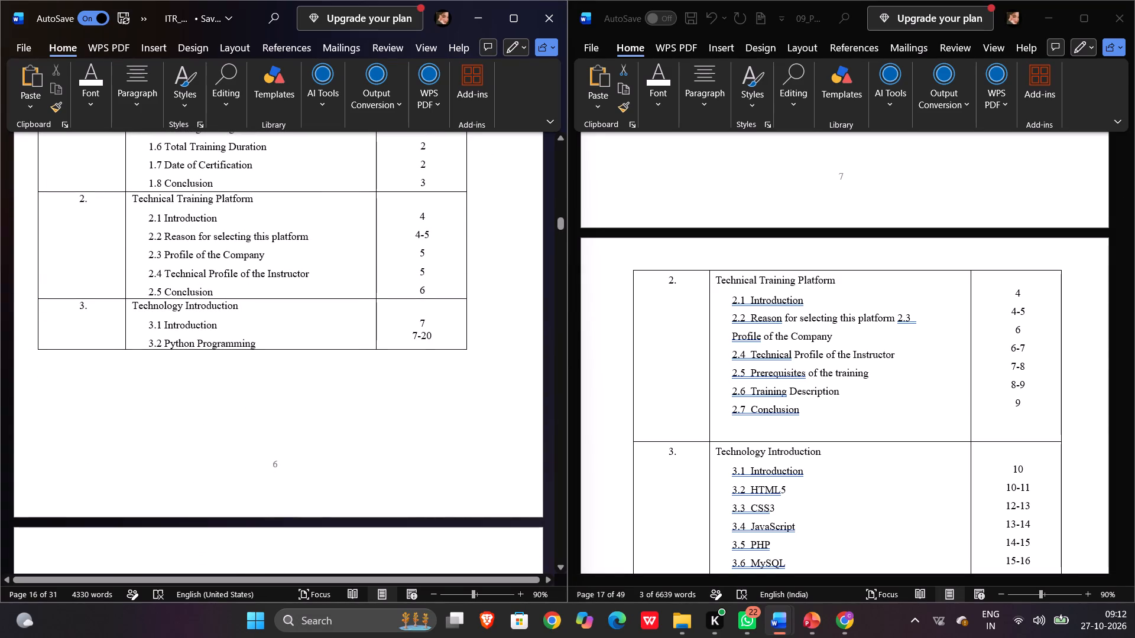
# In the ITR report's table of contents, add an empty line below entry 2.5 and delete "Conclusion" from that entry.
pyautogui.click(226, 295)
pyautogui.press('Return')
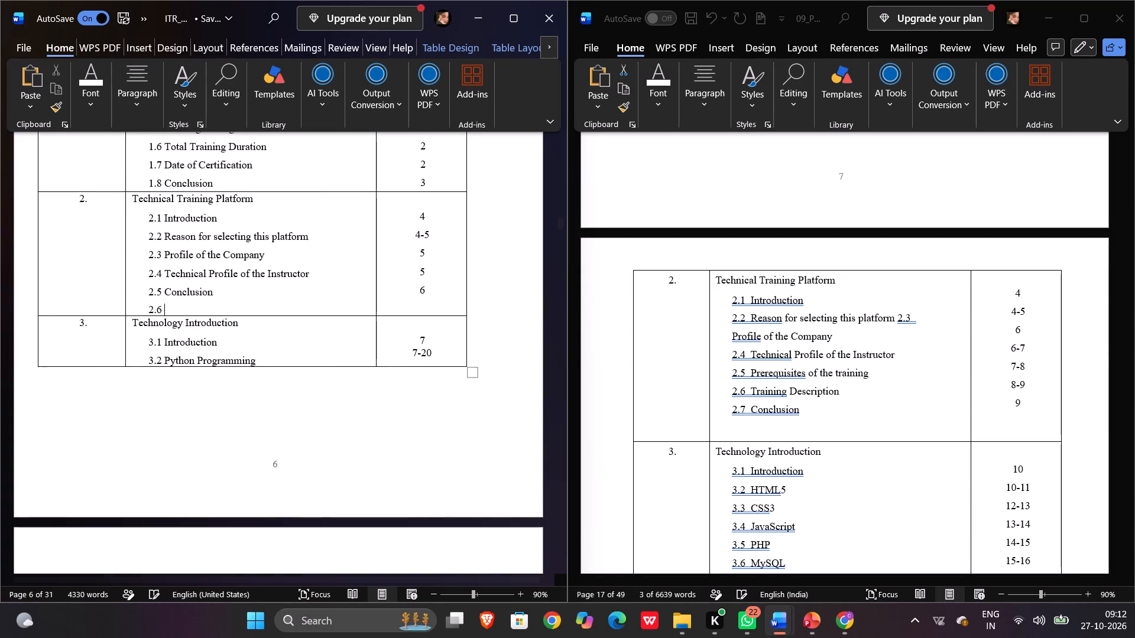
pyautogui.press('Return')
pyautogui.press('Return')
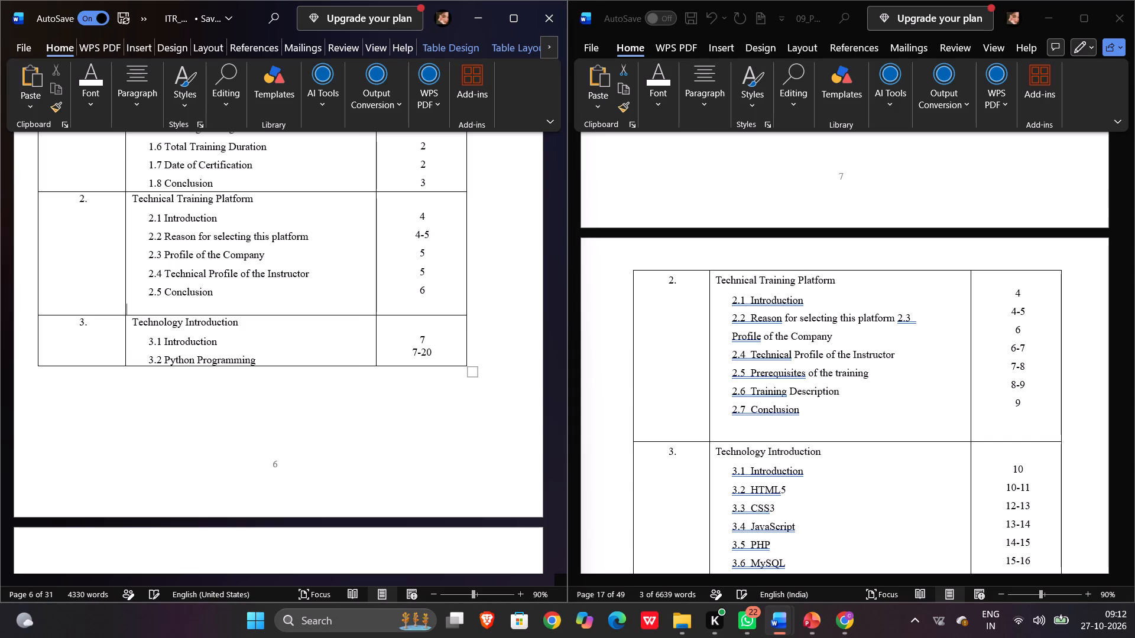
pyautogui.click(216, 296)
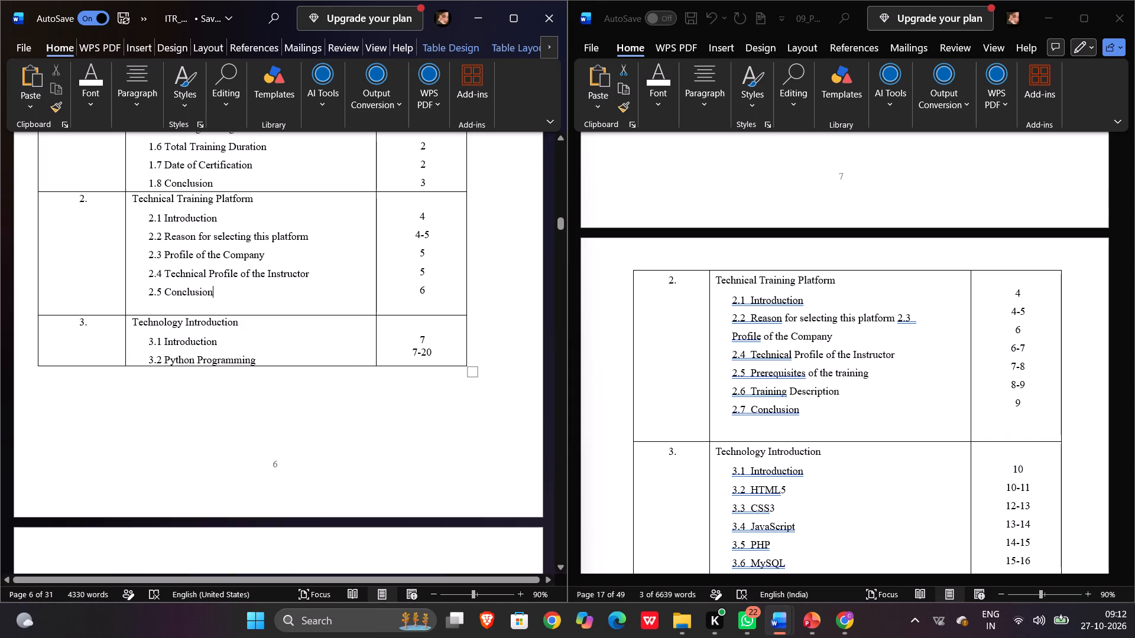
pyautogui.press('BackSpace')
pyautogui.press('BackSpace')
pyautogui.press('BackSpace')
pyautogui.press('BackSpace')
pyautogui.press('BackSpace')
pyautogui.press('BackSpace')
pyautogui.press('BackSpace')
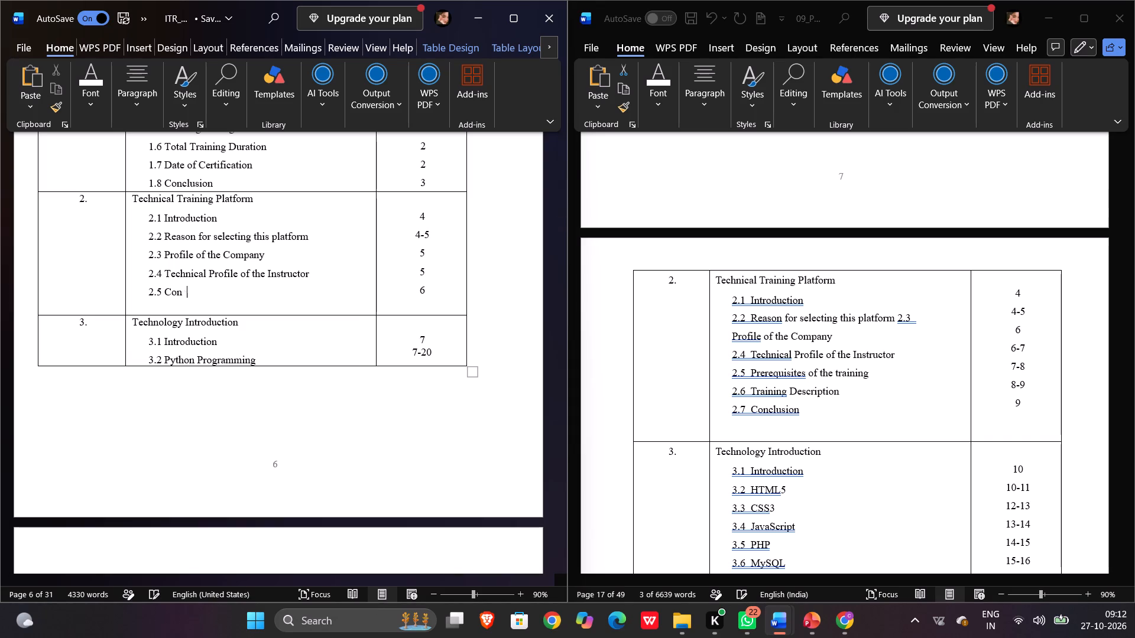
pyautogui.press('BackSpace')
pyautogui.press('BackSpace')
pyautogui.press('BackSpace')
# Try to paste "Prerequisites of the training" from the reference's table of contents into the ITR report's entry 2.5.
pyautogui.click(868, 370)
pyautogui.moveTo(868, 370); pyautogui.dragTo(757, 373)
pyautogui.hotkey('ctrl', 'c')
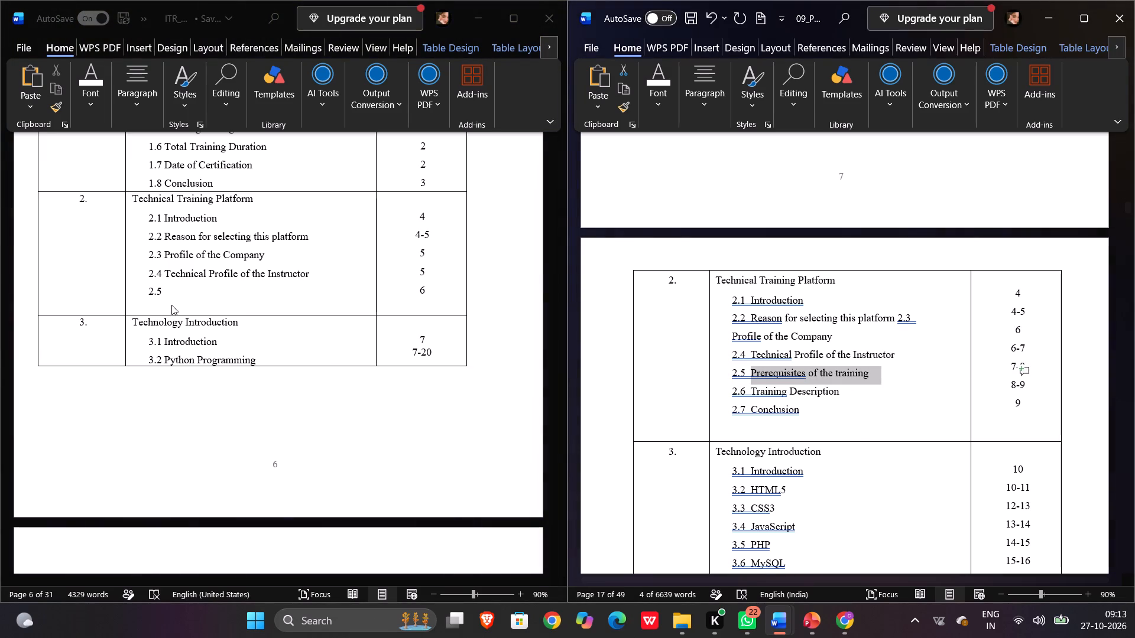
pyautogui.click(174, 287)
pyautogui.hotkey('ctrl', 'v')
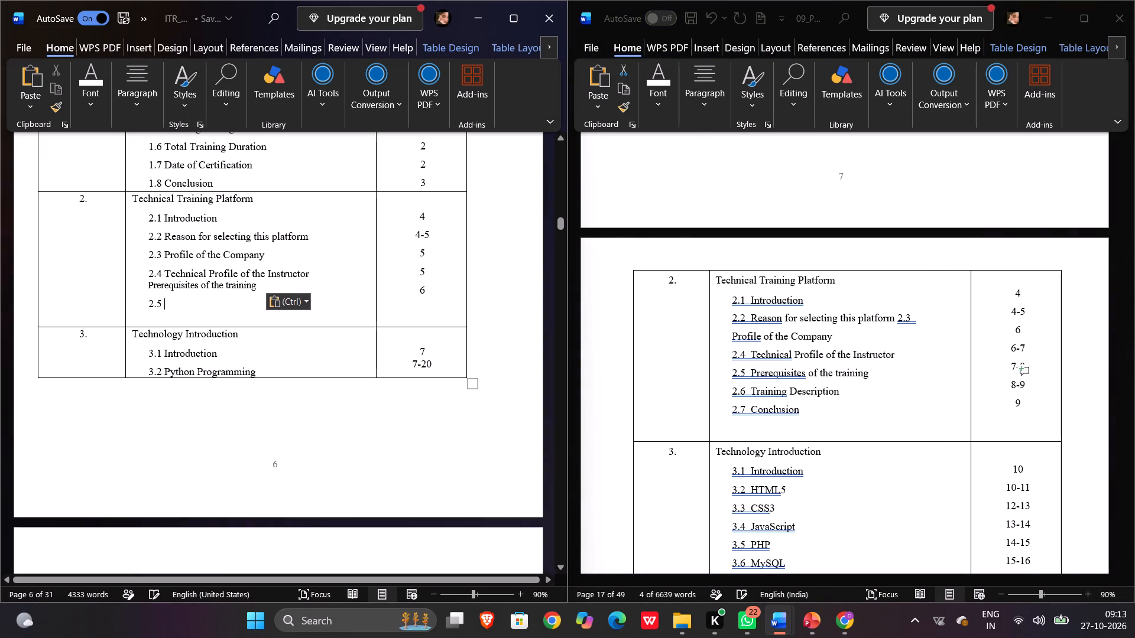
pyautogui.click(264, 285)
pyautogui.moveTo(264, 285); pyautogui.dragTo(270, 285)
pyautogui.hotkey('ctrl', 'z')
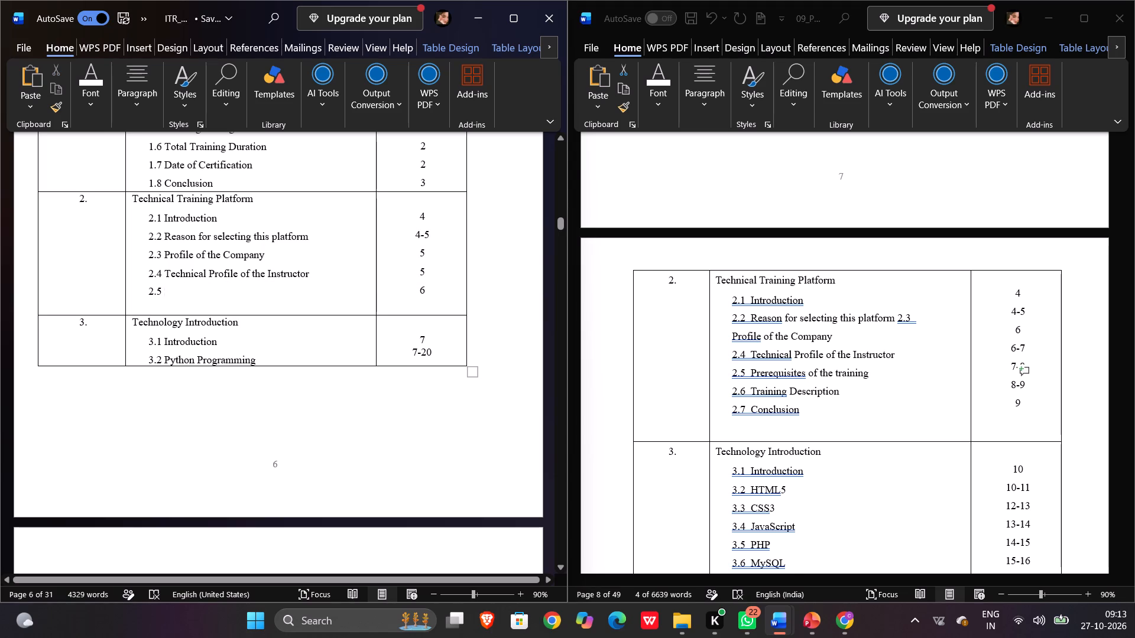
# Enter "Prerequisites of the training" as the title of entry 2.5 in the ITR report's table of contents.
pyautogui.write('re')
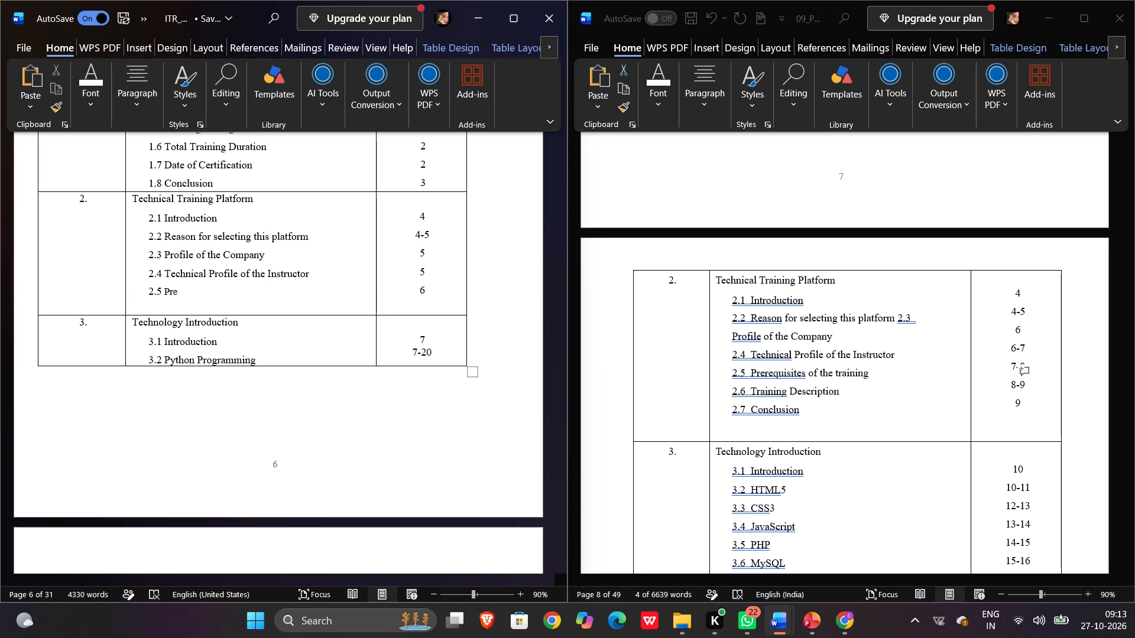
pyautogui.press('r')
pyautogui.write('equisites of ther')
pyautogui.press('space')
pyautogui.press('BackSpace')
pyautogui.press('BackSpace')
pyautogui.press('space')
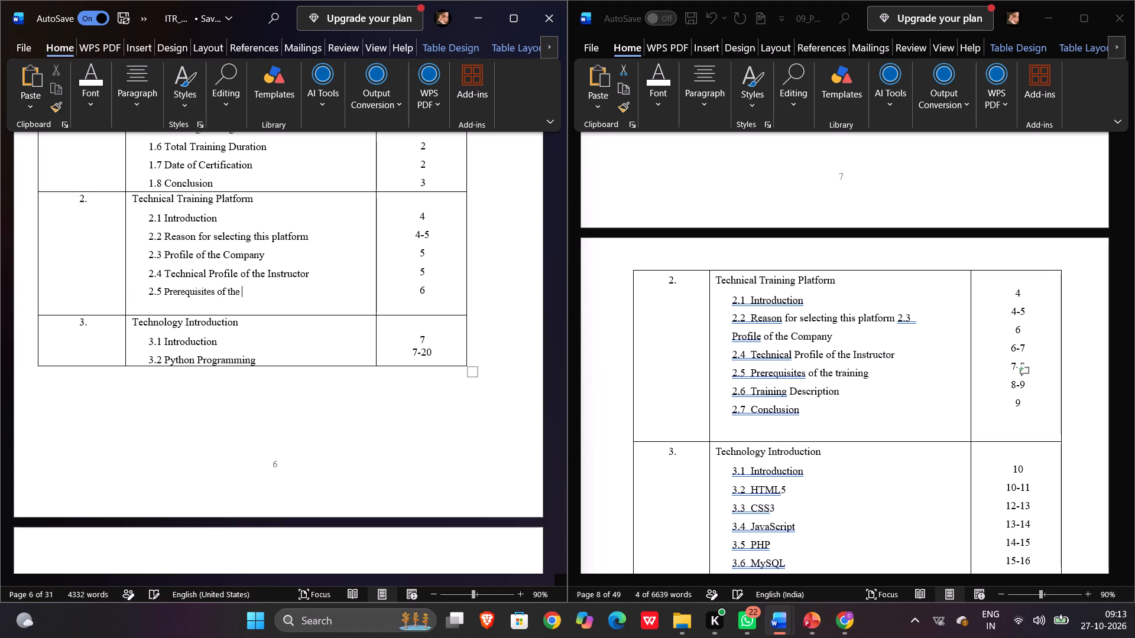
pyautogui.write('training')
pyautogui.press('space')
# Add entries "2.6 Training Description" and "2.7 Conclusion" below 2.5 in the ITR report's table of contents.
pyautogui.press('Return')
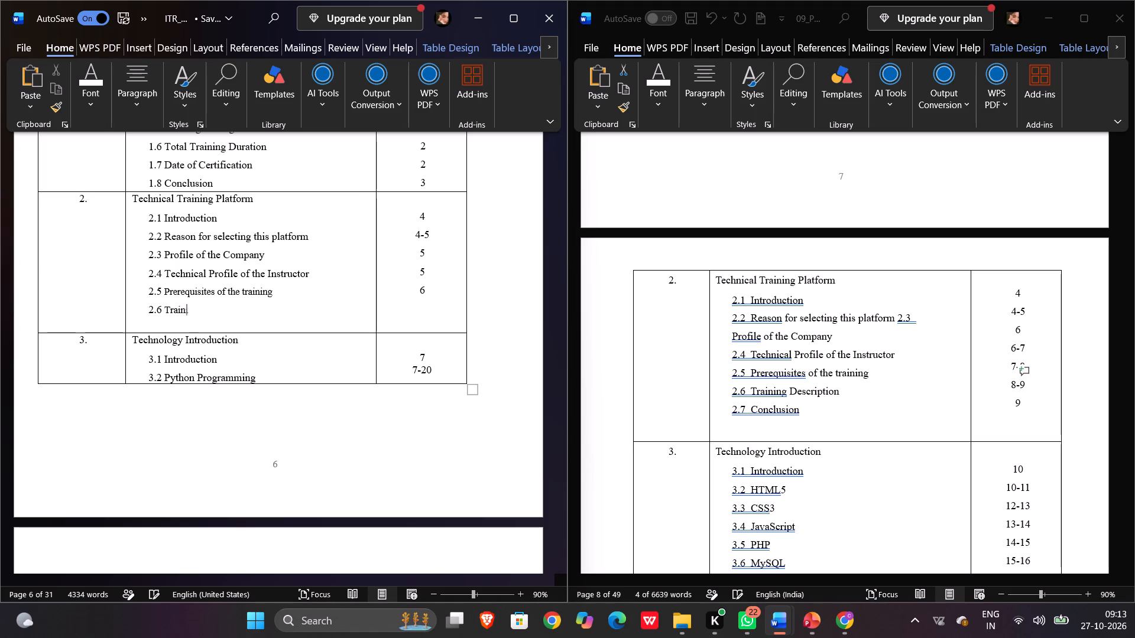
pyautogui.press('d')
pyautogui.write('escription')
pyautogui.press('Return')
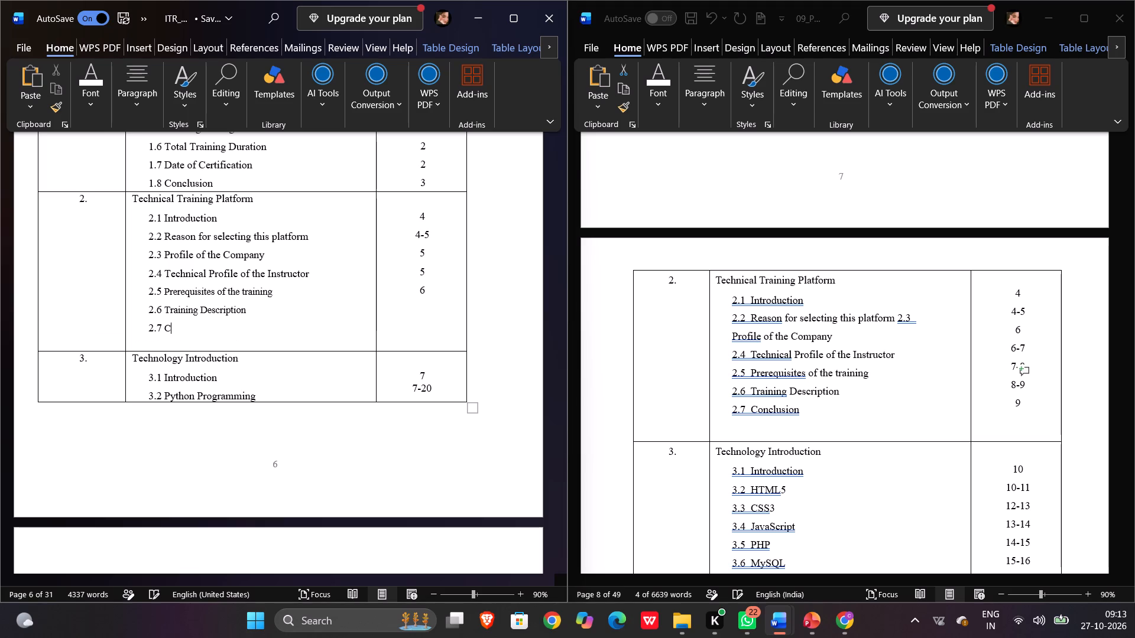
pyautogui.write('onclusion')
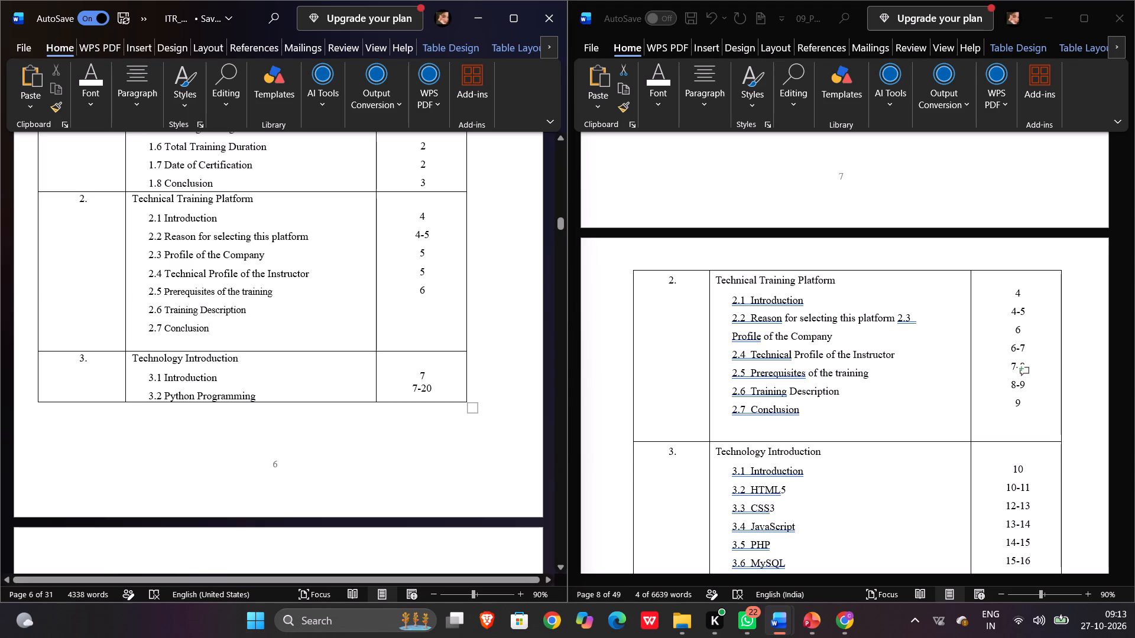
# Remove the empty line below 2.7 Conclusion in the table of contents to tighten the Chapter 2 row.
pyautogui.moveTo(248, 351); pyautogui.dragTo(246, 340)
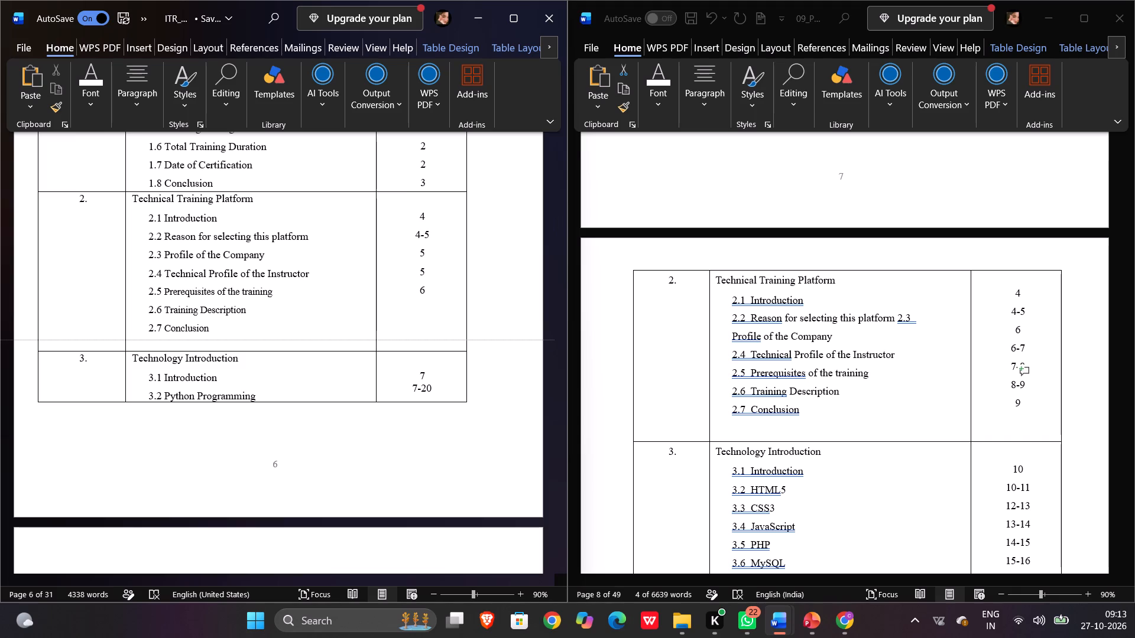
pyautogui.moveTo(246, 340); pyautogui.dragTo(247, 343)
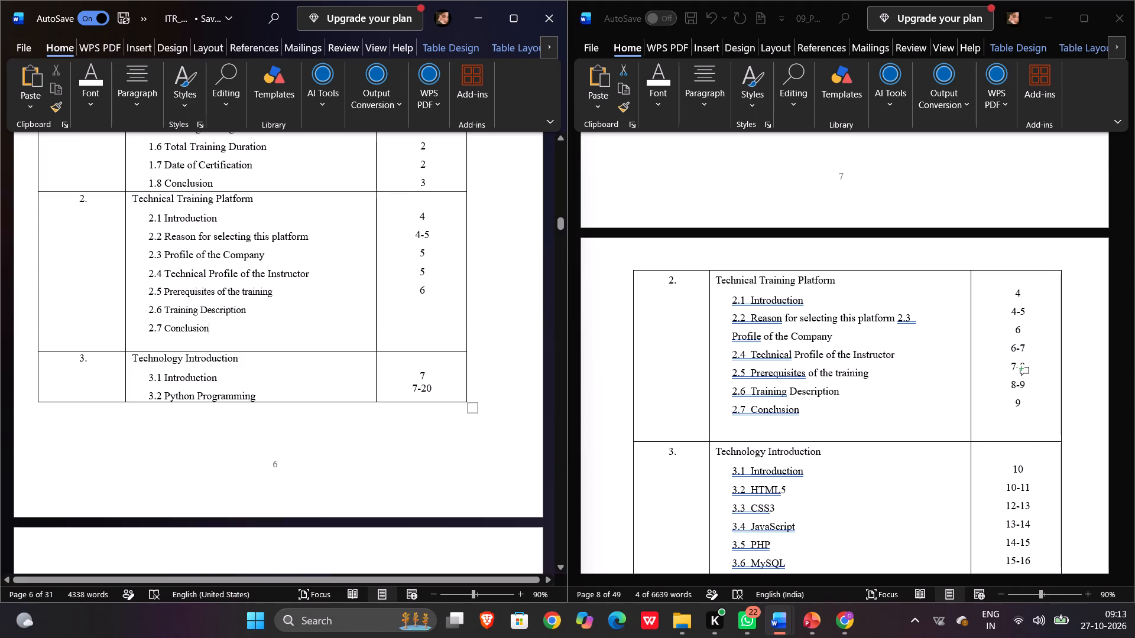
pyautogui.click(250, 344)
pyautogui.press('BackSpace')
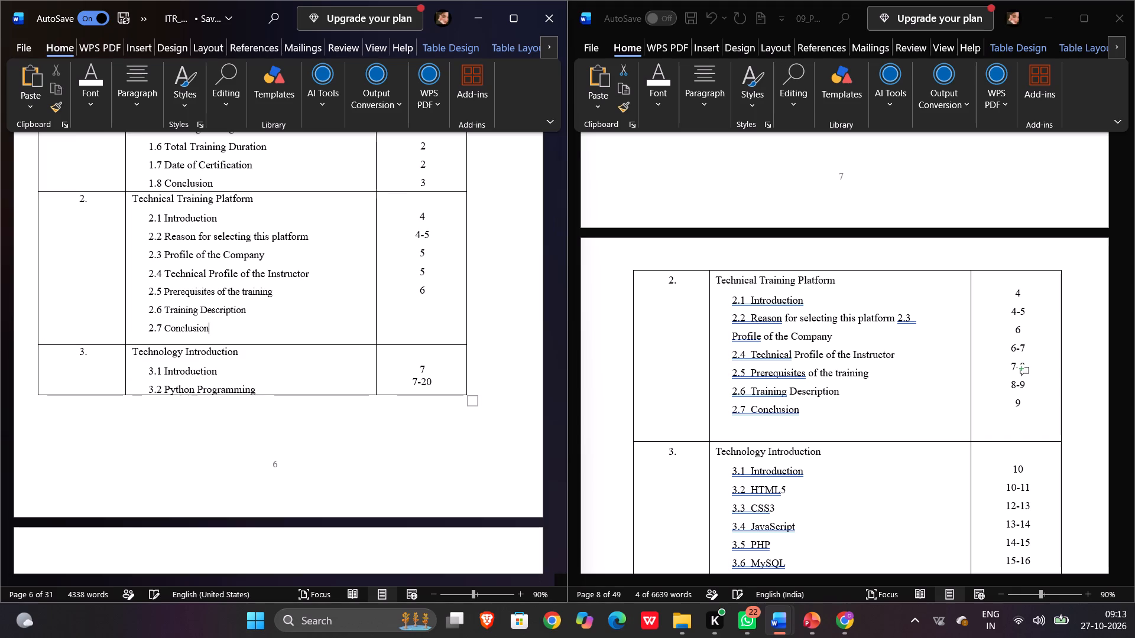
# Compare the Chapter 3 to 5 and References entries in the tables of contents of both reports.
pyautogui.scroll(-1, 322, 480)
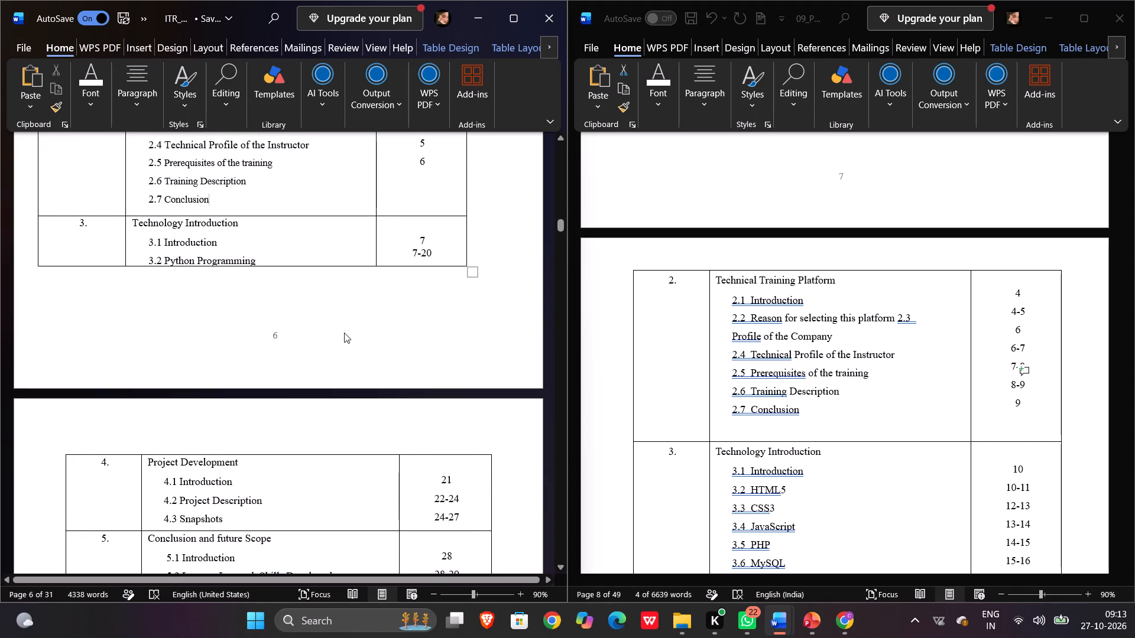
pyautogui.scroll(-1, 734, 425)
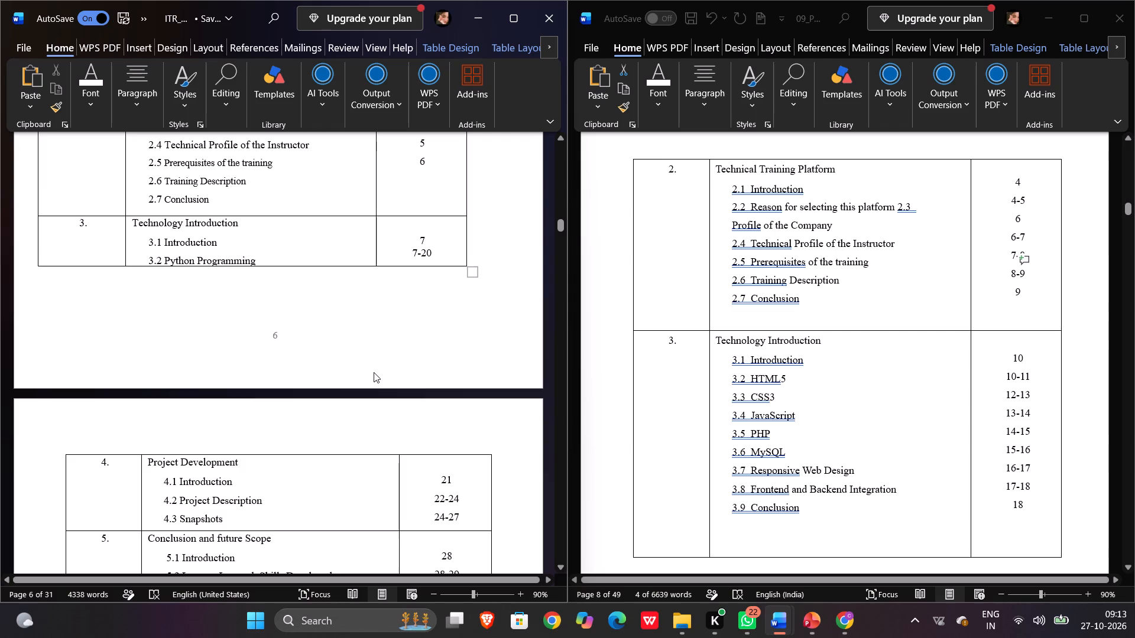
pyautogui.scroll(-1, 374, 372)
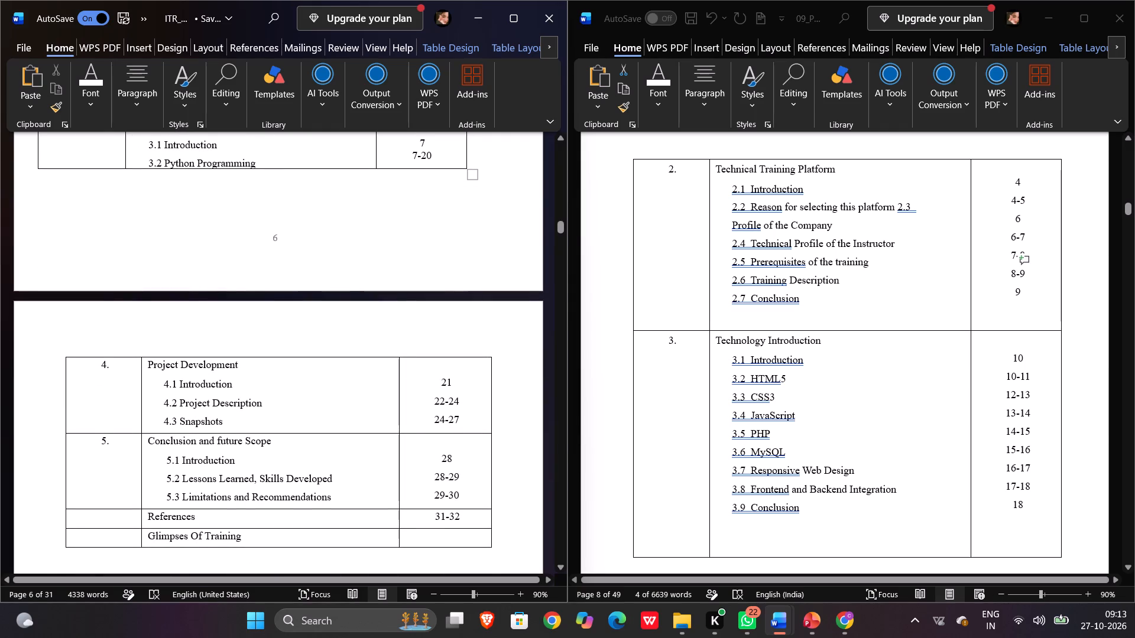
pyautogui.scroll(-1, 537, 422)
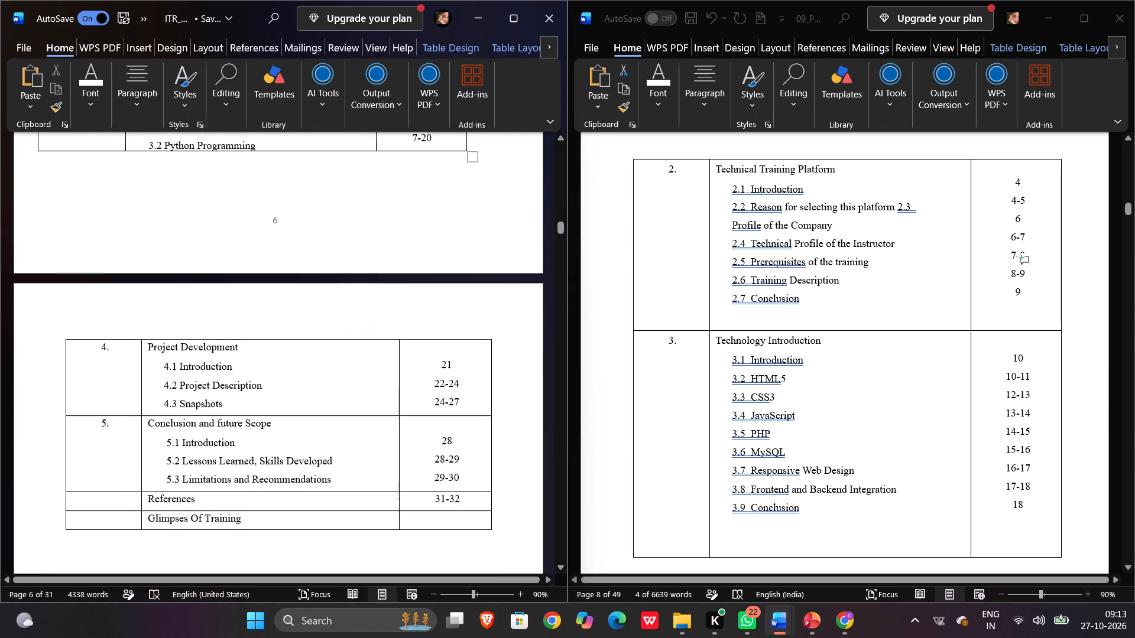
pyautogui.scroll(-3, 537, 422)
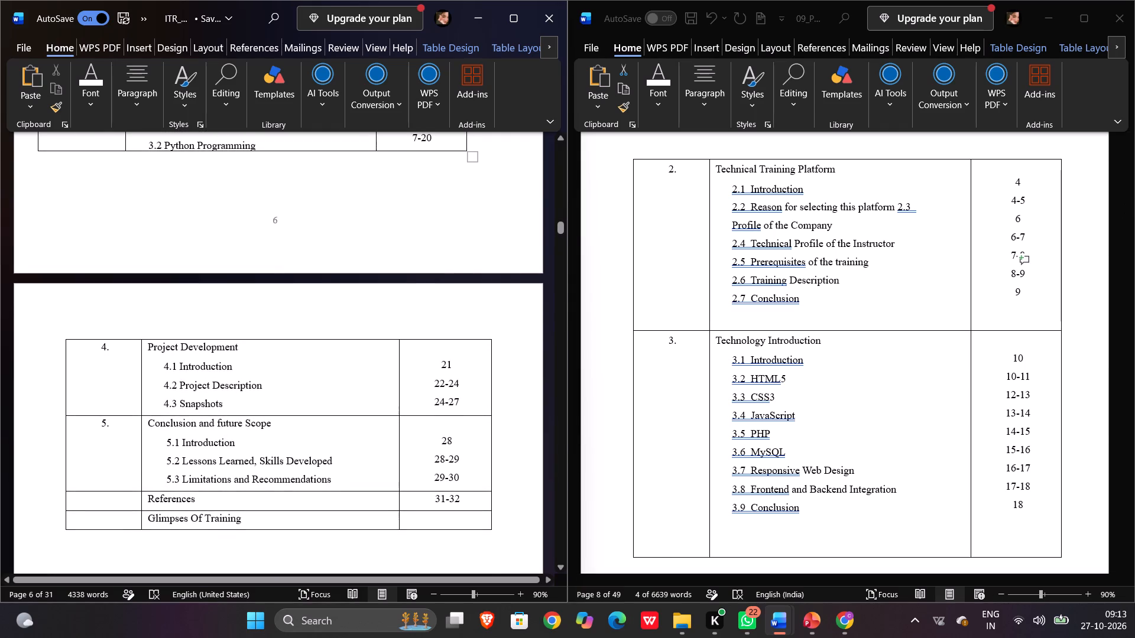
pyautogui.scroll(-1, 537, 422)
pyautogui.scroll(-1, 942, 502)
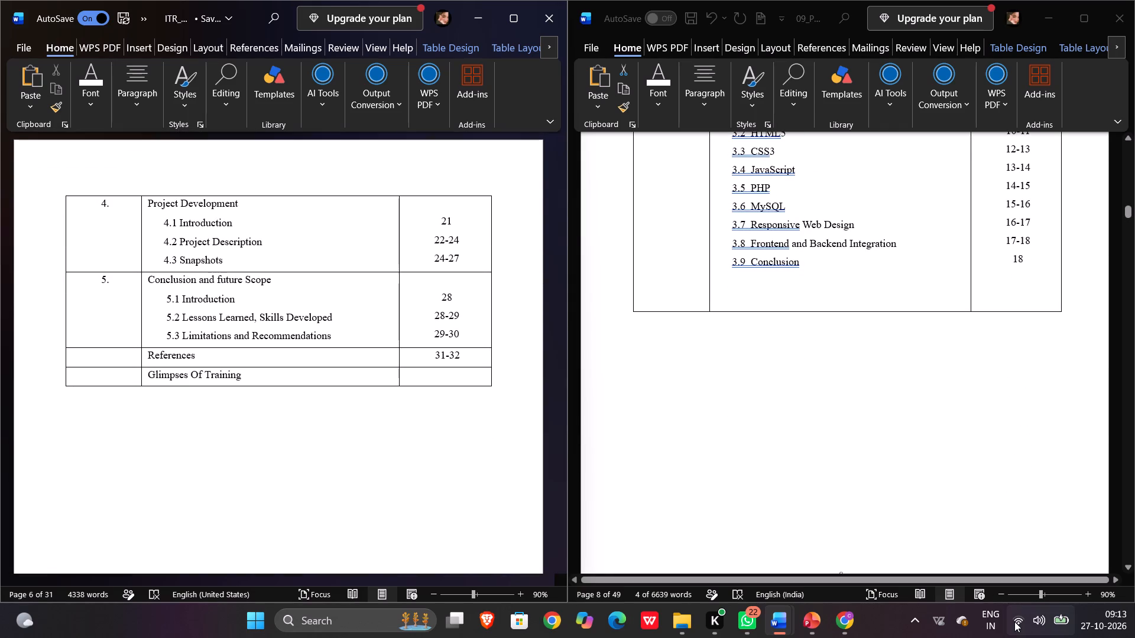
pyautogui.scroll(-3, 1014, 621)
pyautogui.scroll(-6, 900, 497)
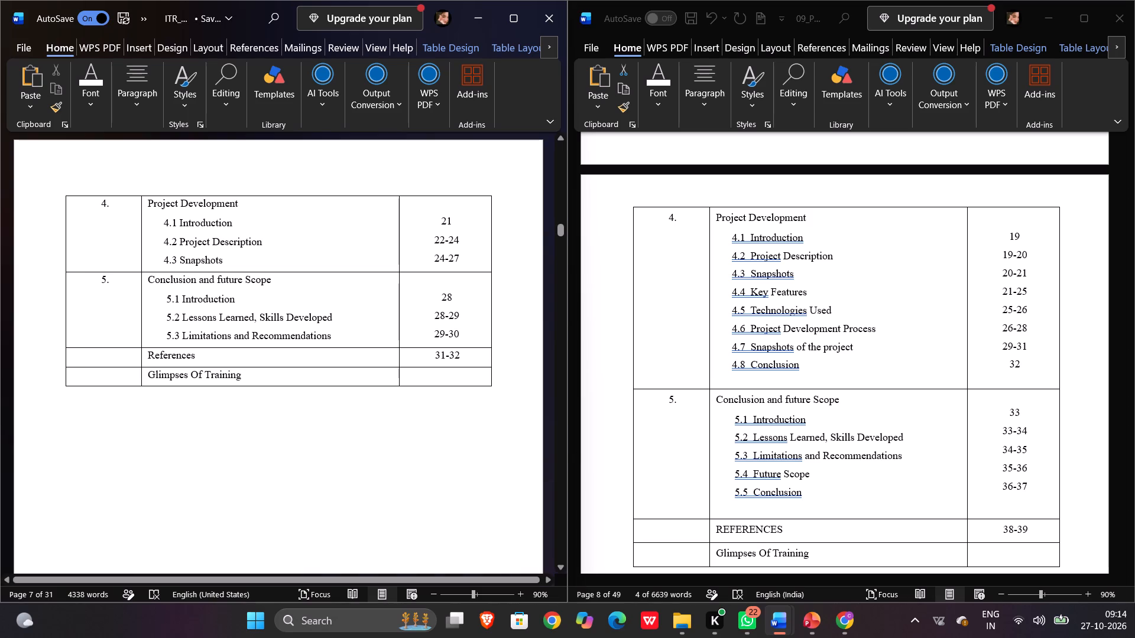
# Review the Chapter 2 and 3 contents entries and the Chapter 3 Technology Introduction sections in the ITR report.
pyautogui.scroll(1, 459, 453)
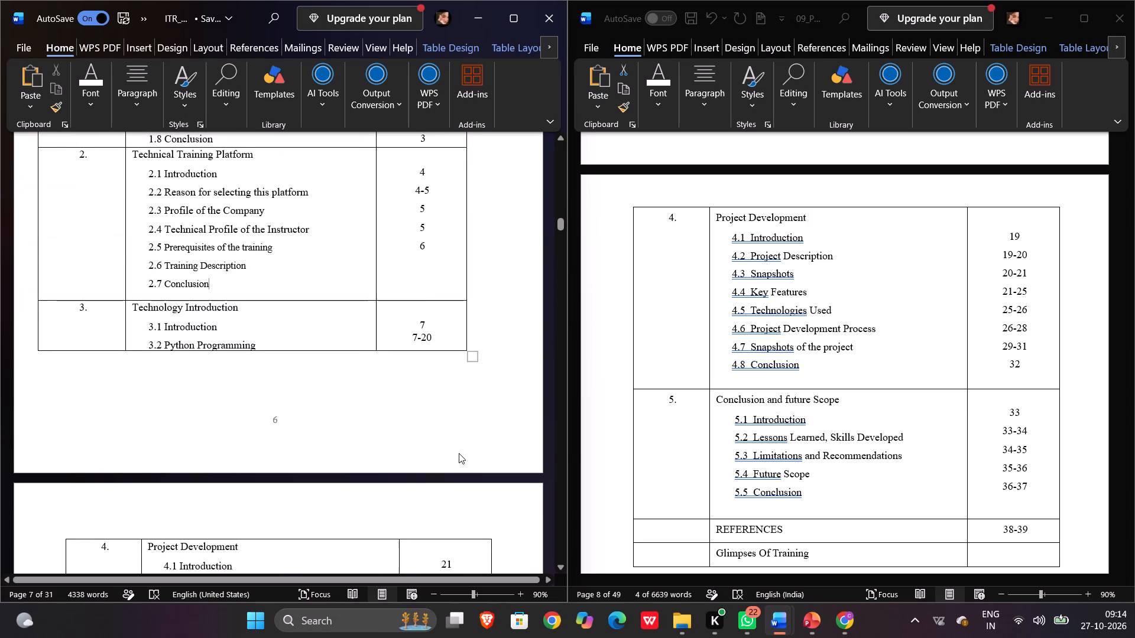
pyautogui.scroll(1, 459, 453)
pyautogui.scroll(-20, 459, 453)
pyautogui.scroll(-20, 459, 453)
pyautogui.scroll(-20, 459, 453)
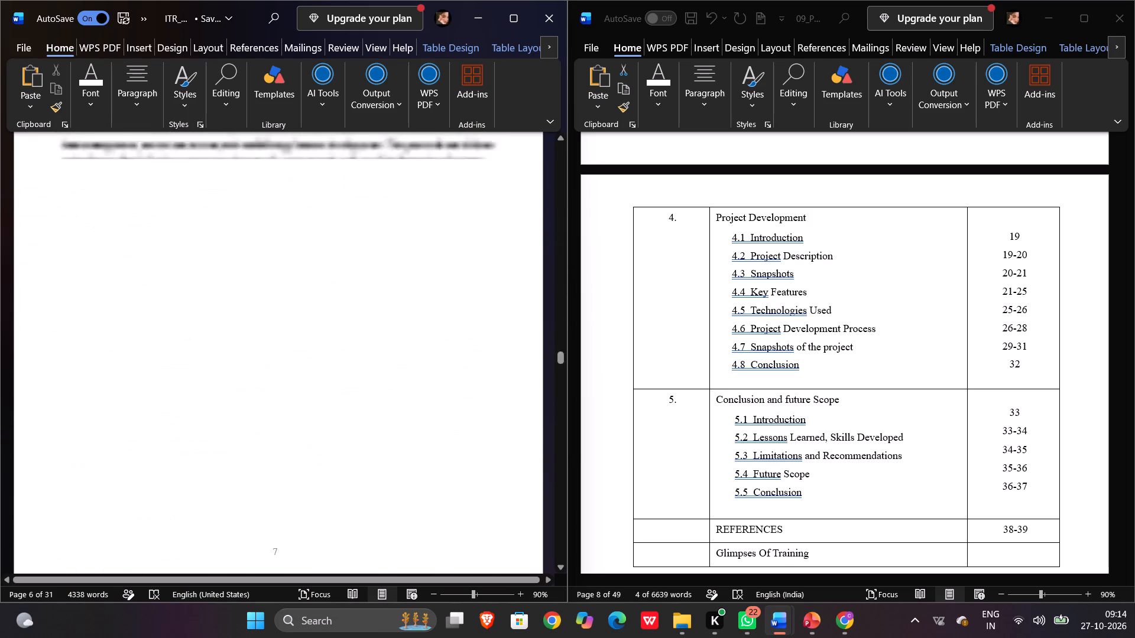
pyautogui.scroll(-20, 459, 453)
pyautogui.scroll(-17, 459, 453)
pyautogui.scroll(2, 459, 453)
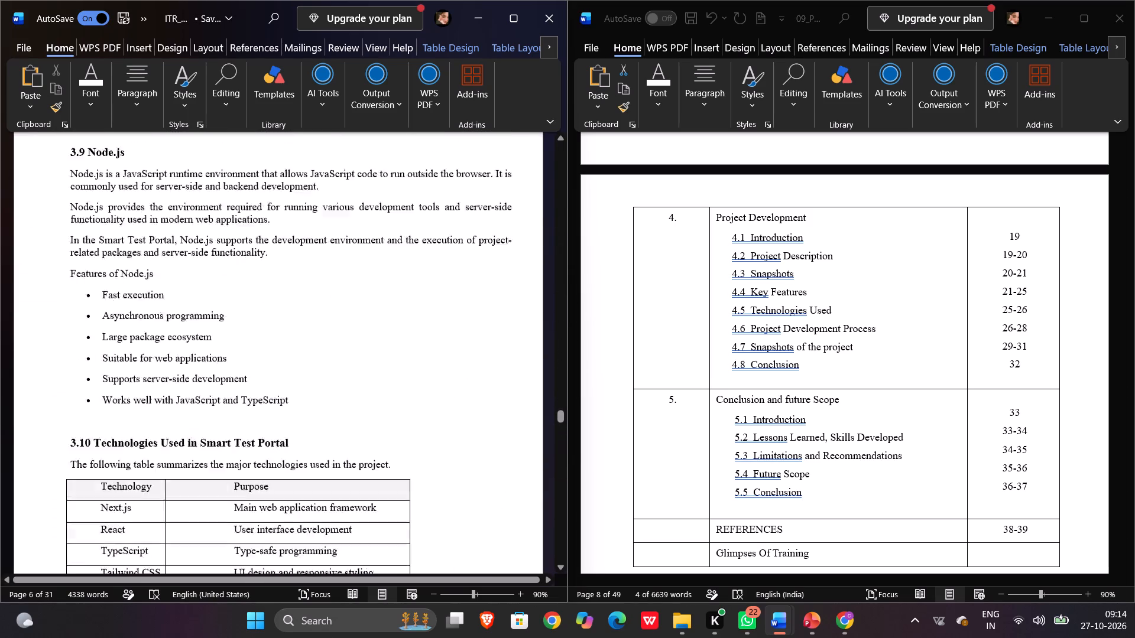
pyautogui.scroll(7, 459, 453)
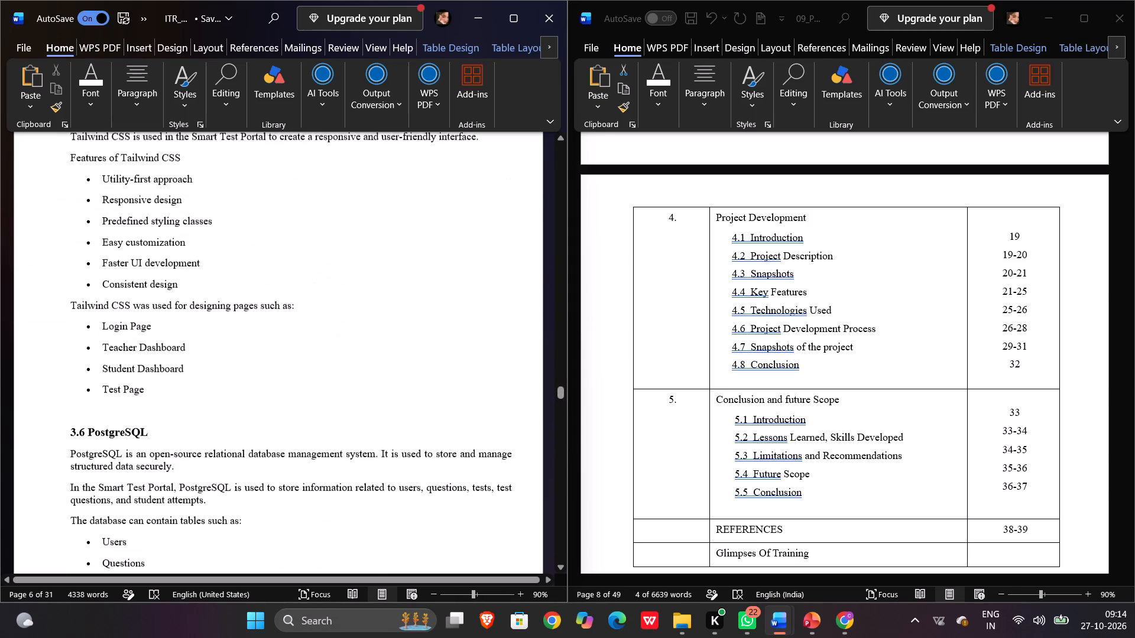
pyautogui.scroll(4, 459, 453)
pyautogui.scroll(-4, 459, 453)
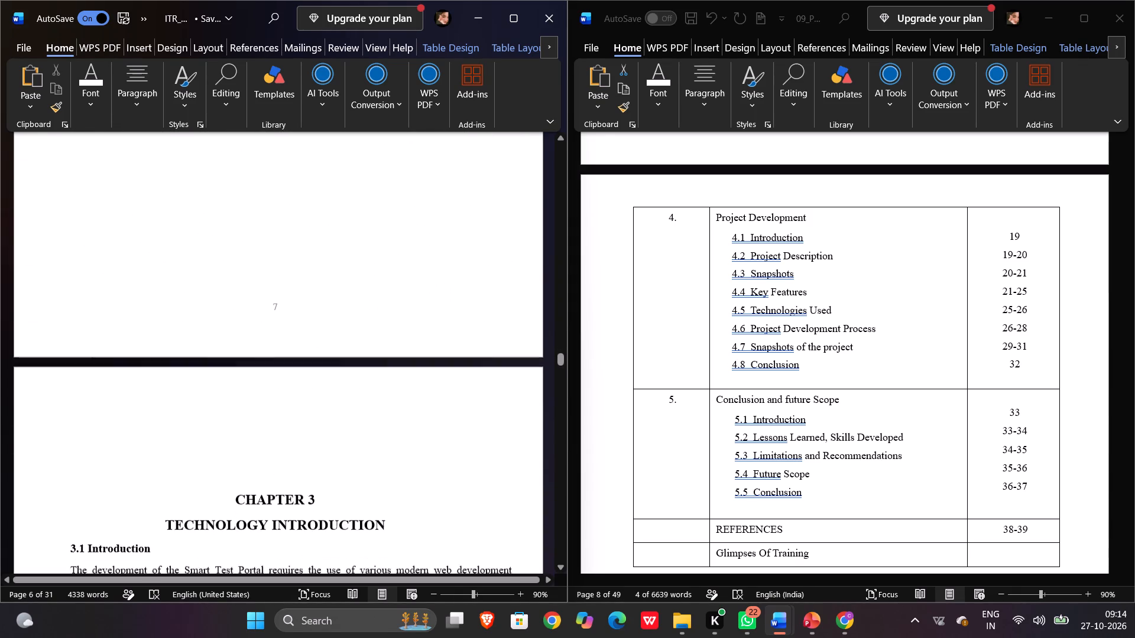
pyautogui.scroll(-2, 459, 453)
# Compare the opening of Chapter 3, including section 3.1 Introduction, in the ITR report and the Web Development reference.
pyautogui.scroll(-15, 740, 431)
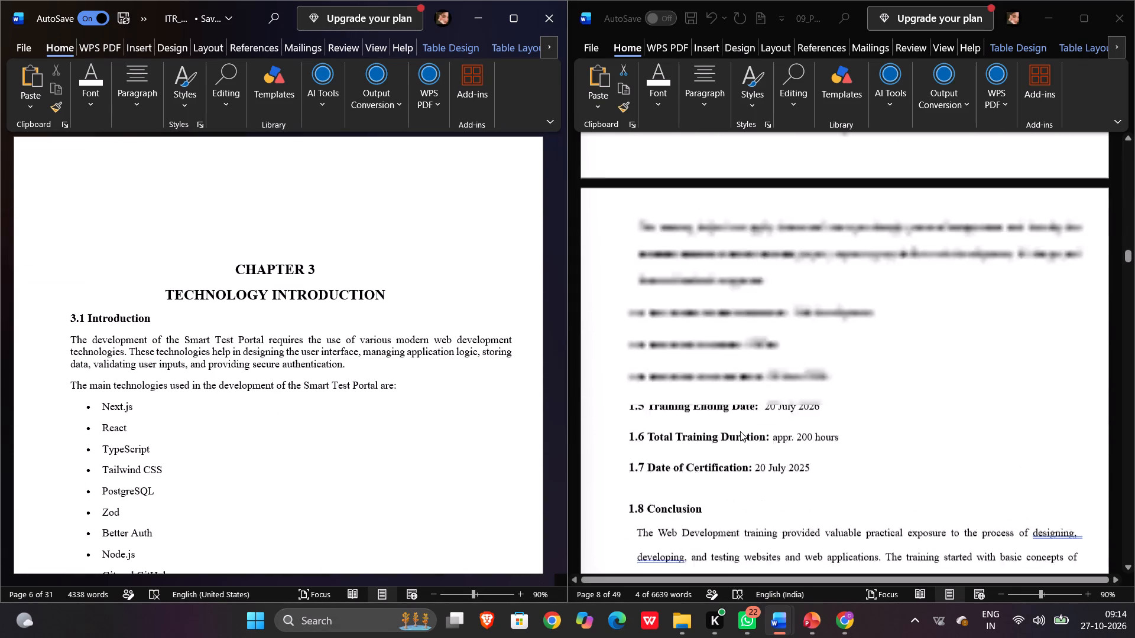
pyautogui.scroll(-11, 740, 431)
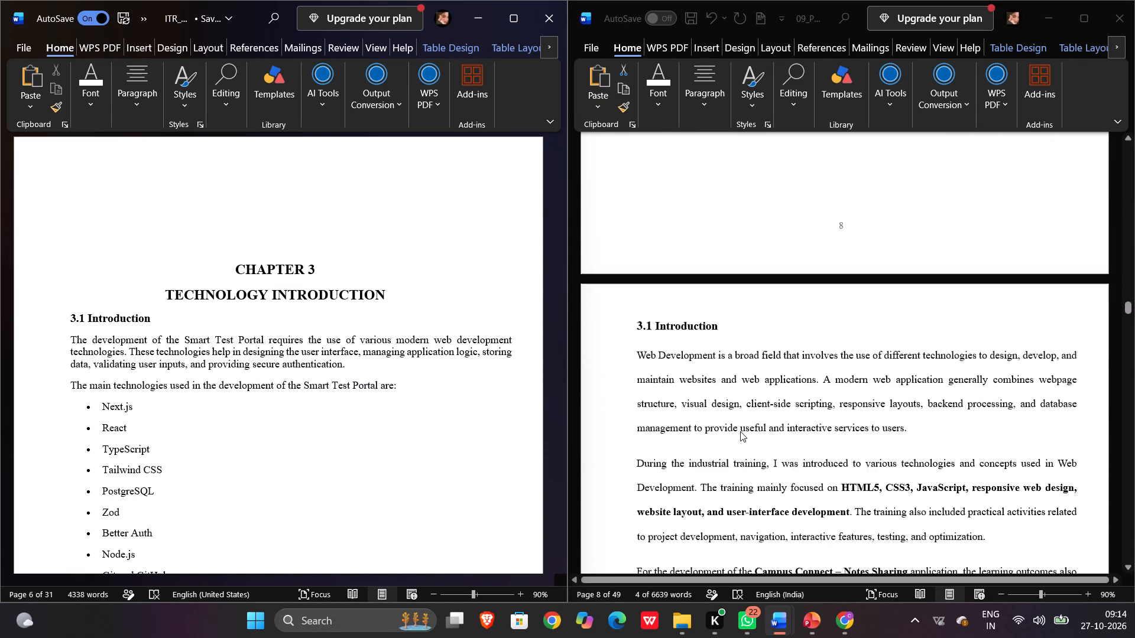
pyautogui.scroll(-2, 740, 431)
pyautogui.scroll(-7, 362, 424)
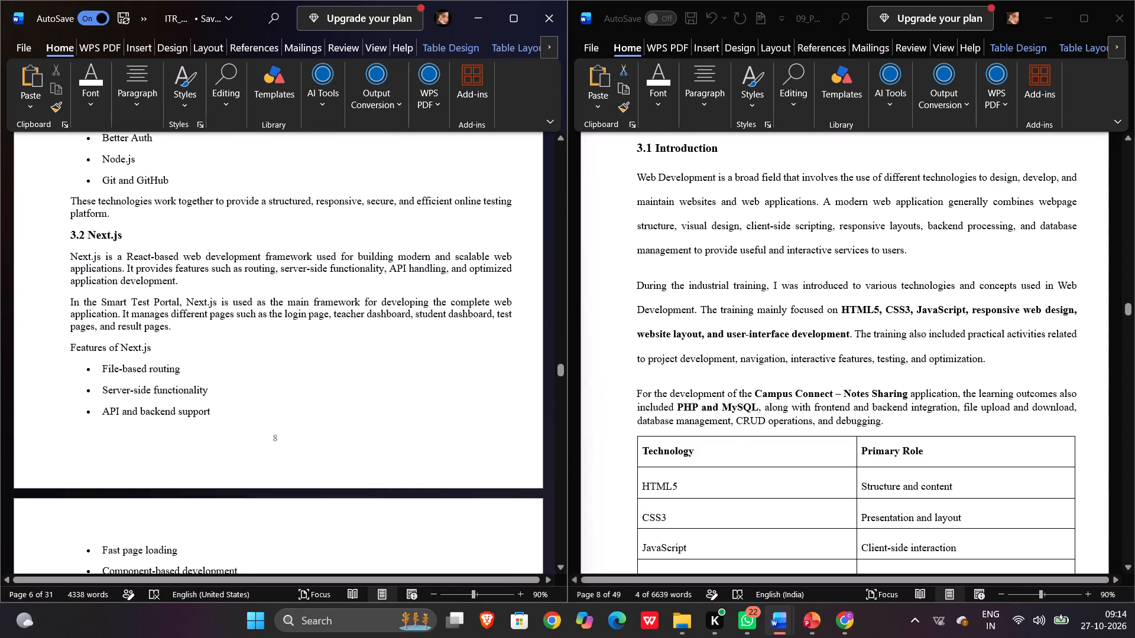
pyautogui.scroll(3, 373, 338)
pyautogui.scroll(-1, 155, 354)
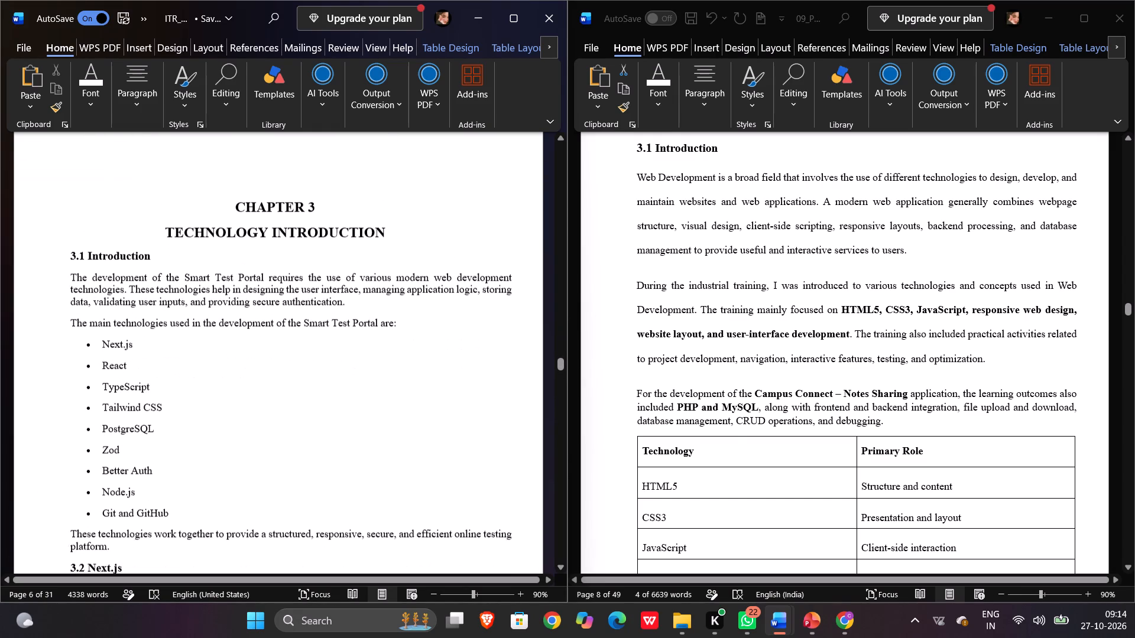
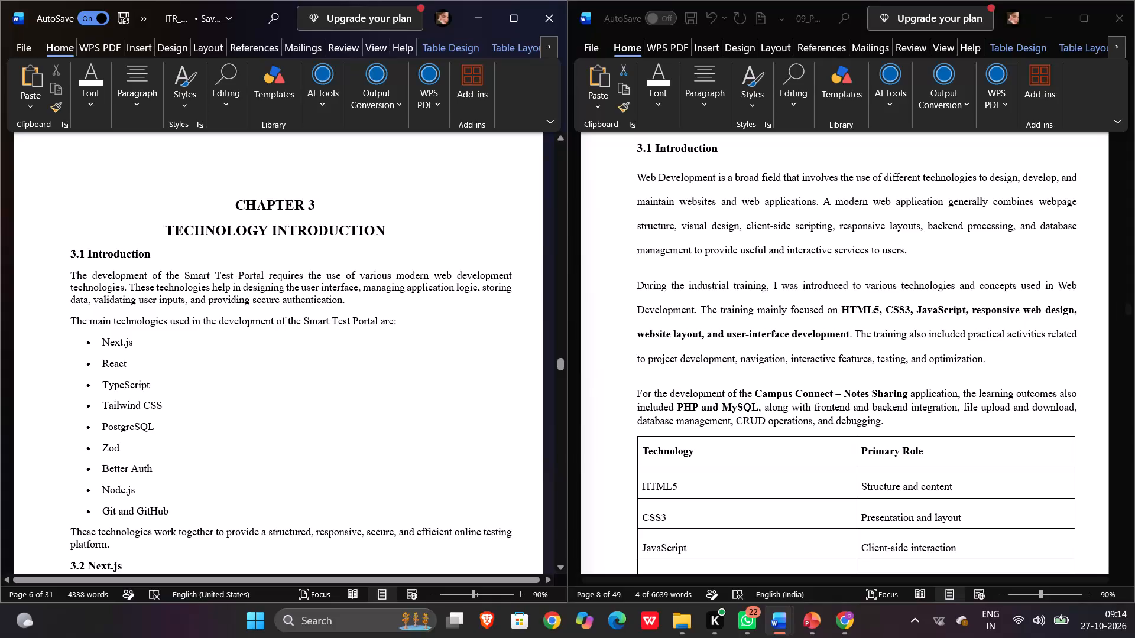
# Set the line spacing to 1.5 for the Chapter 3 text from 3.1 Introduction through 3.11 Conclusion in the ITR report.
pyautogui.moveTo(72, 273); pyautogui.dragTo(320, 637)
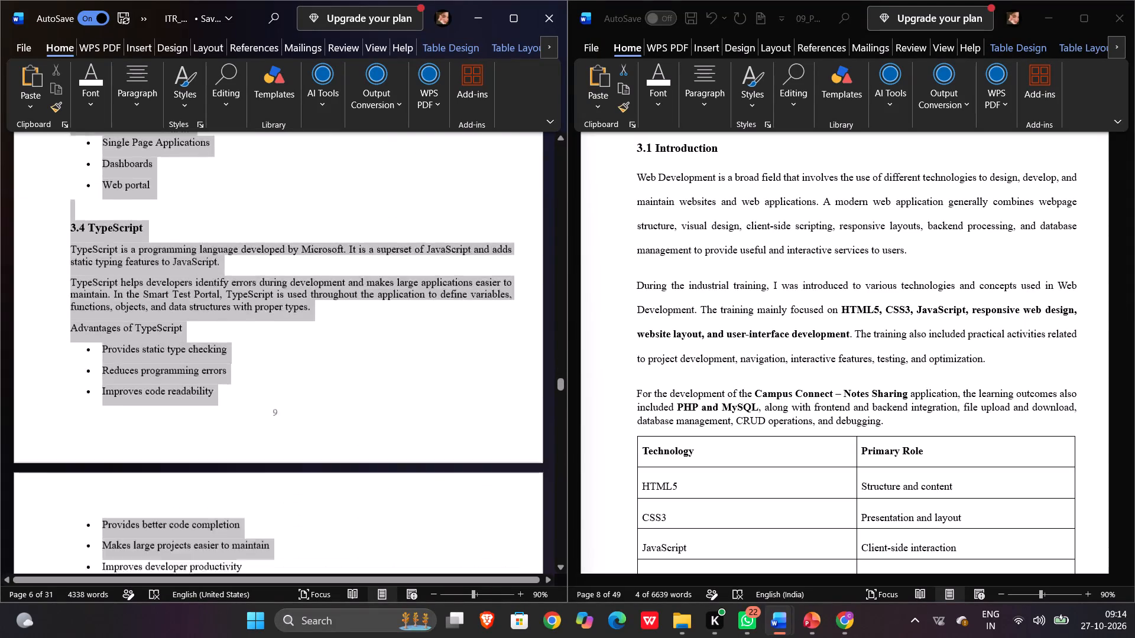
pyautogui.moveTo(320, 637); pyautogui.dragTo(322, 610)
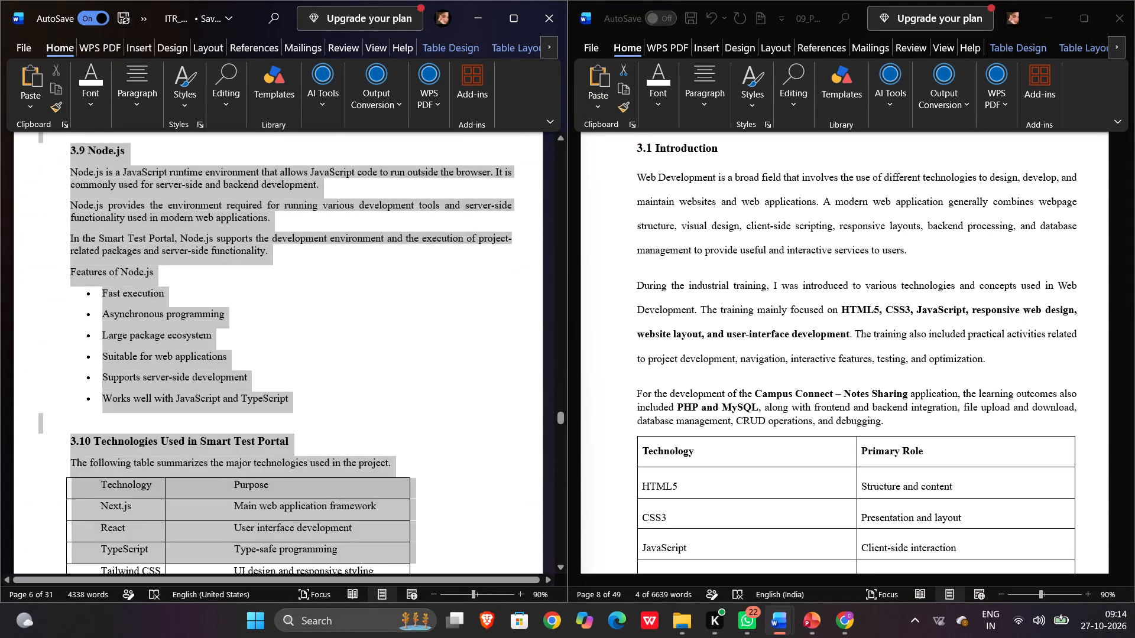
pyautogui.moveTo(322, 610); pyautogui.dragTo(393, 364)
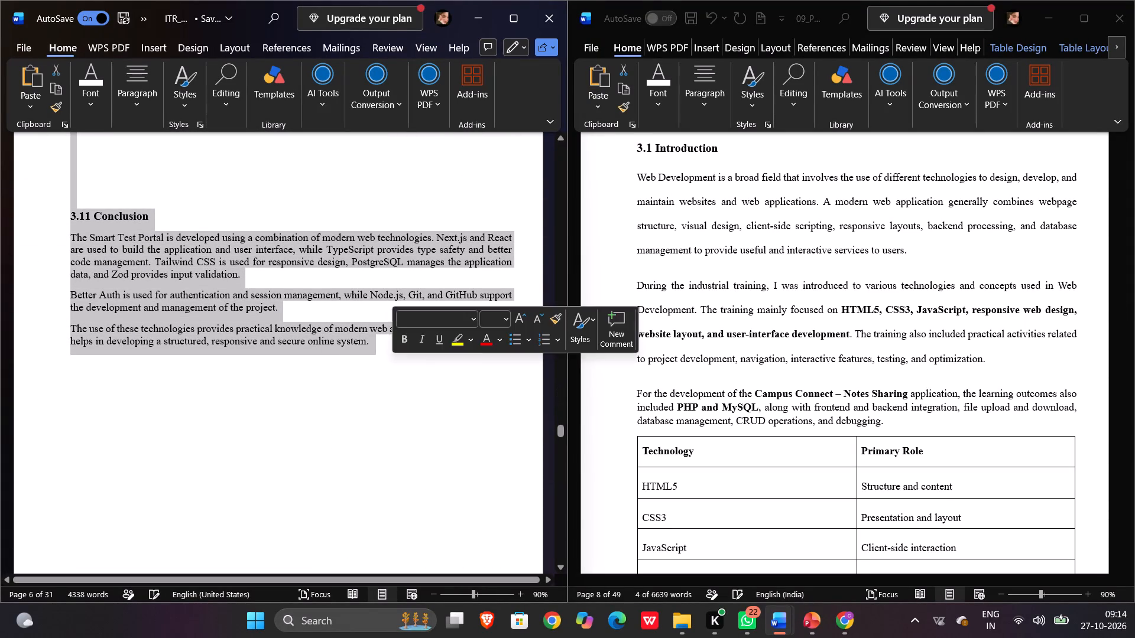
pyautogui.click(138, 103)
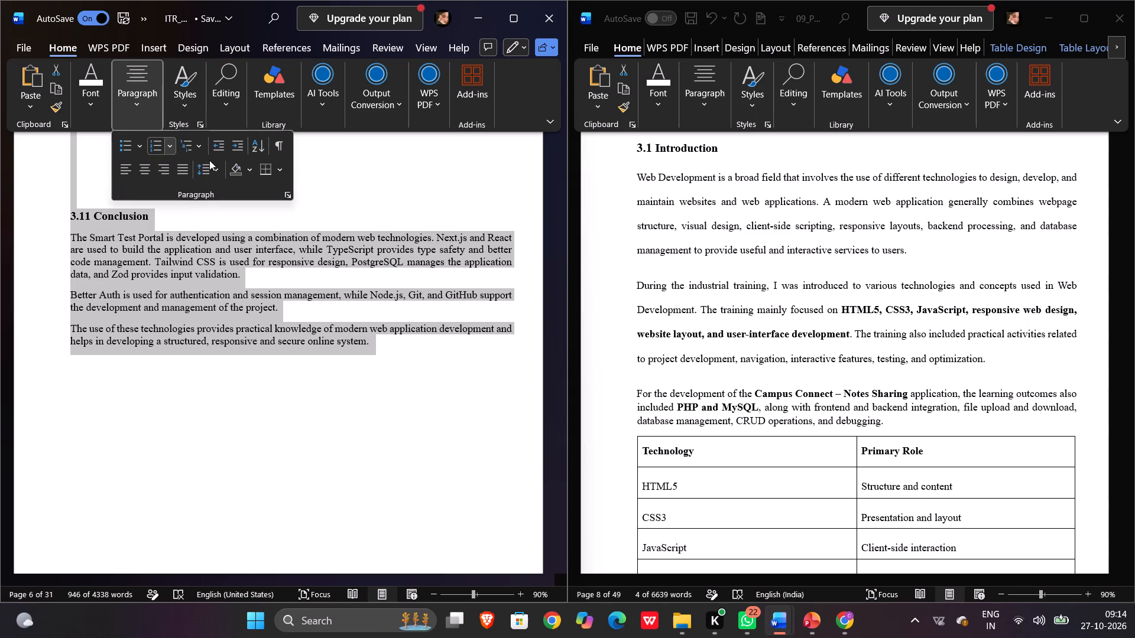
pyautogui.click(214, 165)
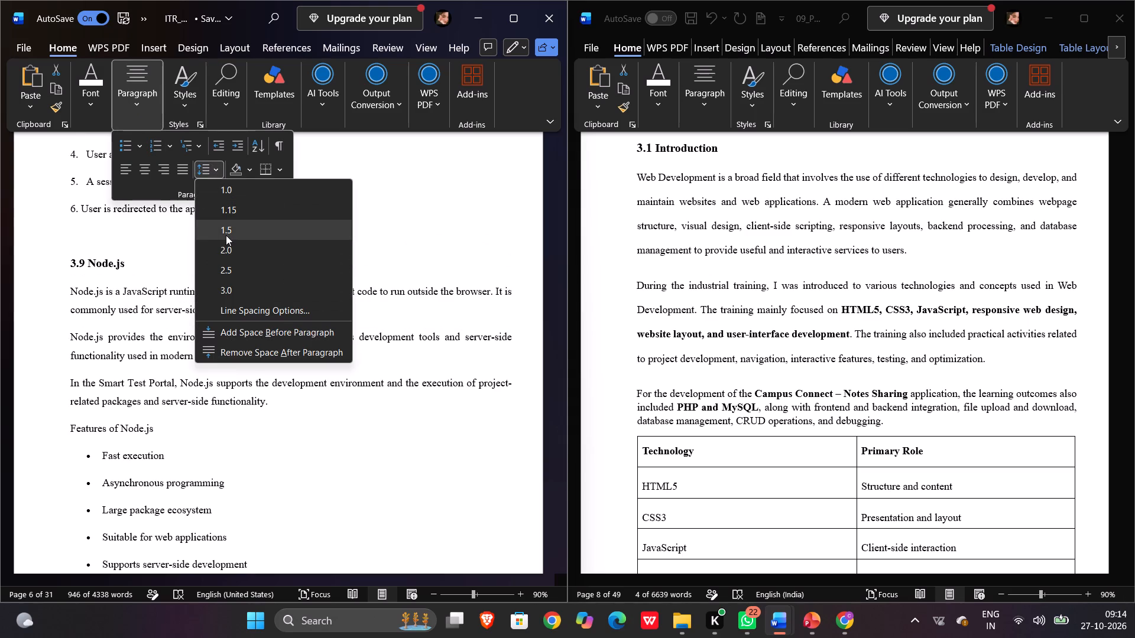
pyautogui.click(226, 235)
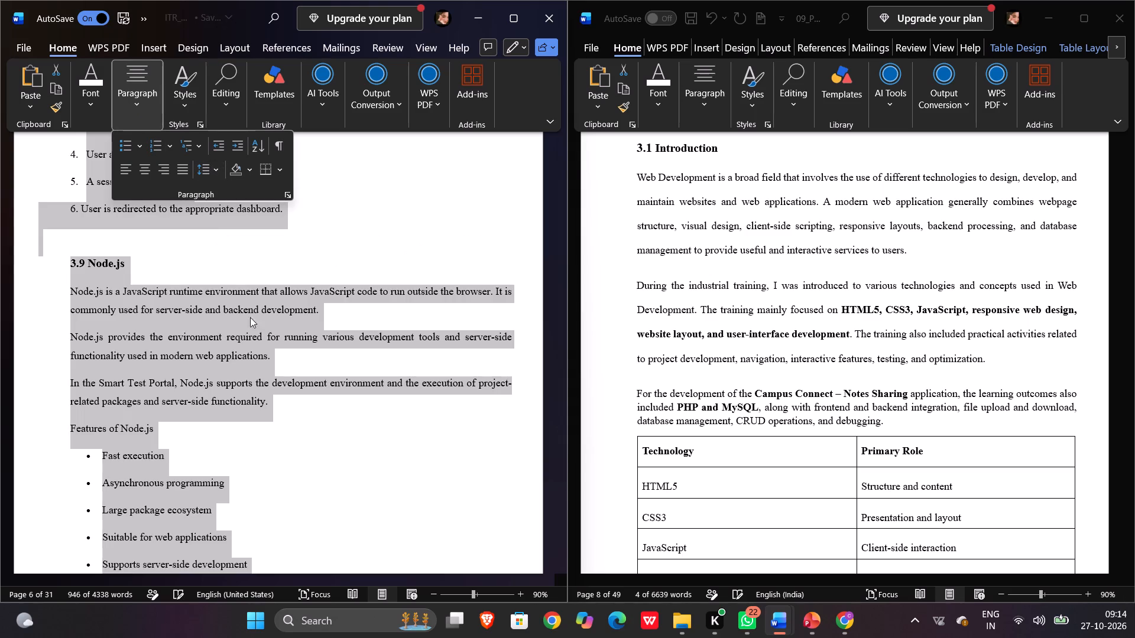
pyautogui.click(298, 237)
pyautogui.click(315, 270)
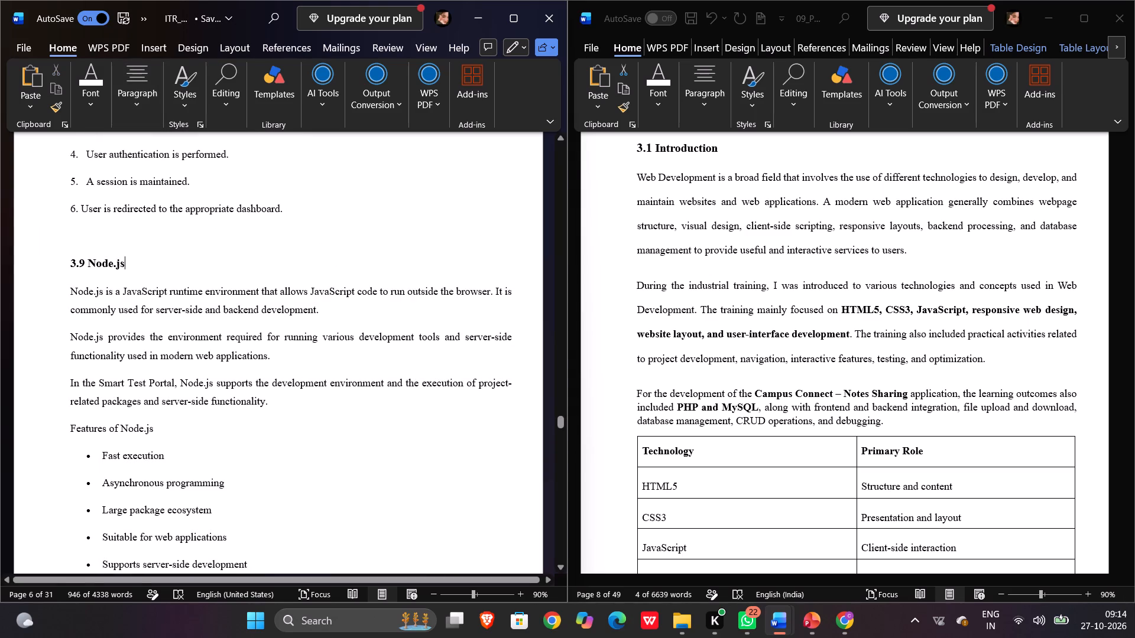
# Compare the layout of the ITR report's opening Chapter 3 sections with the reference's sections from 3.1 Introduction through JavaScript.
pyautogui.scroll(3, 381, 314)
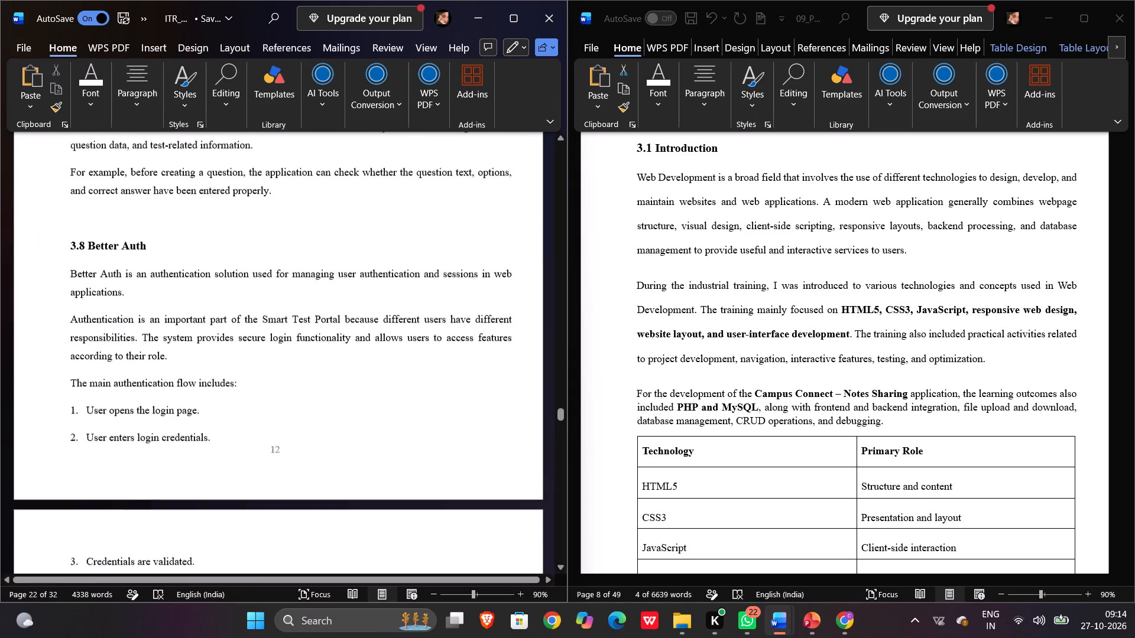
pyautogui.scroll(8, 381, 314)
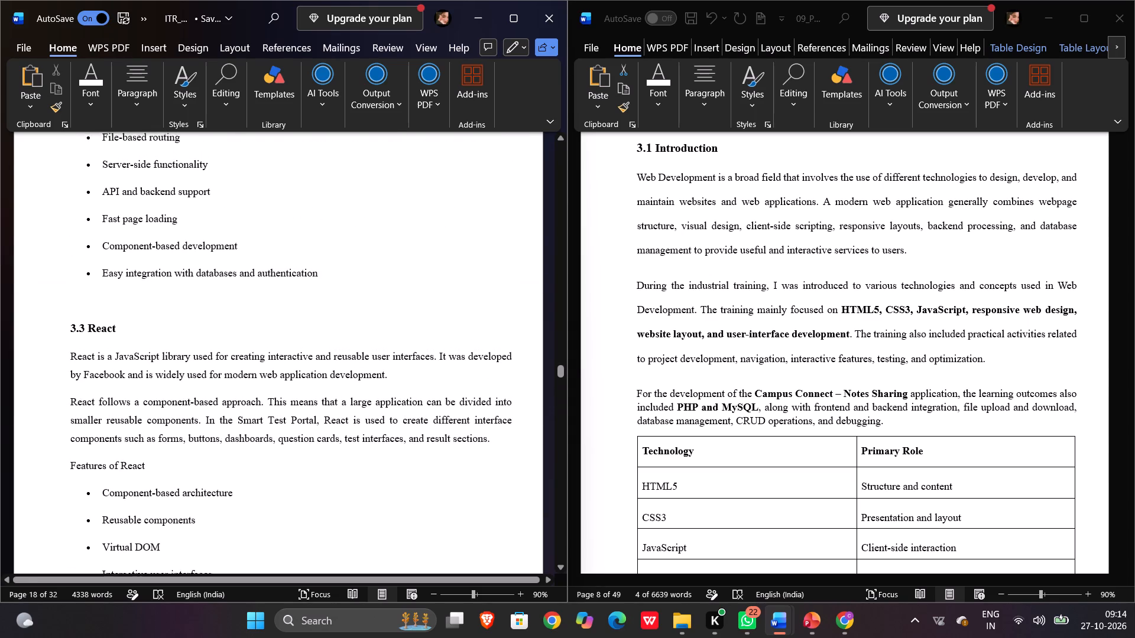
pyautogui.scroll(5, 381, 314)
pyautogui.scroll(-2, 381, 314)
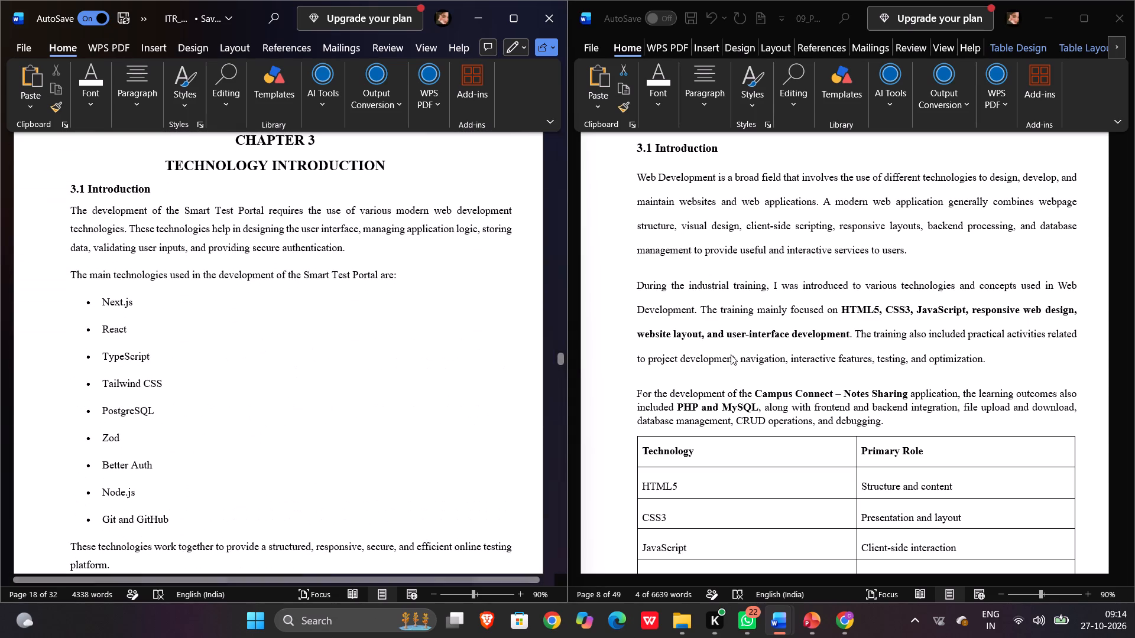
pyautogui.scroll(-2, 735, 356)
pyautogui.scroll(1, 735, 356)
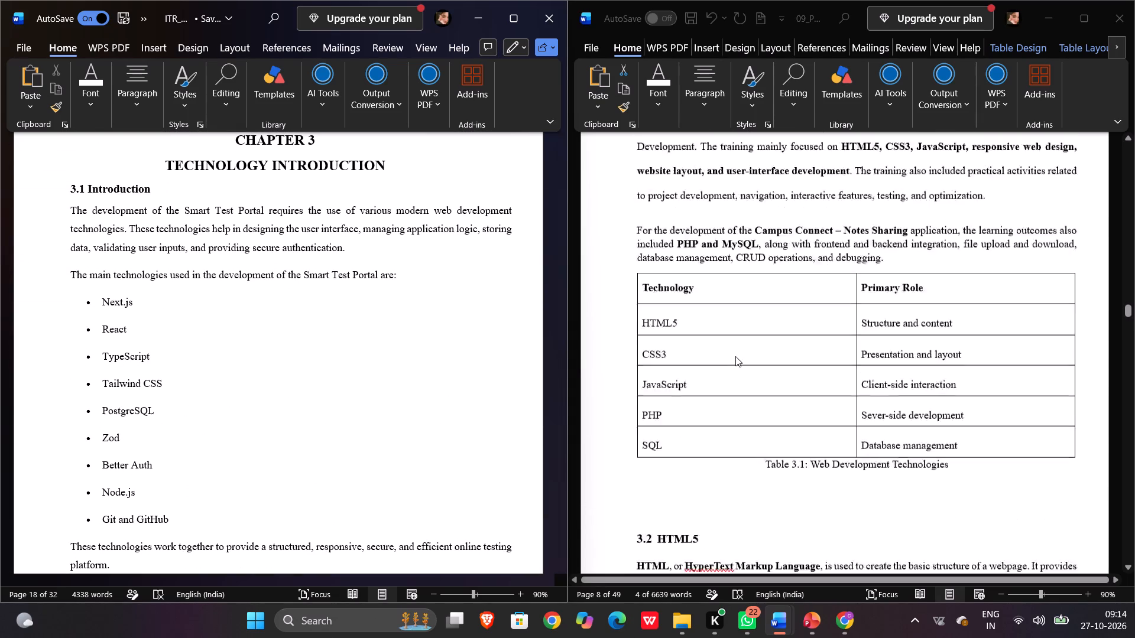
pyautogui.scroll(1, 735, 356)
pyautogui.scroll(-2, 735, 356)
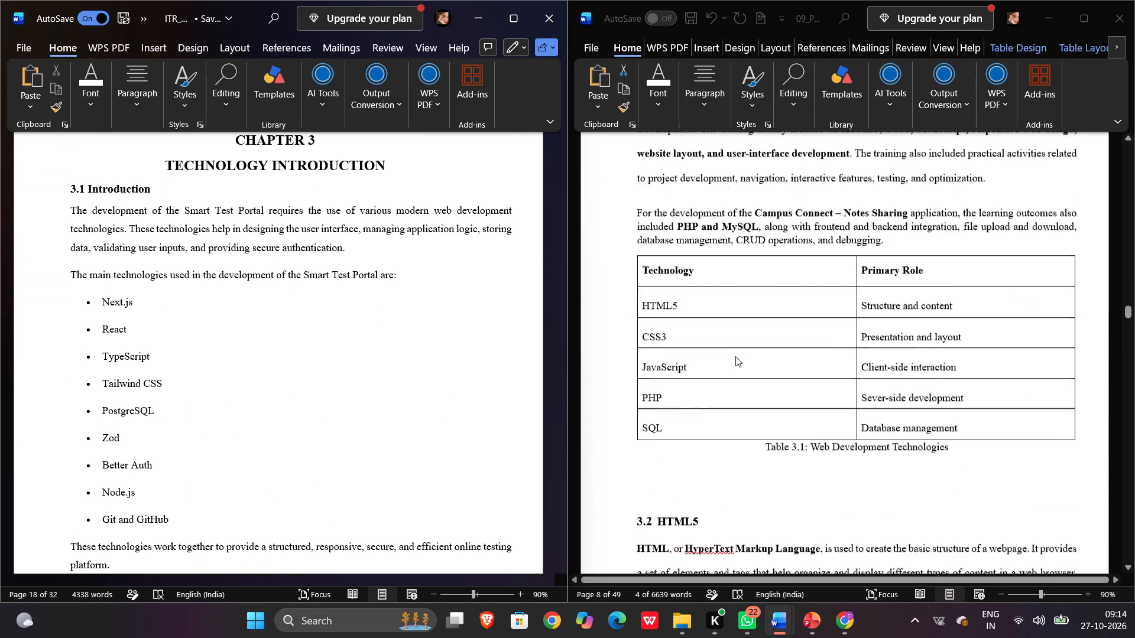
pyautogui.scroll(-1, 735, 356)
pyautogui.scroll(-1, 280, 390)
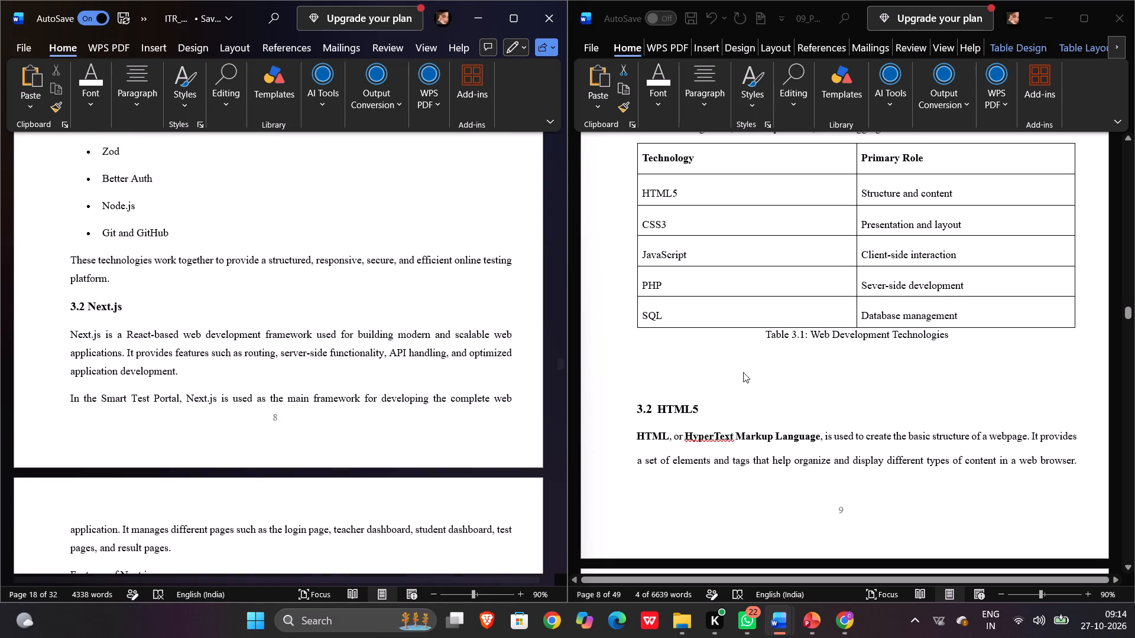
pyautogui.scroll(-6, 743, 372)
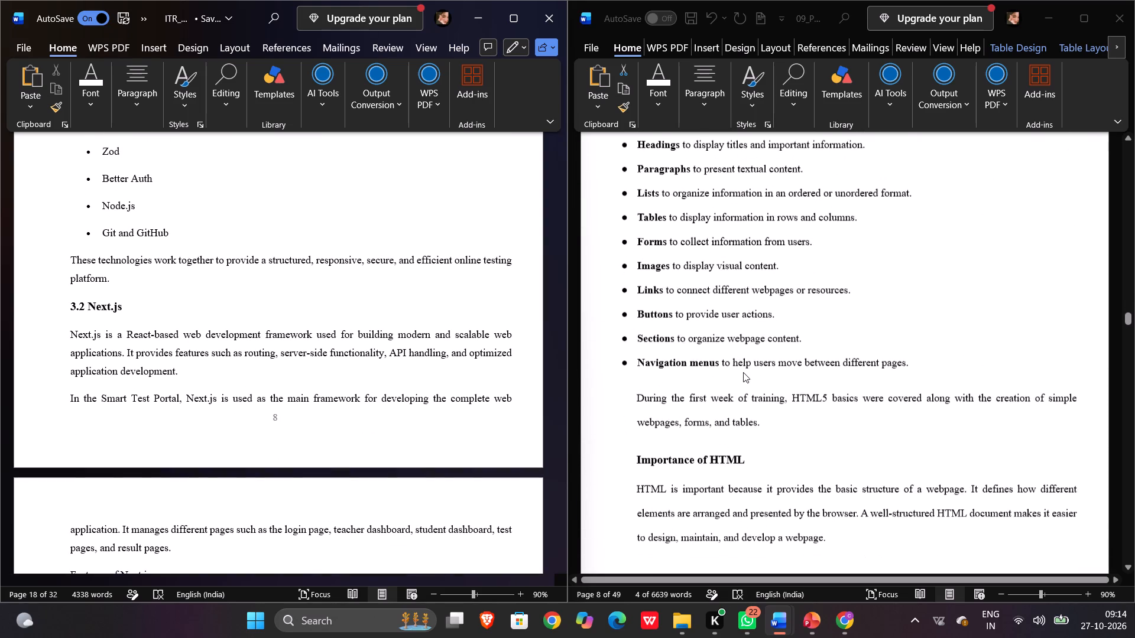
pyautogui.scroll(-6, 743, 372)
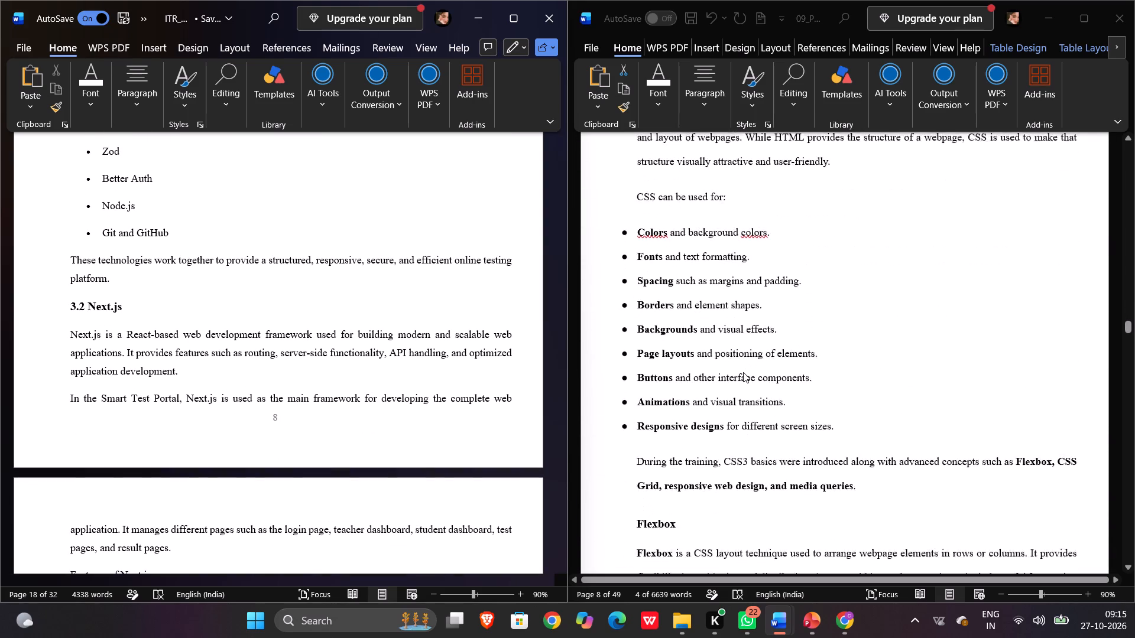
pyautogui.scroll(-4, 743, 372)
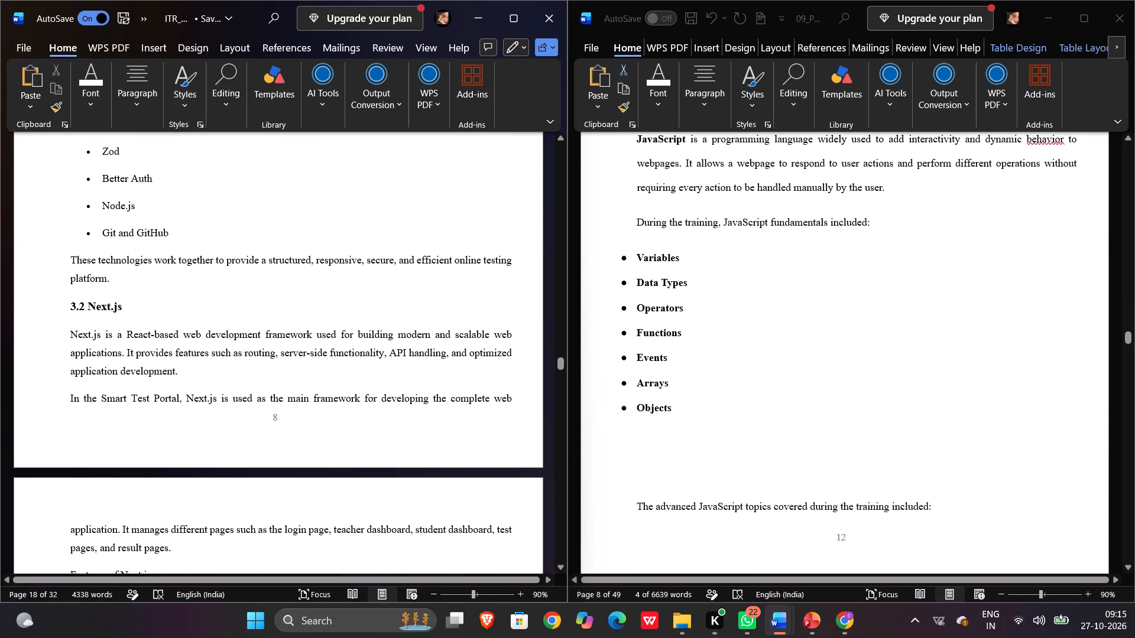
# Compare the remaining Chapter 3 sections and tables of both reports, up to the reference's 3.9 Conclusion.
pyautogui.scroll(-10, 414, 383)
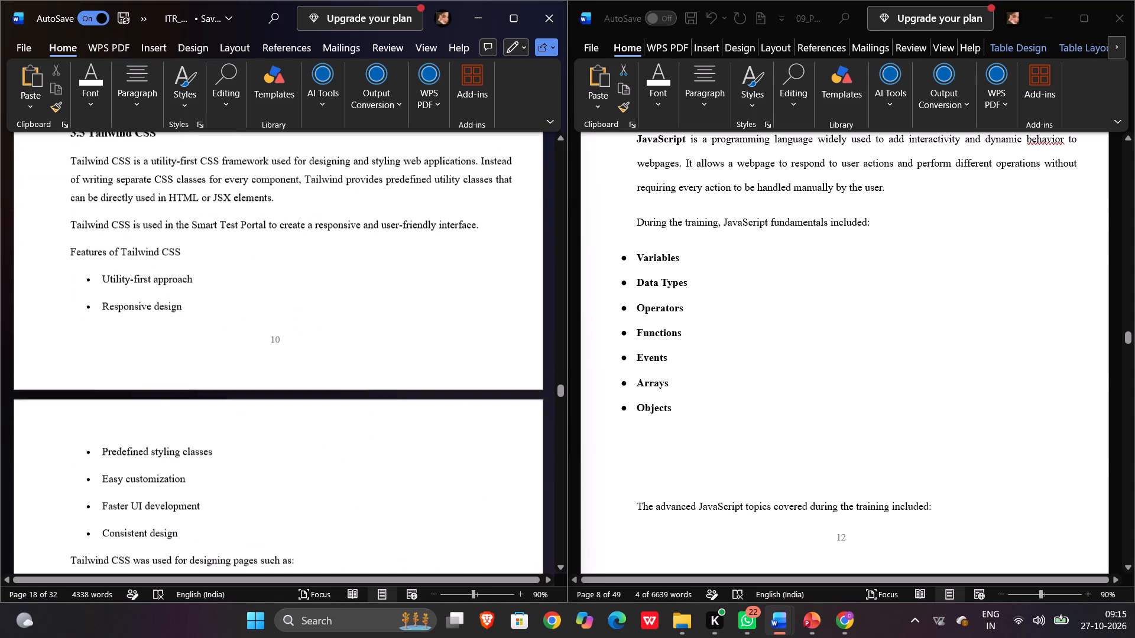
pyautogui.scroll(-5, 414, 383)
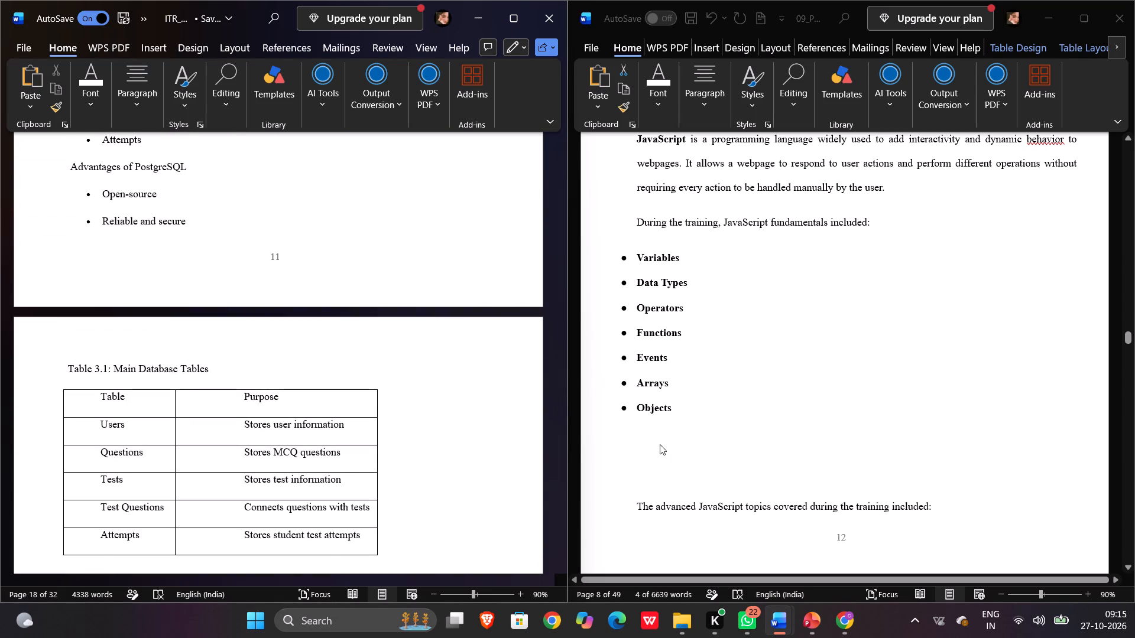
pyautogui.scroll(-7, 654, 320)
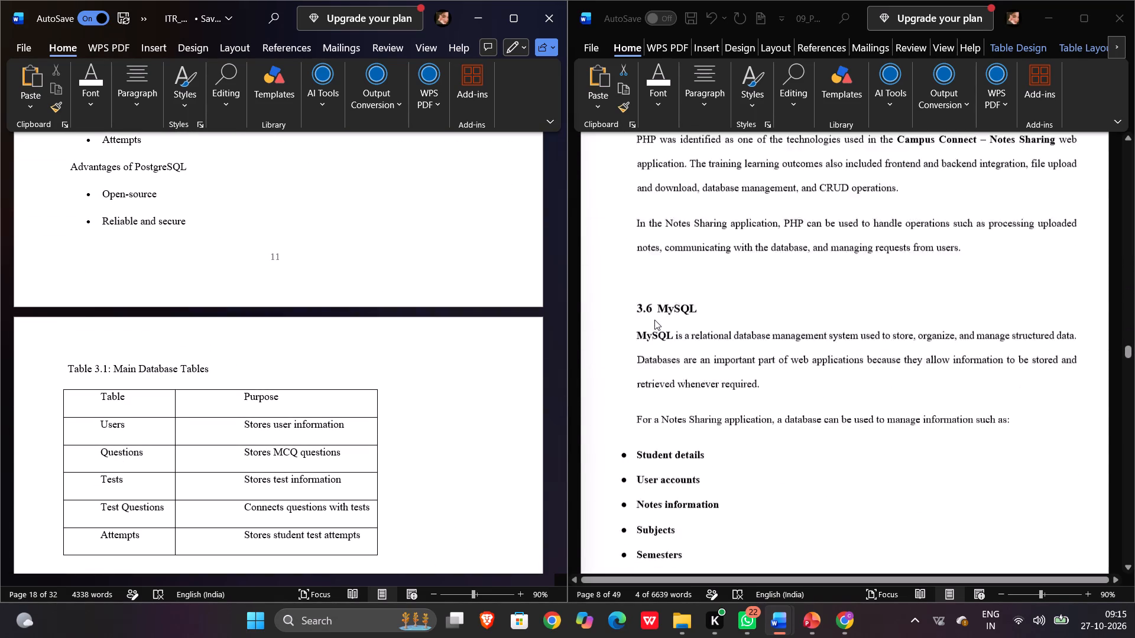
pyautogui.scroll(-8, 654, 320)
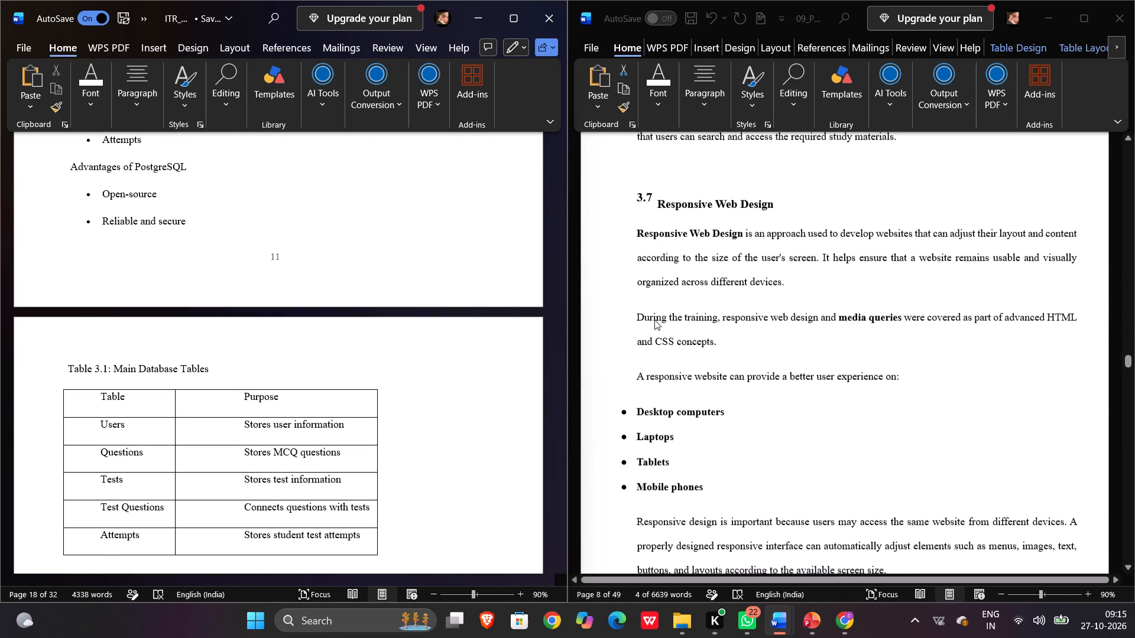
pyautogui.scroll(-6, 654, 320)
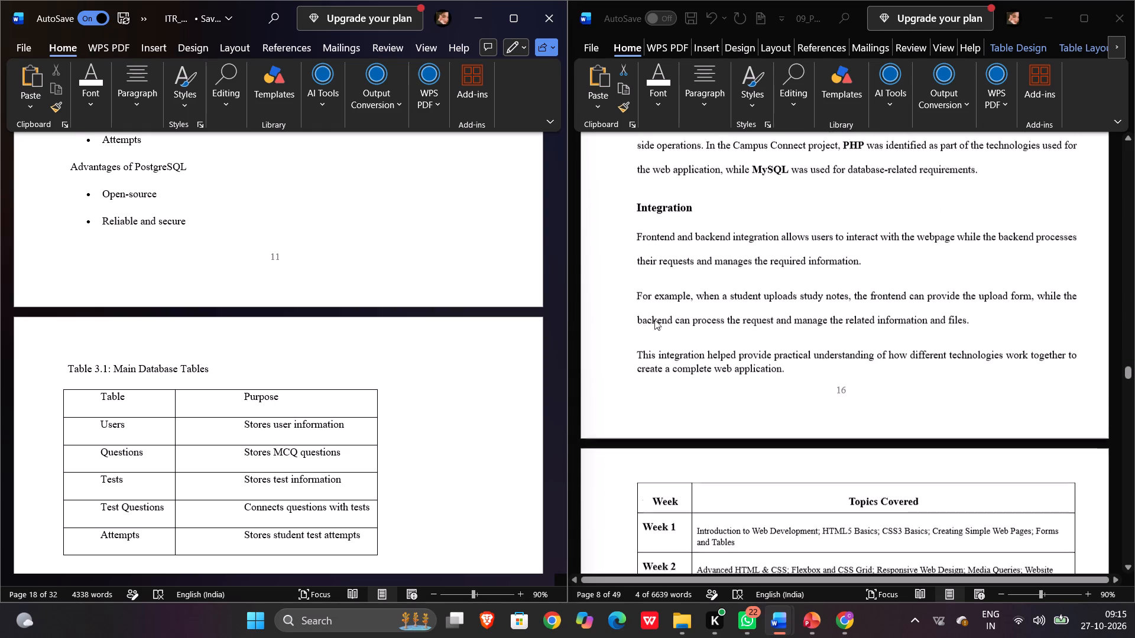
pyautogui.scroll(-6, 654, 320)
pyautogui.scroll(1, 654, 320)
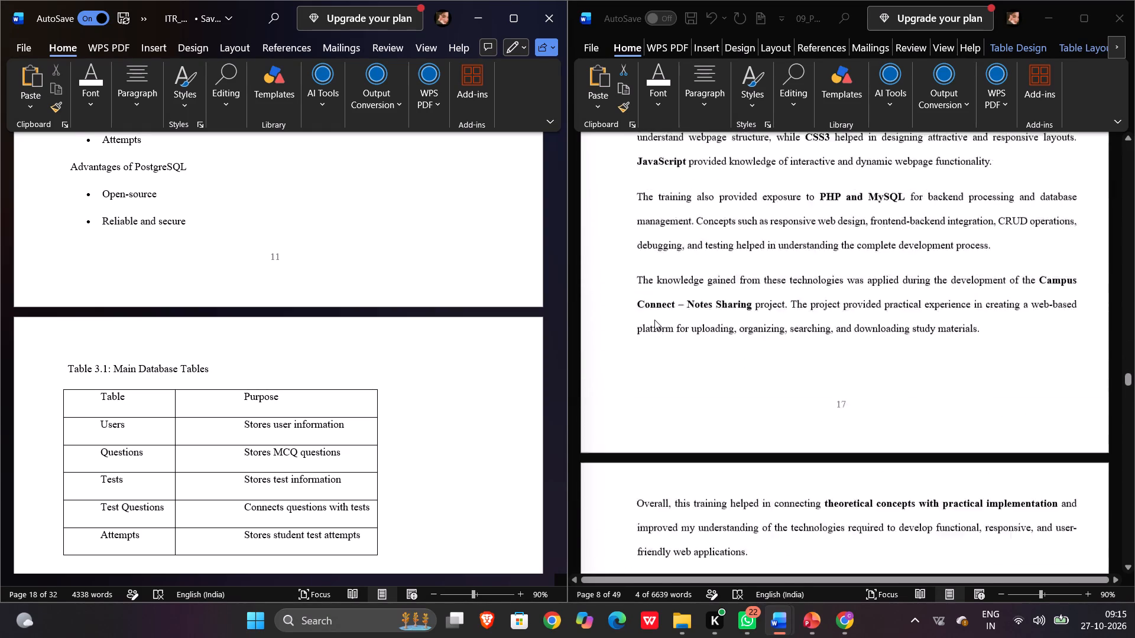
pyautogui.scroll(1, 654, 320)
pyautogui.scroll(-12, 238, 414)
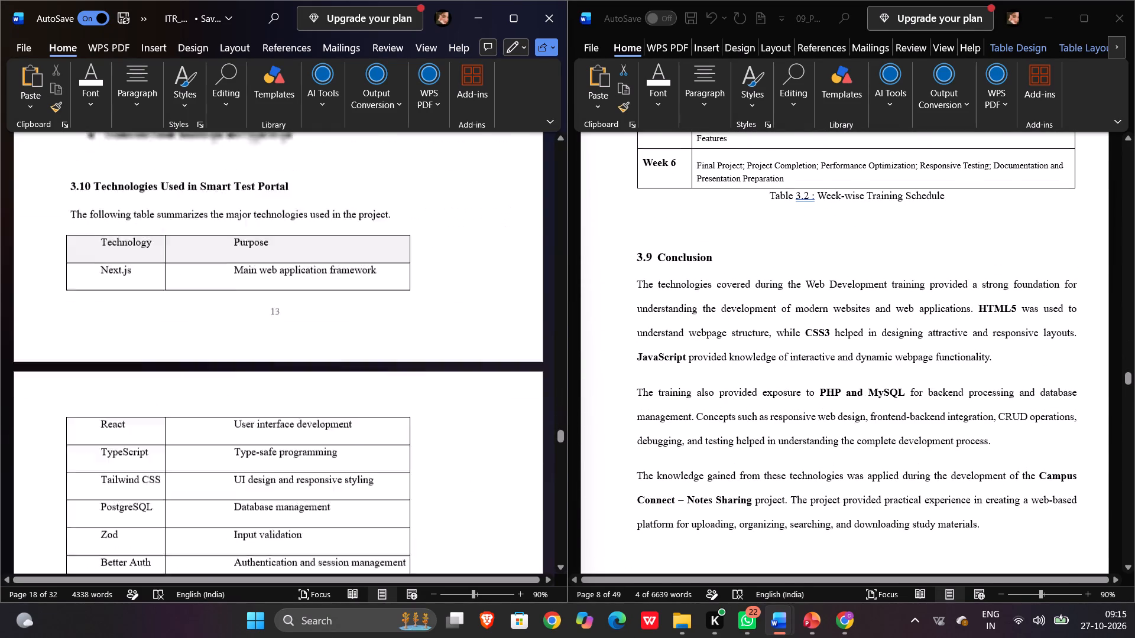
# Remove the empty lines between the technologies table and the 3.11 Conclusion heading in the ITR report.
pyautogui.scroll(-2, 238, 414)
pyautogui.scroll(3, 238, 414)
pyautogui.scroll(-2, 238, 414)
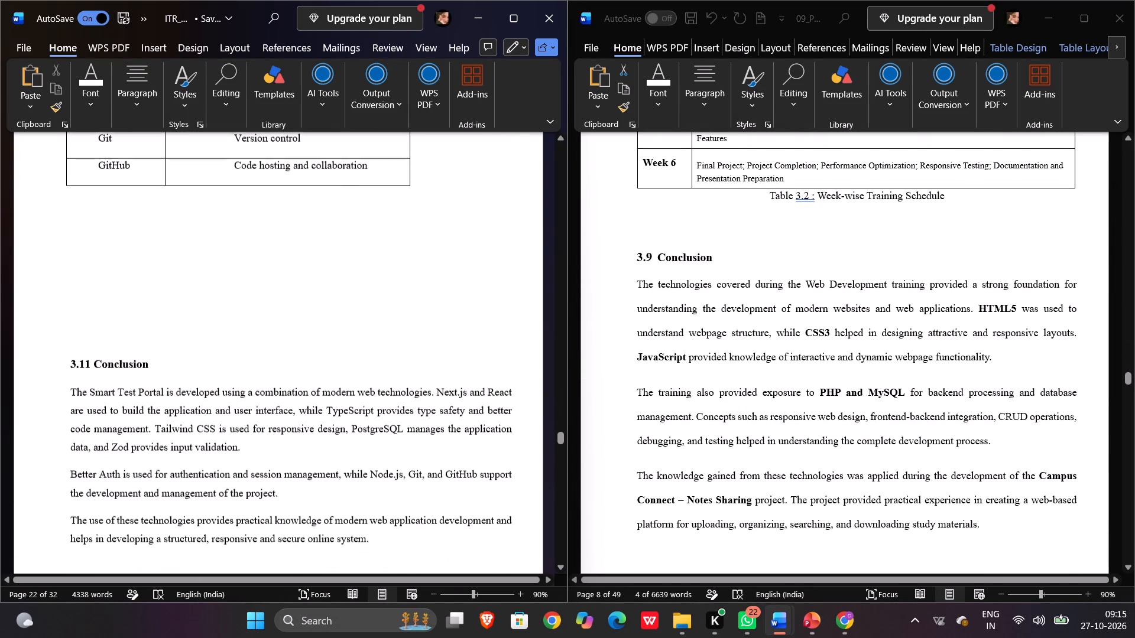
pyautogui.scroll(-2, 238, 414)
pyautogui.scroll(1, 238, 414)
pyautogui.click(186, 355)
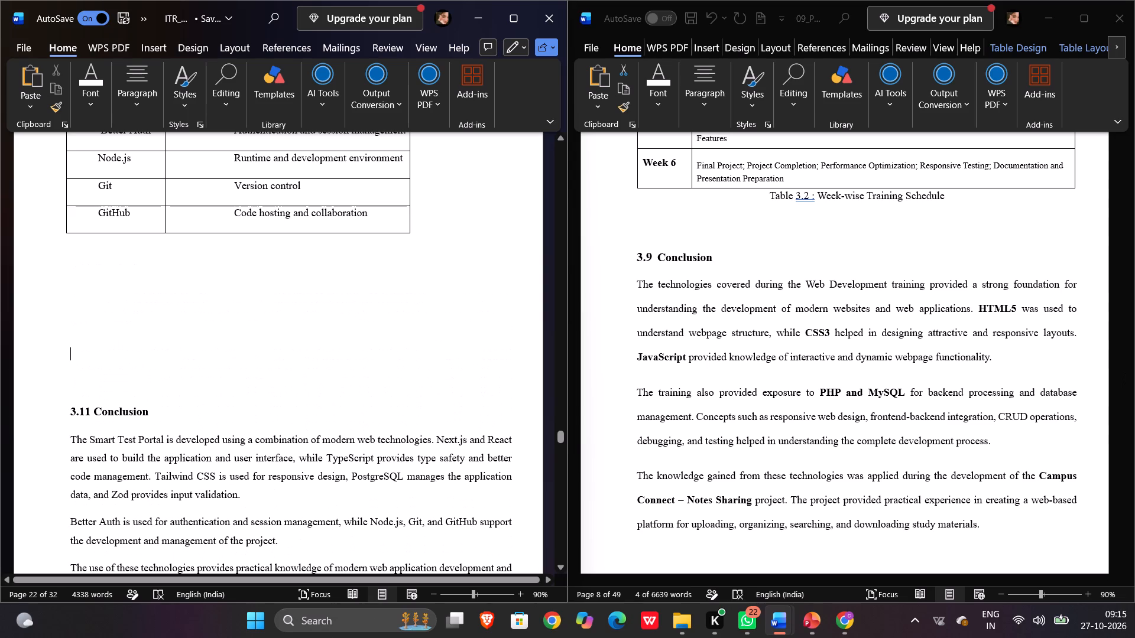
pyautogui.press('BackSpace')
pyautogui.press('BackSpace')
pyautogui.press('BackSpace')
pyautogui.press('BackSpace')
pyautogui.press('BackSpace')
pyautogui.press('BackSpace')
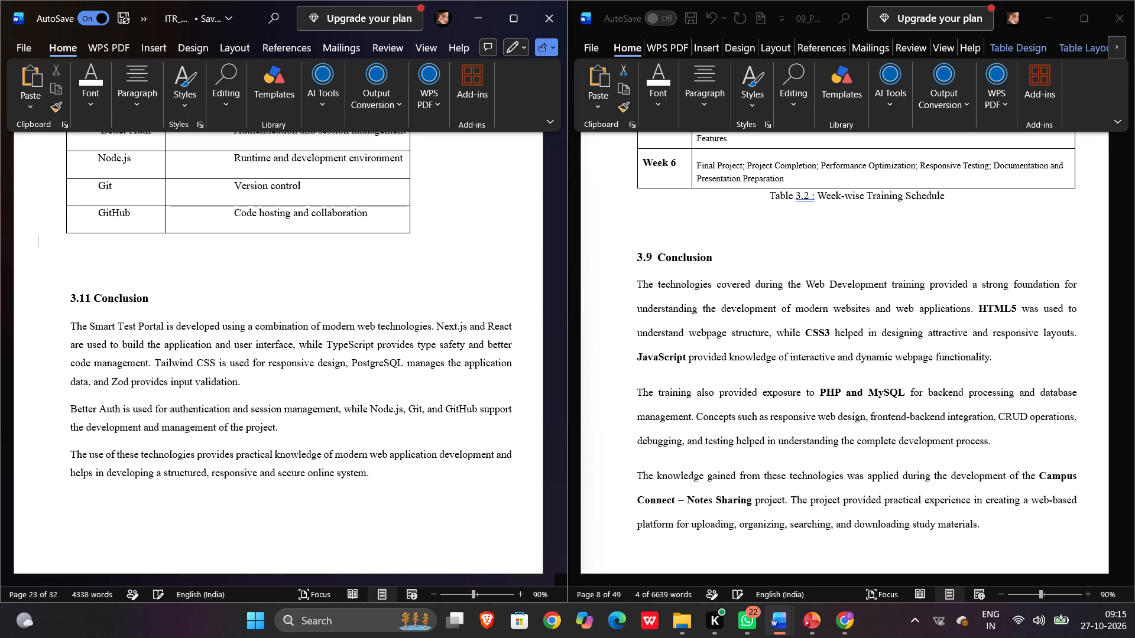
pyautogui.click(151, 284)
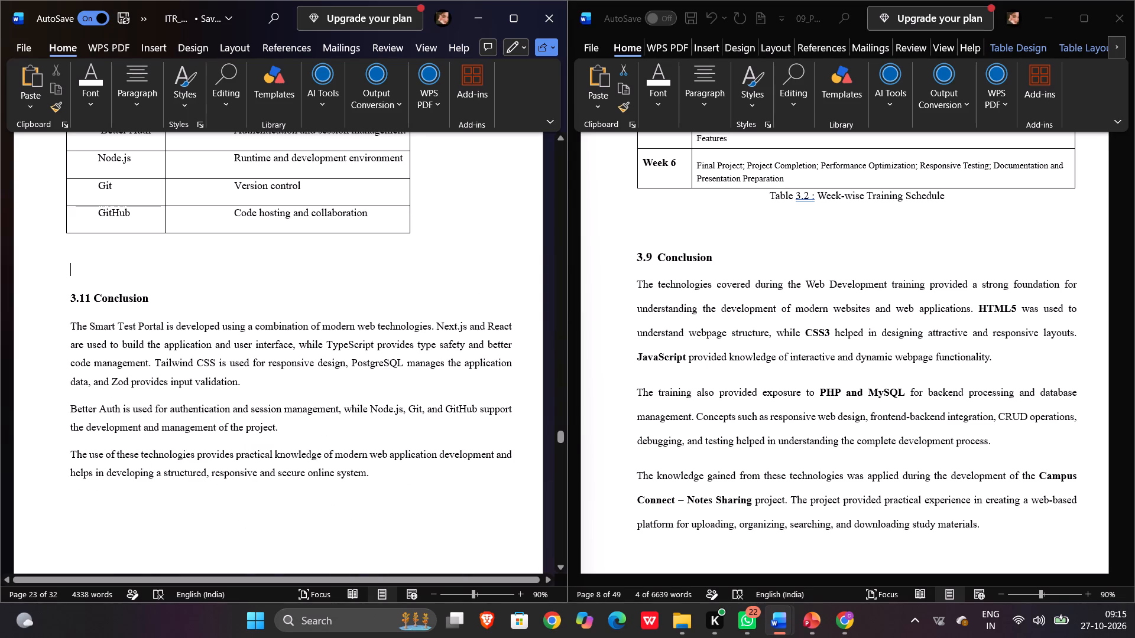
pyautogui.press('BackSpace')
pyautogui.press('BackSpace')
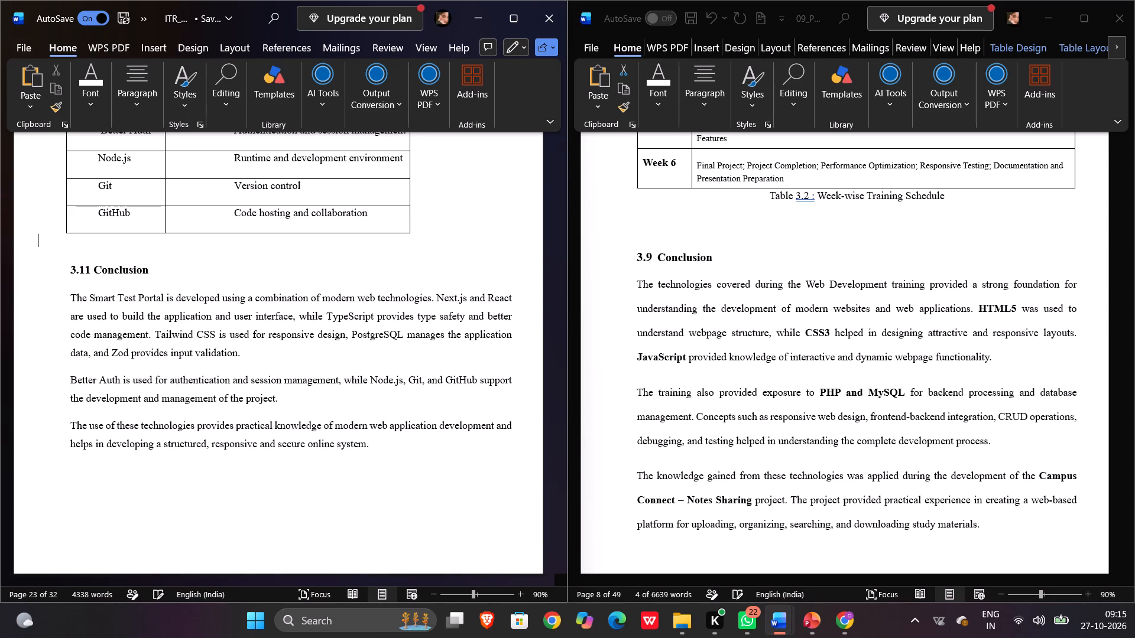
# Insert five blank lines above 3.10 Technologies Used in Smart Test Portal to move the heading and its whole table onto the next page.
pyautogui.scroll(6, 251, 375)
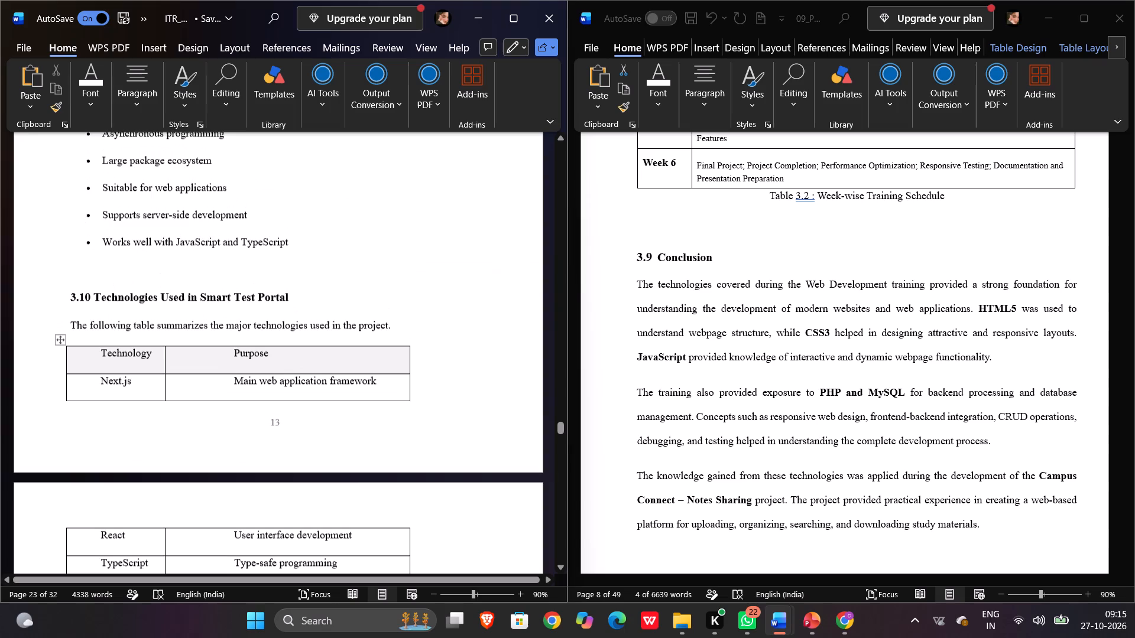
pyautogui.scroll(1, 251, 375)
pyautogui.click(213, 304)
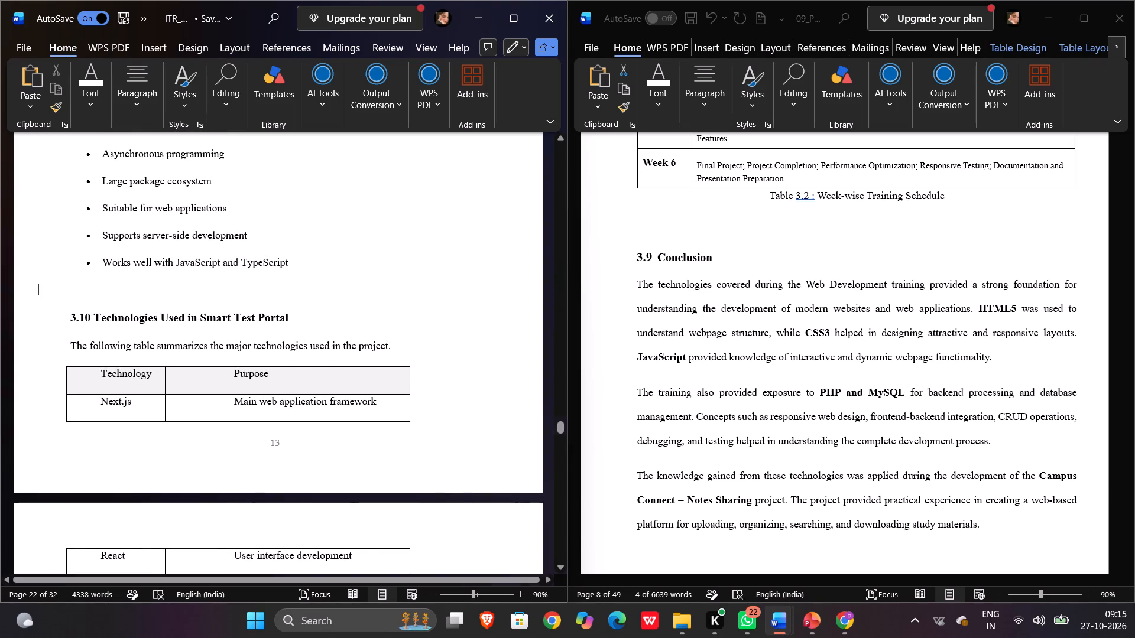
pyautogui.press('Return')
pyautogui.press('Return')
pyautogui.press('Return')
pyautogui.press('Return')
pyautogui.press('Return')
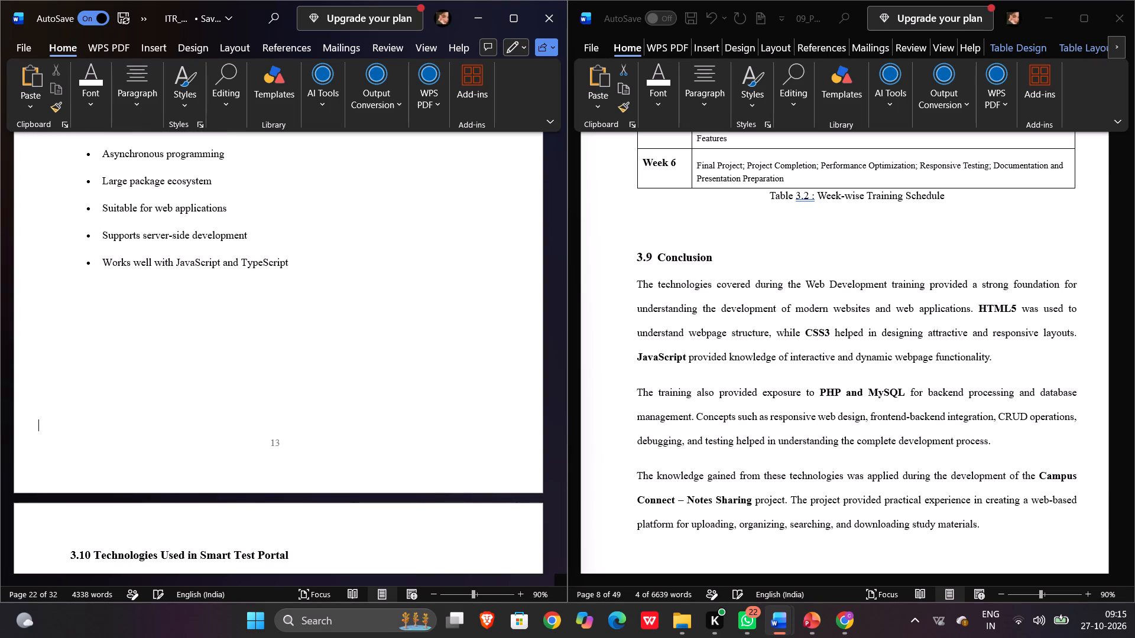
pyautogui.scroll(-3, 213, 304)
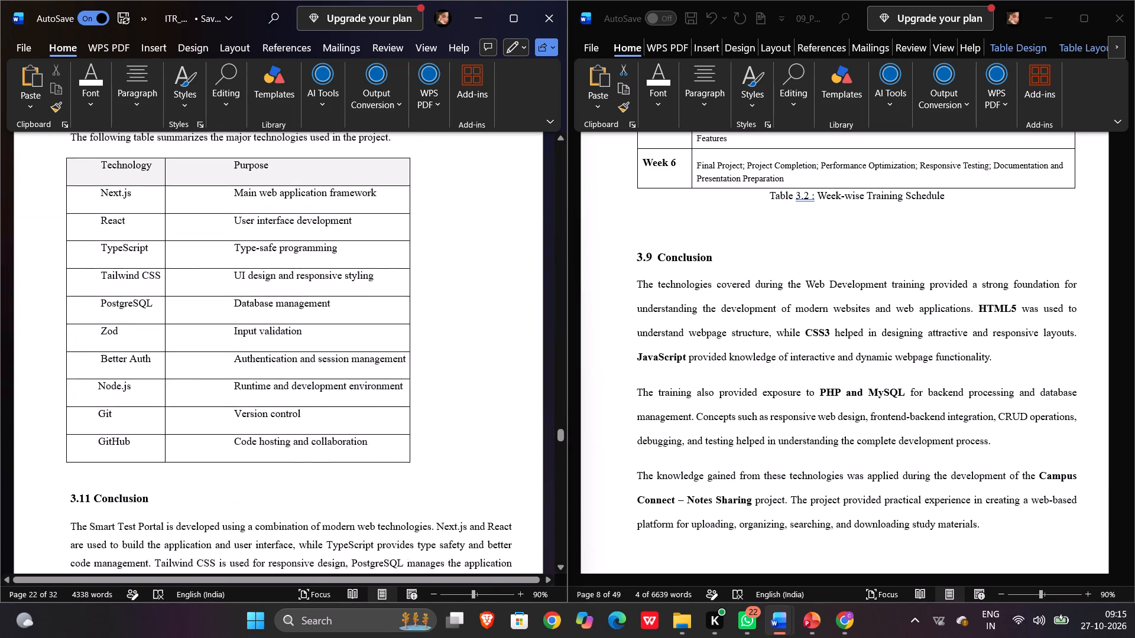
# Review the spacing and page breaks of sections 3.9 Node.js, 3.8 Better Auth and 3.7 Zod in the ITR report.
pyautogui.scroll(6, 213, 304)
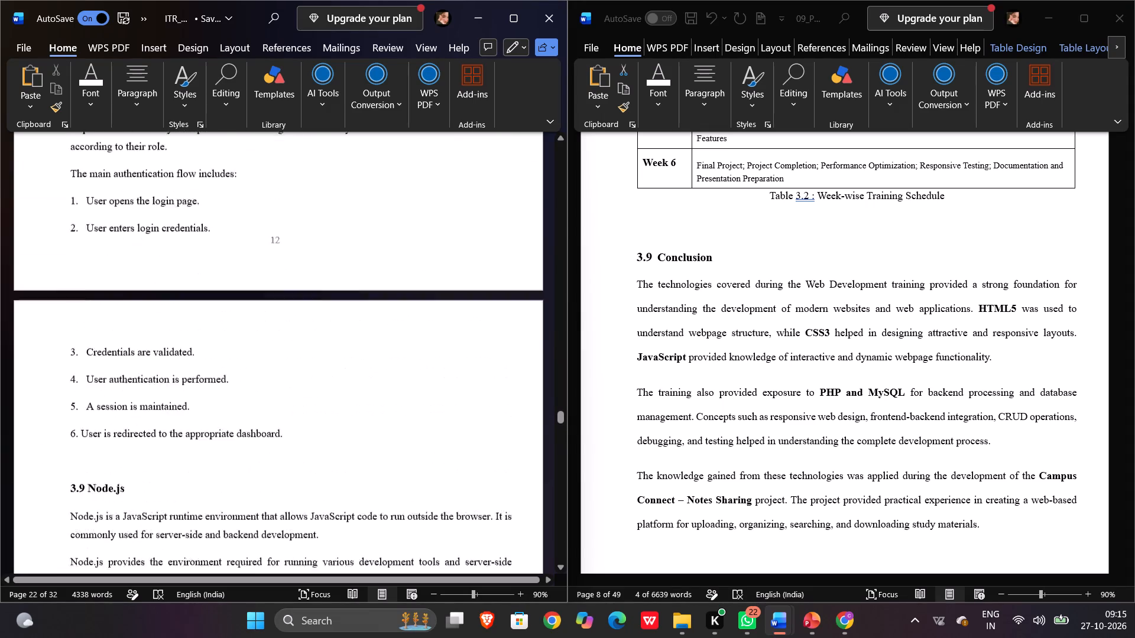
pyautogui.scroll(5, 213, 304)
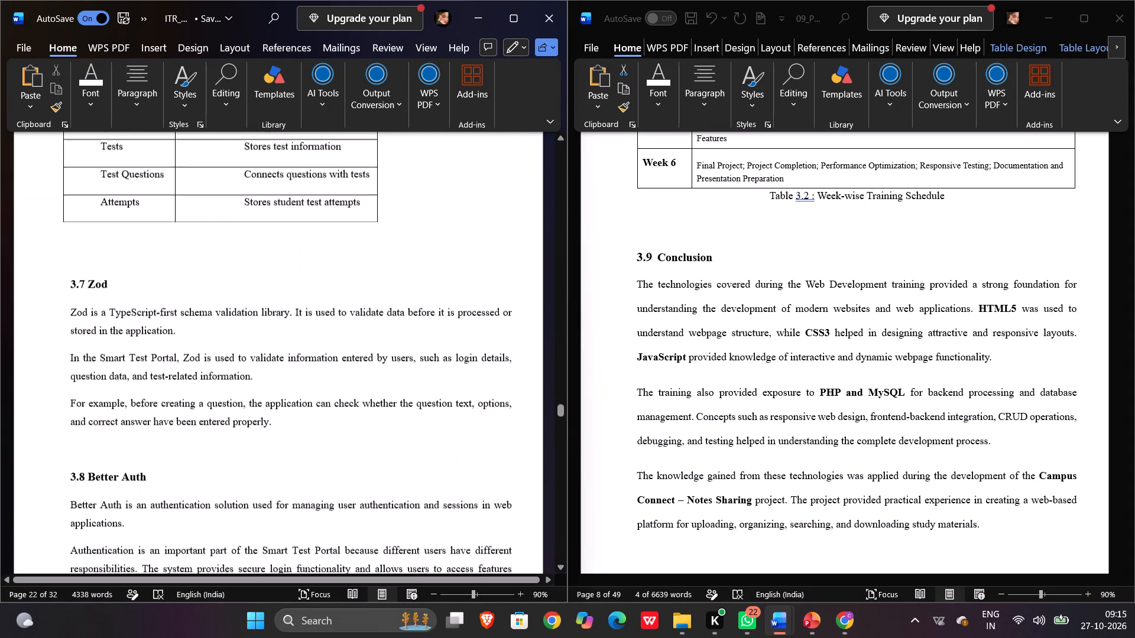
# Review the ITR report back to 3.6 PostgreSQL and the reference report's sections from 3.9 back through 3.8 and 3.7 to Importance of MySQL.
pyautogui.scroll(6, 213, 304)
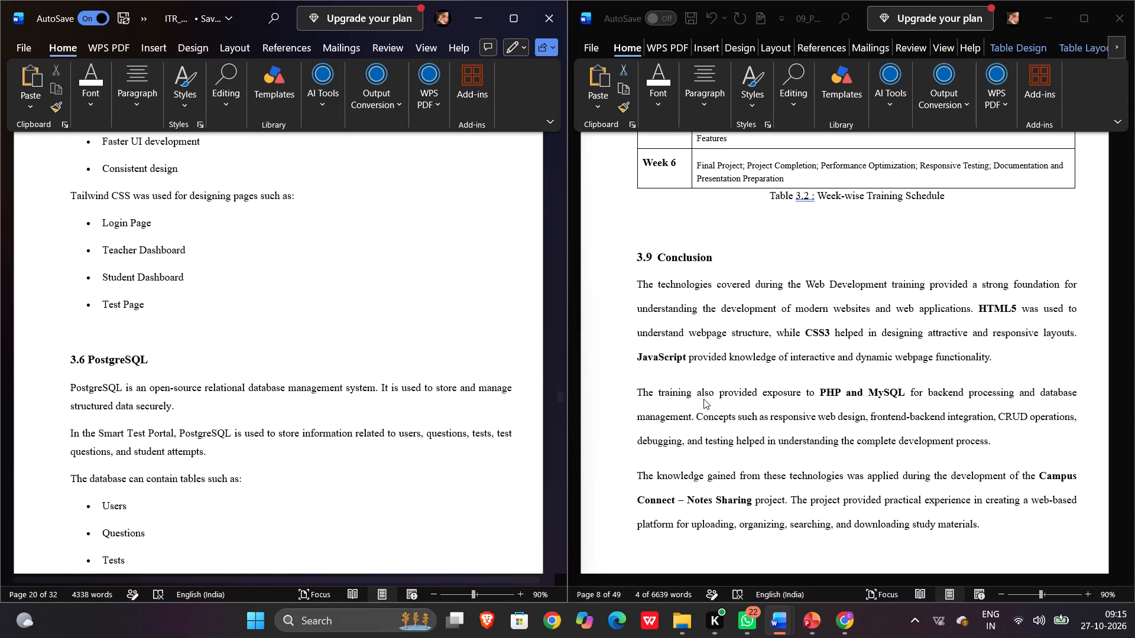
pyautogui.scroll(2, 703, 399)
pyautogui.scroll(1, 773, 271)
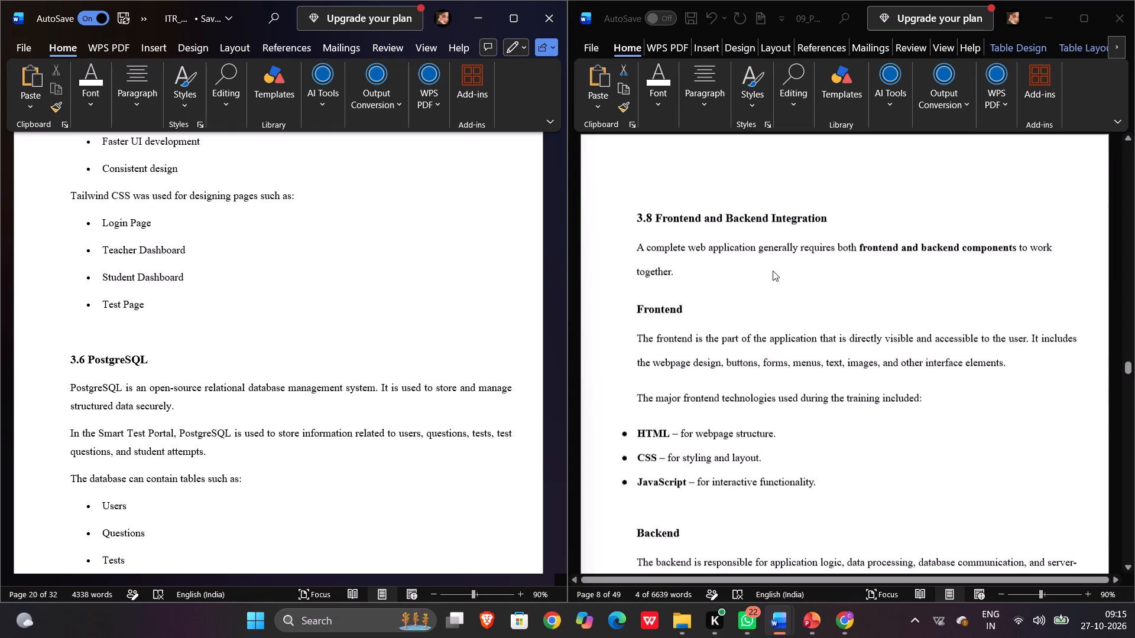
pyautogui.scroll(1, 773, 271)
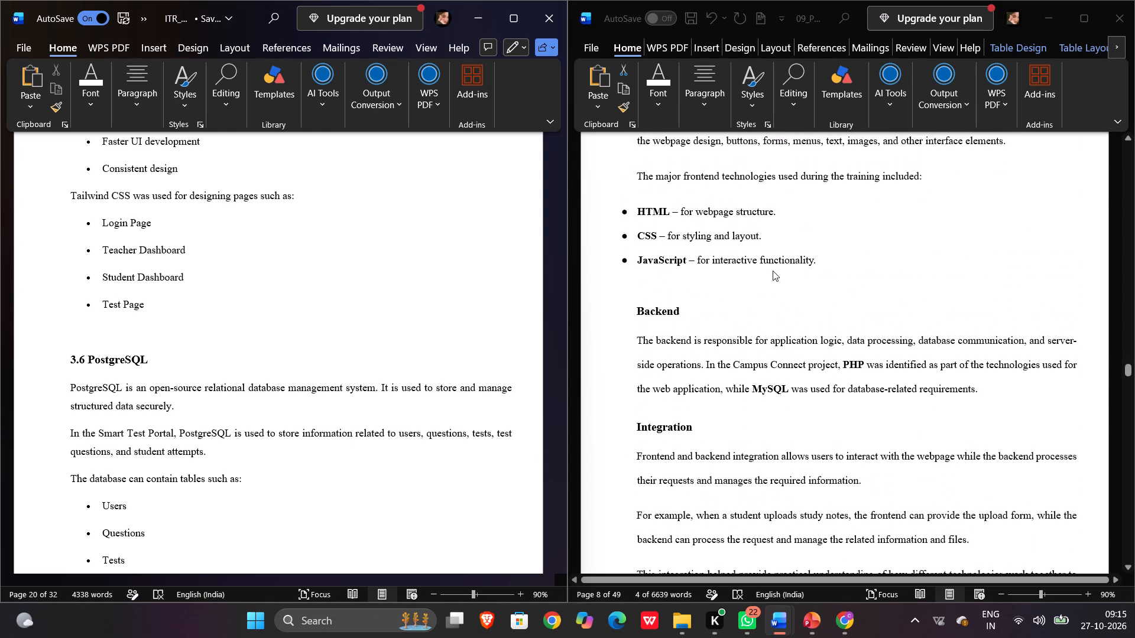
pyautogui.scroll(5, 773, 271)
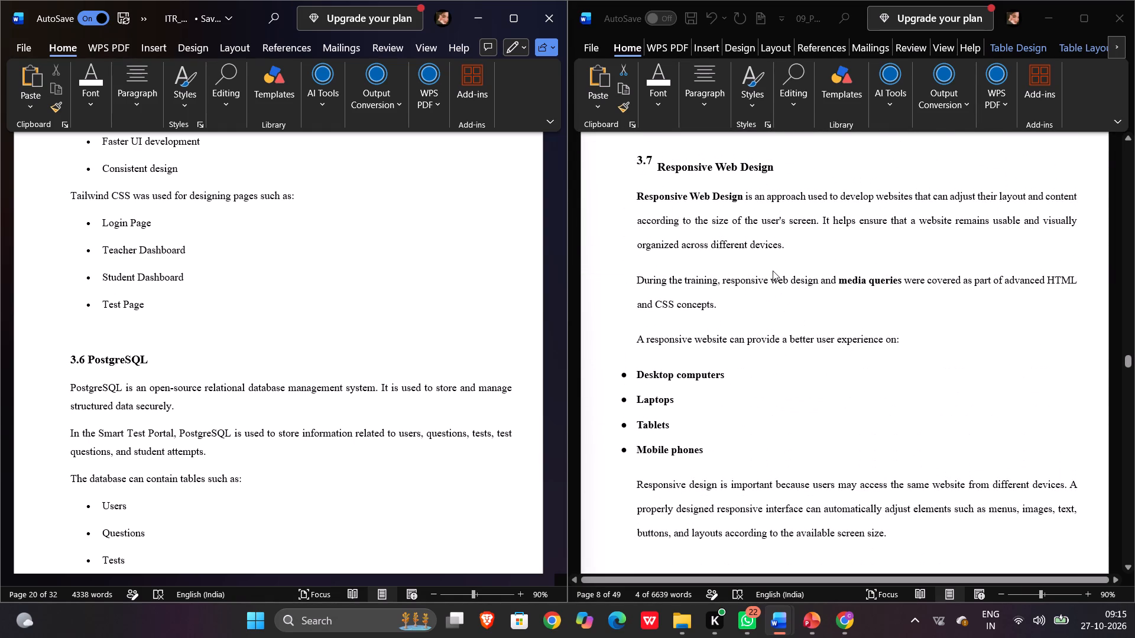
pyautogui.scroll(2, 773, 271)
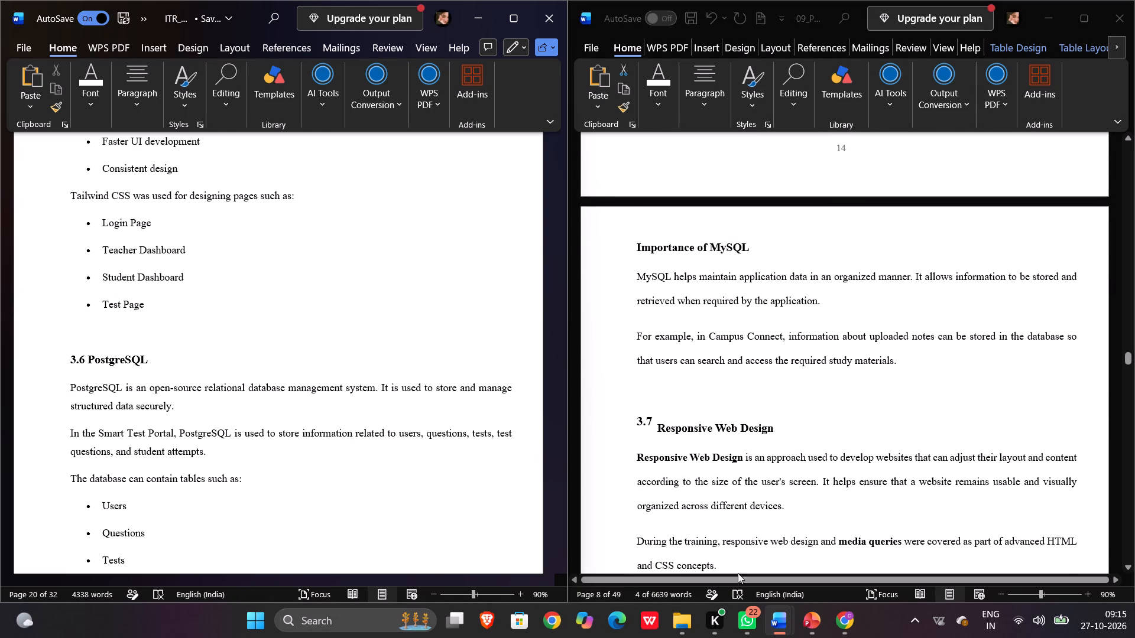
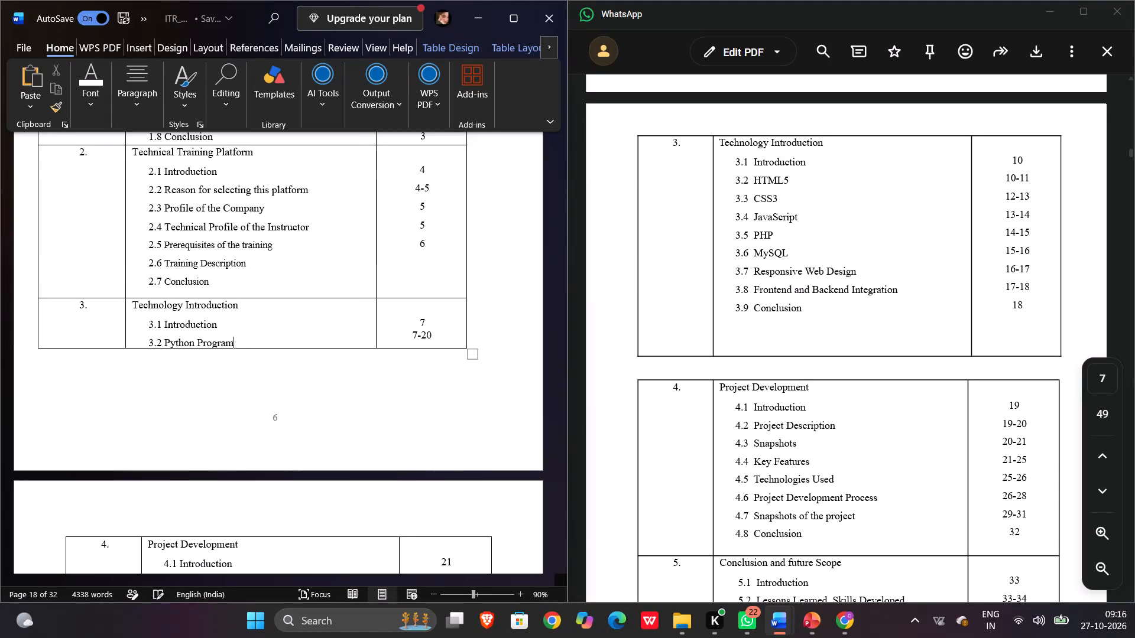
# Replace the Python entry at 3.2 under Technology Introduction in the ITR report's table of contents with Next.js.
pyautogui.press('BackSpace')
pyautogui.press('BackSpace')
pyautogui.press('BackSpace')
pyautogui.press('BackSpace')
pyautogui.press('BackSpace')
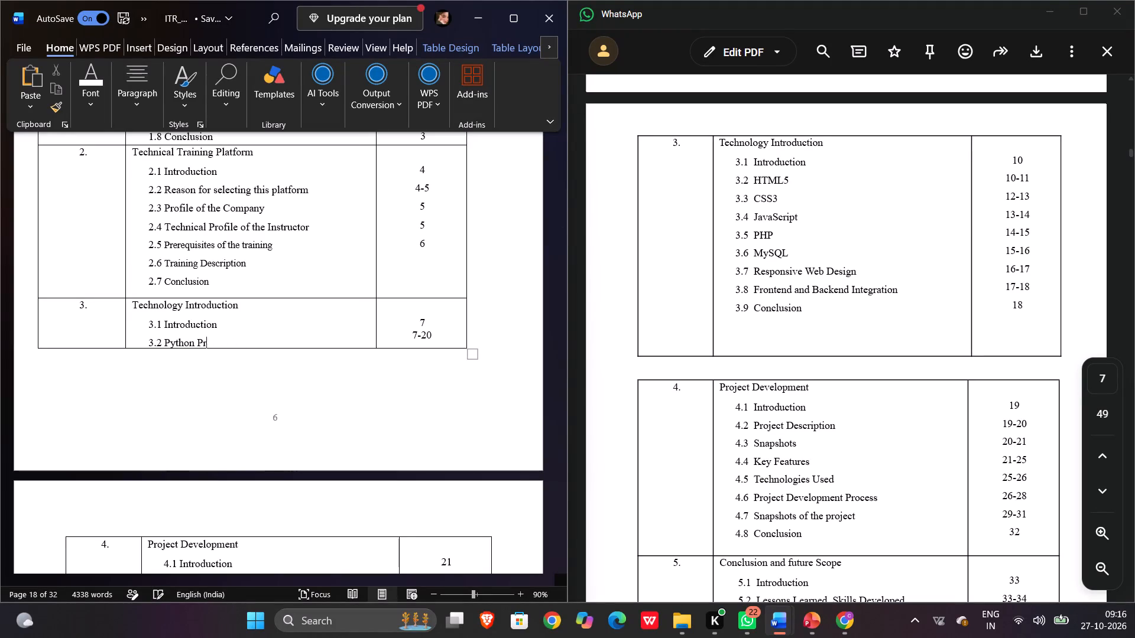
pyautogui.press('BackSpace')
pyautogui.press('BackSpace')
pyautogui.press('BackSpace')
pyautogui.press('BackSpace')
pyautogui.press('BackSpace')
pyautogui.press('BackSpace')
pyautogui.press('BackSpace')
pyautogui.press('BackSpace')
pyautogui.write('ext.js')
# Add the entries 3.3 React and 3.4 Typescript below 3.2 in the Technology Introduction row of the contents table.
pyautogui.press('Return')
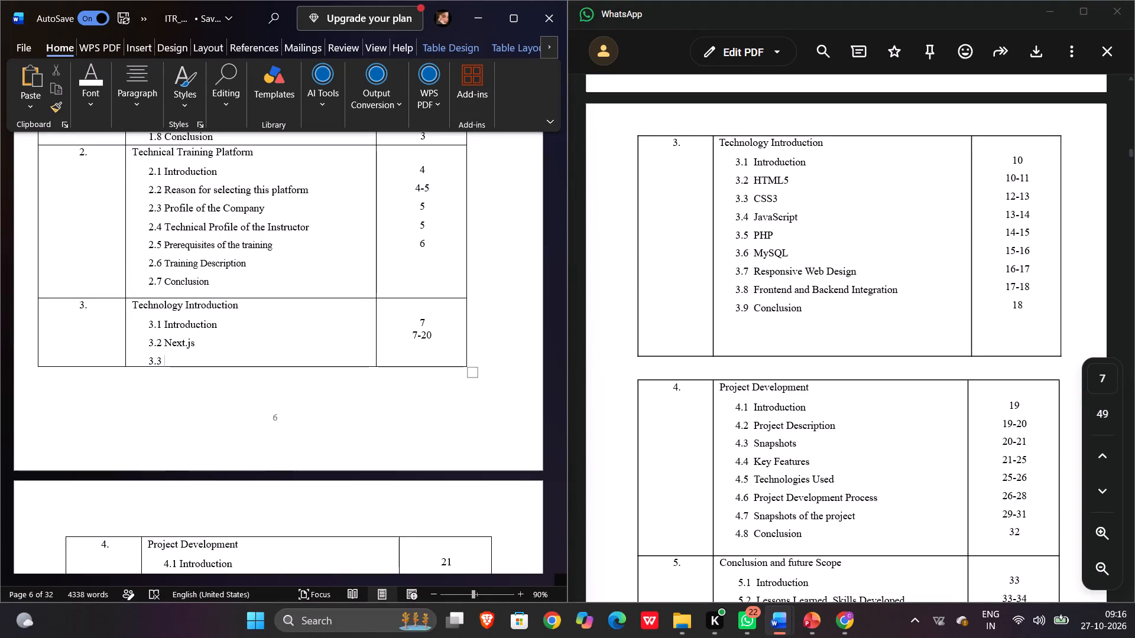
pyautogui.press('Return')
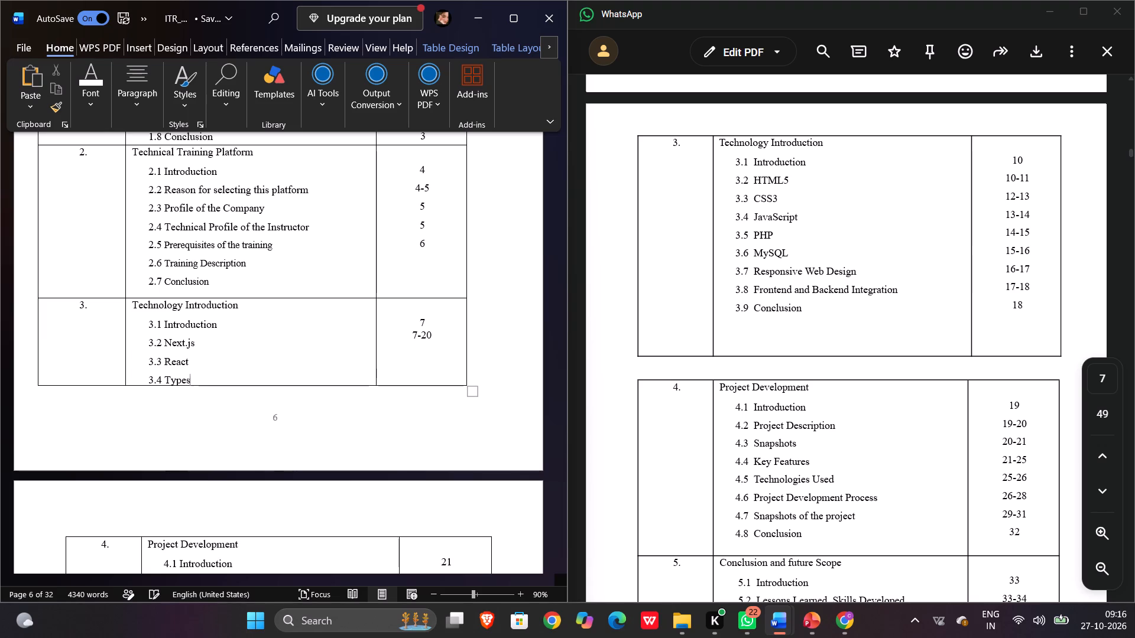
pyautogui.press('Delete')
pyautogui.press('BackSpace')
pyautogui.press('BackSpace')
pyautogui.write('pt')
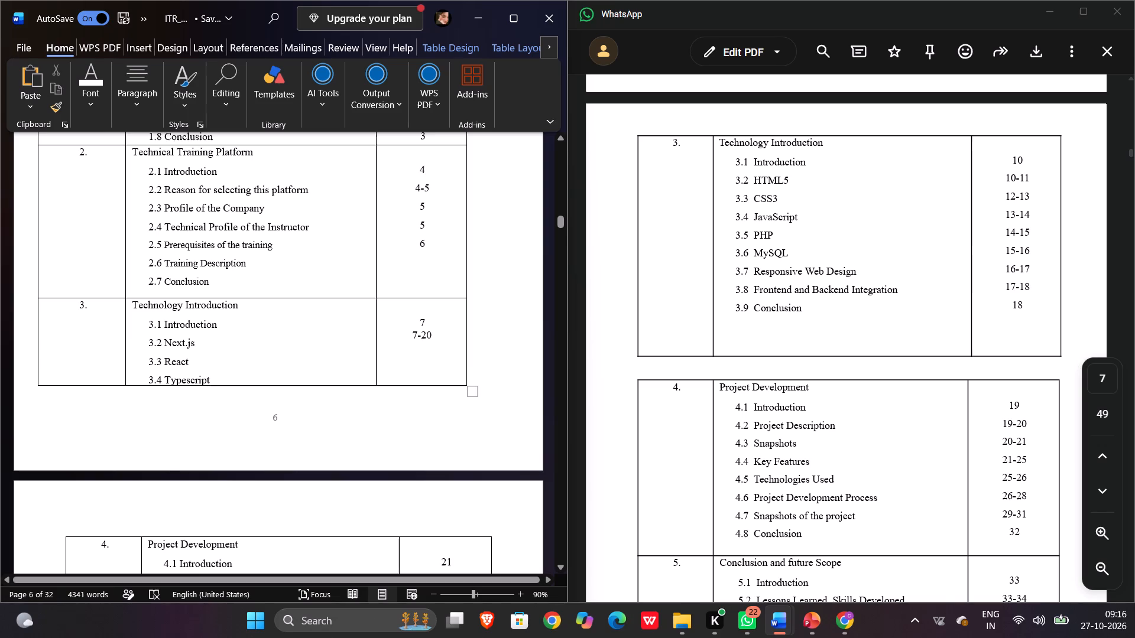
# Check the Chapter 3 section headings in the body of the ITR report, from 3.2 Next.js through 3.8 Better Auth.
pyautogui.scroll(-14, 260, 340)
pyautogui.scroll(-12, 260, 340)
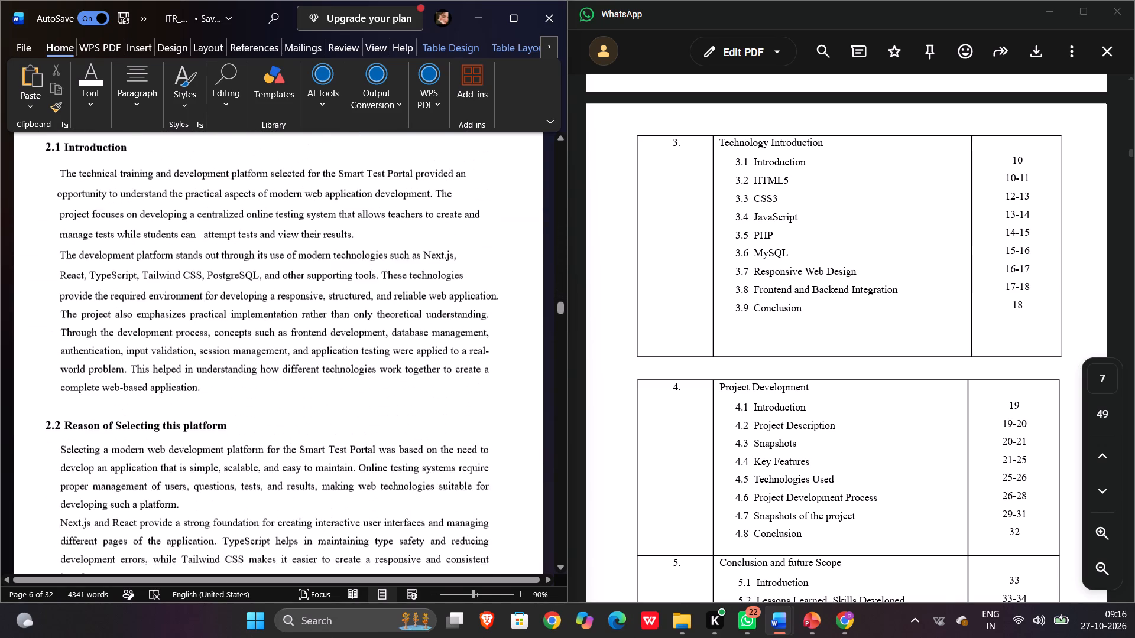
pyautogui.scroll(-7, 265, 385)
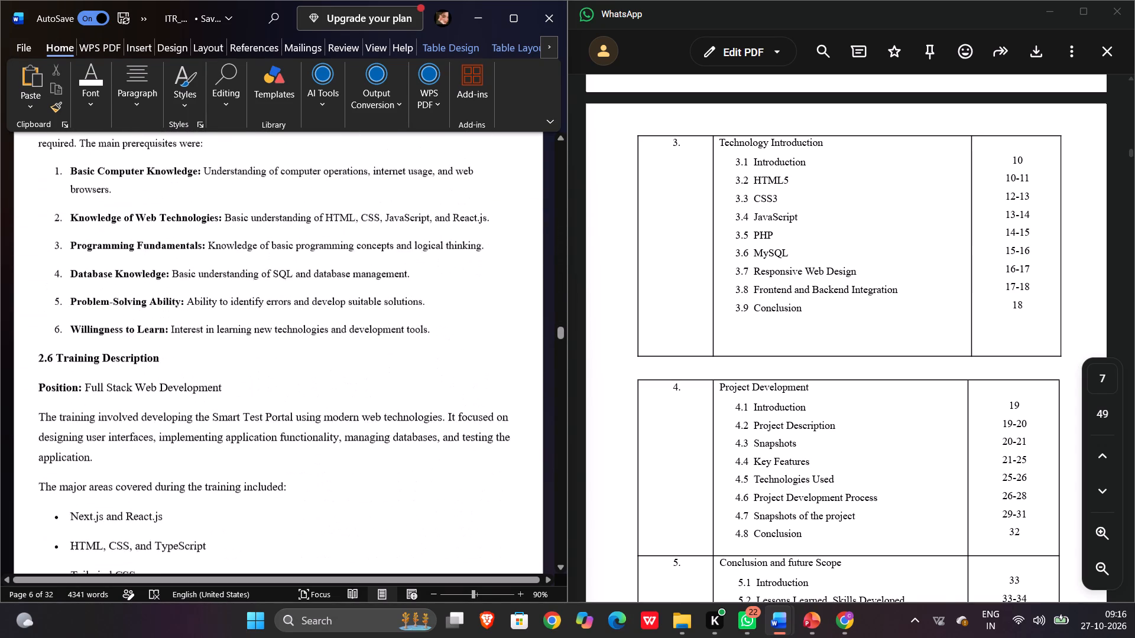
pyautogui.scroll(-11, 265, 385)
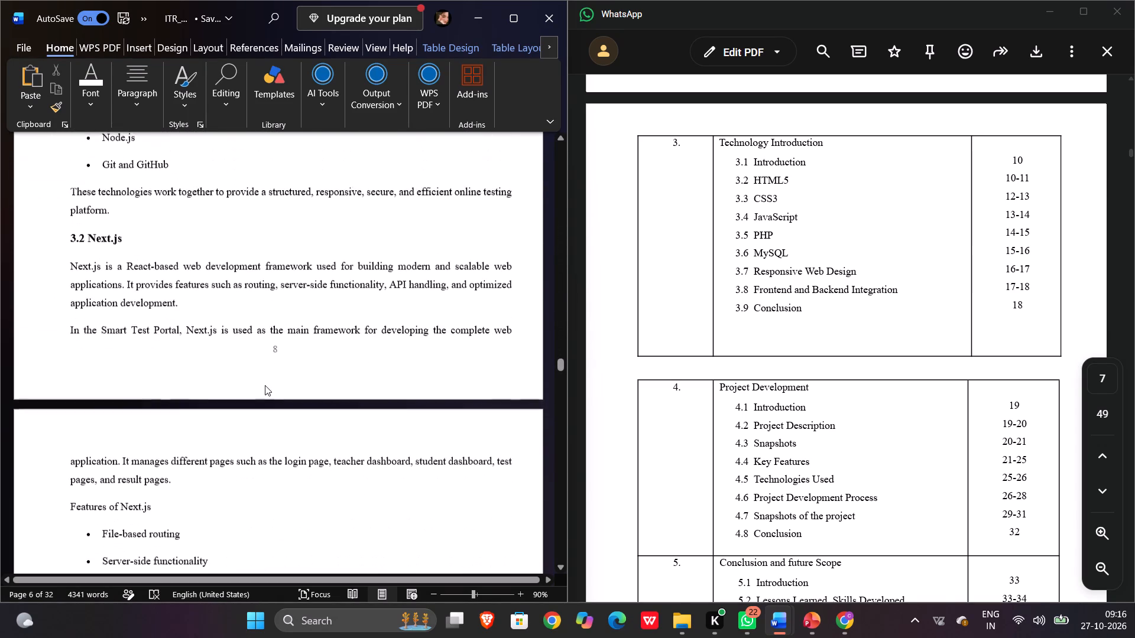
pyautogui.scroll(-11, 265, 385)
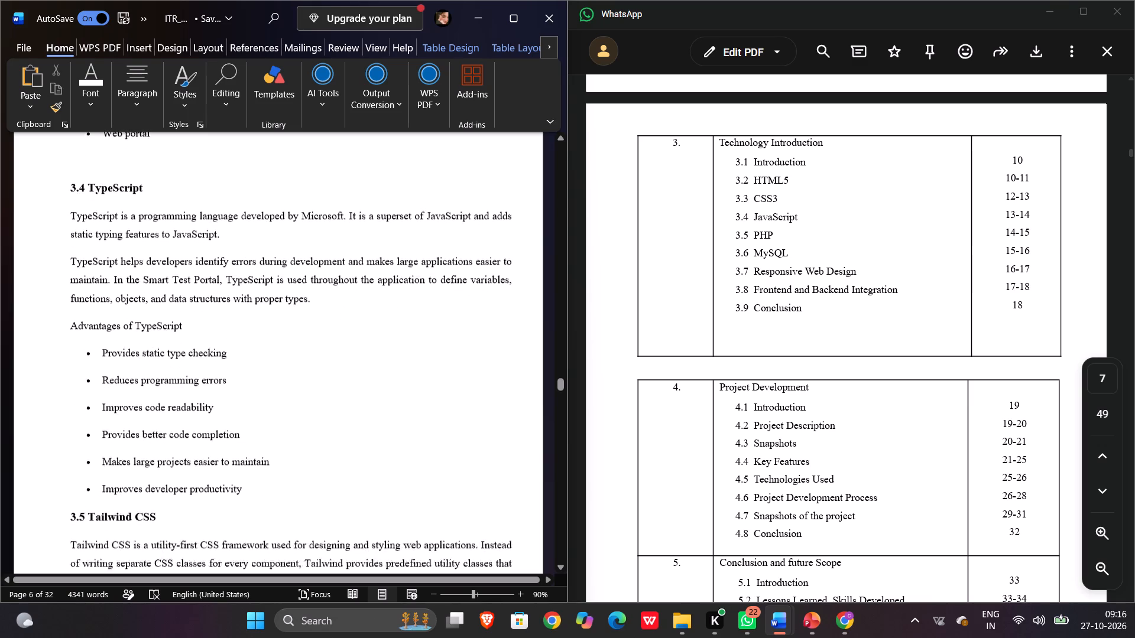
pyautogui.scroll(-8, 265, 385)
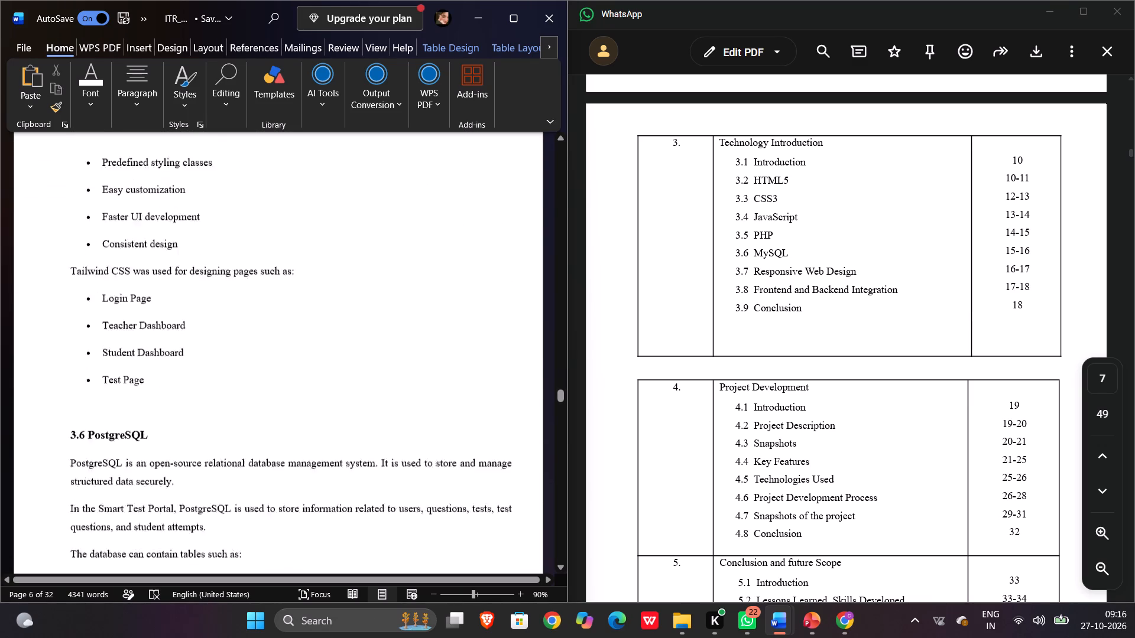
pyautogui.scroll(-9, 265, 385)
pyautogui.scroll(1, 265, 385)
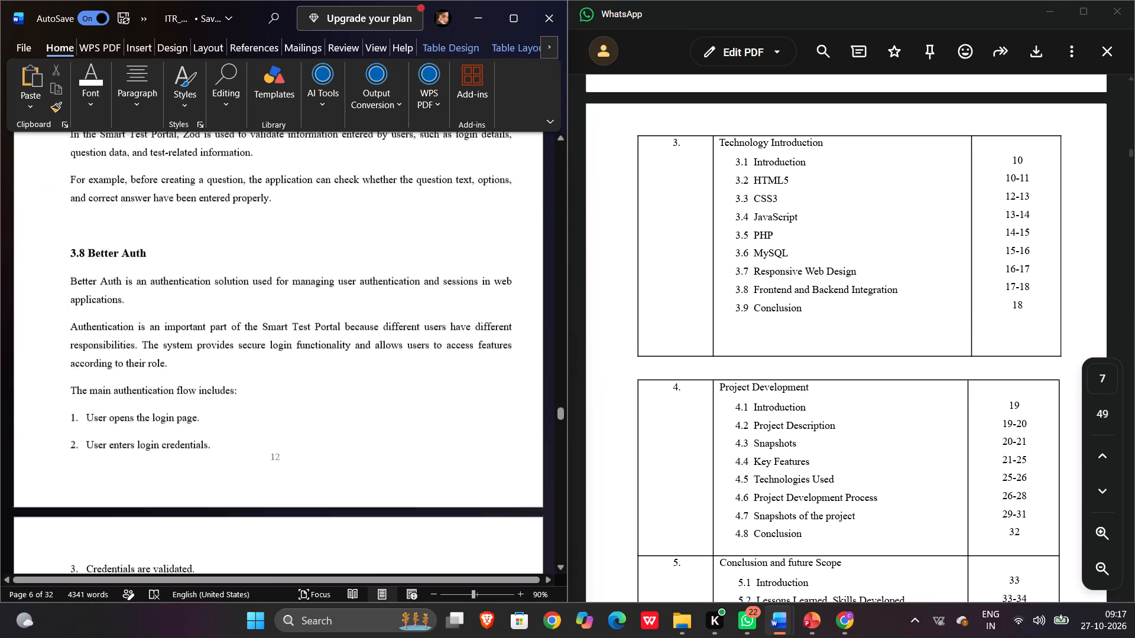
# Add the entries 3.5 Tailwind CSS and 3.6 PostgreSQL below 3.4 in the Technology Introduction row of the contents table.
pyautogui.scroll(12, 265, 385)
pyautogui.scroll(9, 265, 385)
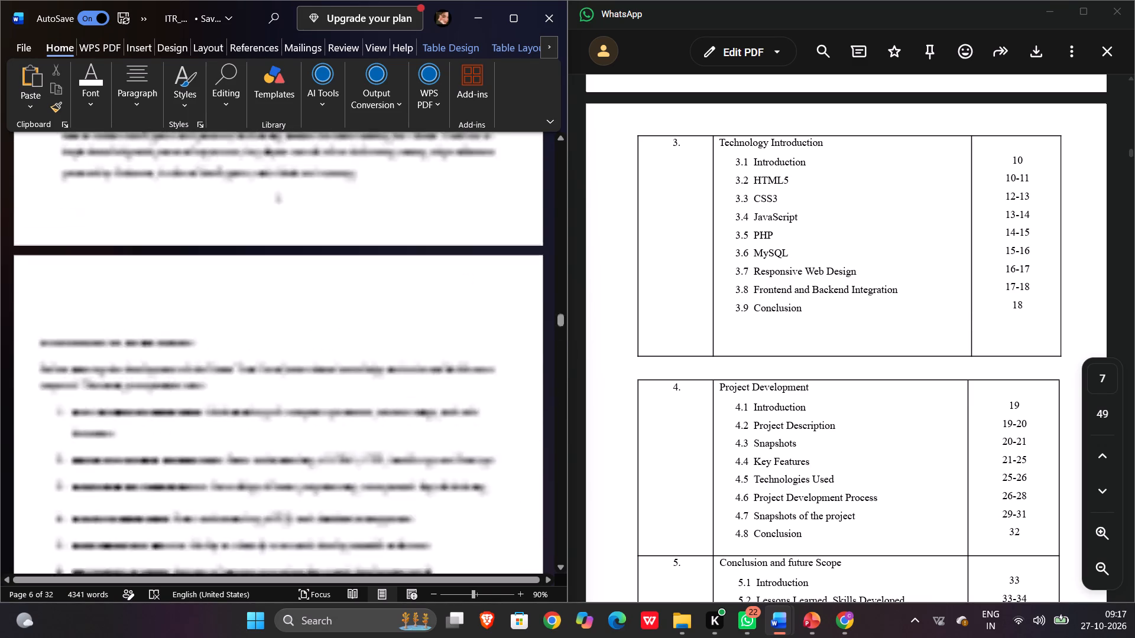
pyautogui.scroll(-1, 265, 385)
pyautogui.scroll(3, 265, 385)
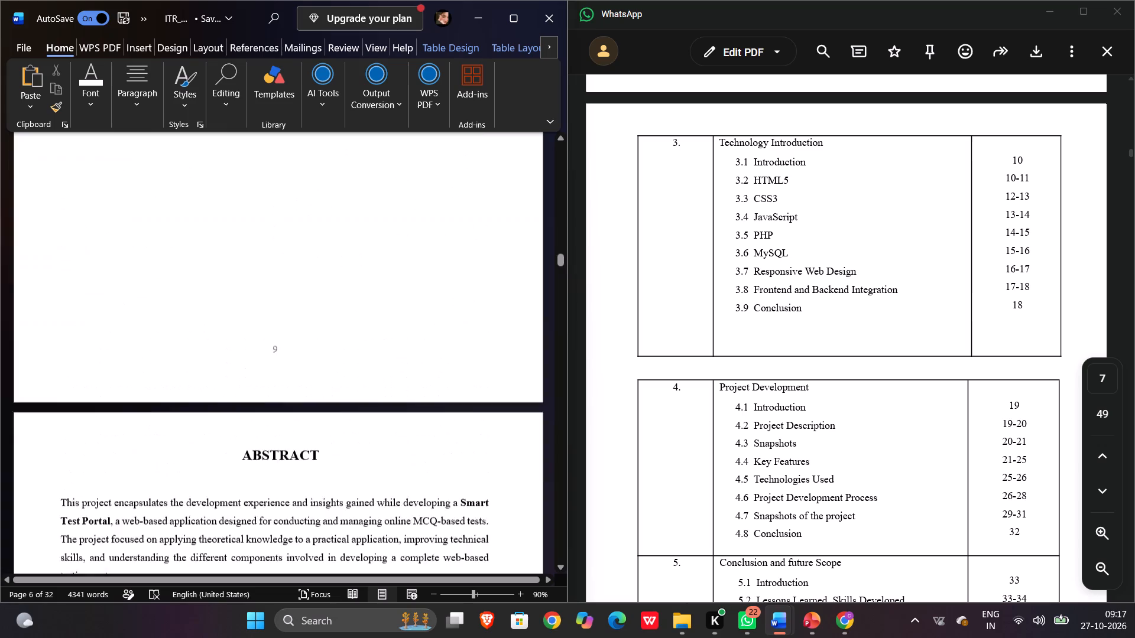
pyautogui.scroll(10, 265, 385)
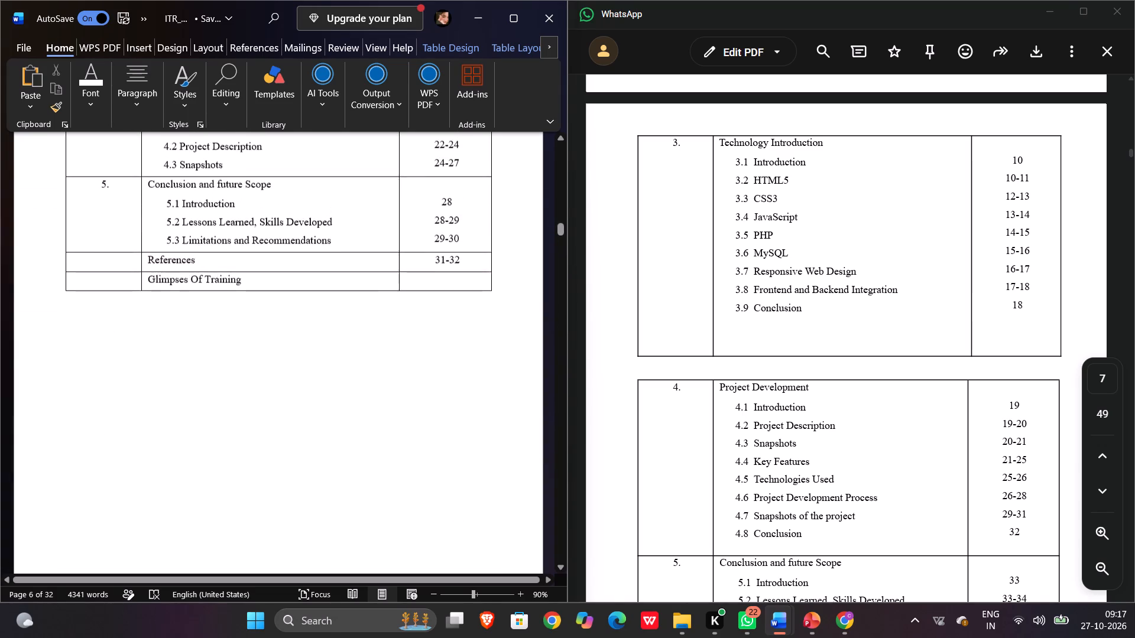
pyautogui.scroll(4, 265, 385)
pyautogui.press('Return')
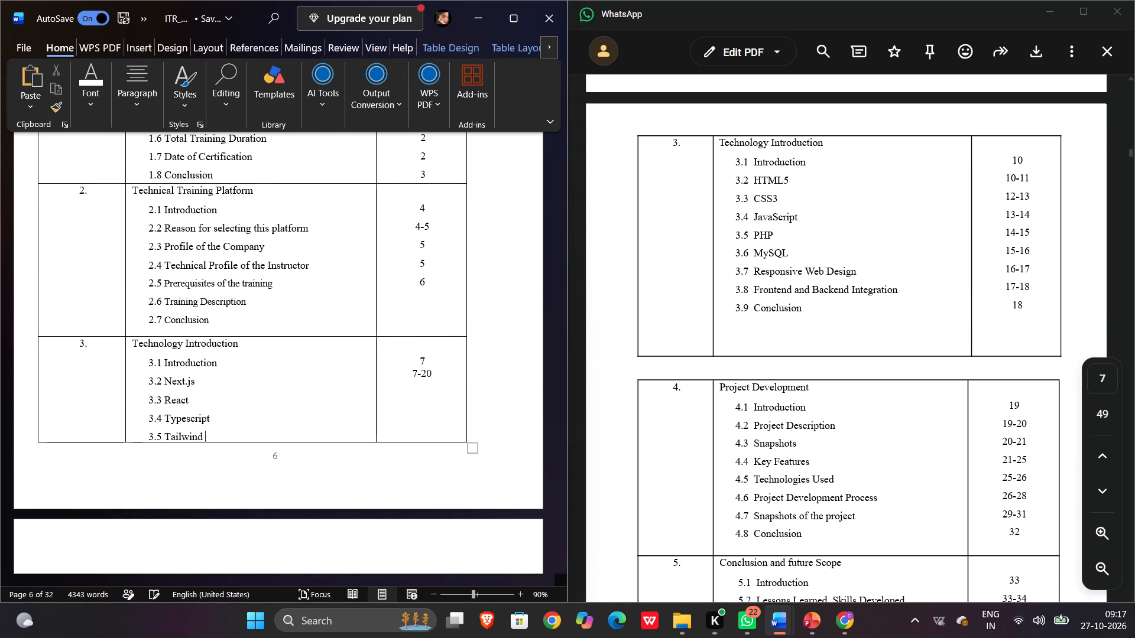
pyautogui.press('Return')
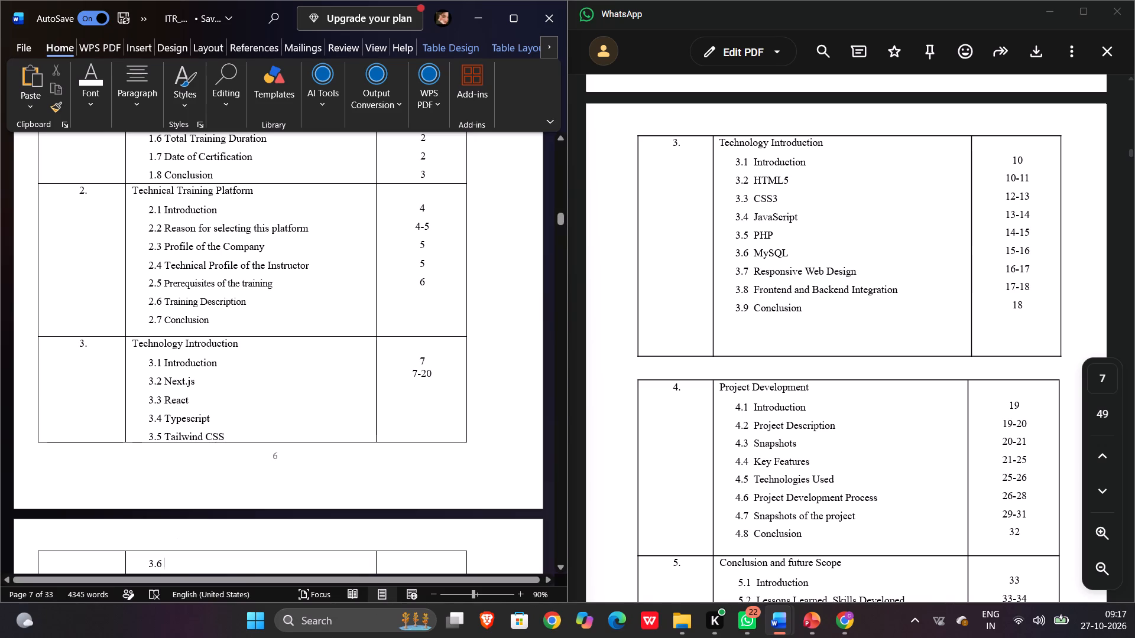
pyautogui.scroll(-2, 238, 372)
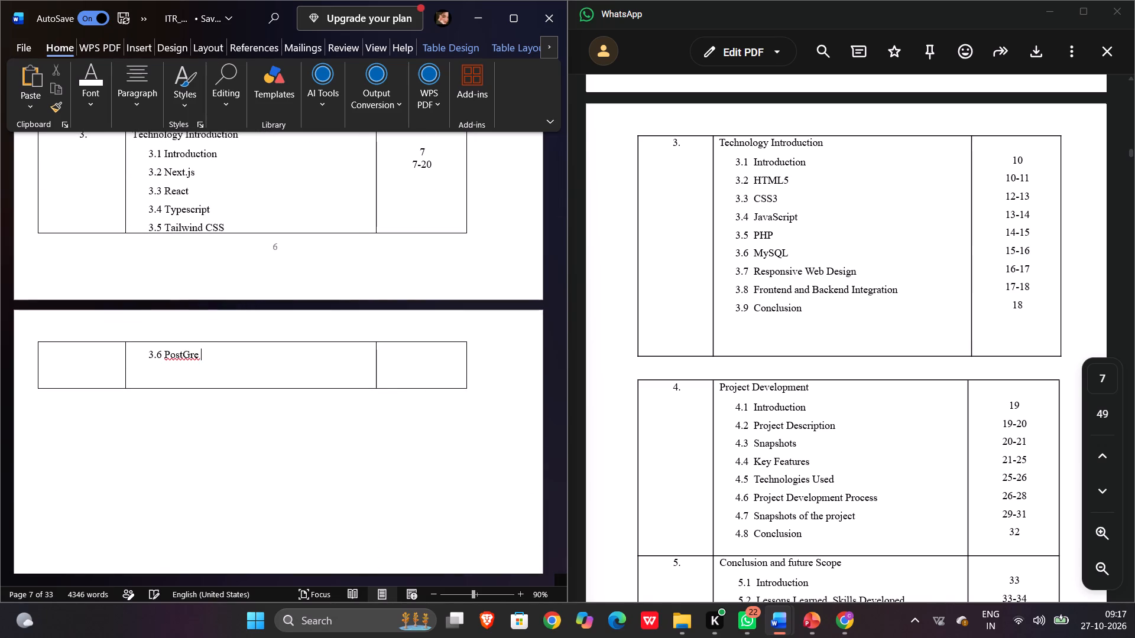
# Complete the chapter 3 entries: 3.6 Postgre SQL, 3.7 Zod, 3.8 Better Auth, 3.9 Node.js, 3.10 Technologies used in smart test portal, 3.11 Conclusion.
pyautogui.press('Return')
pyautogui.press('Return')
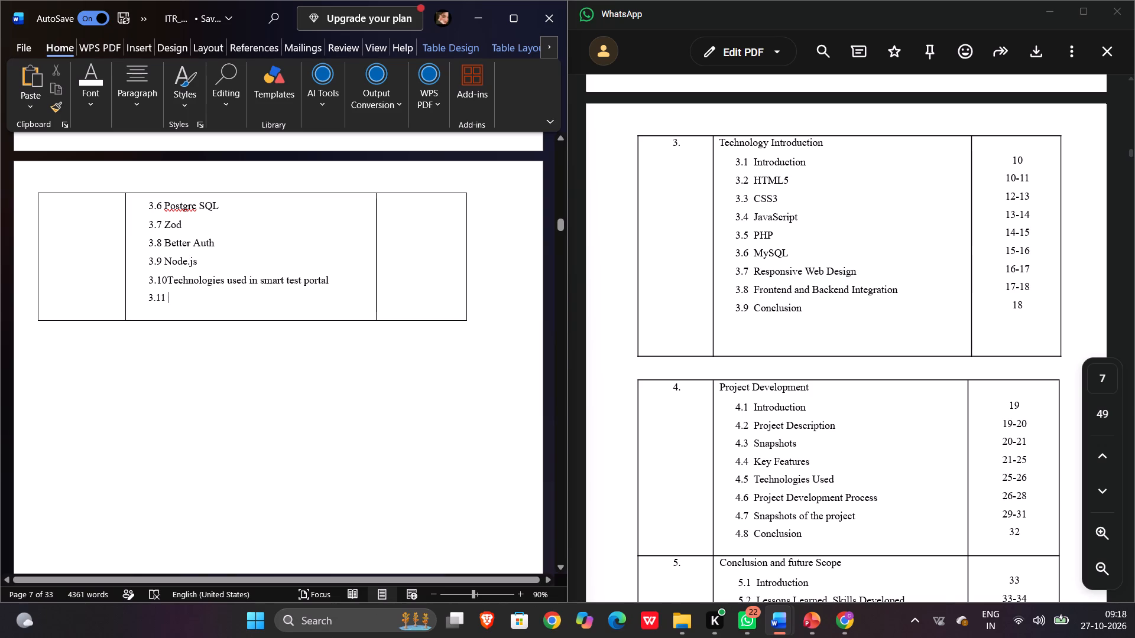
# Insert a space between 3.10 and "Technologies used in smart test portal".
pyautogui.click(169, 277)
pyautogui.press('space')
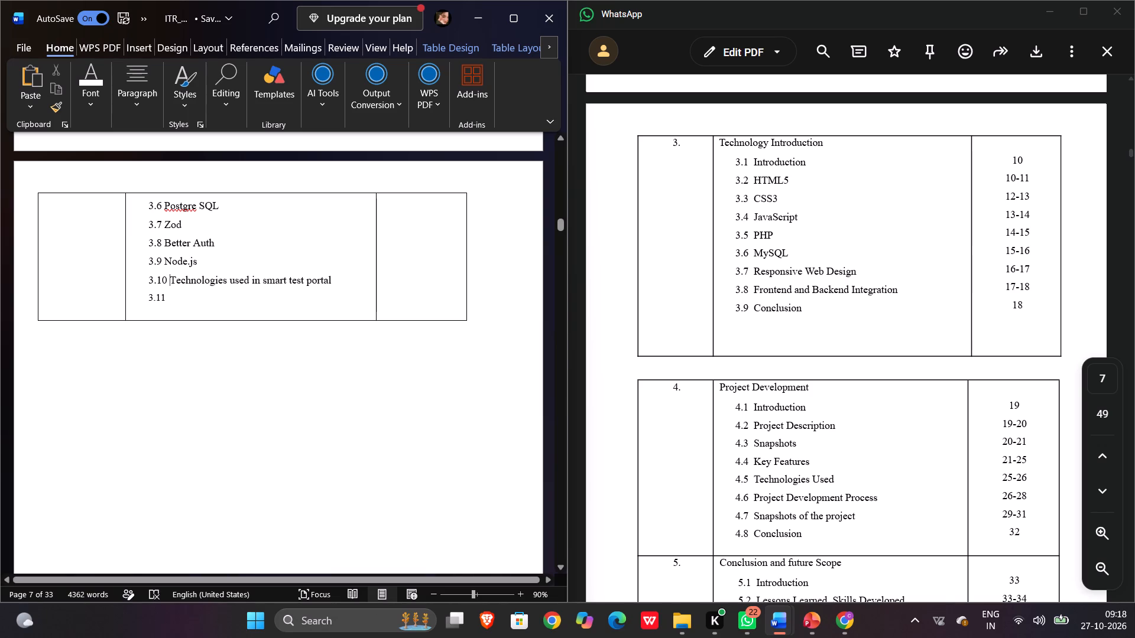
# Complete entry 3.11 in the contents table with the title "Conclusion".
pyautogui.click(169, 295)
# Delete the blank line above the Project Development table on page 8.
pyautogui.click(211, 390)
pyautogui.scroll(-2, 227, 297)
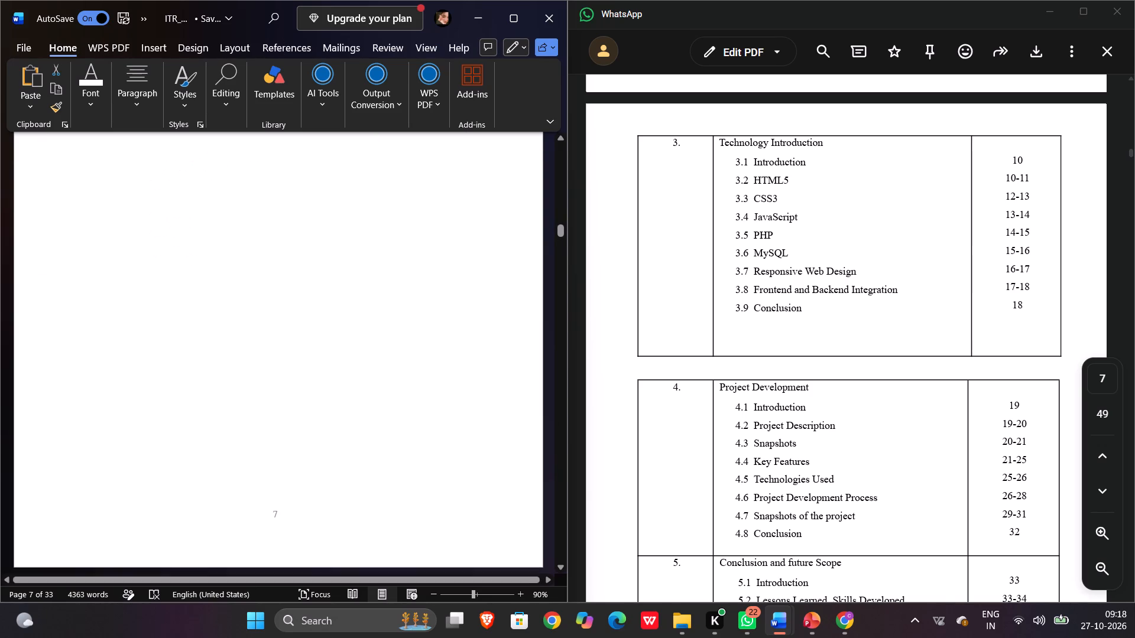
pyautogui.scroll(-2, 202, 421)
pyautogui.scroll(1, 202, 421)
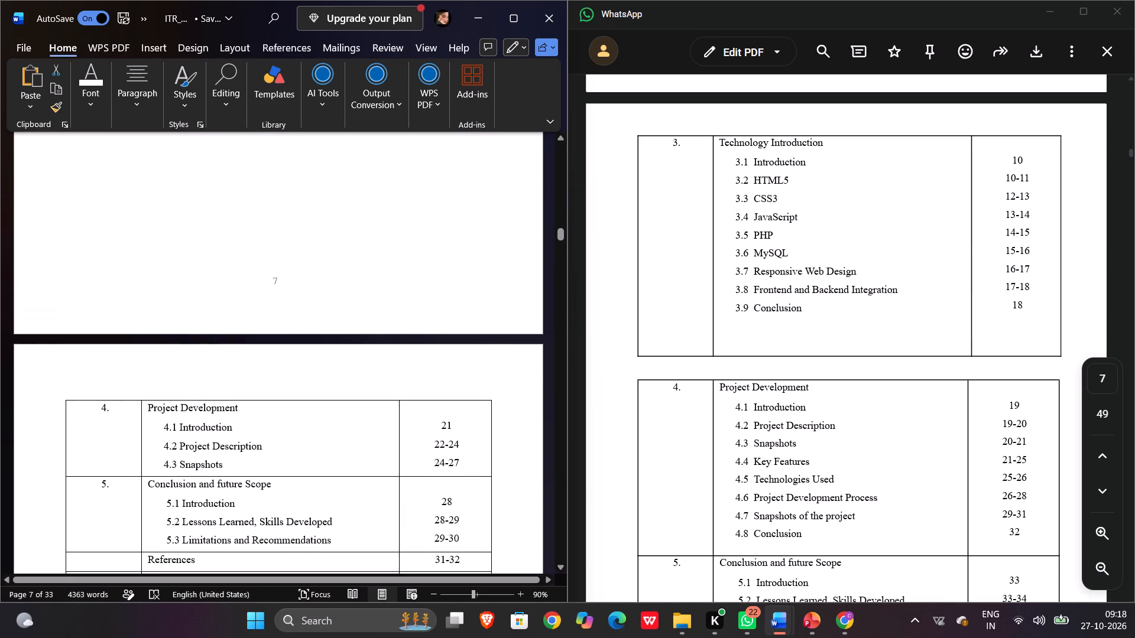
pyautogui.click(183, 253)
pyautogui.scroll(2, 183, 253)
pyautogui.click(201, 328)
pyautogui.scroll(1, 201, 328)
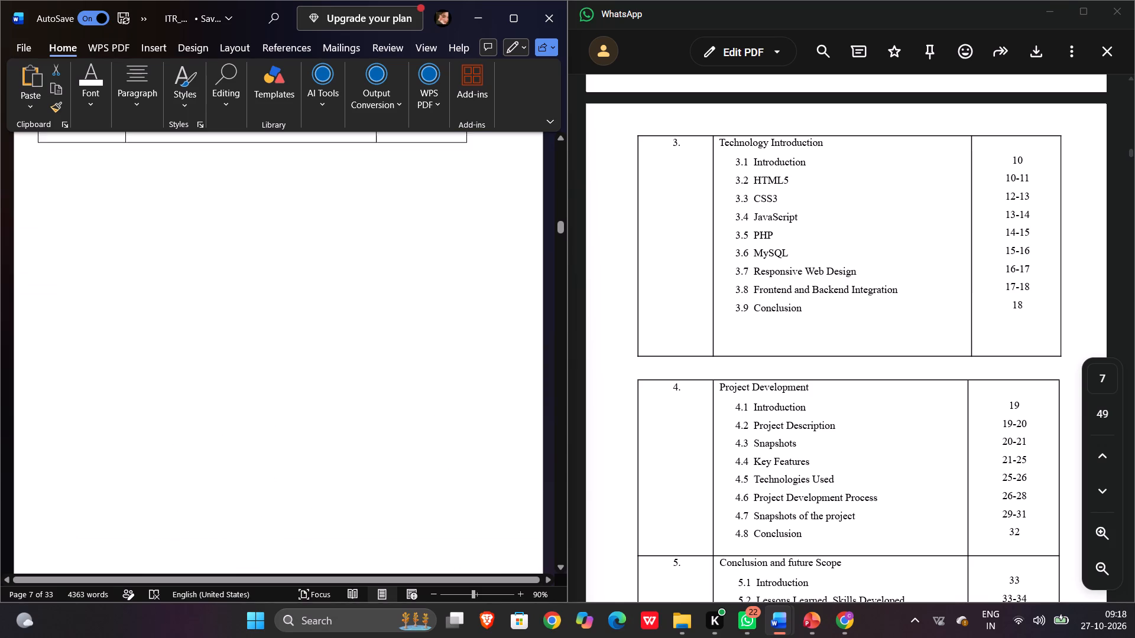
pyautogui.scroll(1, 201, 328)
pyautogui.click(181, 353)
pyautogui.click(186, 311)
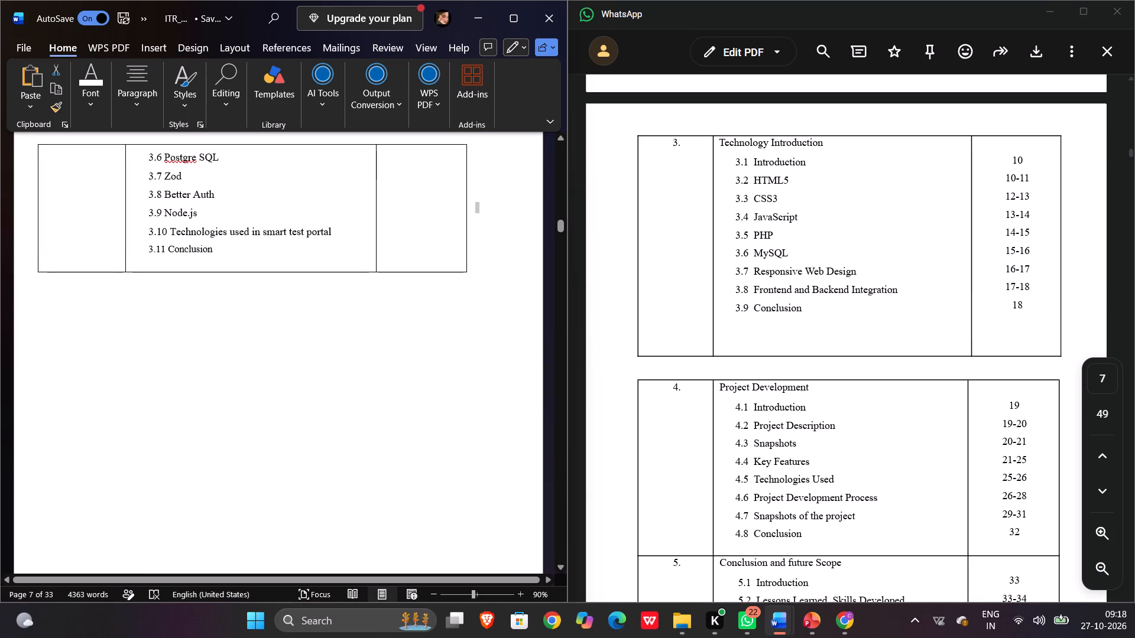
pyautogui.click(200, 333)
pyautogui.scroll(-6, 200, 333)
pyautogui.click(149, 271)
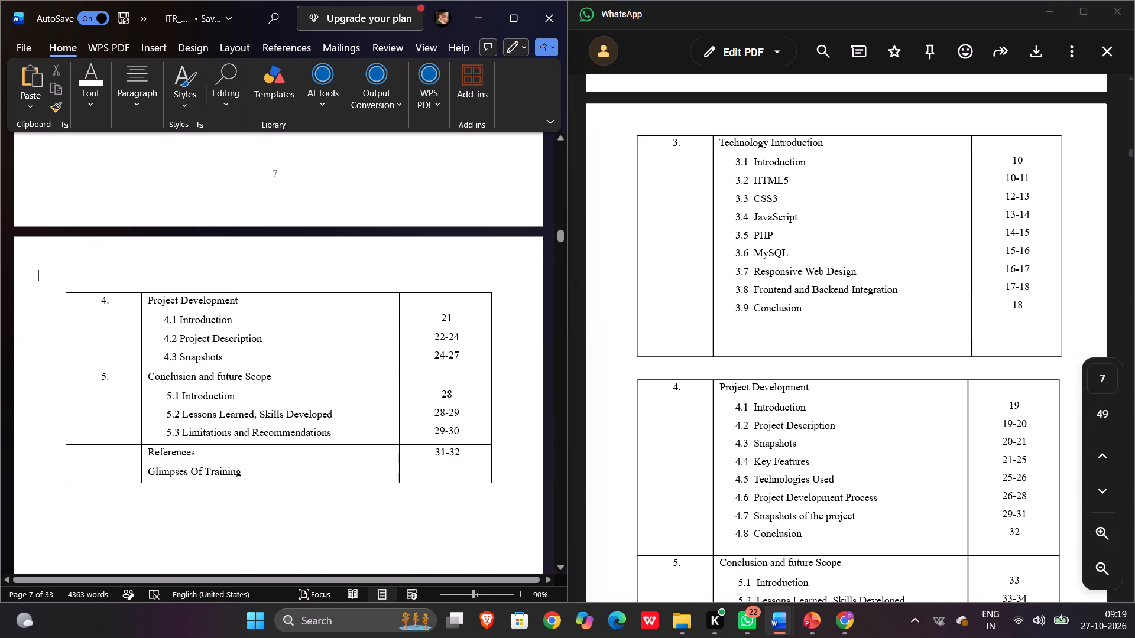
pyautogui.press('BackSpace')
pyautogui.press('BackSpace')
pyautogui.press('BackSpace')
pyautogui.press('BackSpace')
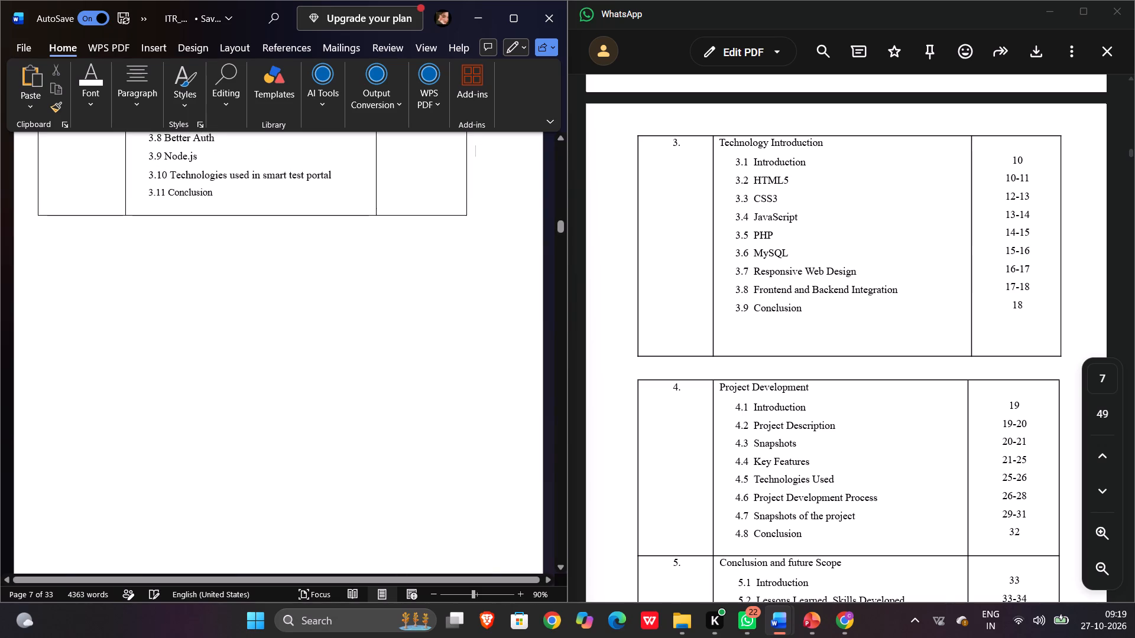
# Remove the page break before the Project Development table so it follows directly below the chapter 3 rows.
pyautogui.scroll(-2, 175, 388)
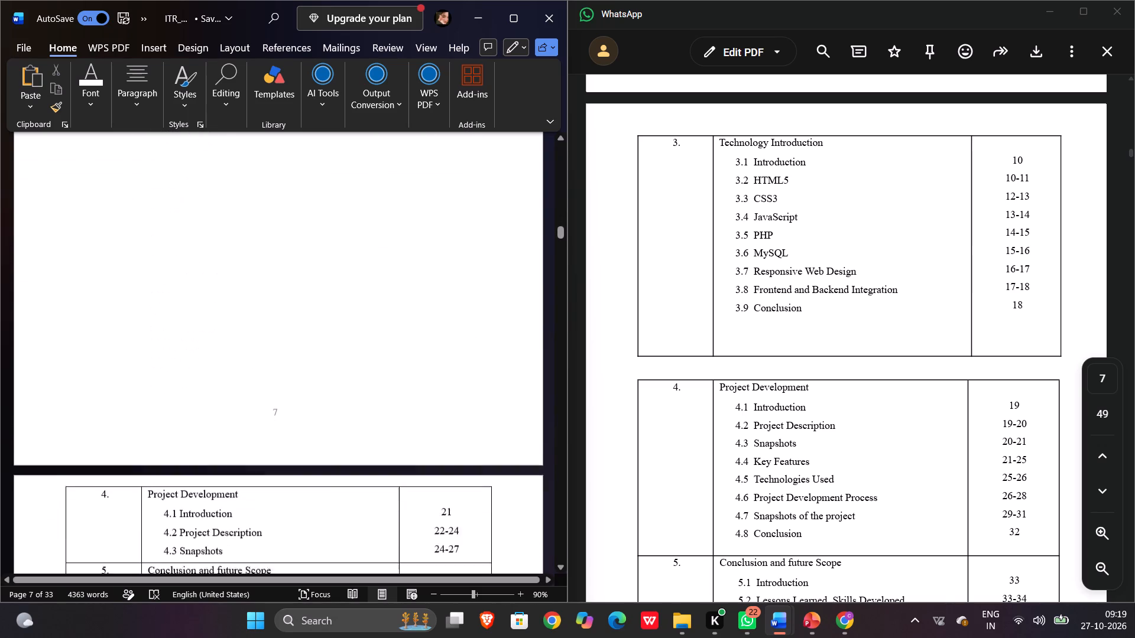
pyautogui.scroll(-1, 175, 388)
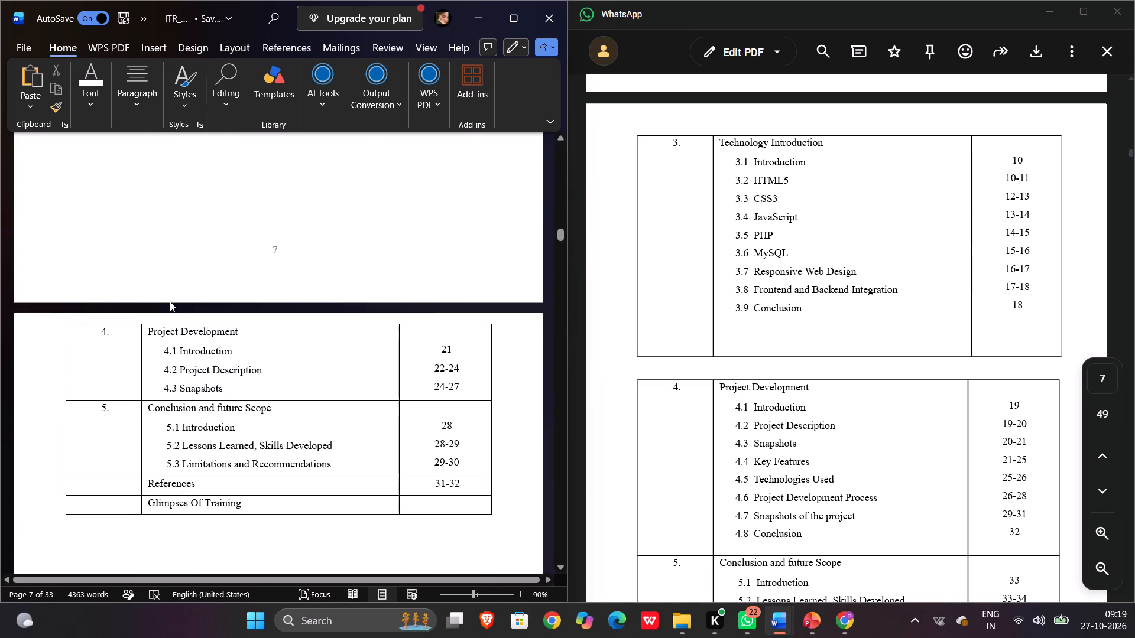
pyautogui.click(174, 317)
pyautogui.press('BackSpace')
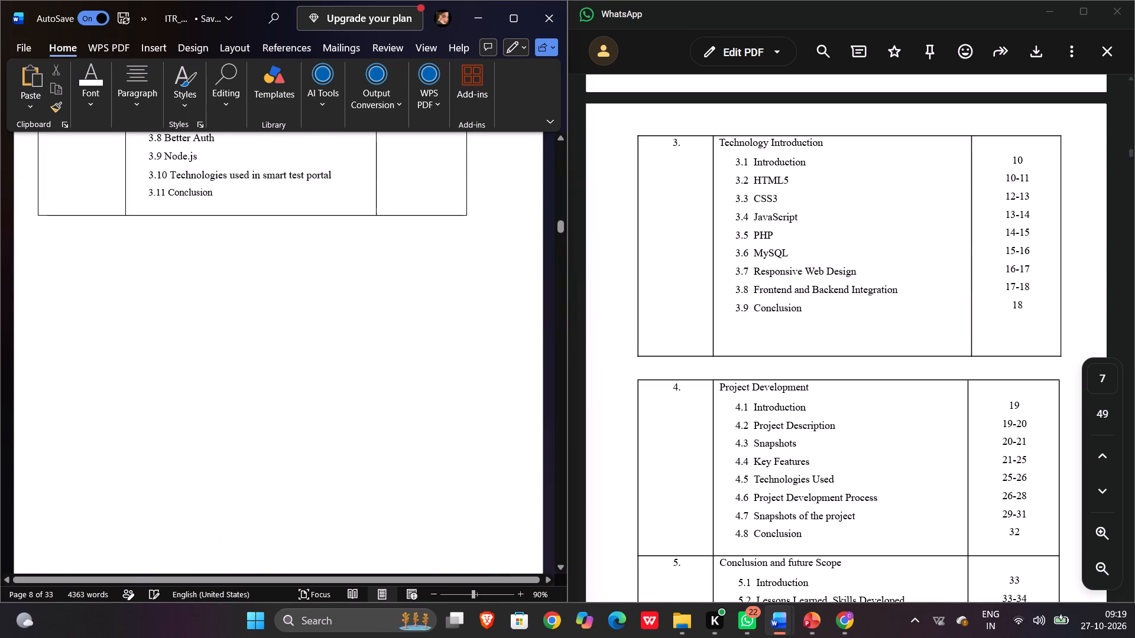
pyautogui.press('BackSpace')
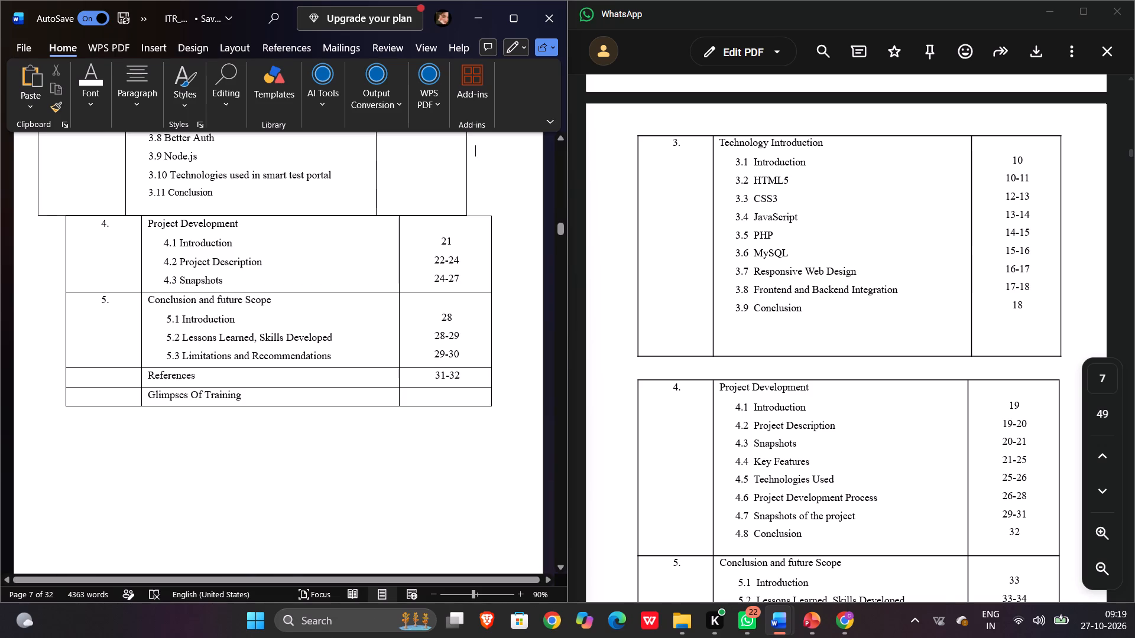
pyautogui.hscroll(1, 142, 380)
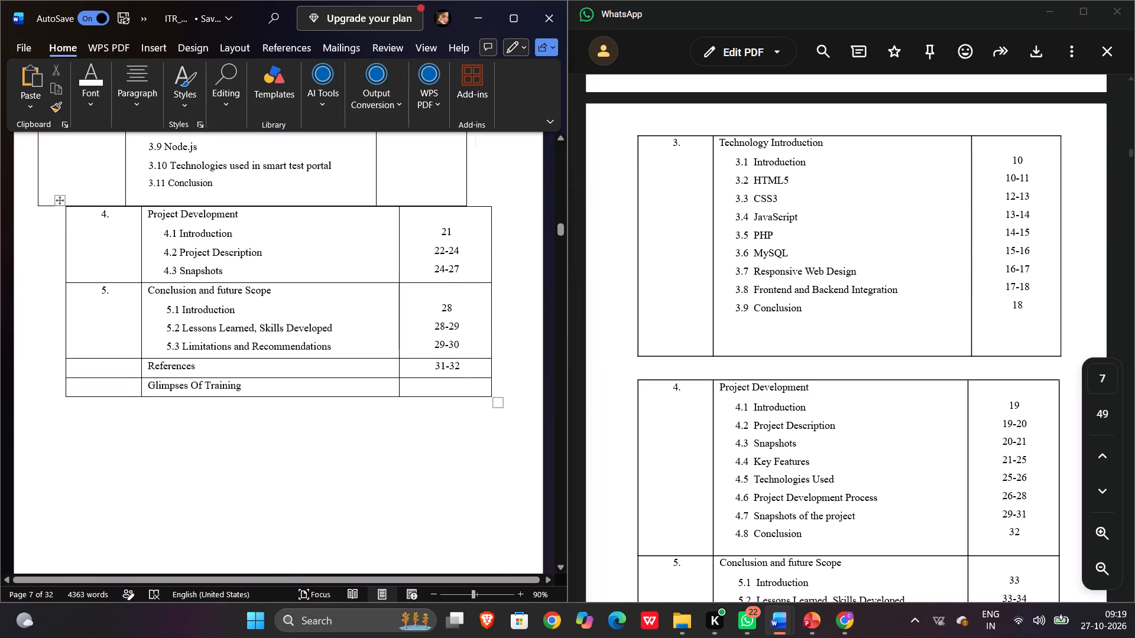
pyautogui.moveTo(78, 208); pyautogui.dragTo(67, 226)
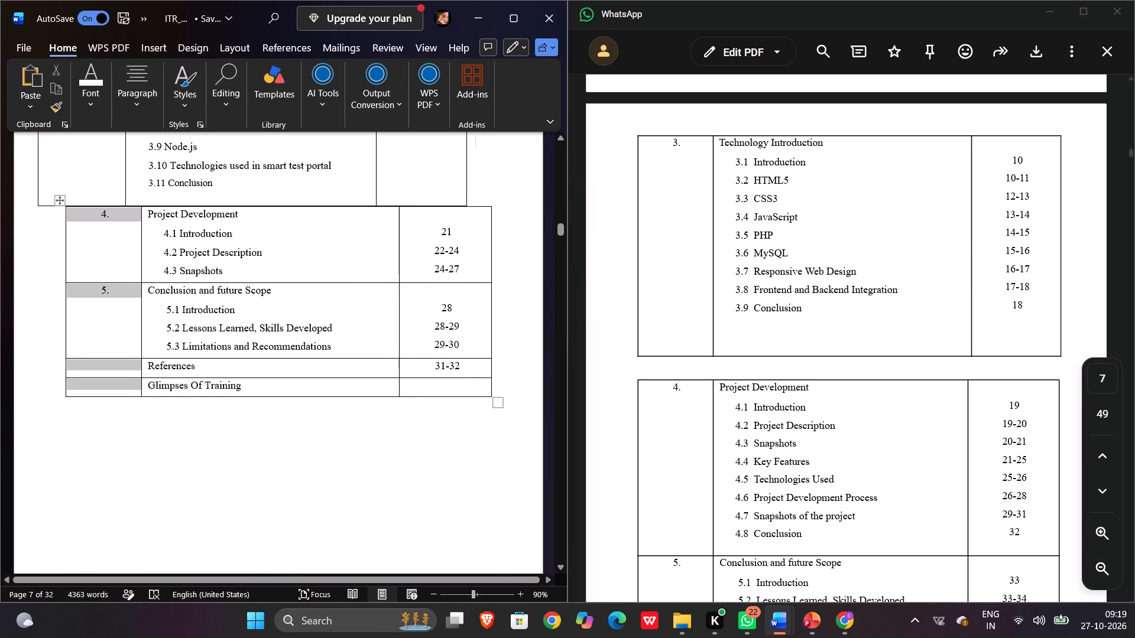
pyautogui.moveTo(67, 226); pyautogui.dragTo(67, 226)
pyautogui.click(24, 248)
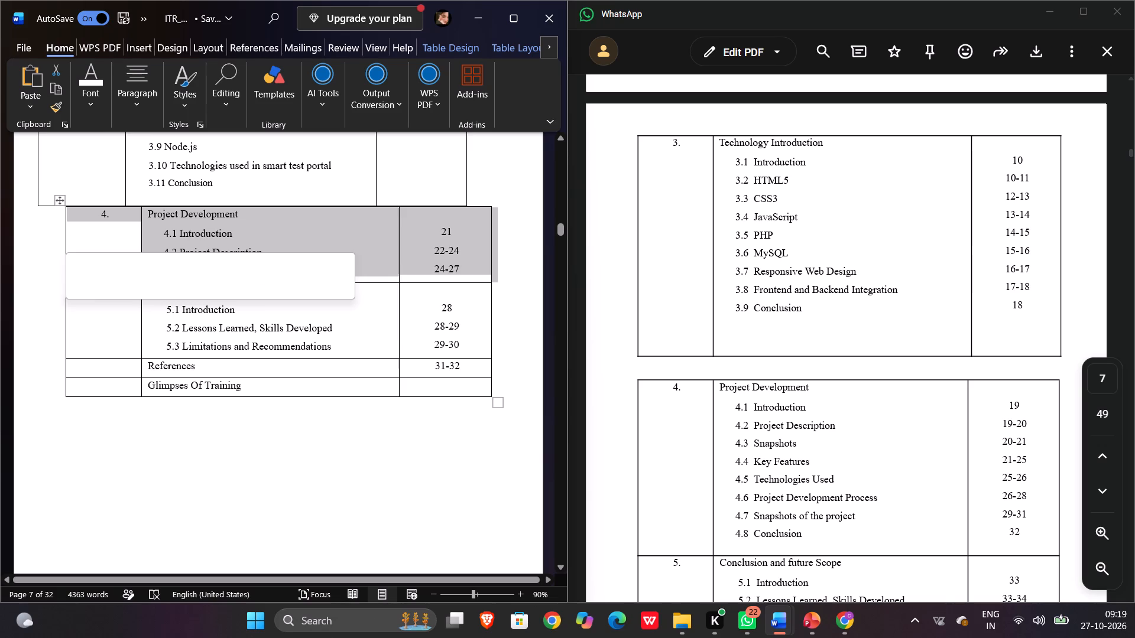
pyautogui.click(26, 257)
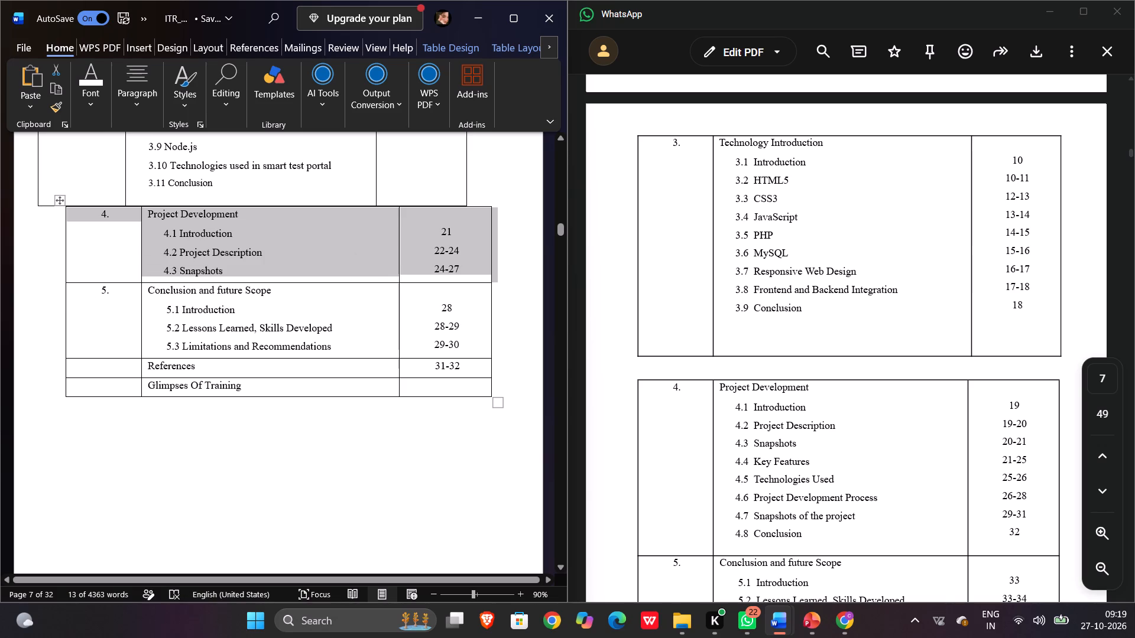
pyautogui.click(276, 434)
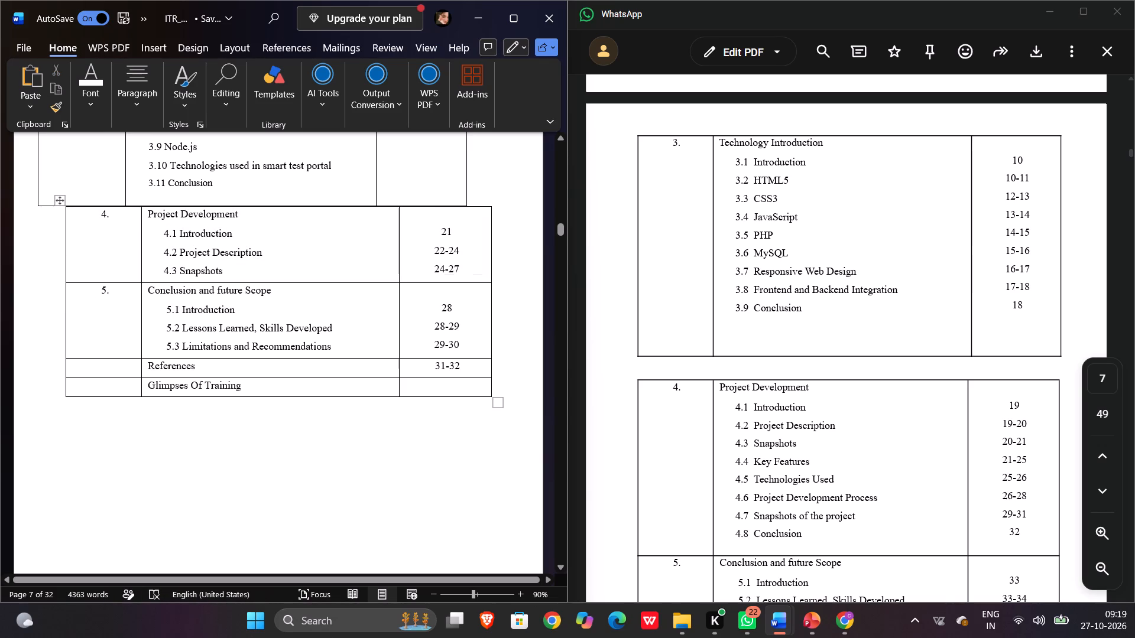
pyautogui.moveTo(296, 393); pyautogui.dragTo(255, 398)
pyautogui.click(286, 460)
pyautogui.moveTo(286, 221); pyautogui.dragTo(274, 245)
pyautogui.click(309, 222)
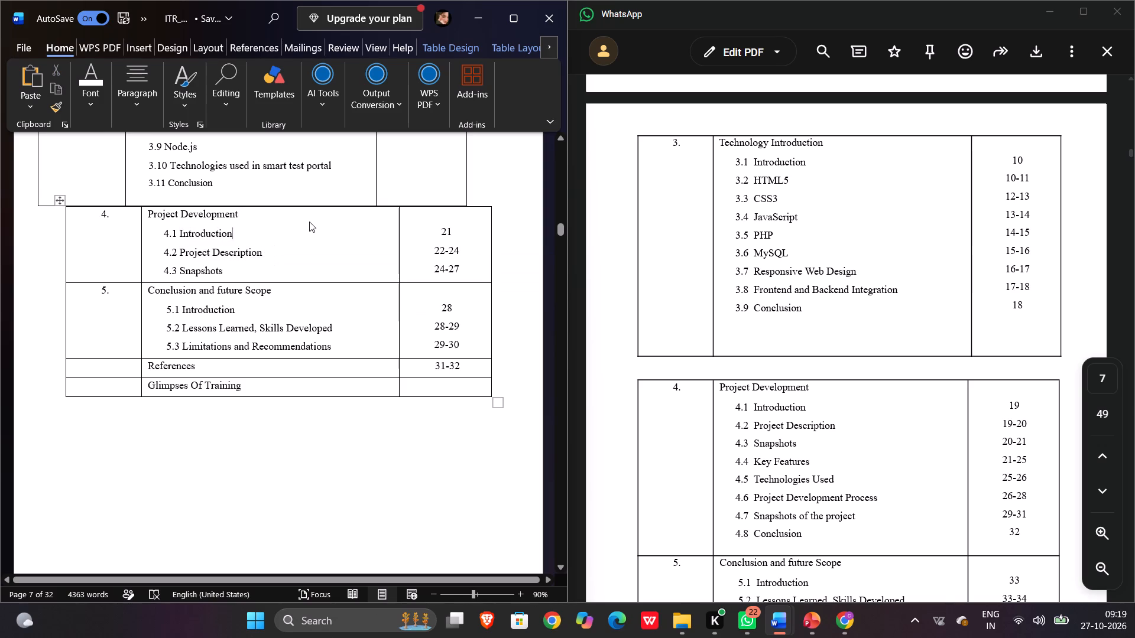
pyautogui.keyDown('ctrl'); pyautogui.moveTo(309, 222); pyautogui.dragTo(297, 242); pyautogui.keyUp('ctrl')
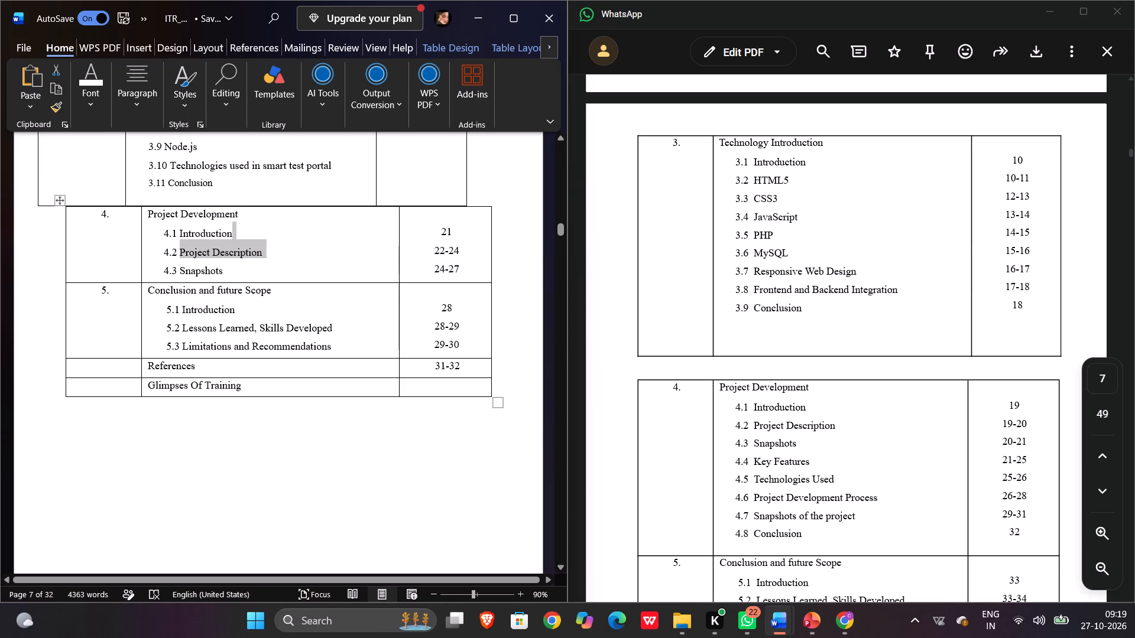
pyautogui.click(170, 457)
# Move the table with chapters 4 and 5 to the left so its left edge lines up with the table above.
pyautogui.moveTo(59, 203); pyautogui.dragTo(58, 213)
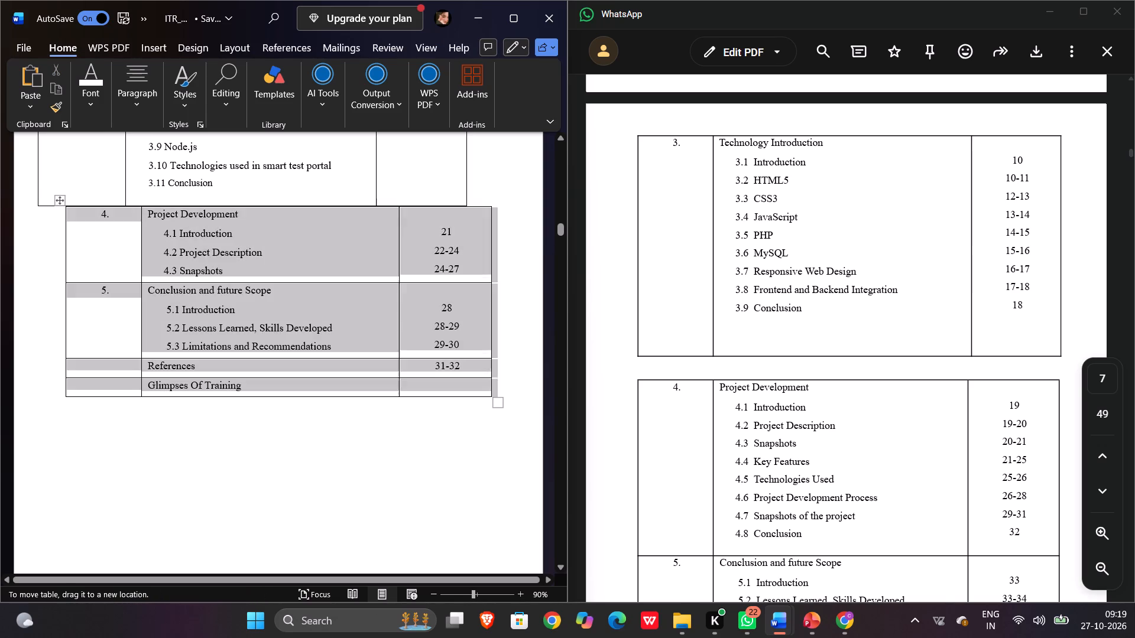
pyautogui.moveTo(58, 213); pyautogui.dragTo(31, 210)
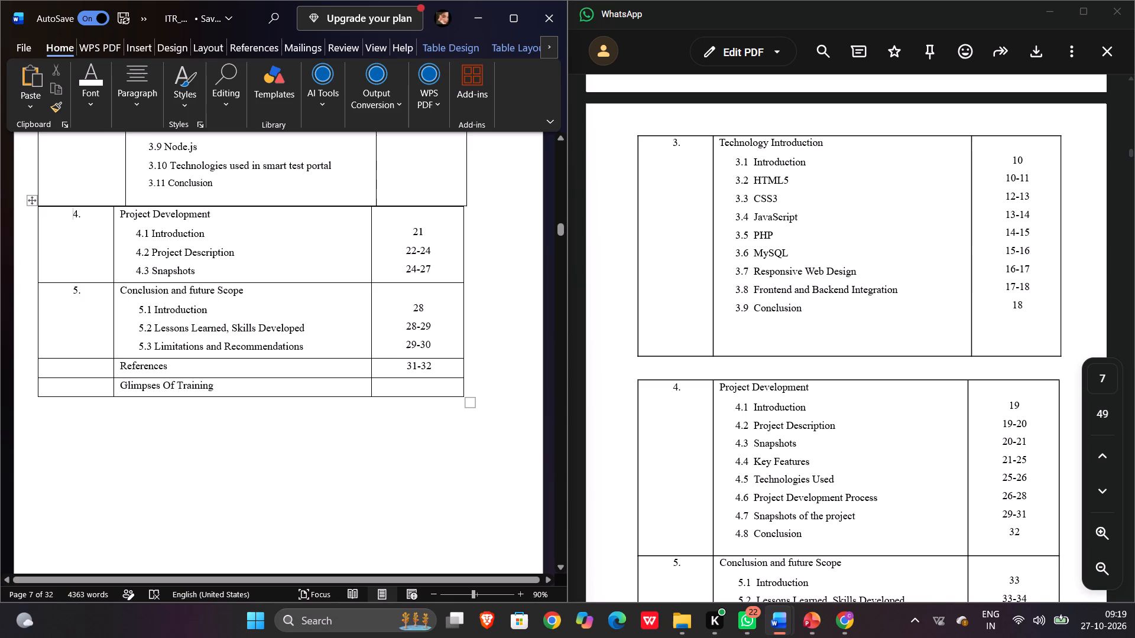
pyautogui.moveTo(31, 202); pyautogui.dragTo(41, 210)
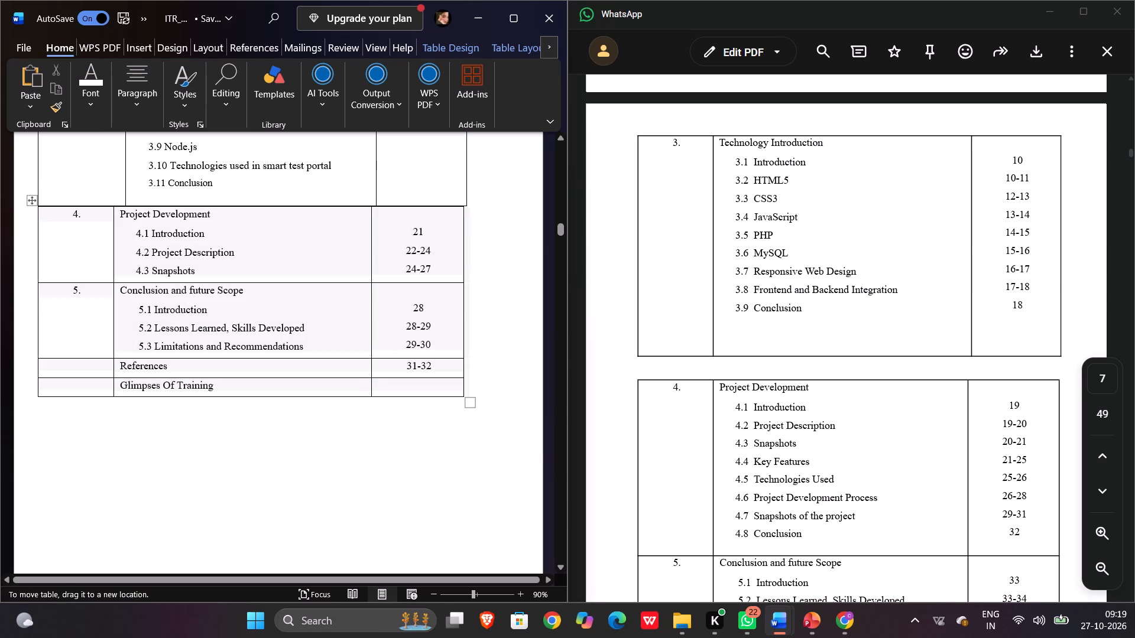
pyautogui.moveTo(41, 210); pyautogui.dragTo(43, 213)
pyautogui.moveTo(33, 201); pyautogui.dragTo(43, 212)
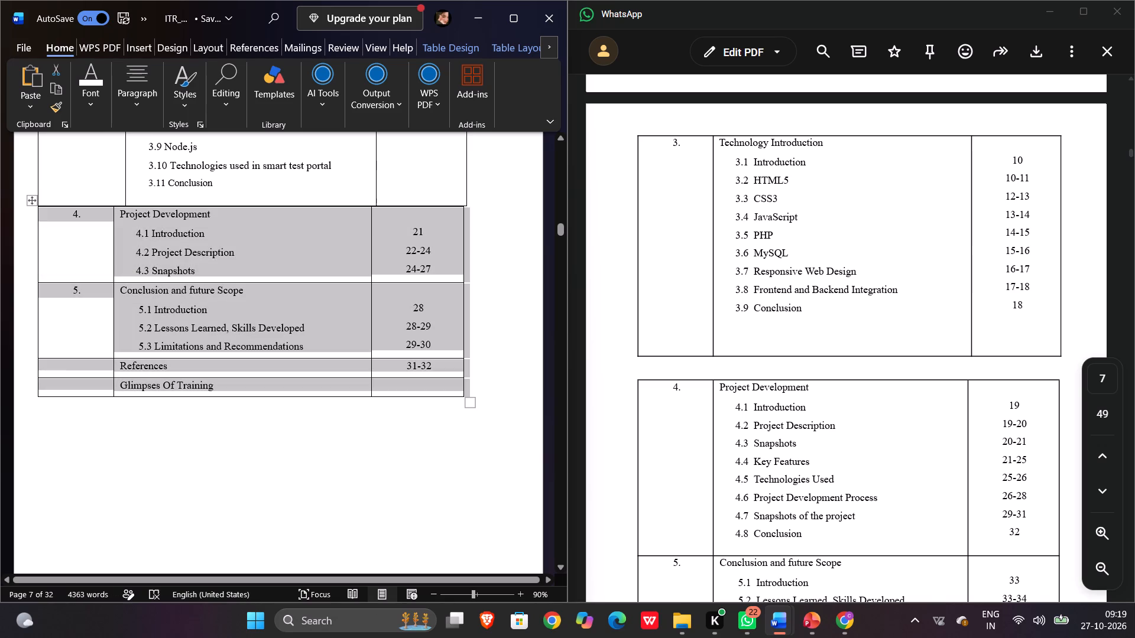
pyautogui.moveTo(28, 198); pyautogui.dragTo(37, 206)
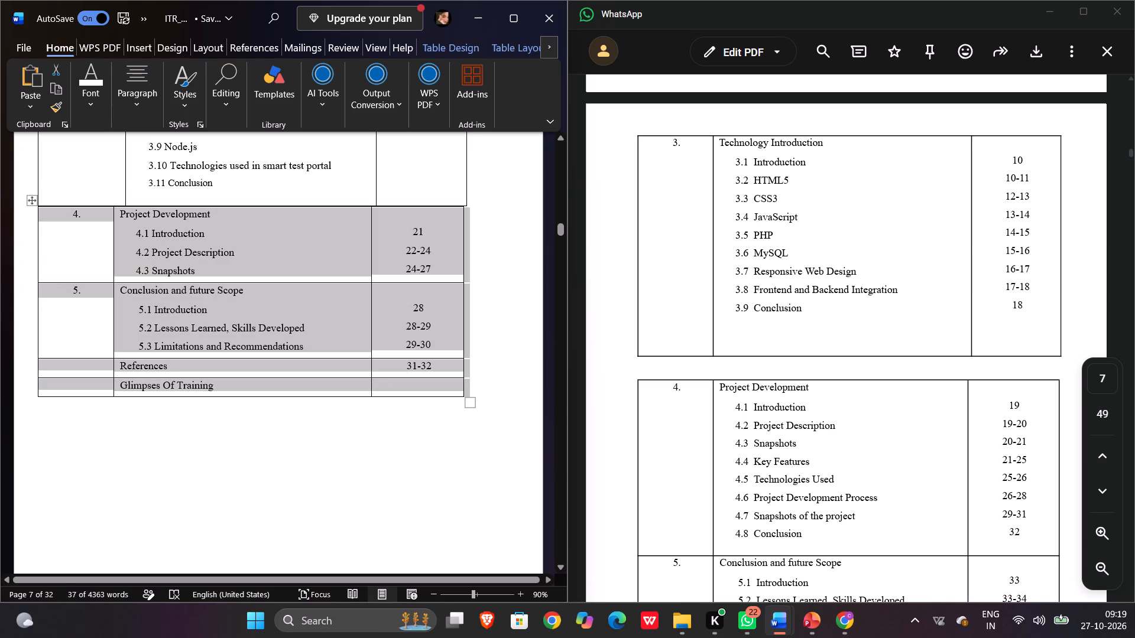
pyautogui.click(249, 450)
# Widen the chapters 4 and 5 table slightly so its right edge matches the table above.
pyautogui.scroll(3, 249, 450)
pyautogui.scroll(-1, 249, 450)
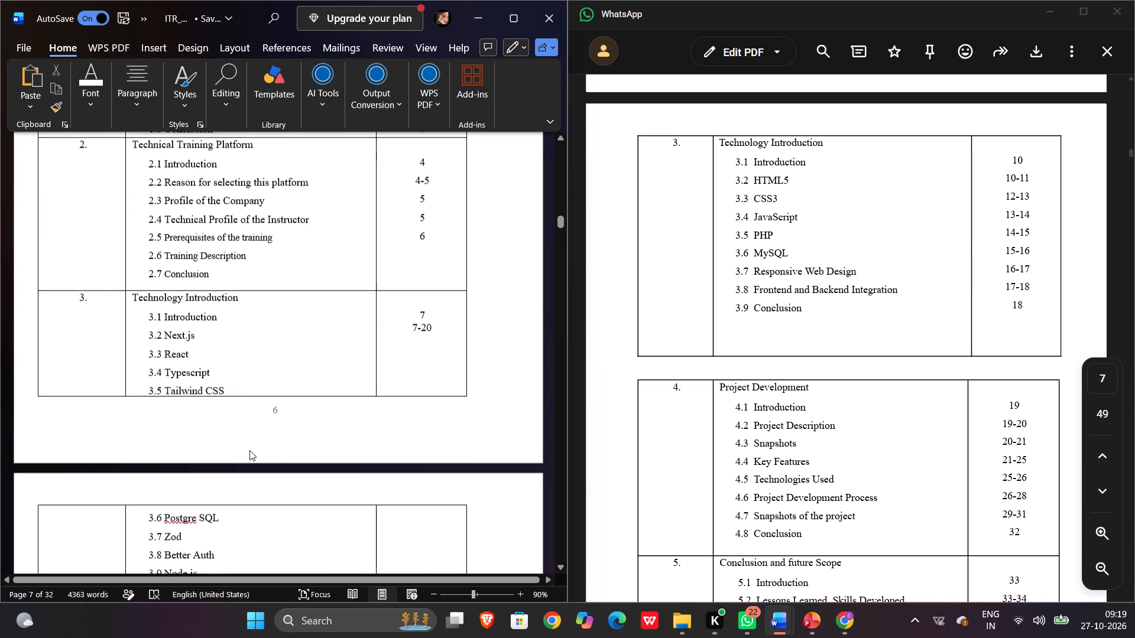
pyautogui.scroll(-1, 249, 450)
pyautogui.scroll(2, 249, 450)
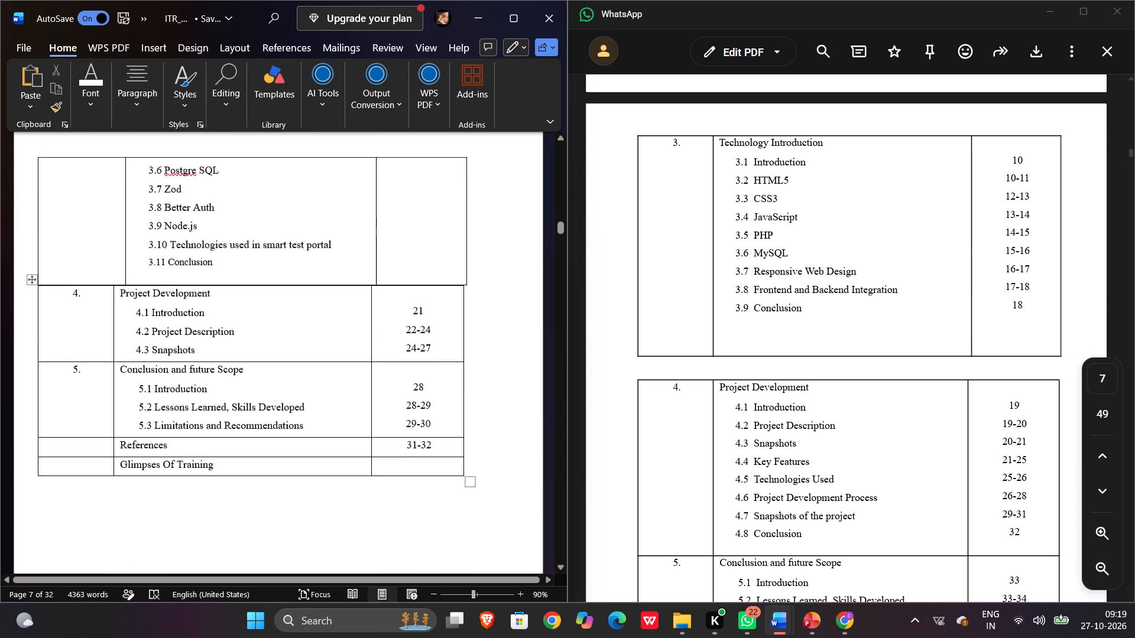
pyautogui.scroll(1, 249, 450)
pyautogui.hscroll(1, 249, 450)
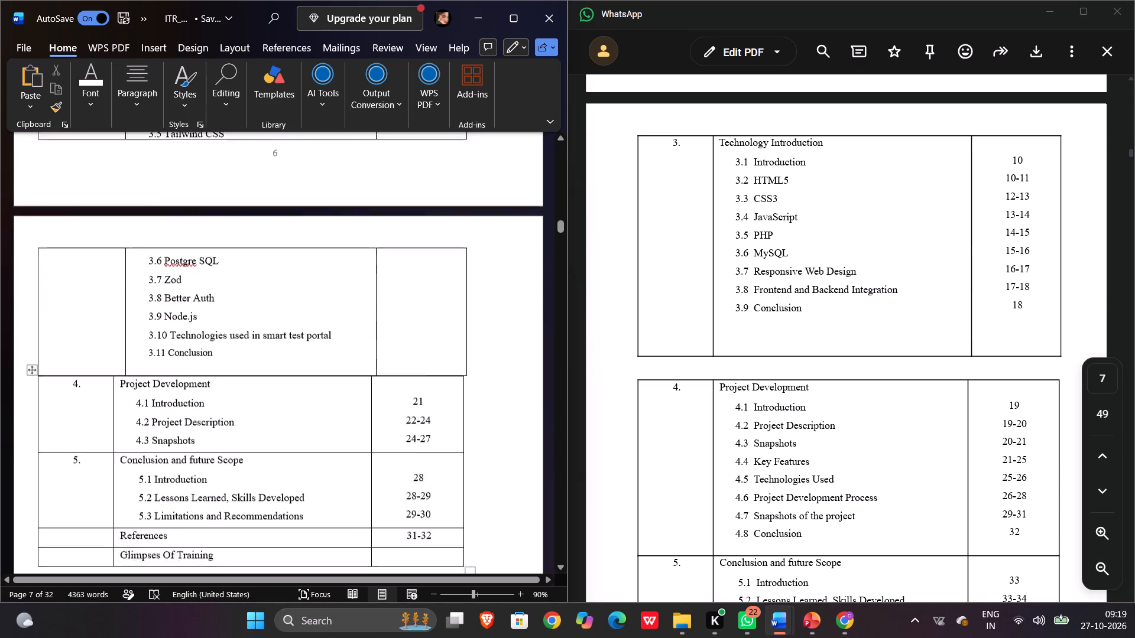
pyautogui.hscroll(1, 249, 450)
pyautogui.click(32, 307)
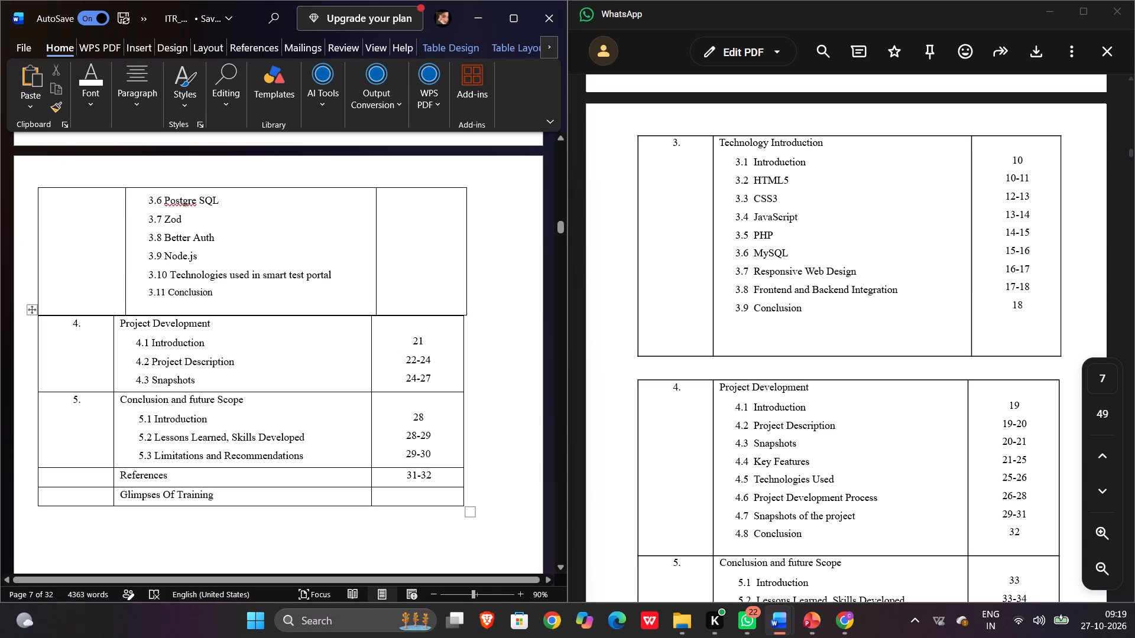
pyautogui.click(468, 515)
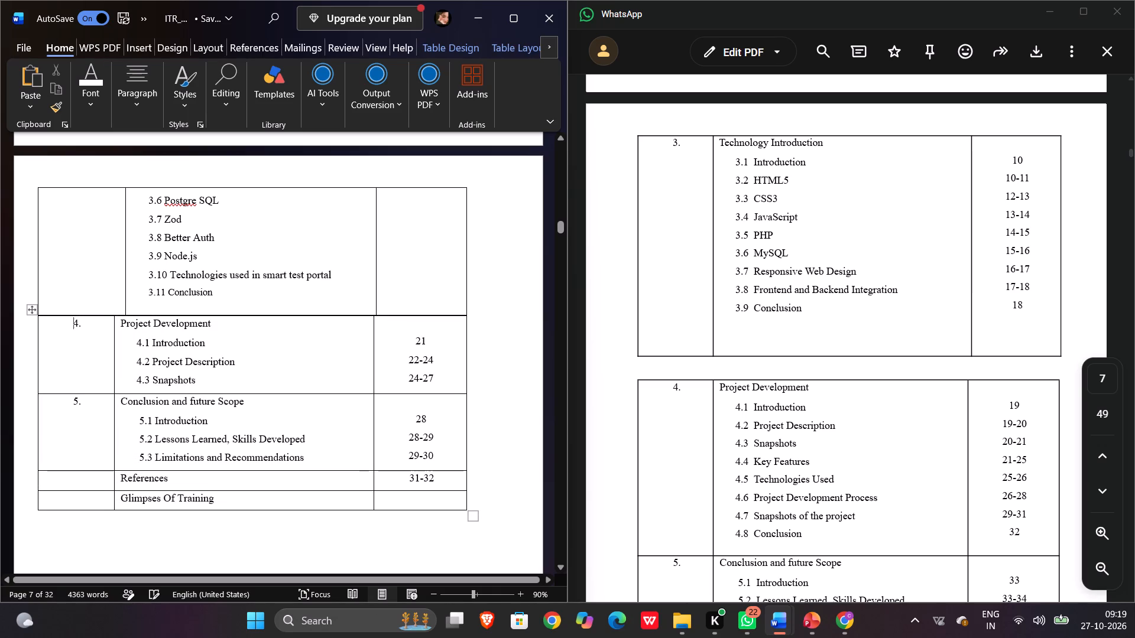
pyautogui.click(362, 529)
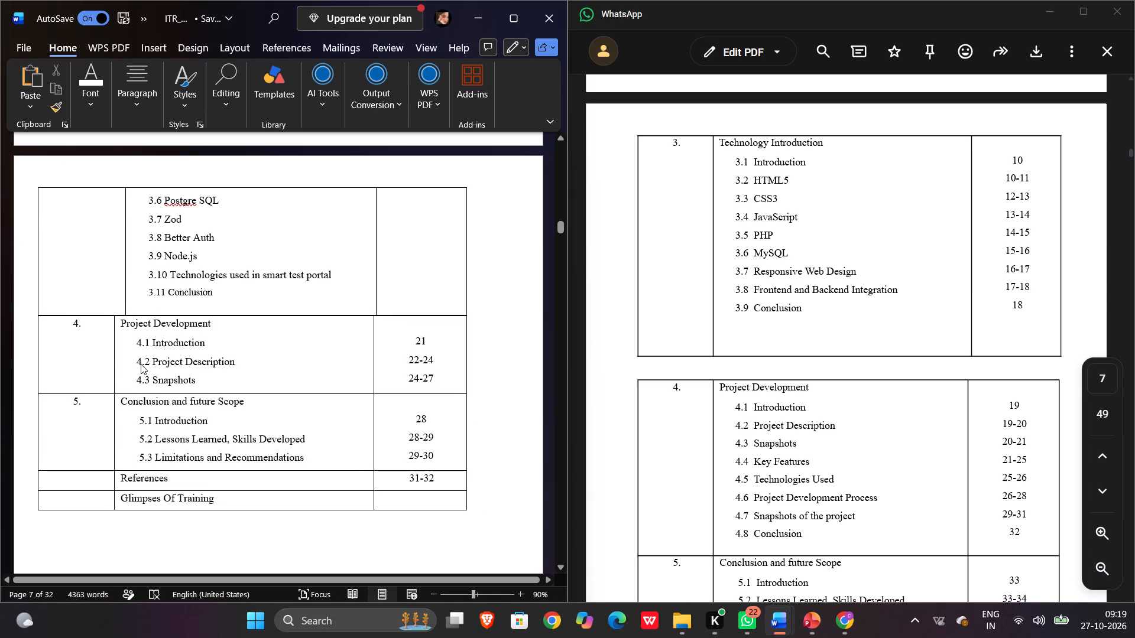
# Shift both inner column borders of the chapters 4 and 5 table to line up with the columns above.
pyautogui.moveTo(113, 350); pyautogui.dragTo(118, 350)
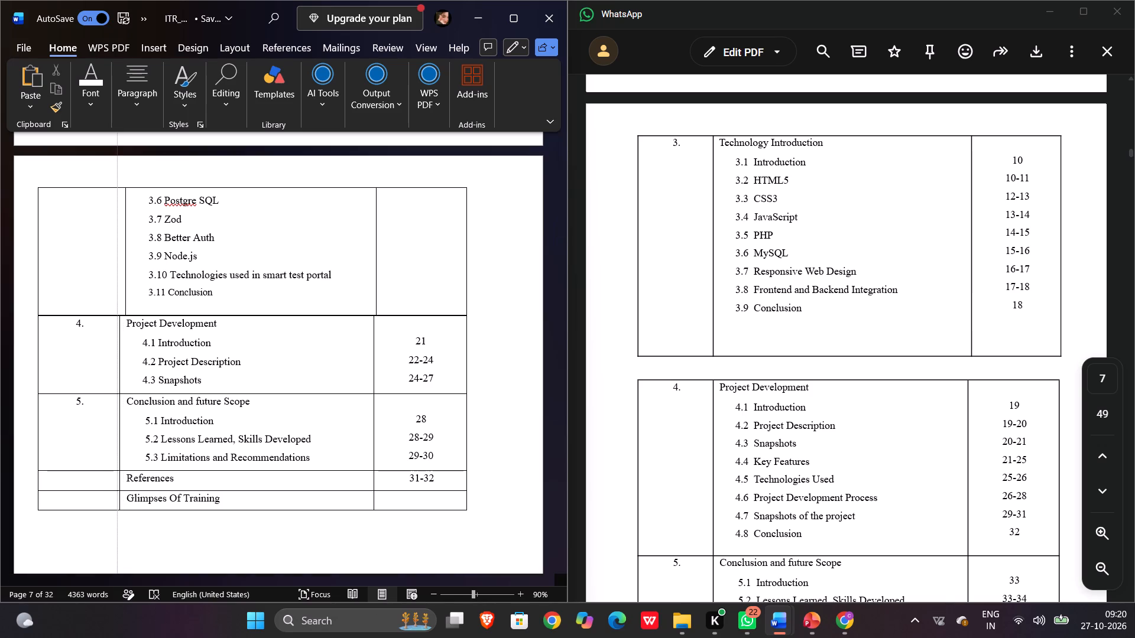
pyautogui.moveTo(118, 350); pyautogui.dragTo(123, 347)
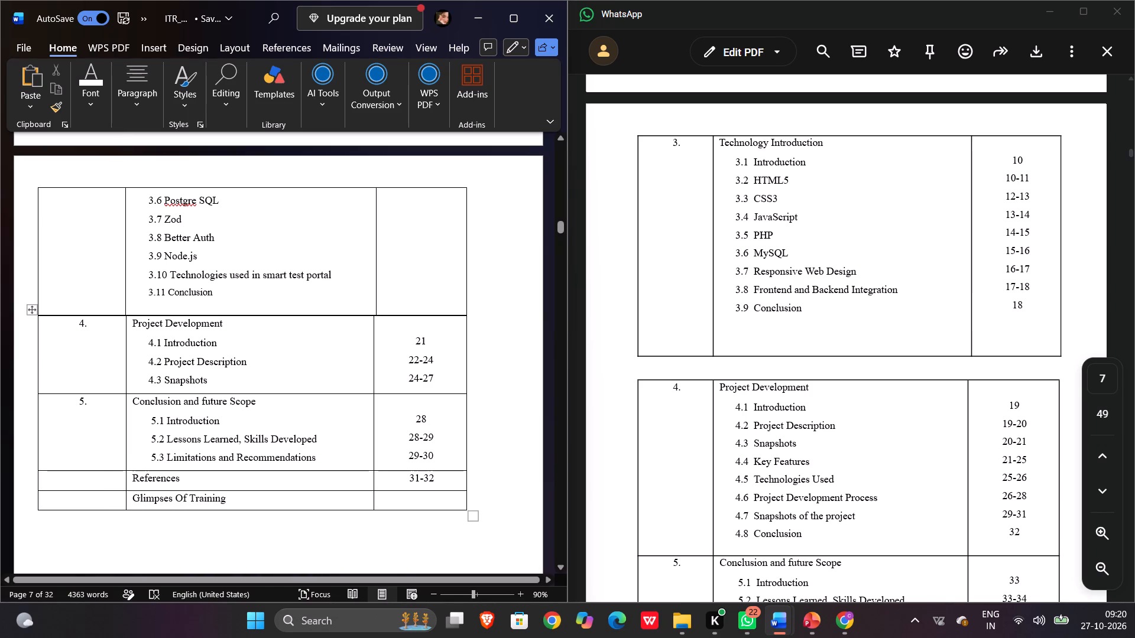
pyautogui.click(372, 344)
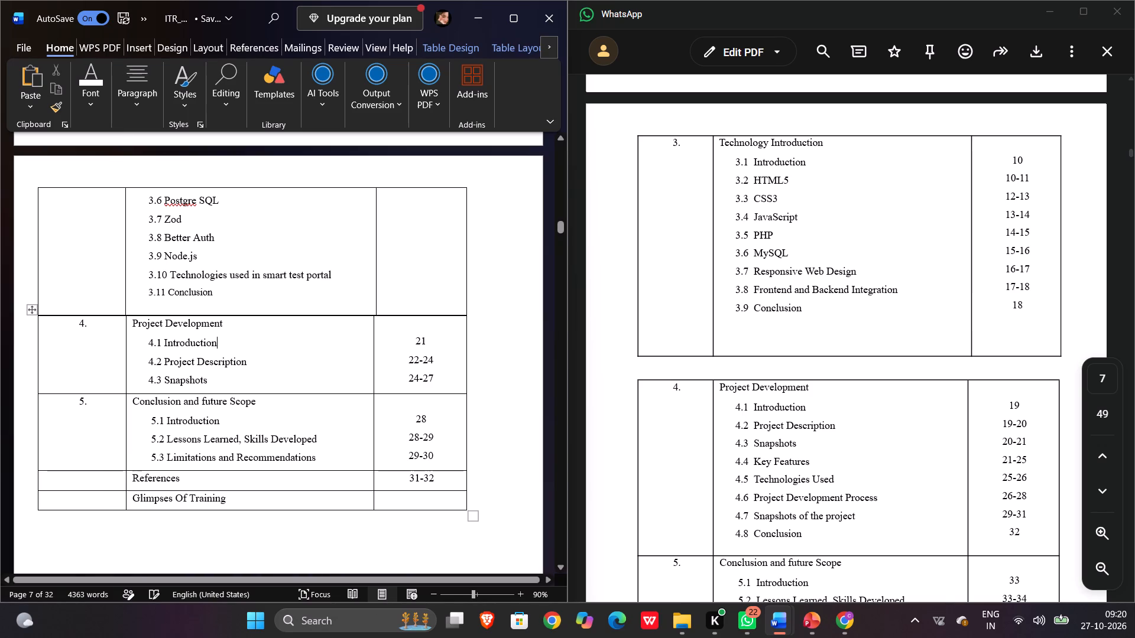
pyautogui.click(374, 342)
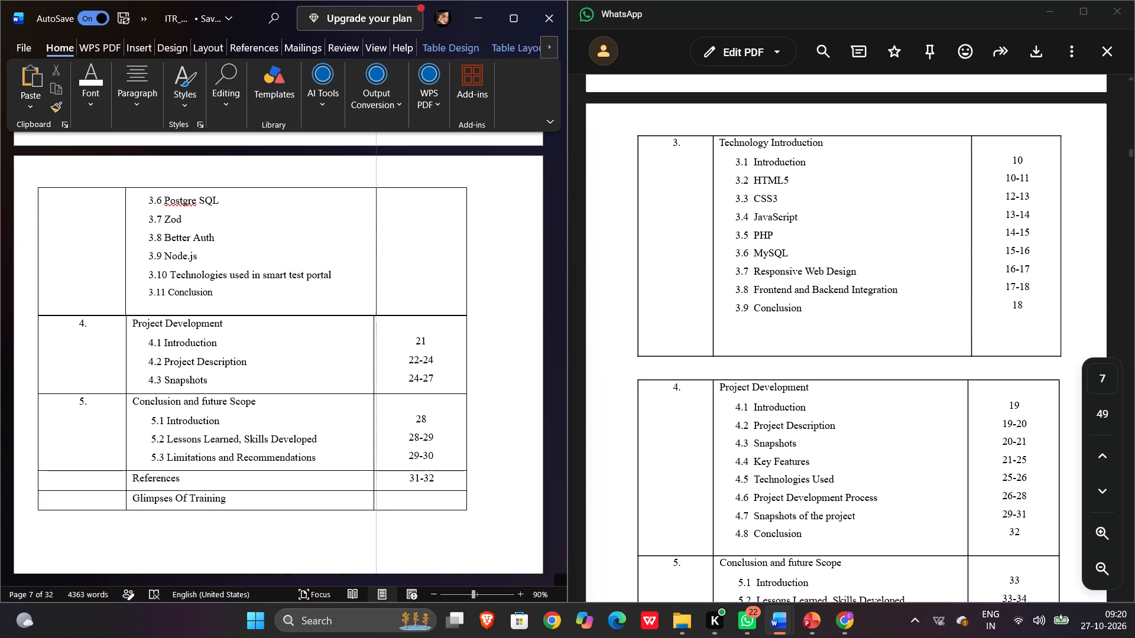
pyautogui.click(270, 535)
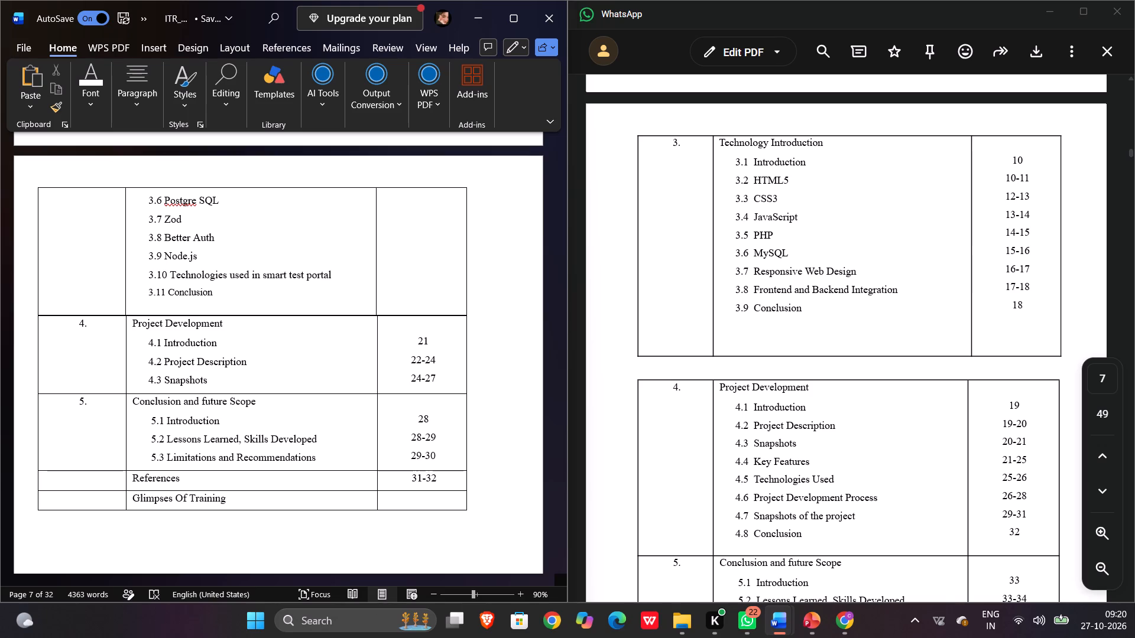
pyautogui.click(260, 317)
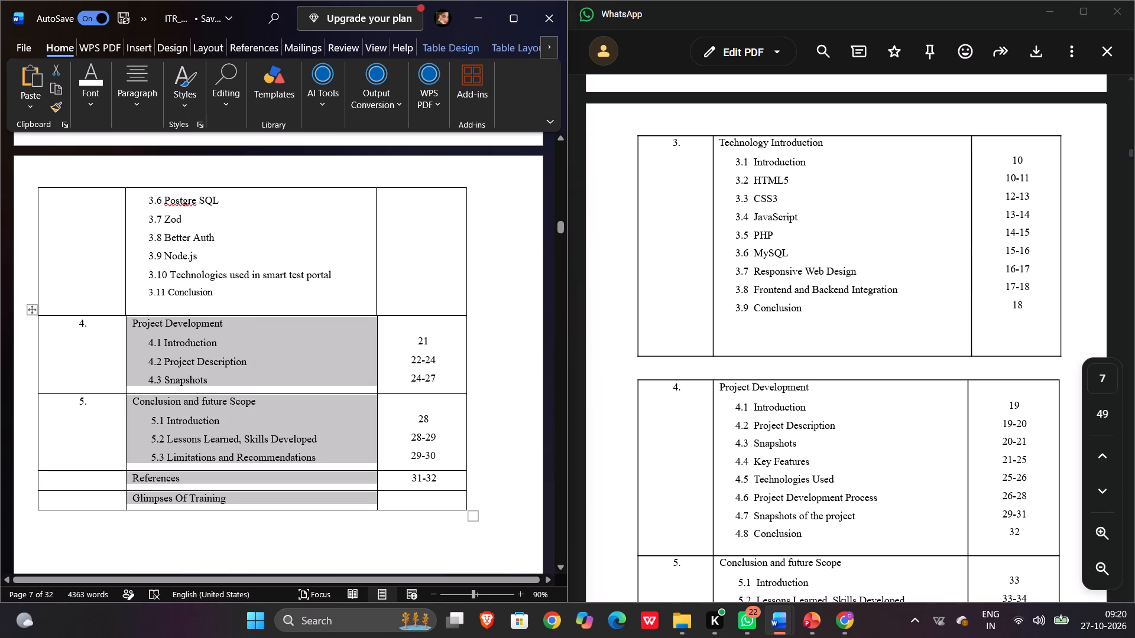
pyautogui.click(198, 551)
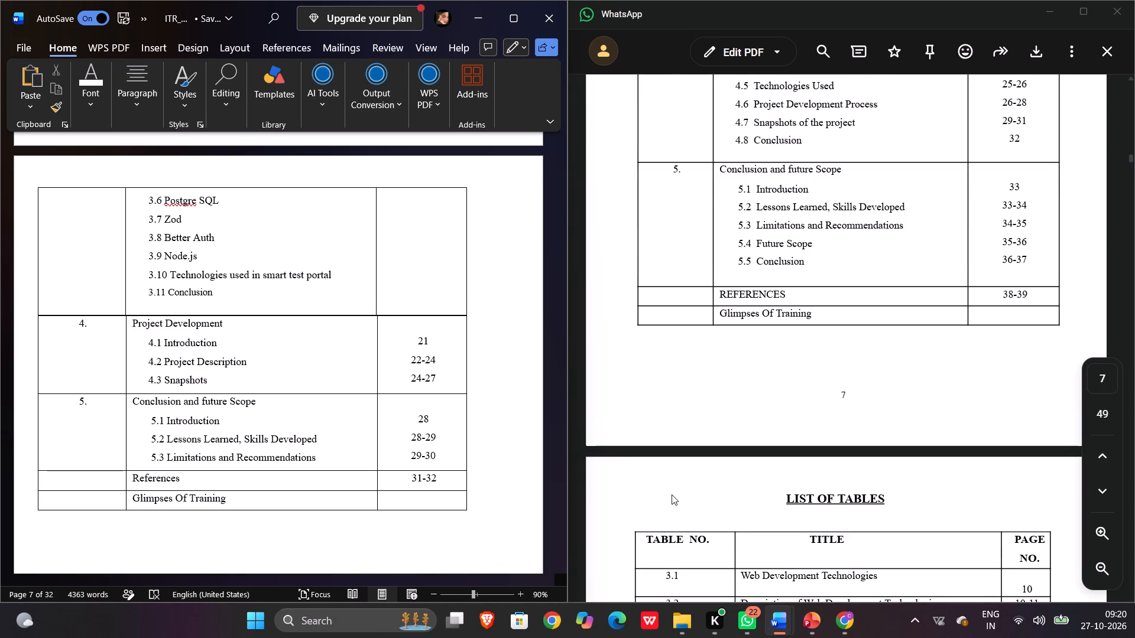
# Check the reference's contents rows for Chapters 3 to 5, and look through the report's Chapter 3 for the pages its sections fall on.
pyautogui.scroll(1, 672, 494)
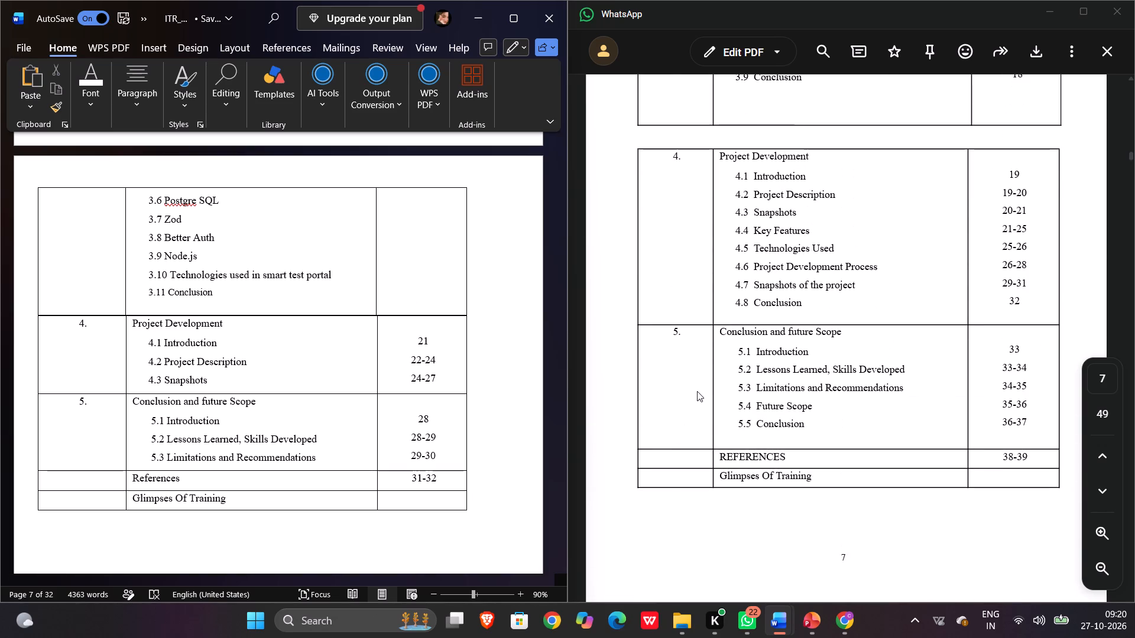
pyautogui.scroll(1, 697, 391)
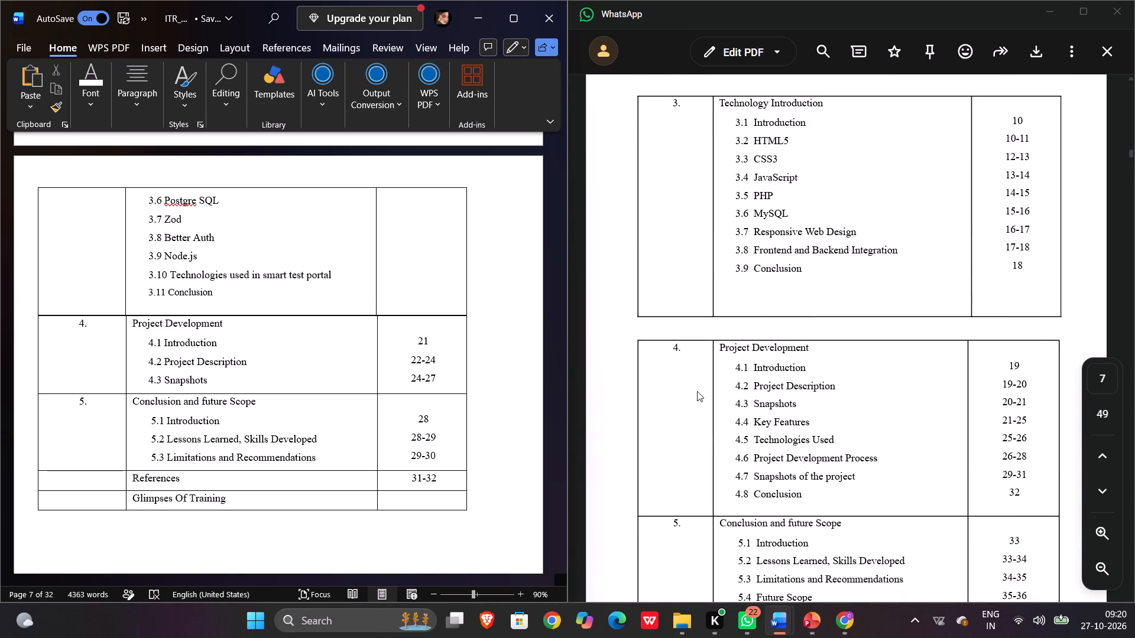
pyautogui.scroll(2, 413, 327)
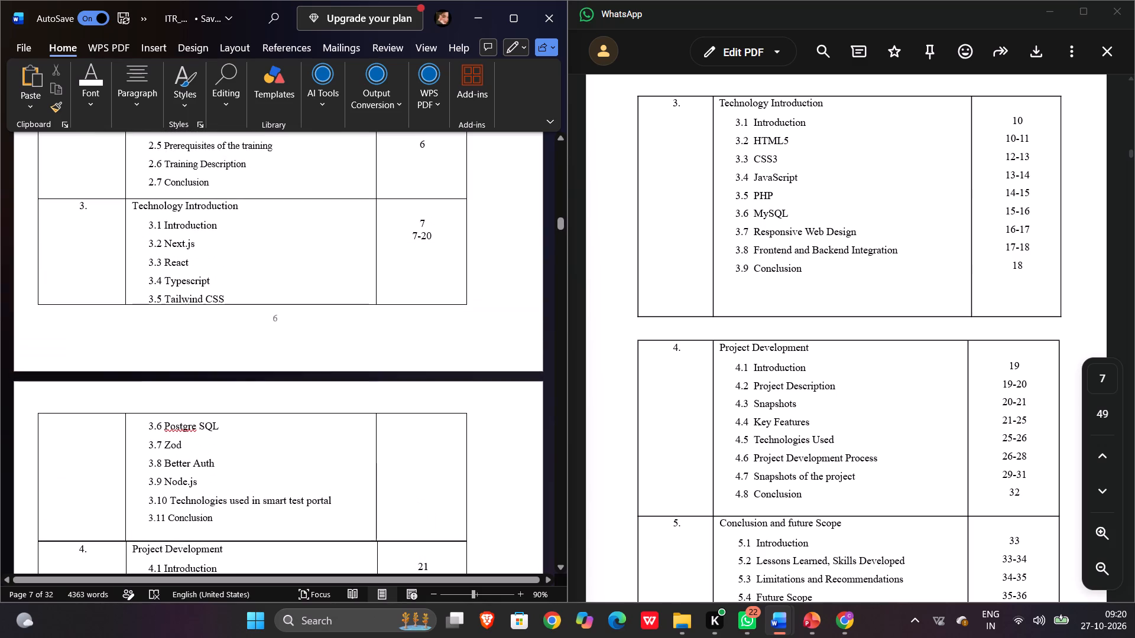
pyautogui.click(433, 230)
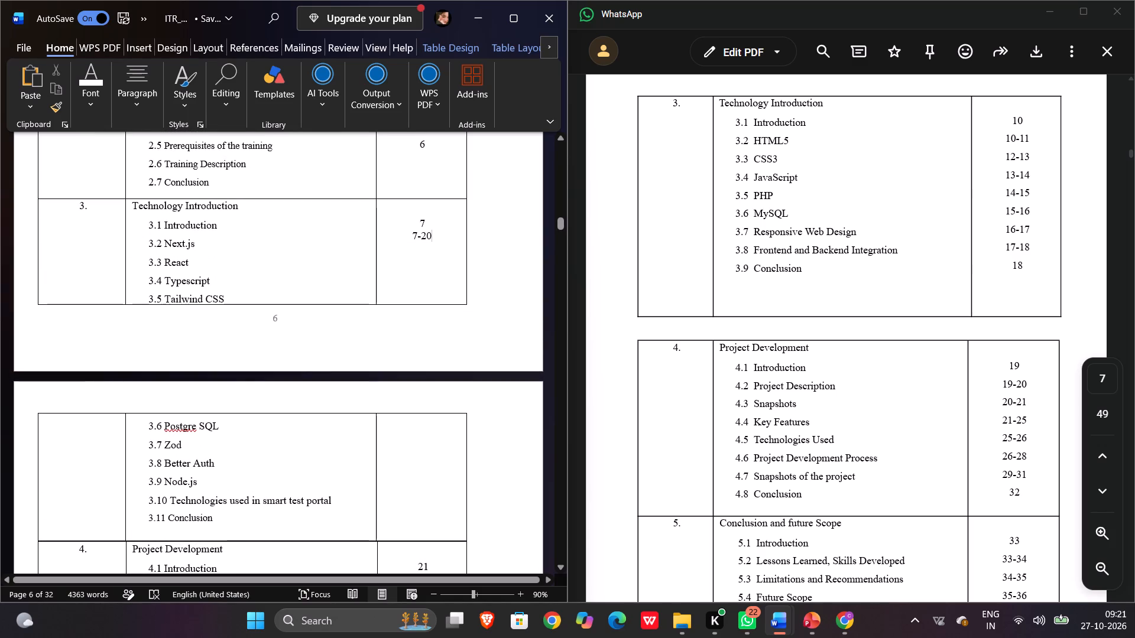
pyautogui.click(433, 230)
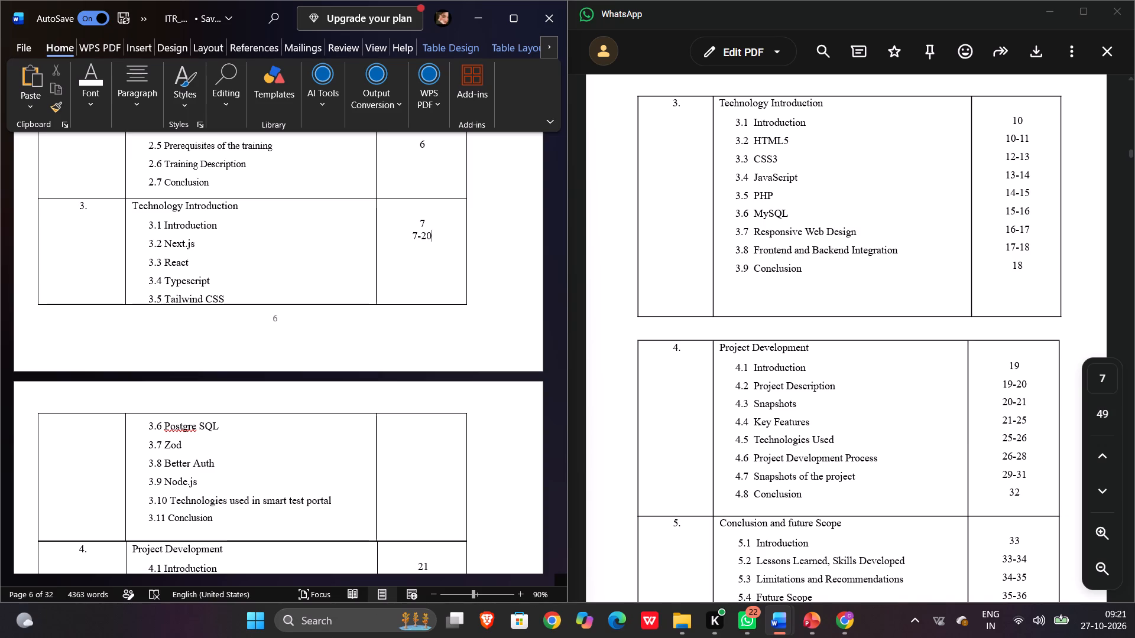
pyautogui.scroll(-18, 433, 230)
pyautogui.scroll(-6, 433, 230)
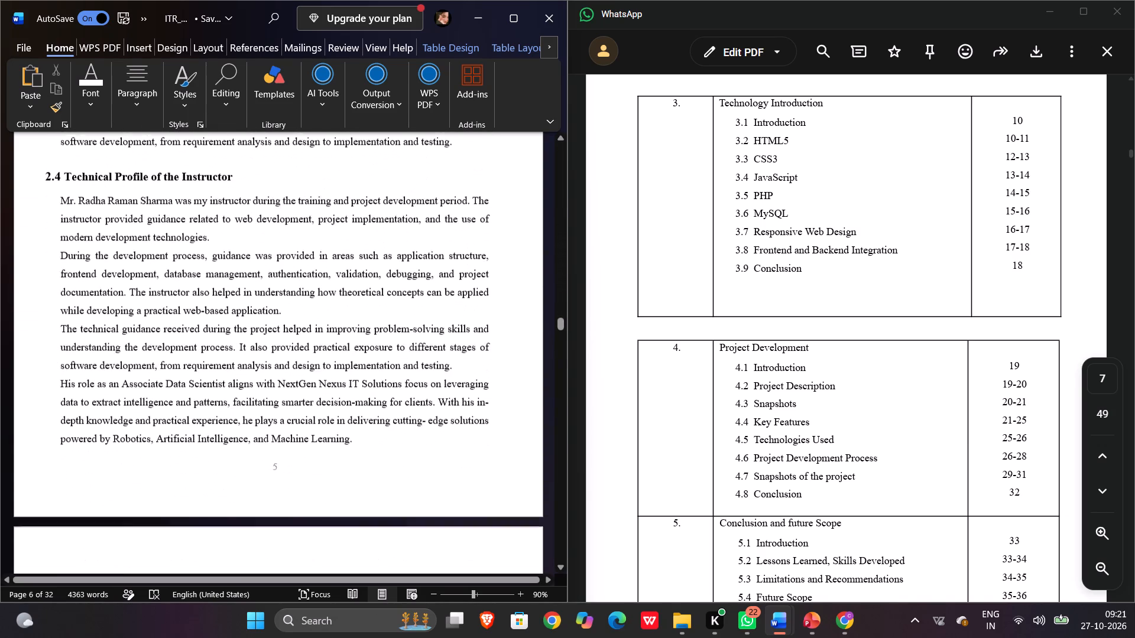
pyautogui.scroll(-9, 433, 230)
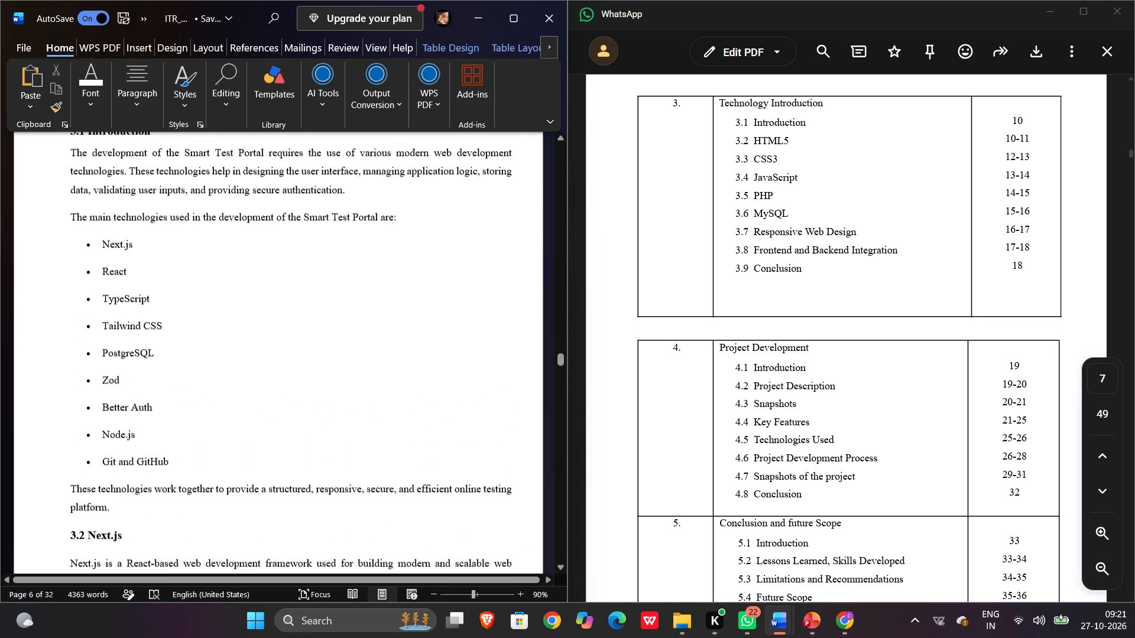
pyautogui.scroll(-5, 433, 230)
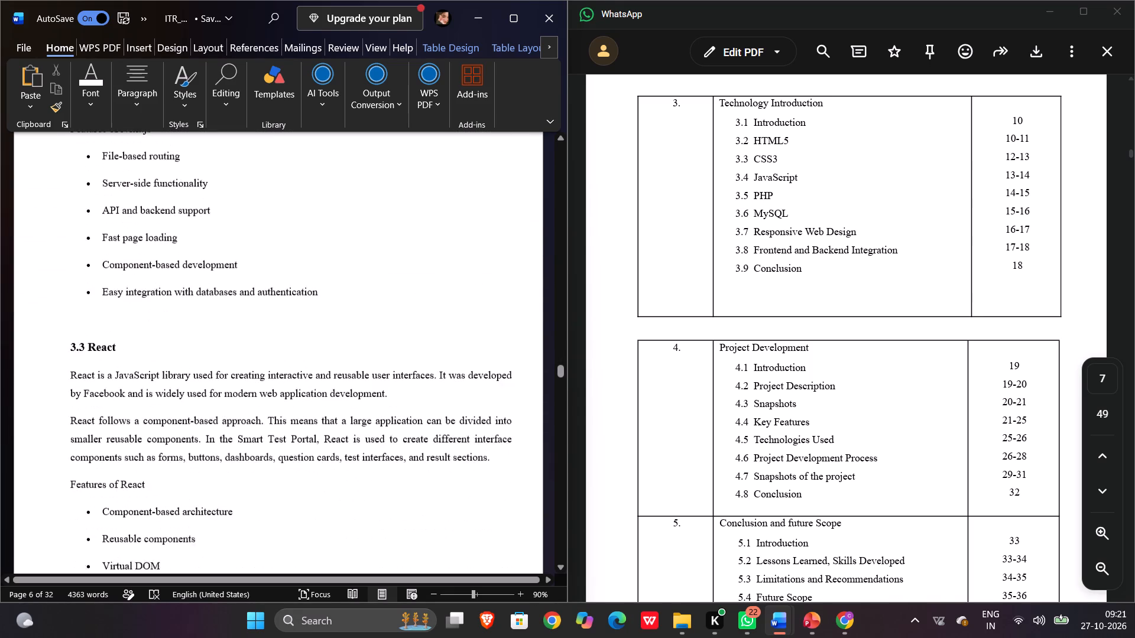
pyautogui.scroll(-5, 433, 230)
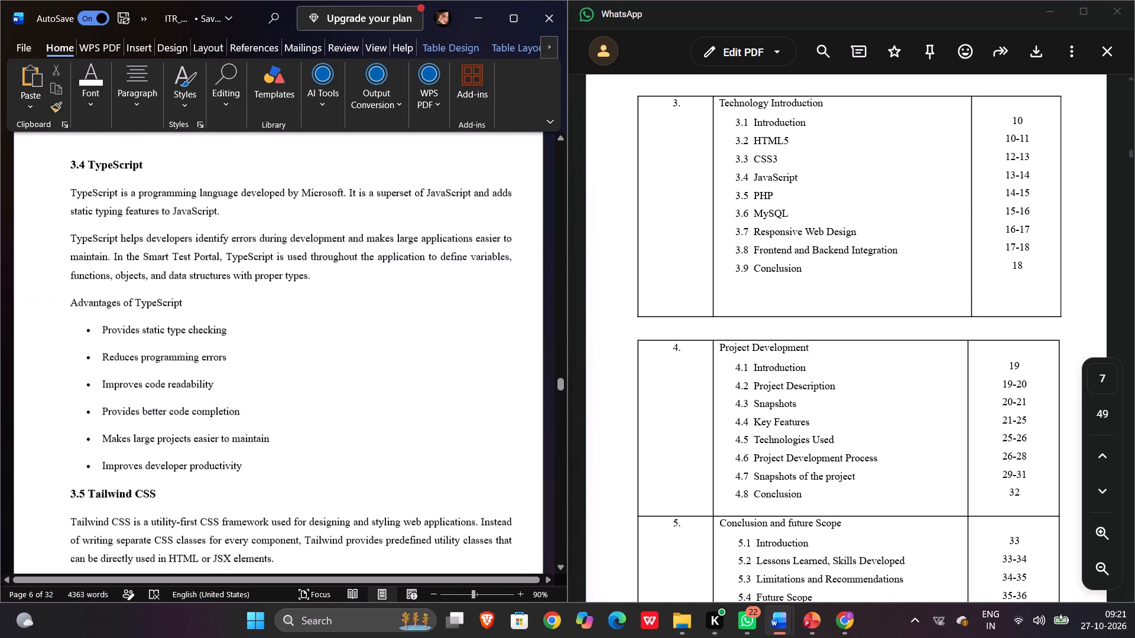
pyautogui.scroll(-4, 433, 230)
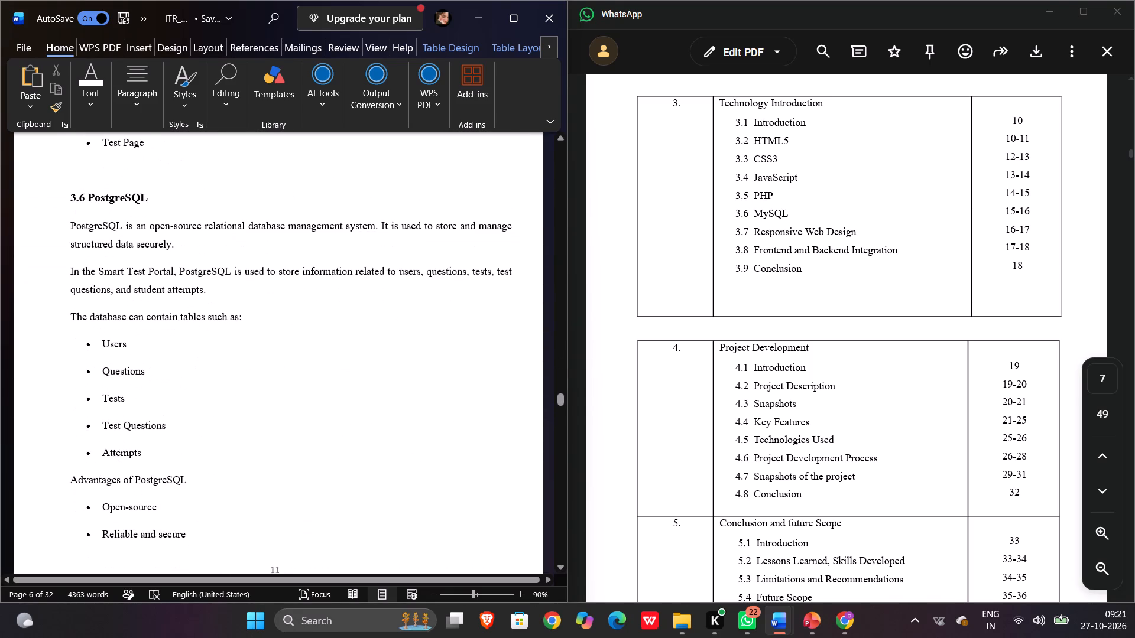
pyautogui.scroll(-11, 433, 230)
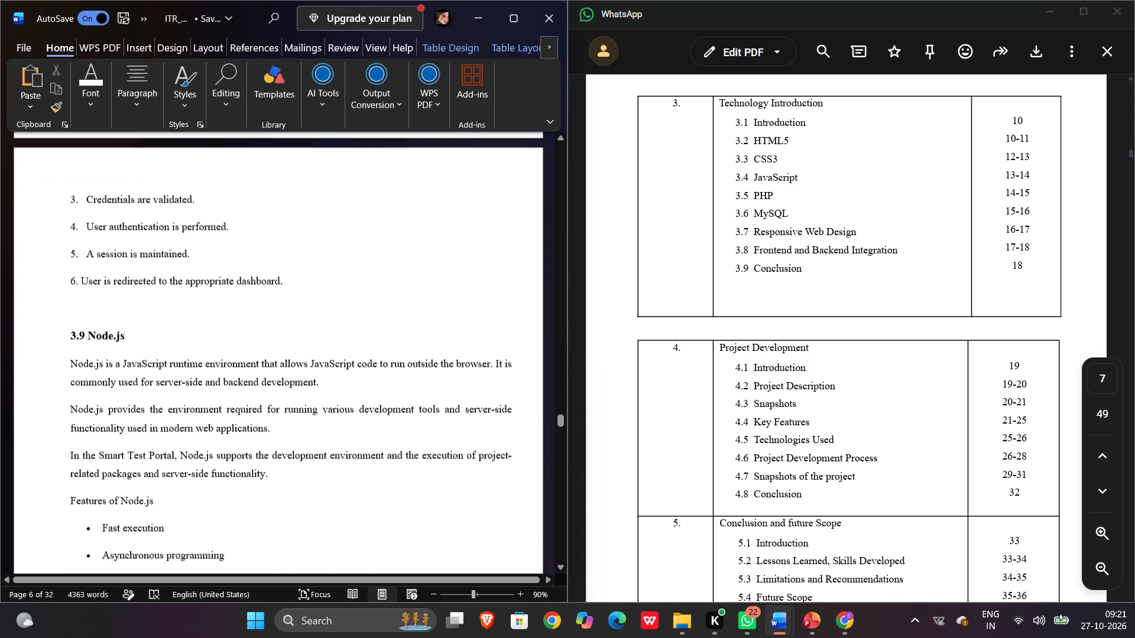
pyautogui.scroll(-4, 433, 230)
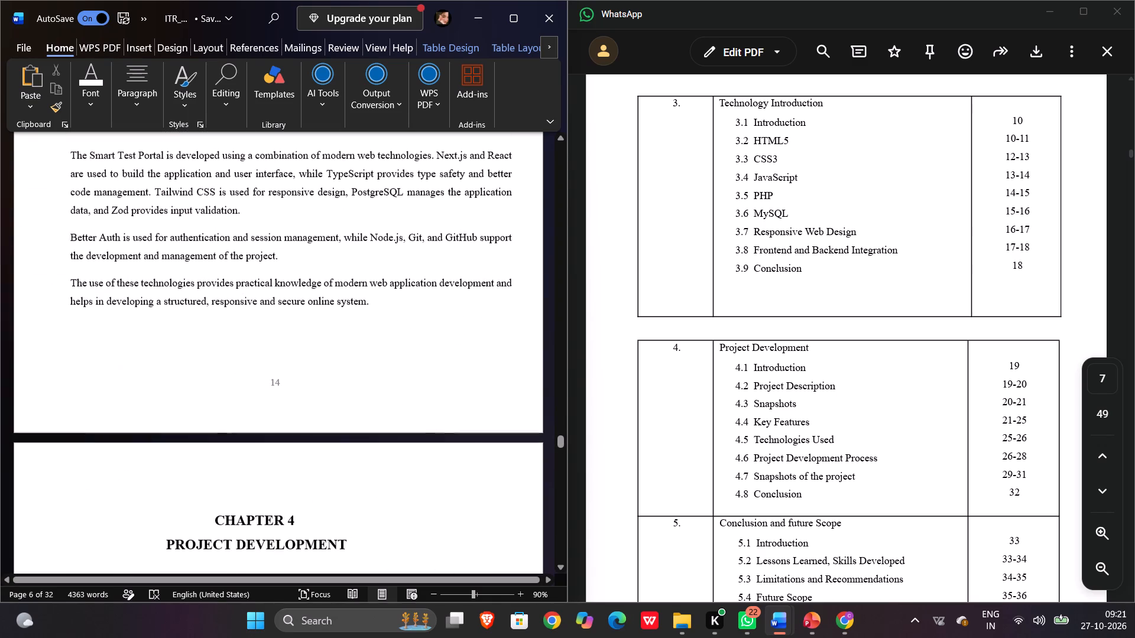
pyautogui.scroll(16, 433, 230)
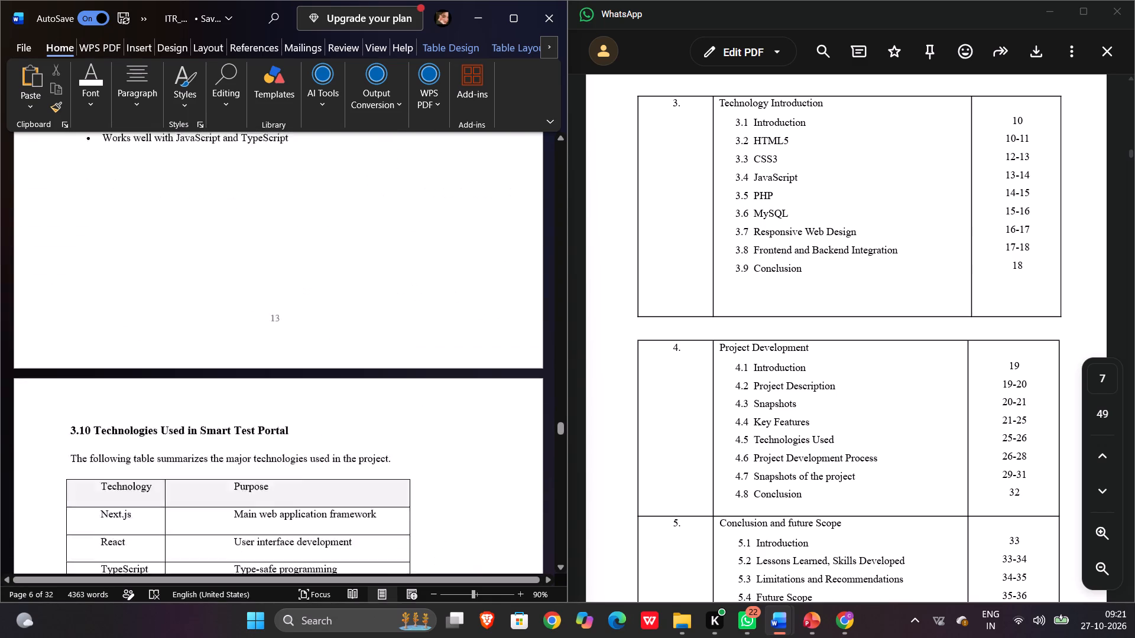
pyautogui.scroll(13, 433, 230)
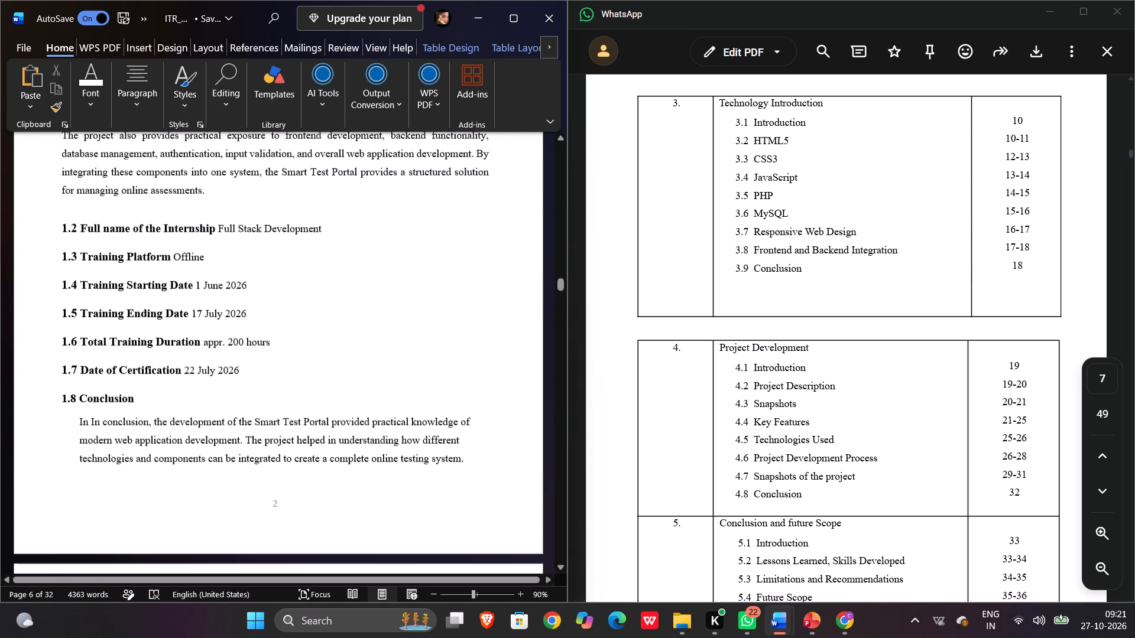
pyautogui.scroll(14, 433, 230)
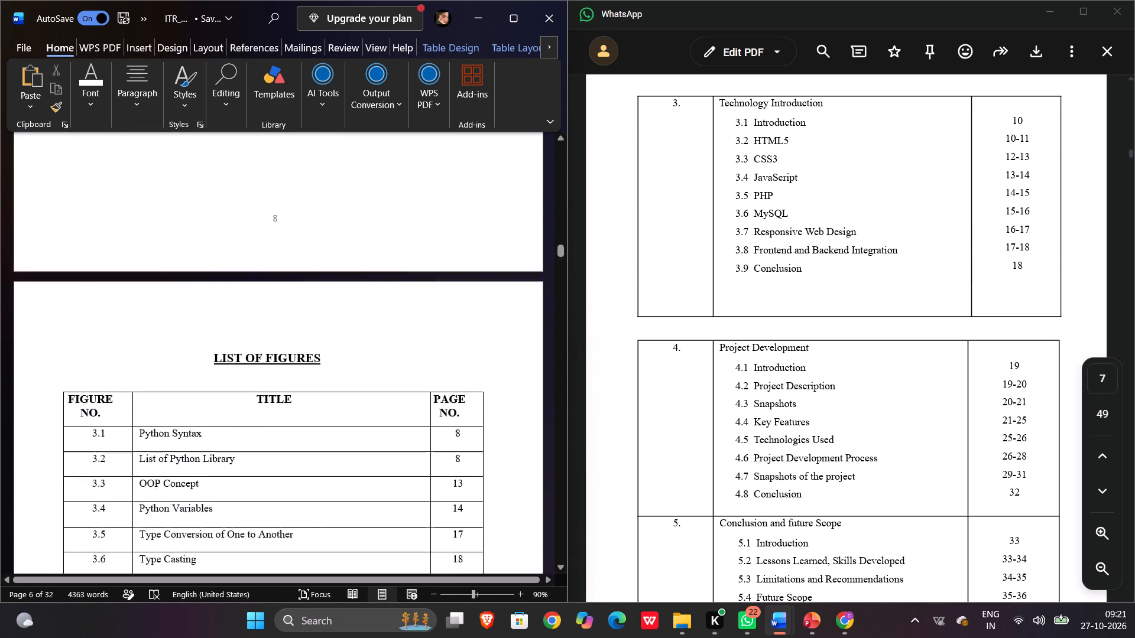
pyautogui.scroll(6, 433, 230)
pyautogui.scroll(-1, 433, 230)
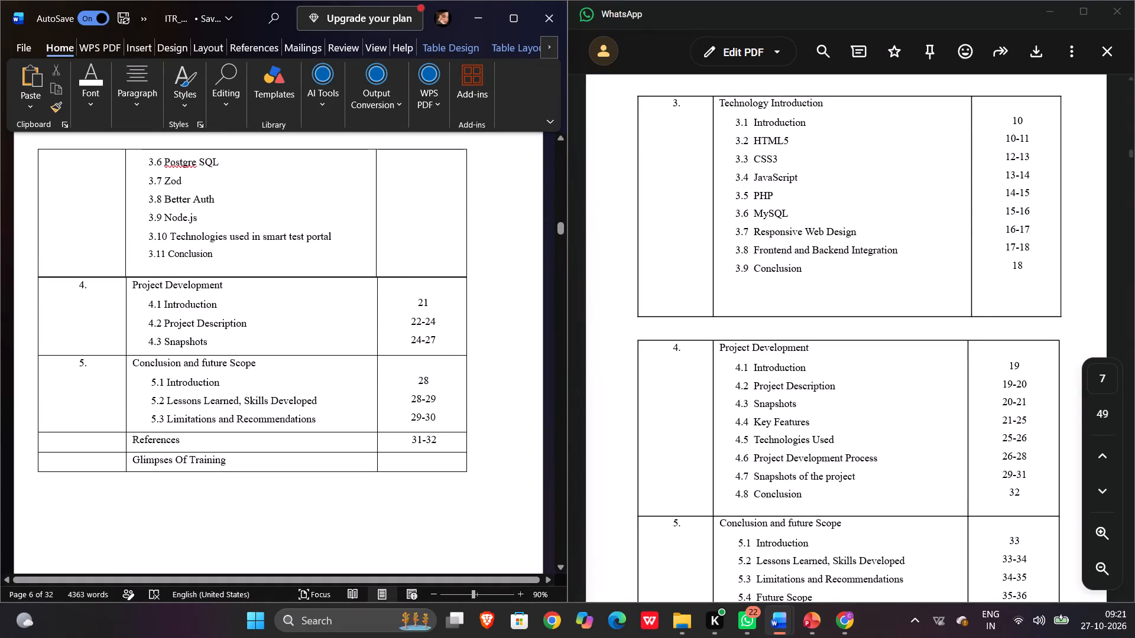
pyautogui.scroll(2, 388, 209)
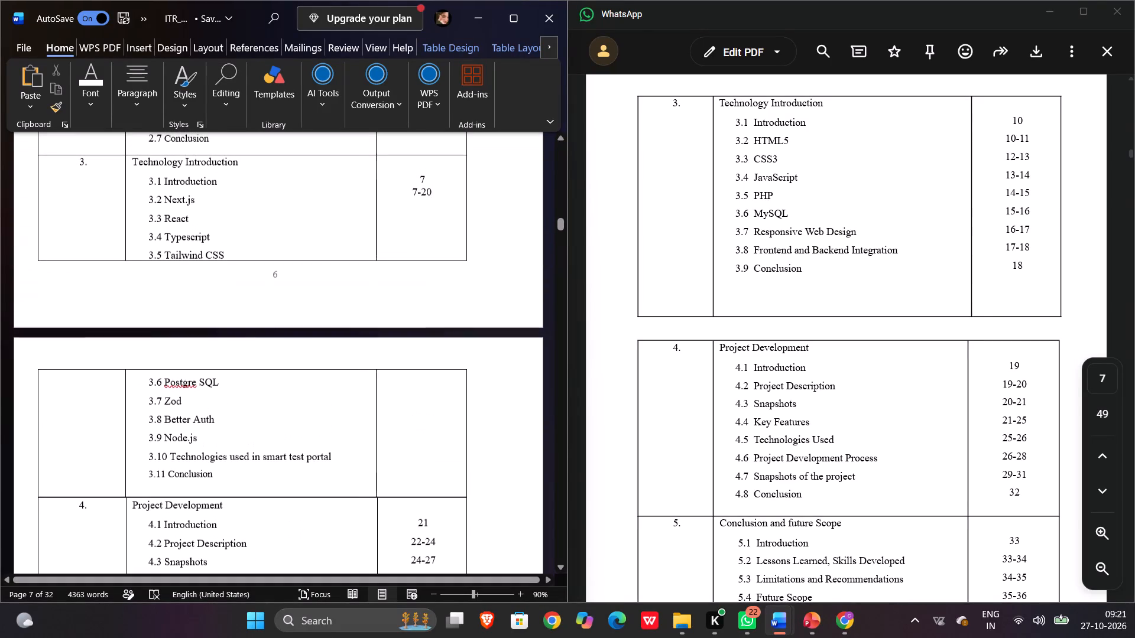
# Change the second chapter 3 page entry to 7-8 and add 8-9, 9-10 and 10-11 on separate lines below it.
pyautogui.press('BackSpace')
pyautogui.press('BackSpace')
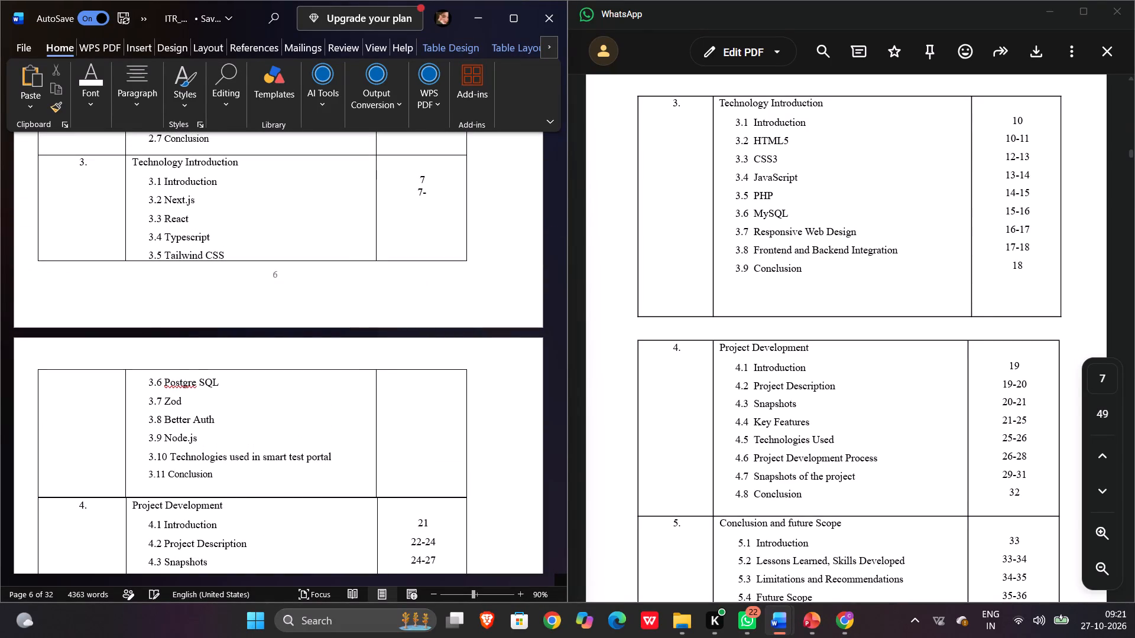
pyautogui.press('8')
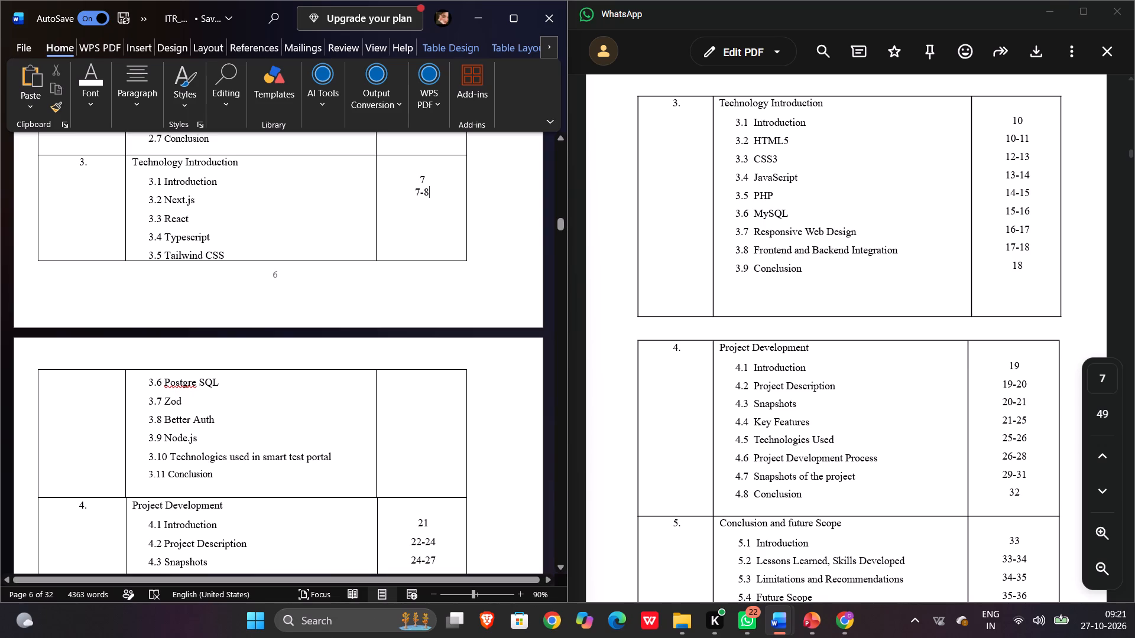
pyautogui.click(419, 200)
pyautogui.click(440, 200)
pyautogui.press('Return')
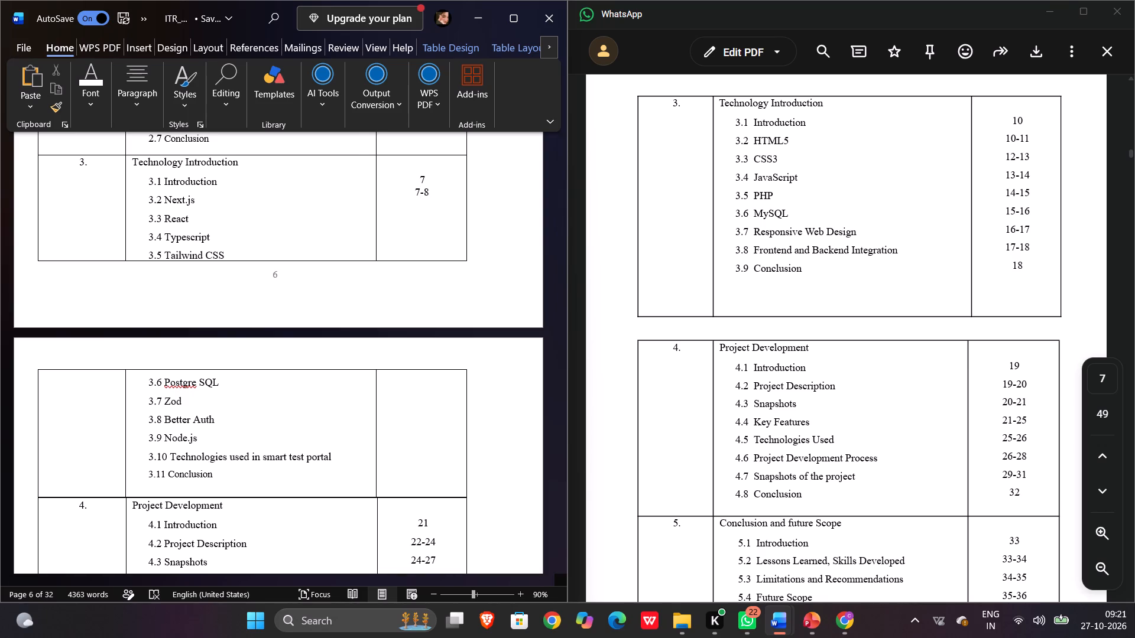
pyautogui.press('8')
pyautogui.write('-9')
pyautogui.press('Return')
pyautogui.write('9-10')
pyautogui.press('Return')
pyautogui.write('10-11')
pyautogui.press('Return')
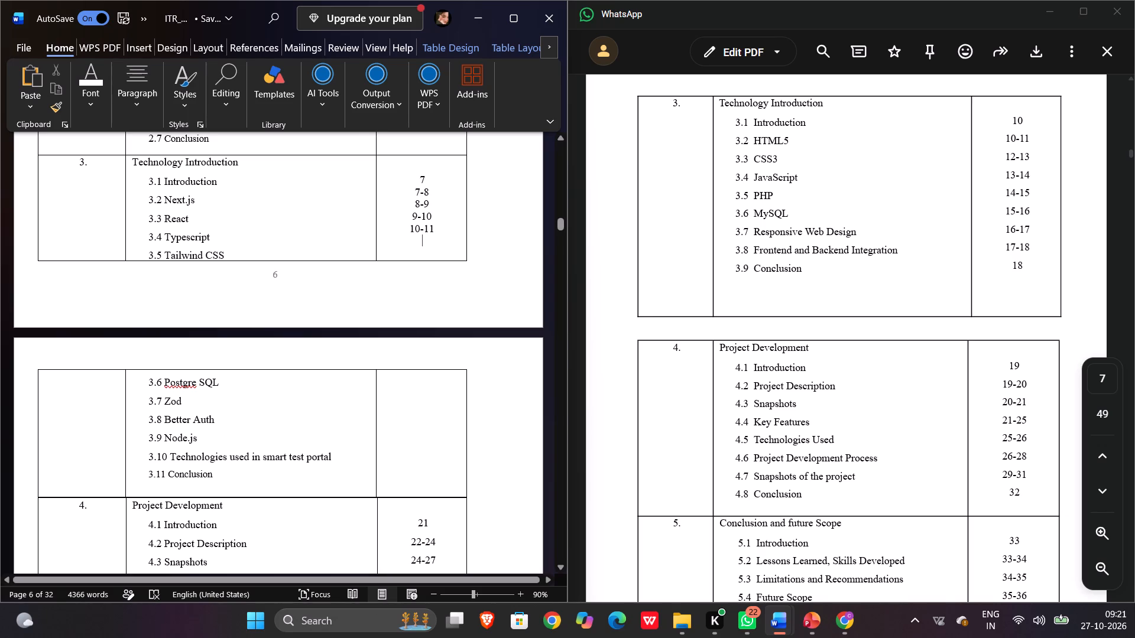
# Add the page ranges 11-12 and 12-13 on separate lines below 10-11 in the chapter 3 page number cell.
pyautogui.moveTo(416, 175); pyautogui.dragTo(434, 230)
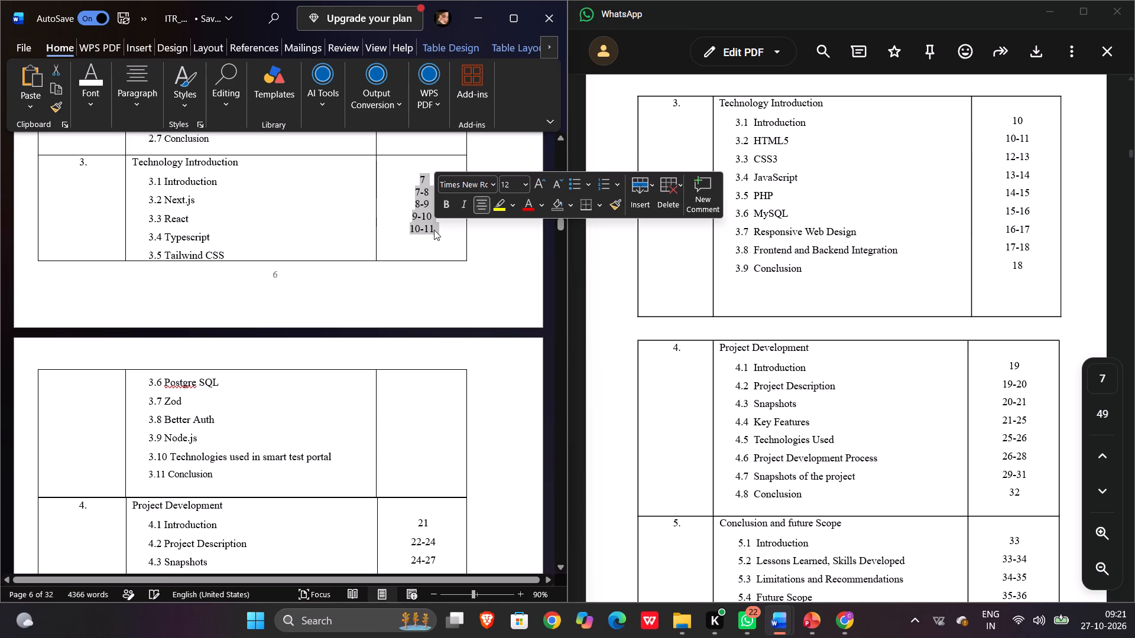
pyautogui.click(449, 235)
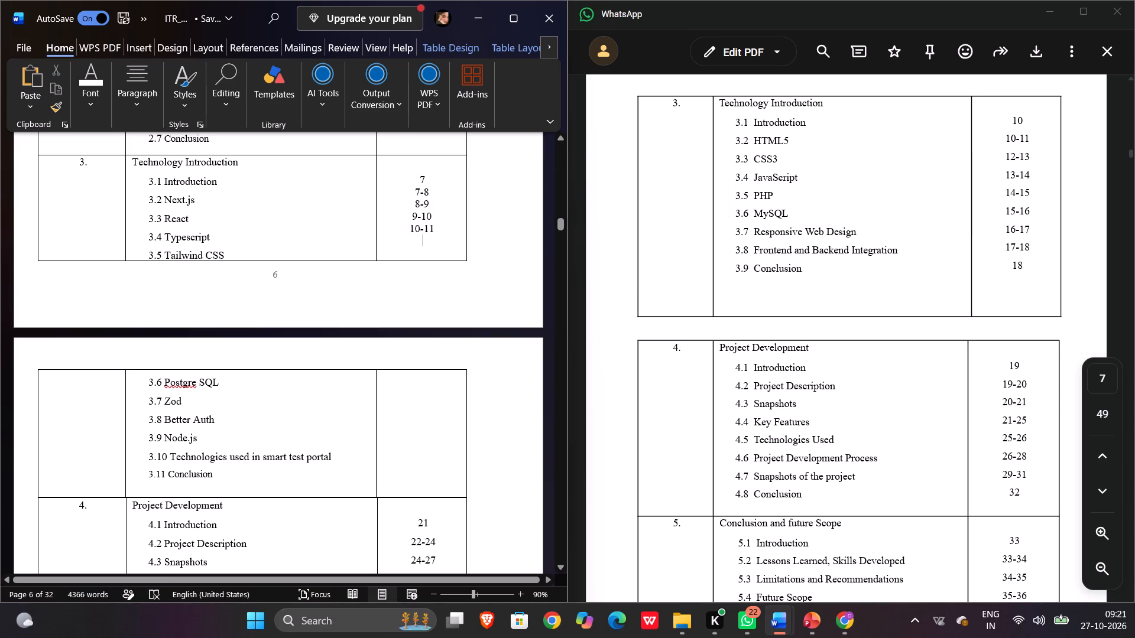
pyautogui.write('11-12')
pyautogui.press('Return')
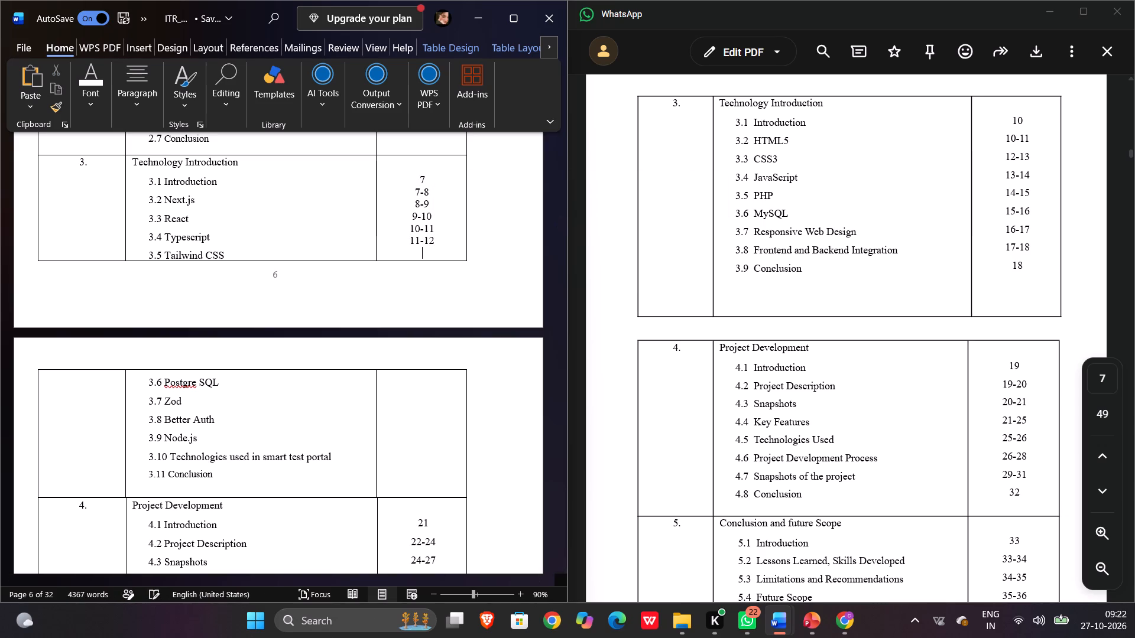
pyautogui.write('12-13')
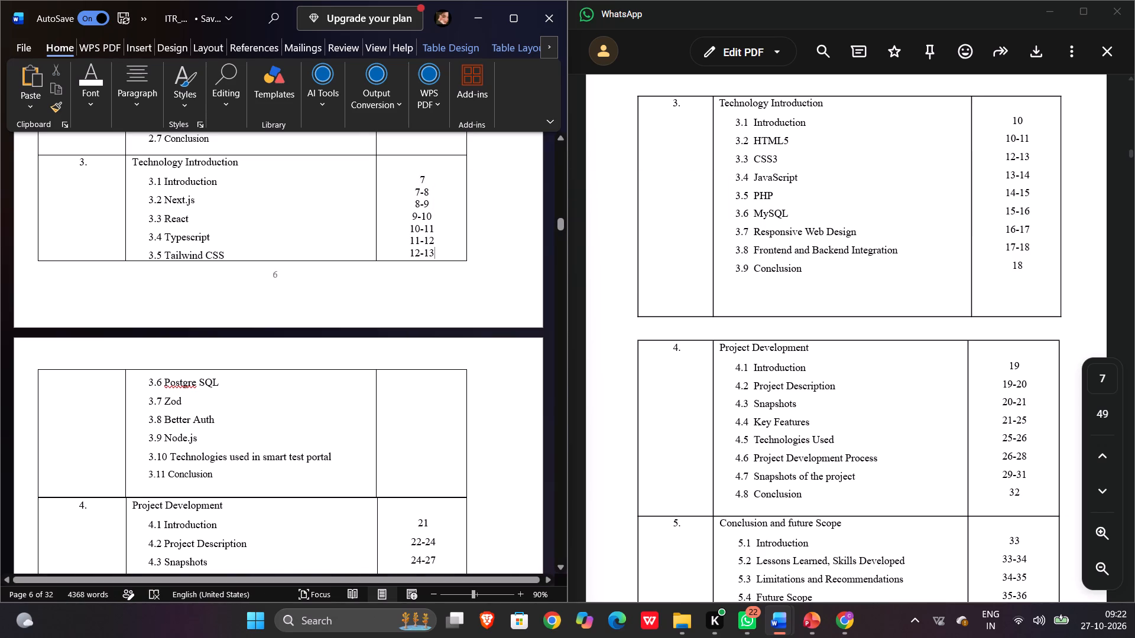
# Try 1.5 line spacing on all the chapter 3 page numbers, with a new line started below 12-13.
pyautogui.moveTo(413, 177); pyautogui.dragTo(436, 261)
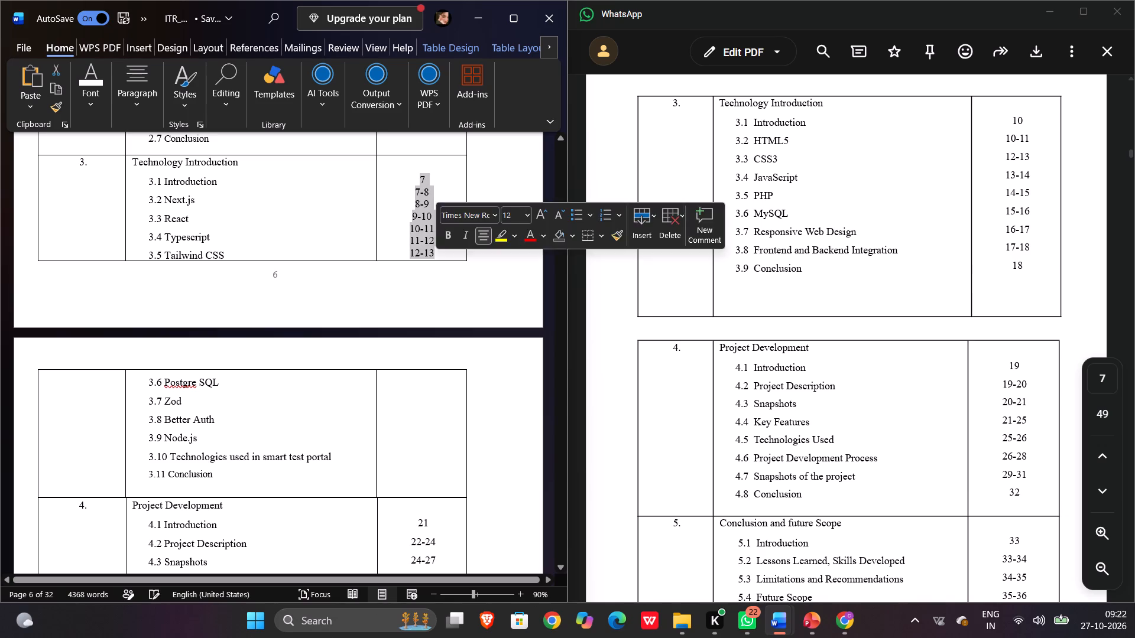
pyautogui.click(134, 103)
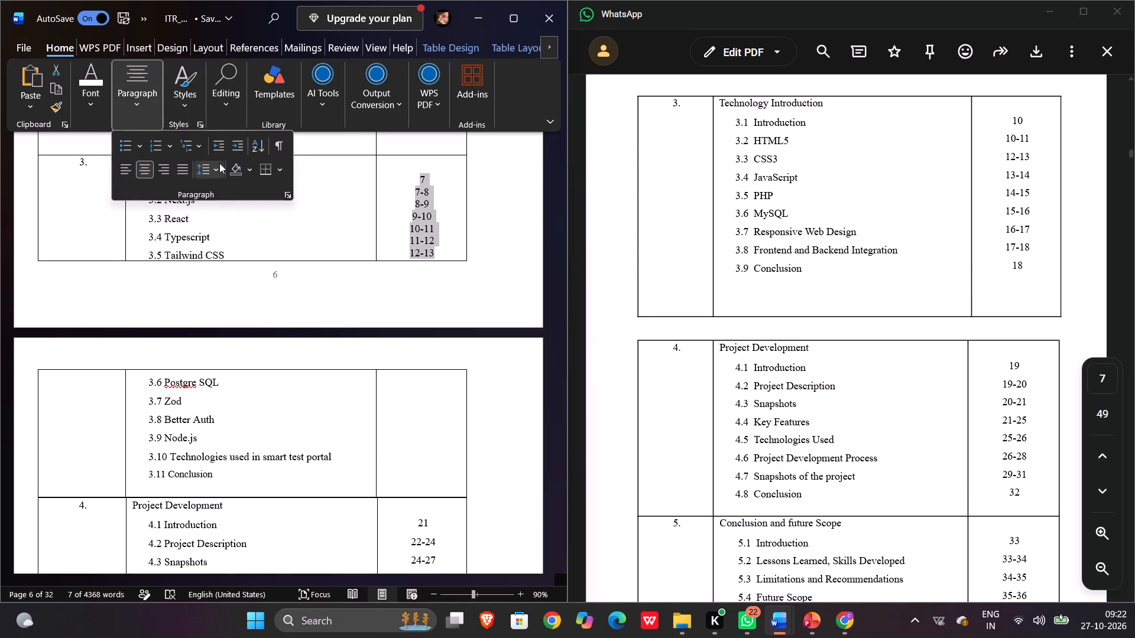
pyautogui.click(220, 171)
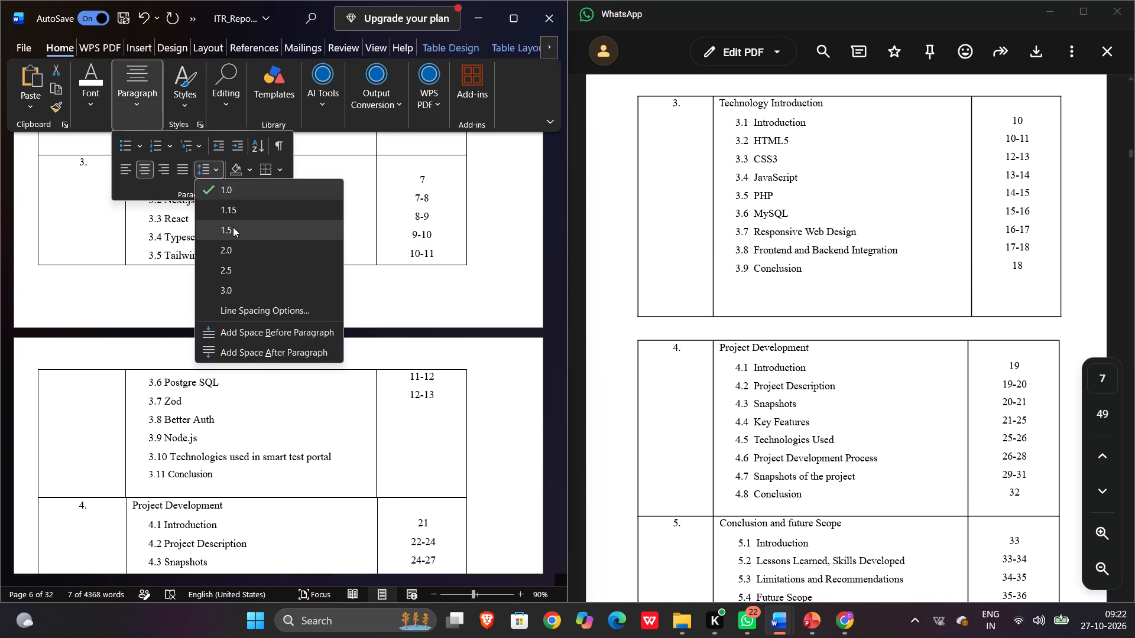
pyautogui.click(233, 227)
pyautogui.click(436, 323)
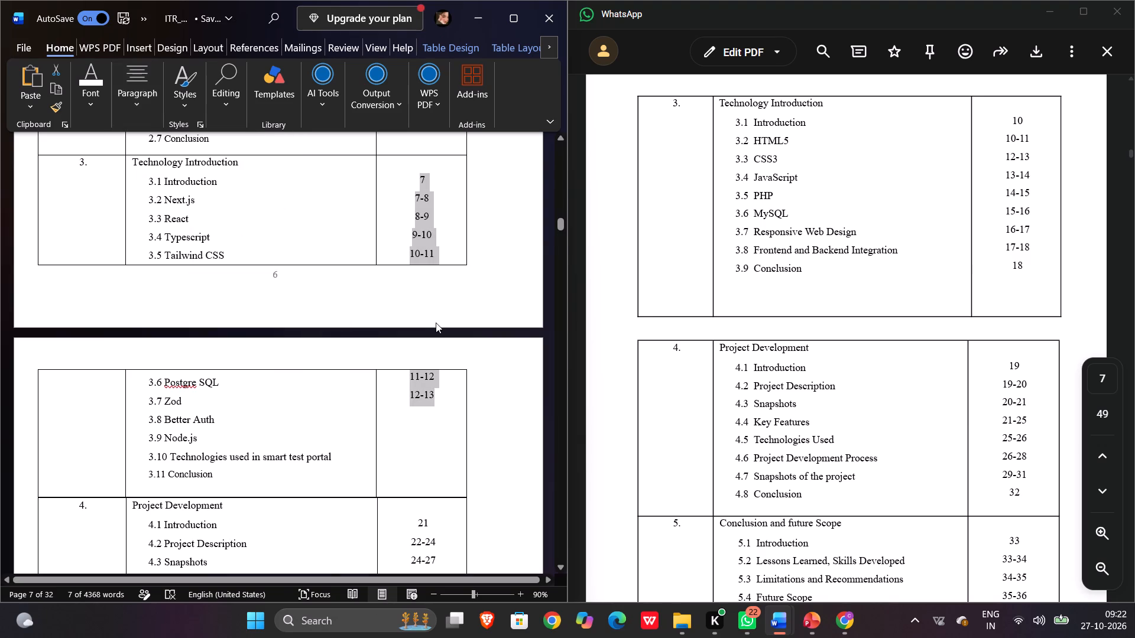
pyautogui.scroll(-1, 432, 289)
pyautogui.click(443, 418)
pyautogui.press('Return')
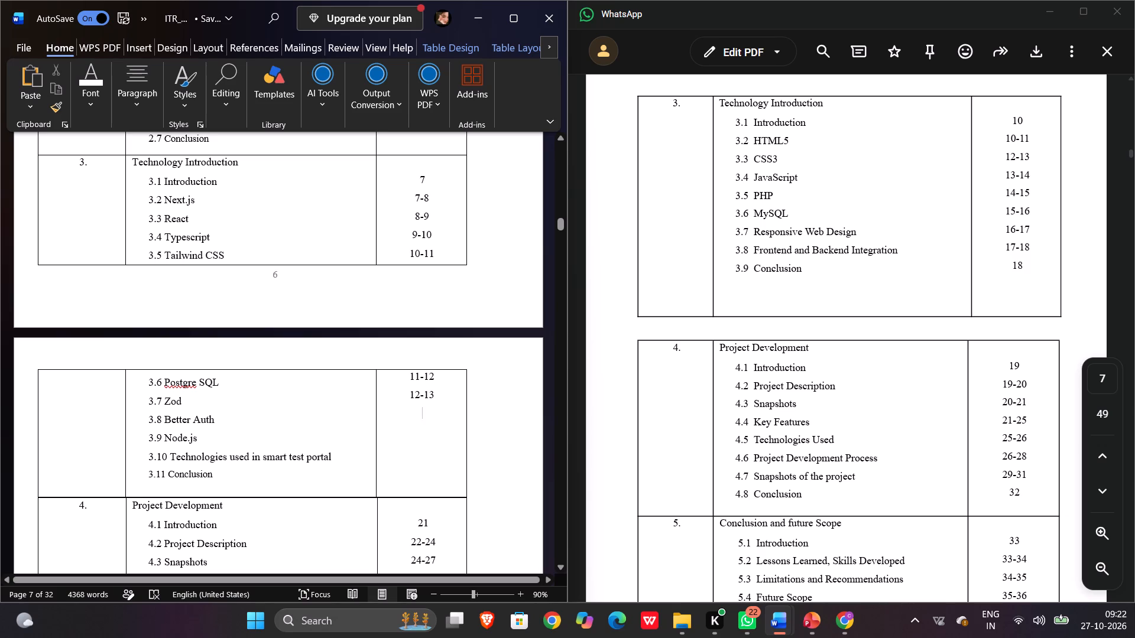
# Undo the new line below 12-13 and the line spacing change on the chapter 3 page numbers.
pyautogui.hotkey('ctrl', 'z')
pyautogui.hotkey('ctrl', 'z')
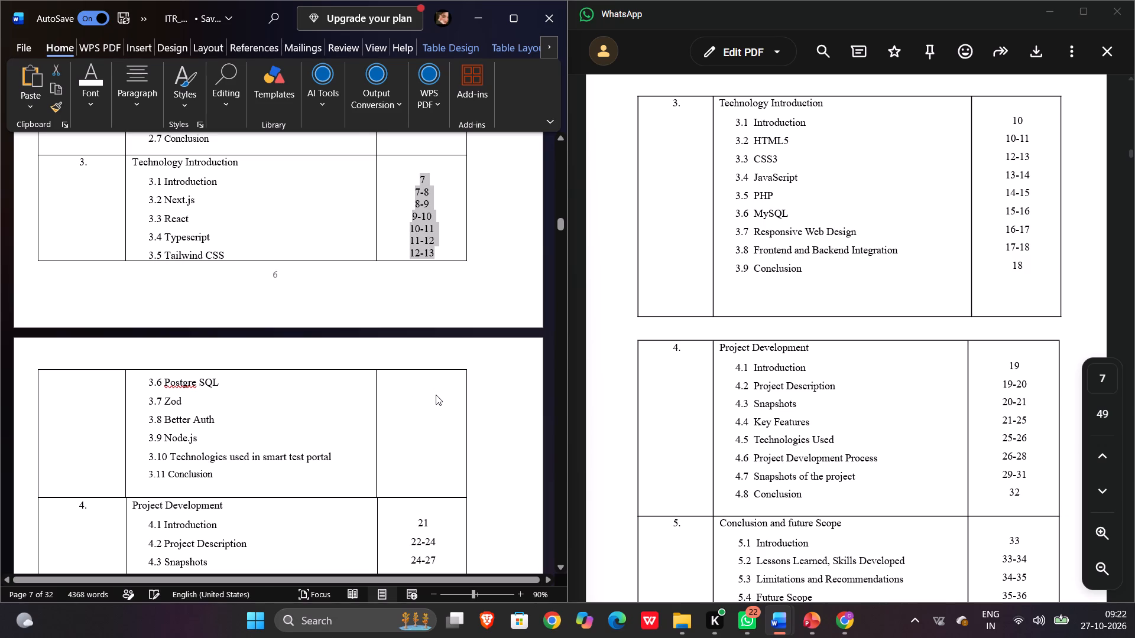
# Add an empty line below the 12-13 entry in chapter 3's page number column.
pyautogui.click(440, 249)
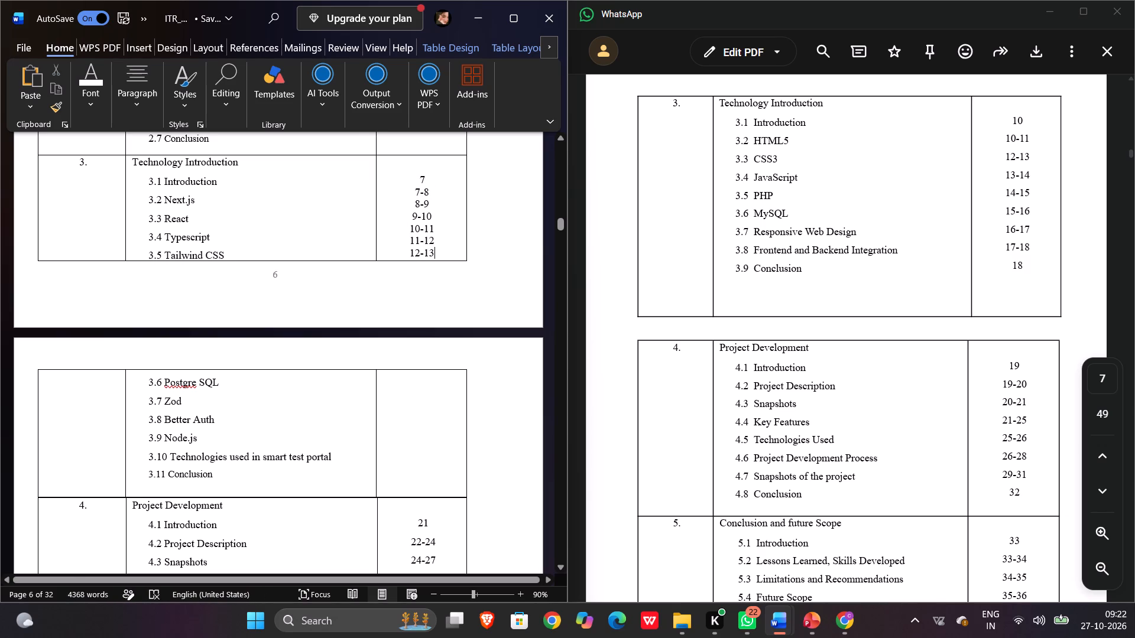
pyautogui.press('Return')
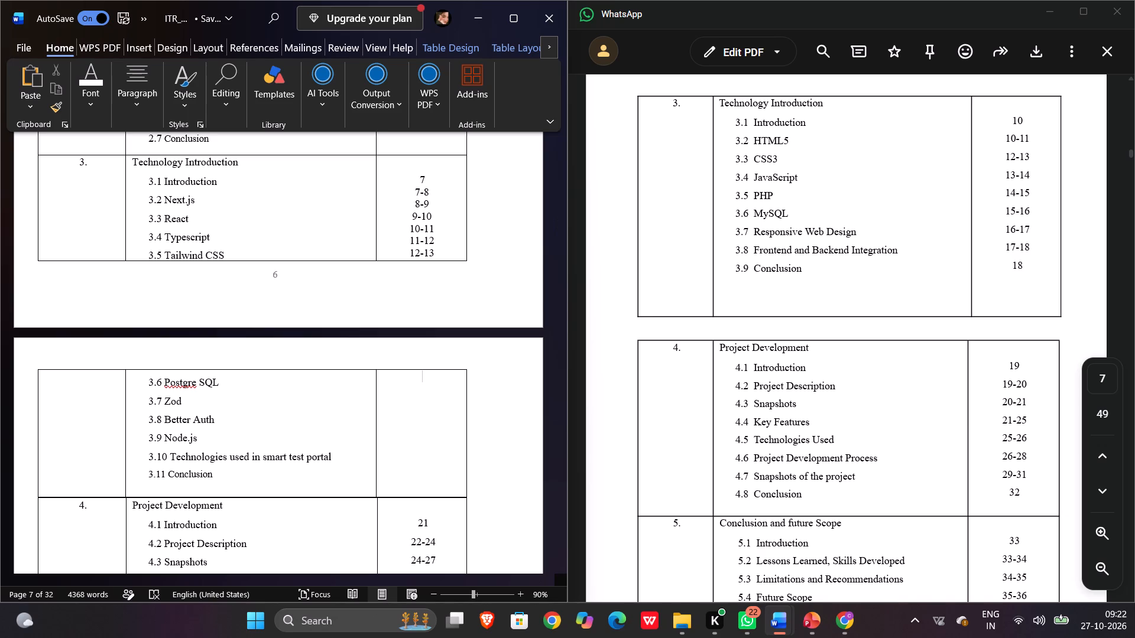
# Set the fourth chapter 3 page entry to 9 and the fifth to 9-10.
pyautogui.click(431, 214)
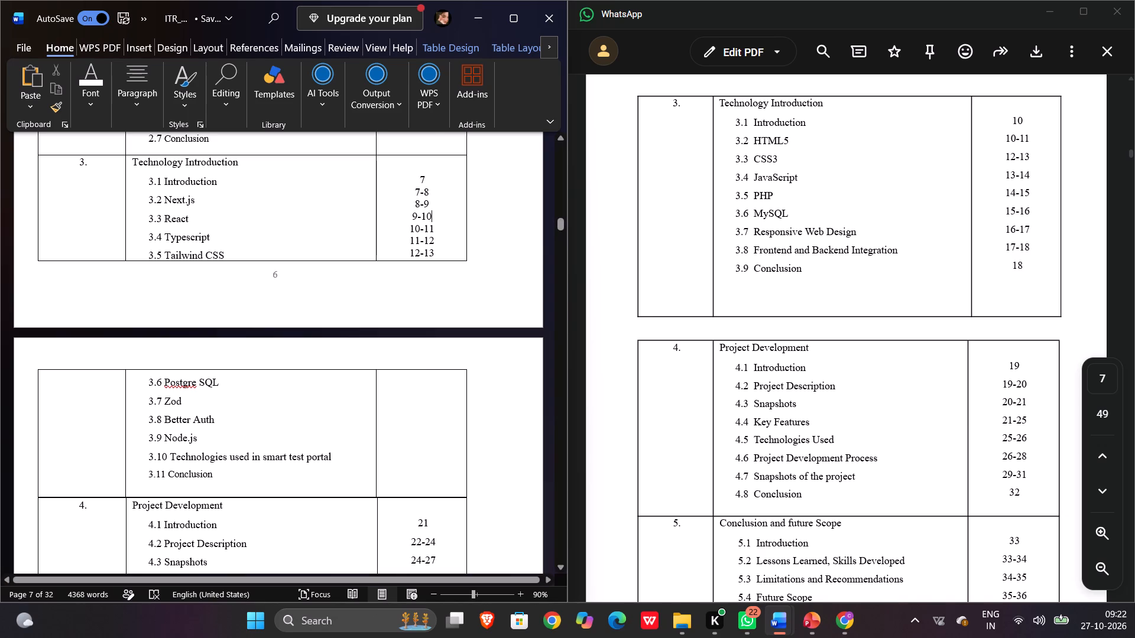
pyautogui.press('BackSpace')
pyautogui.press('BackSpace')
pyautogui.press('BackSpace')
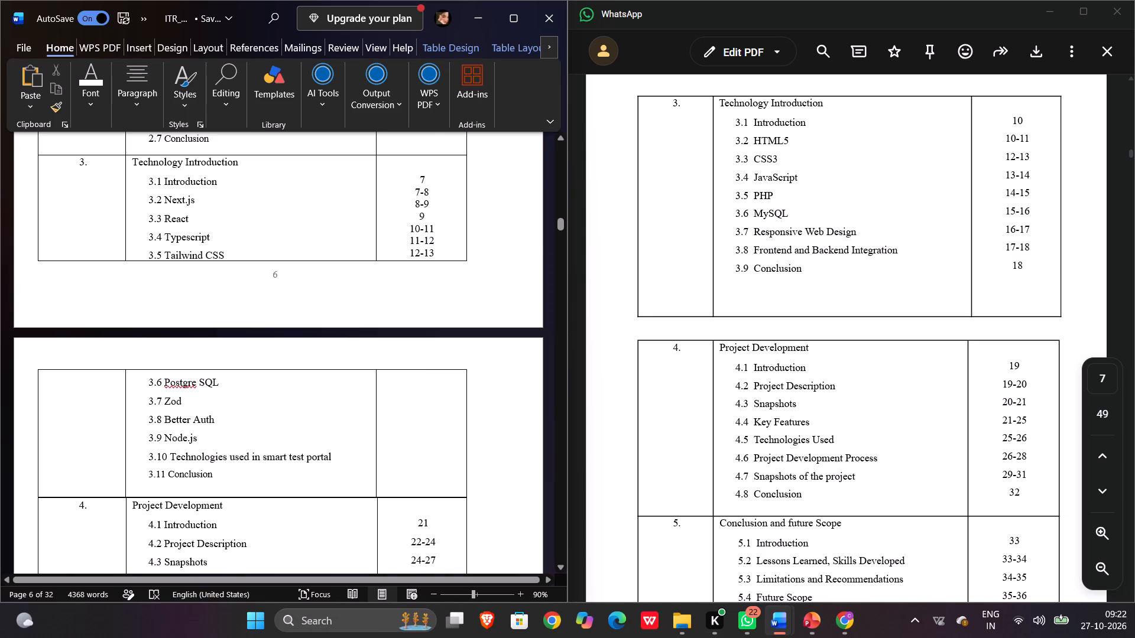
pyautogui.click(432, 226)
pyautogui.press('BackSpace')
pyautogui.press('BackSpace')
pyautogui.press('BackSpace')
pyautogui.press('BackSpace')
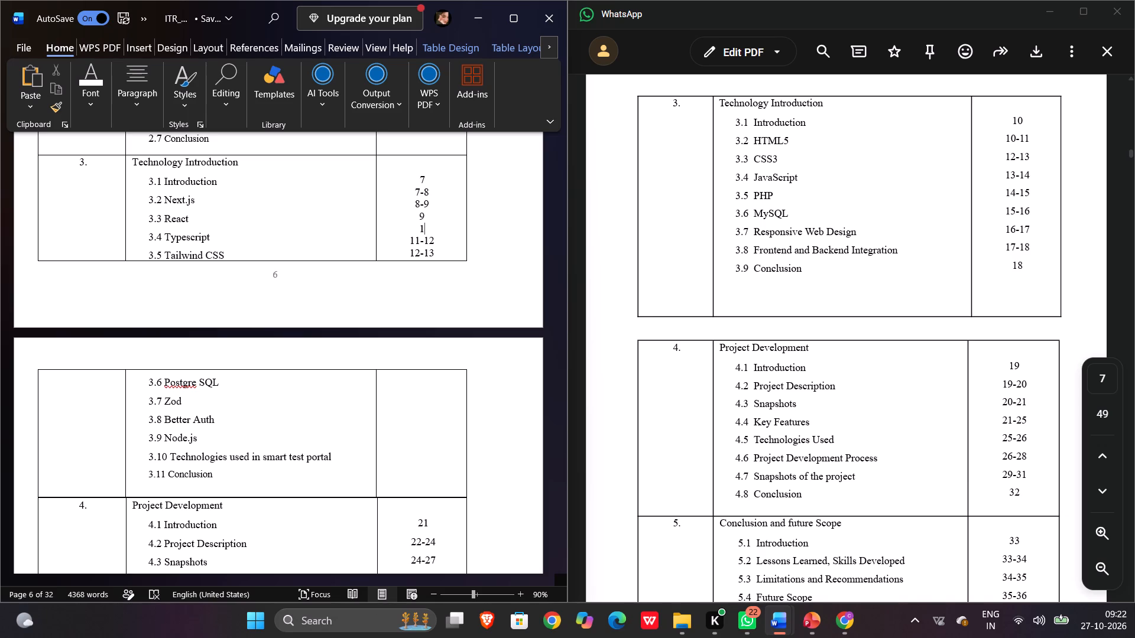
pyautogui.press('0')
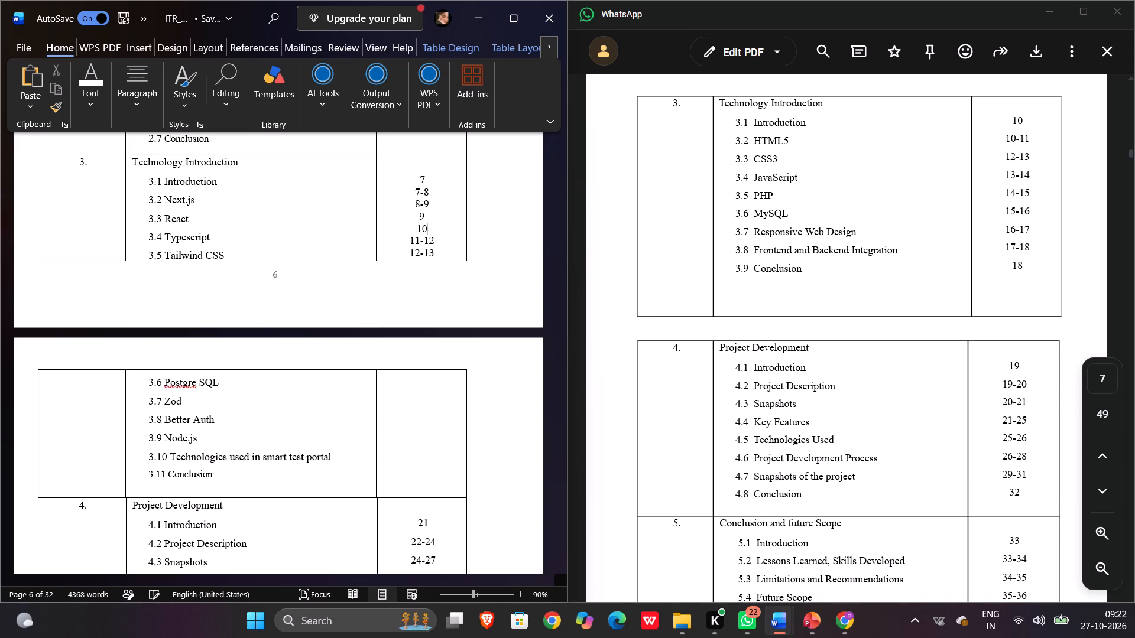
pyautogui.press('BackSpace')
pyautogui.press('BackSpace')
pyautogui.write('9-10')
# Set the sixth chapter 3 page entry to 10-11 and the seventh to 11.
pyautogui.click(434, 237)
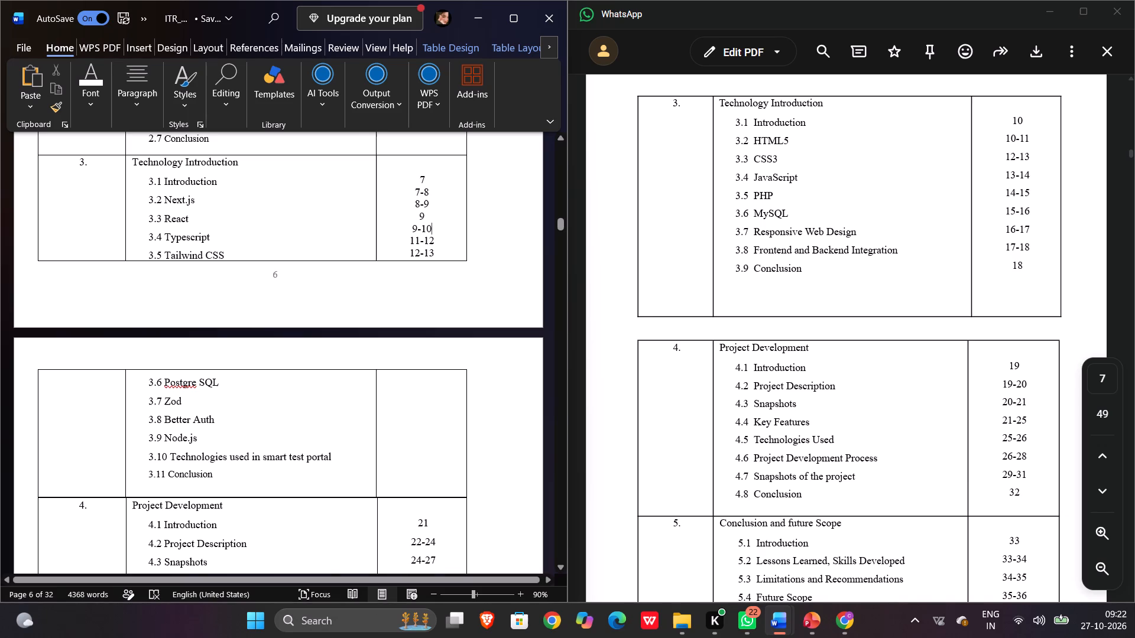
pyautogui.press('BackSpace')
pyautogui.press('BackSpace')
pyautogui.press('BackSpace')
pyautogui.press('BackSpace')
pyautogui.press('BackSpace')
pyautogui.write('10-11')
pyautogui.click(434, 253)
pyautogui.press('BackSpace')
pyautogui.press('BackSpace')
pyautogui.press('BackSpace')
pyautogui.press('BackSpace')
pyautogui.press('BackSpace')
pyautogui.write('11')
# Continue the chapter 3 page numbers beside section 3.6 with 11-12, 12 and 12-13 on separate lines.
pyautogui.click(423, 379)
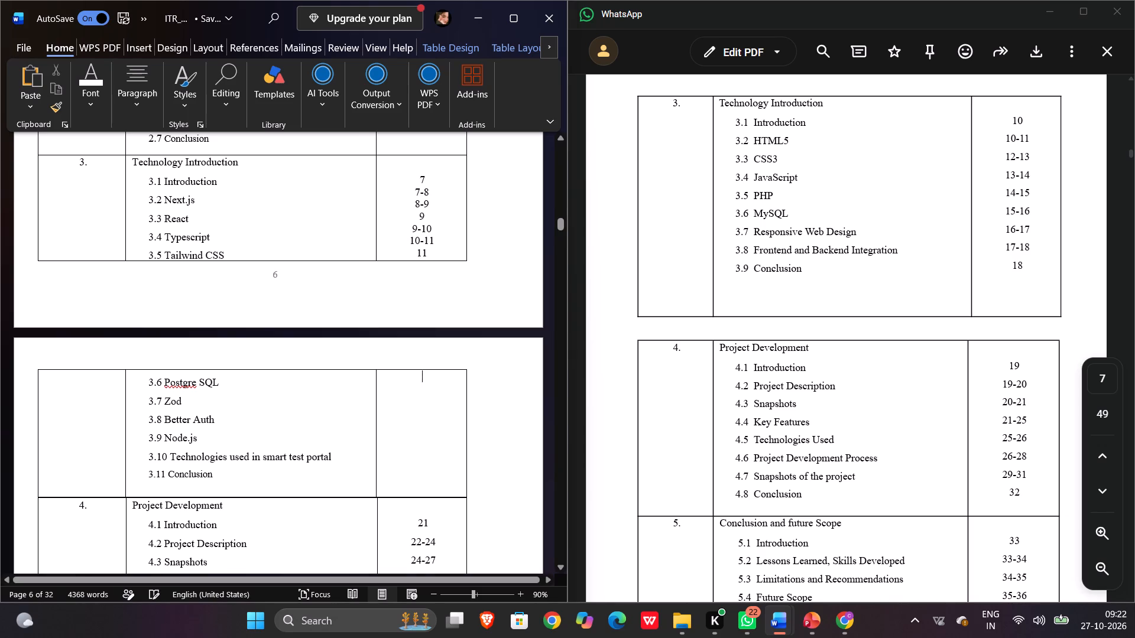
pyautogui.write('11-12')
pyautogui.press('Return')
pyautogui.write('12-12')
pyautogui.press('BackSpace')
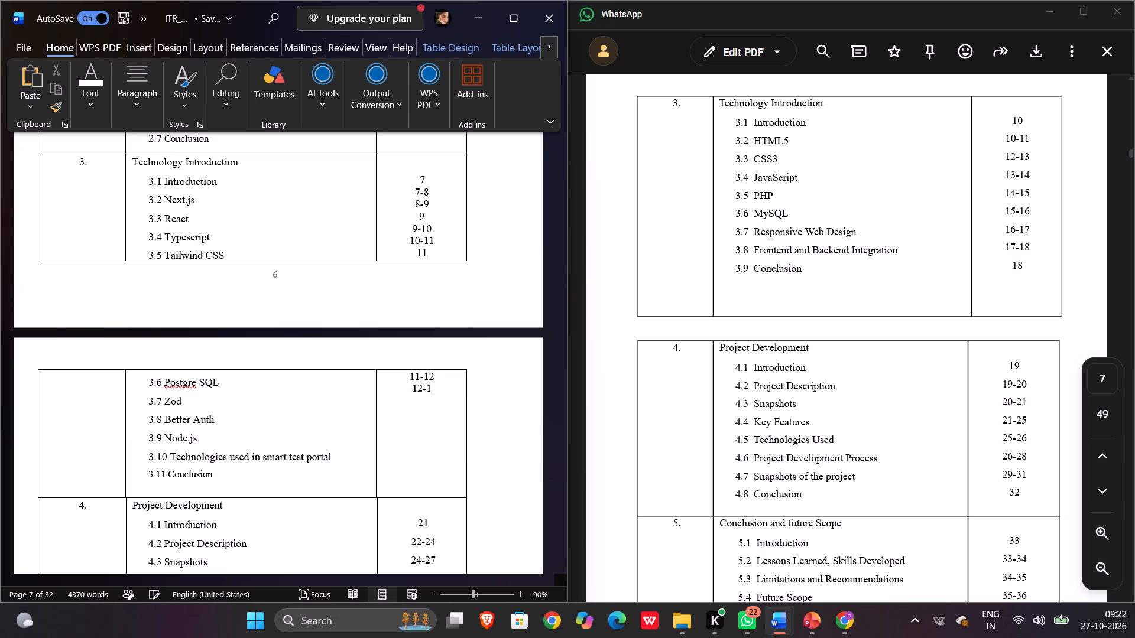
pyautogui.press('BackSpace')
pyautogui.press('BackSpace')
pyautogui.press('Return')
pyautogui.write('12-13')
pyautogui.press('Return')
# Add the page entries 13, 13 and 13-14 on separate lines below 12-13 in chapter 3's page column.
pyautogui.write('12')
pyautogui.press('BackSpace')
pyautogui.press('3')
pyautogui.press('Return')
pyautogui.write('13')
pyautogui.press('Return')
pyautogui.write('13-14')
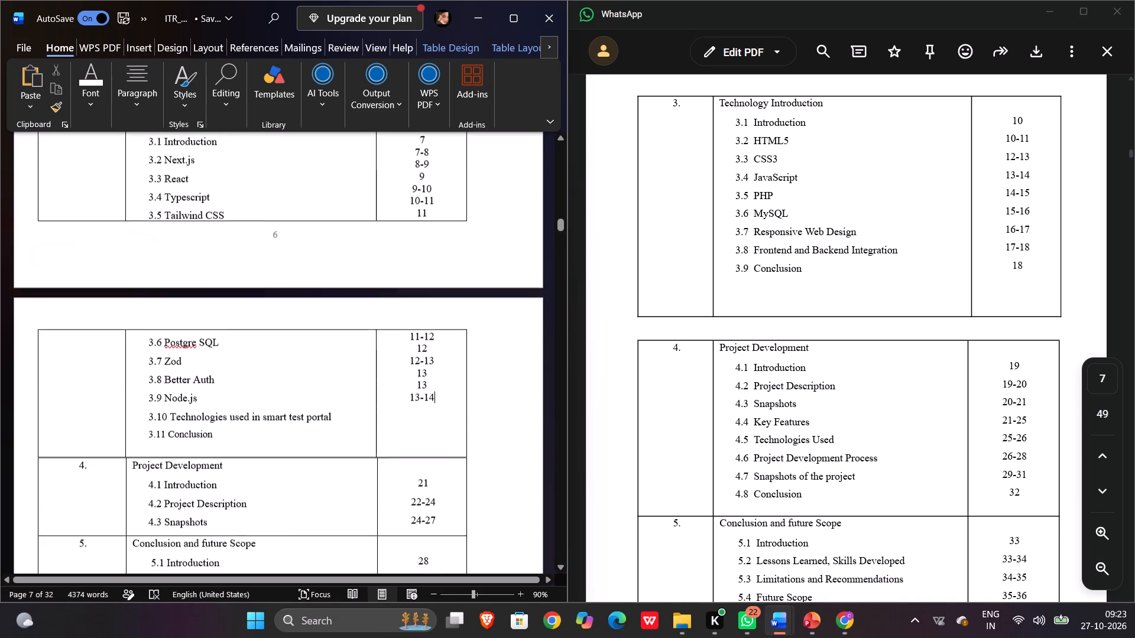
# Increase the line spacing of all chapter 3 page numbers to match the spacing of the section titles.
pyautogui.moveTo(417, 151); pyautogui.dragTo(422, 187)
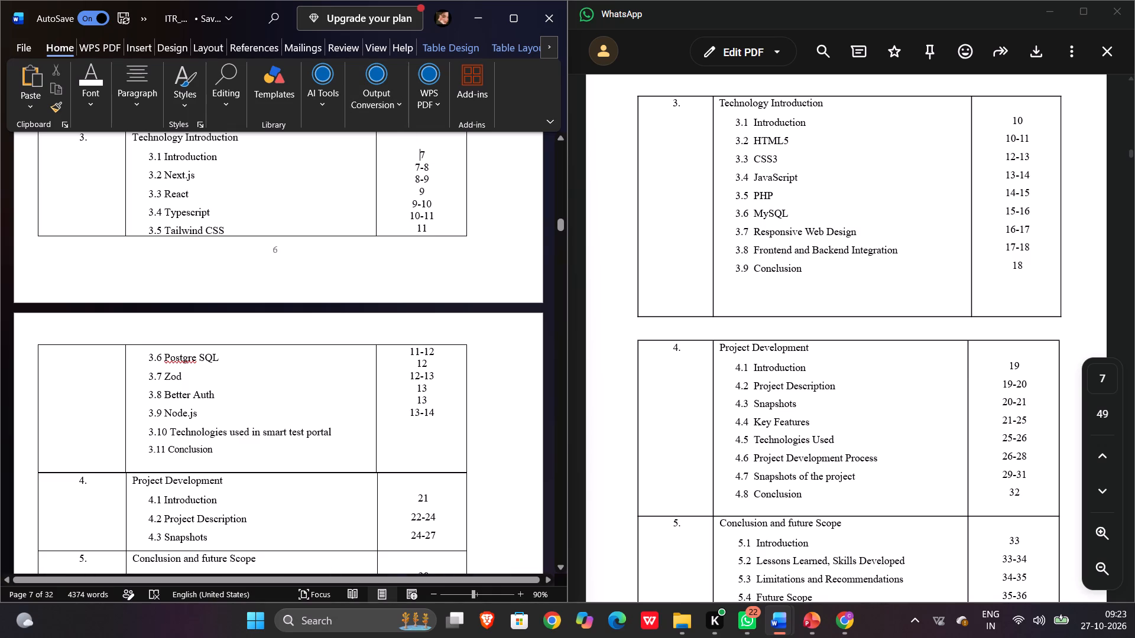
pyautogui.moveTo(422, 187); pyautogui.dragTo(443, 416)
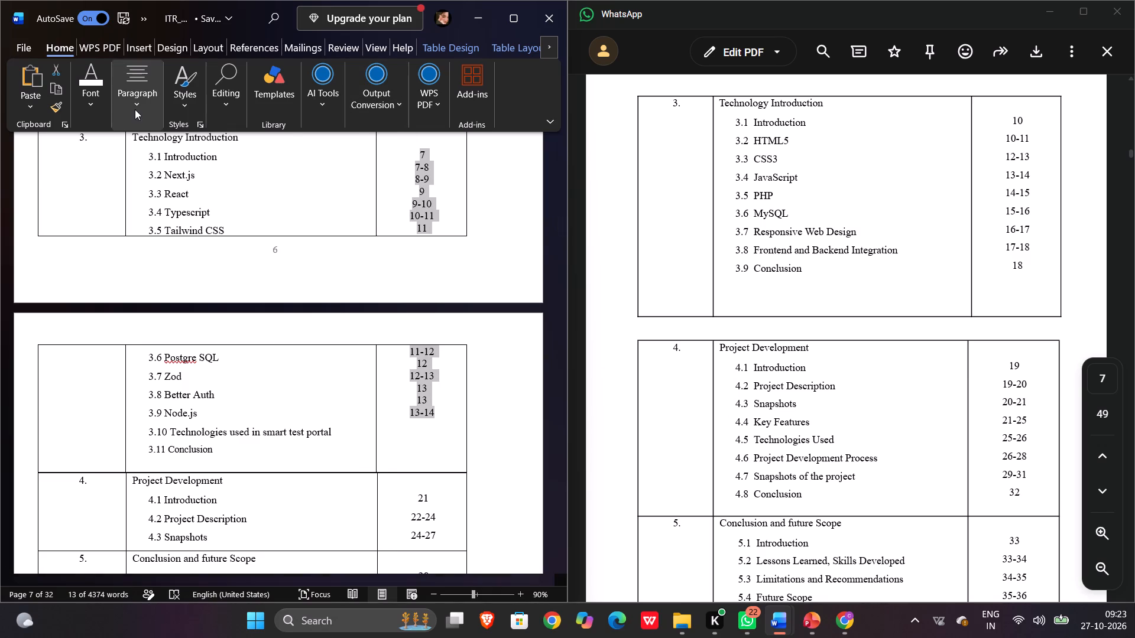
pyautogui.click(137, 101)
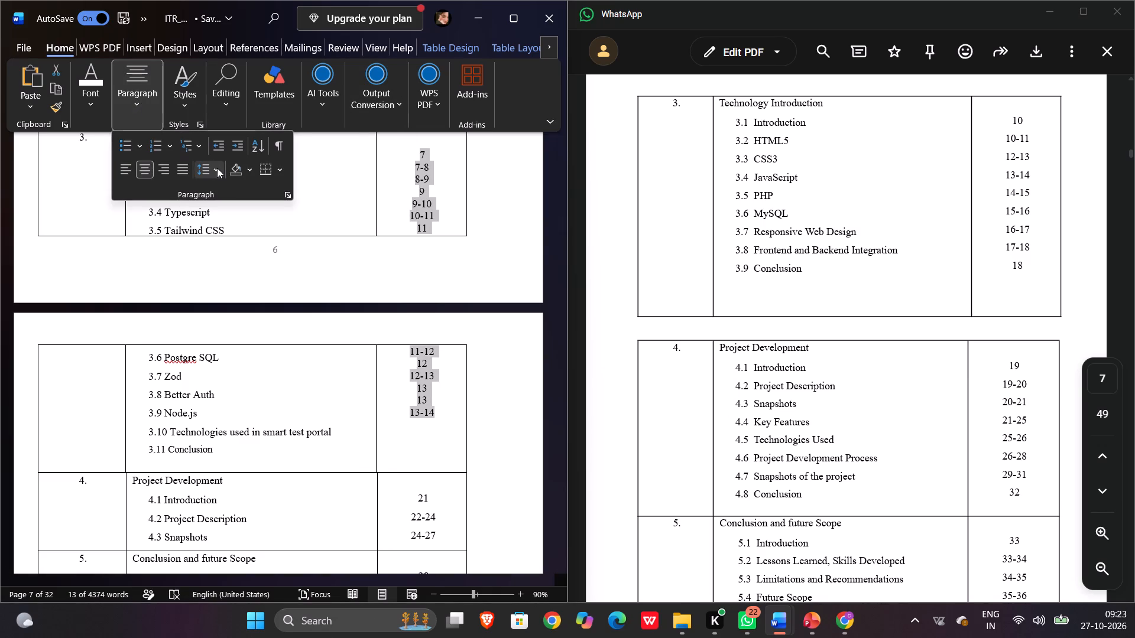
pyautogui.click(217, 168)
pyautogui.click(241, 230)
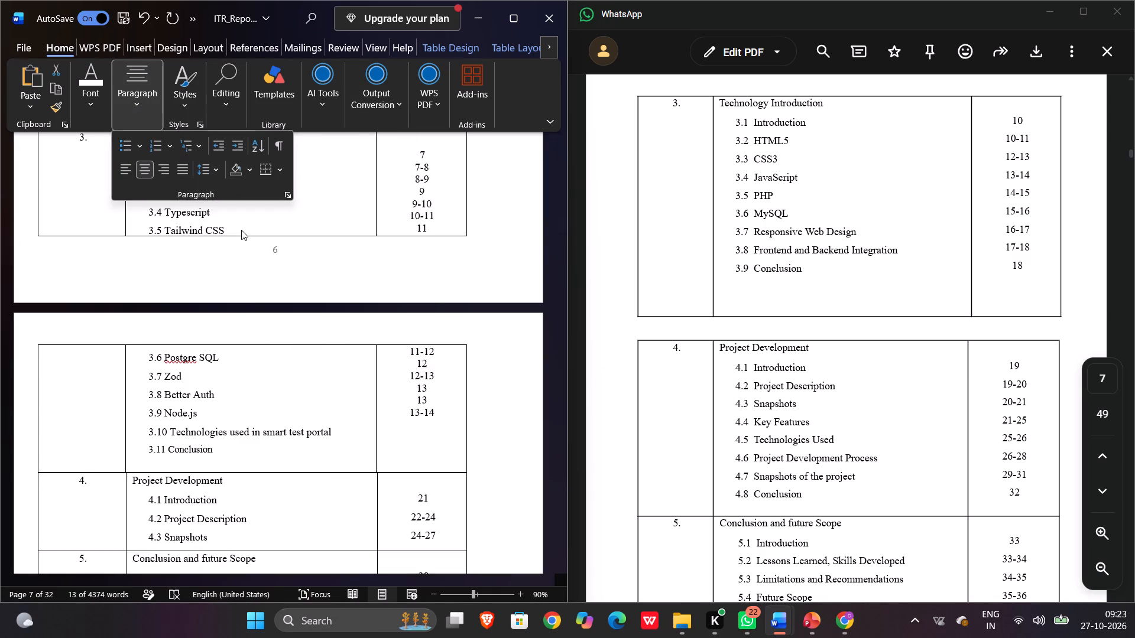
pyautogui.click(440, 458)
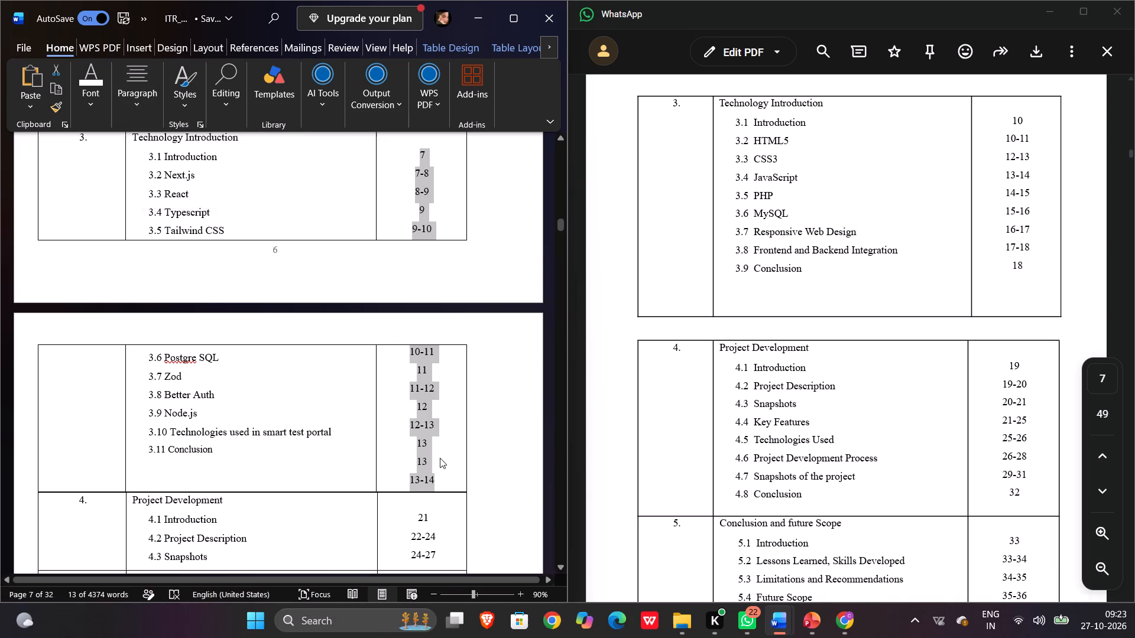
# Delete the two surplus 13 entries between 12-13 and 13-14 in chapter 3's page column.
pyautogui.click(430, 468)
pyautogui.press('BackSpace')
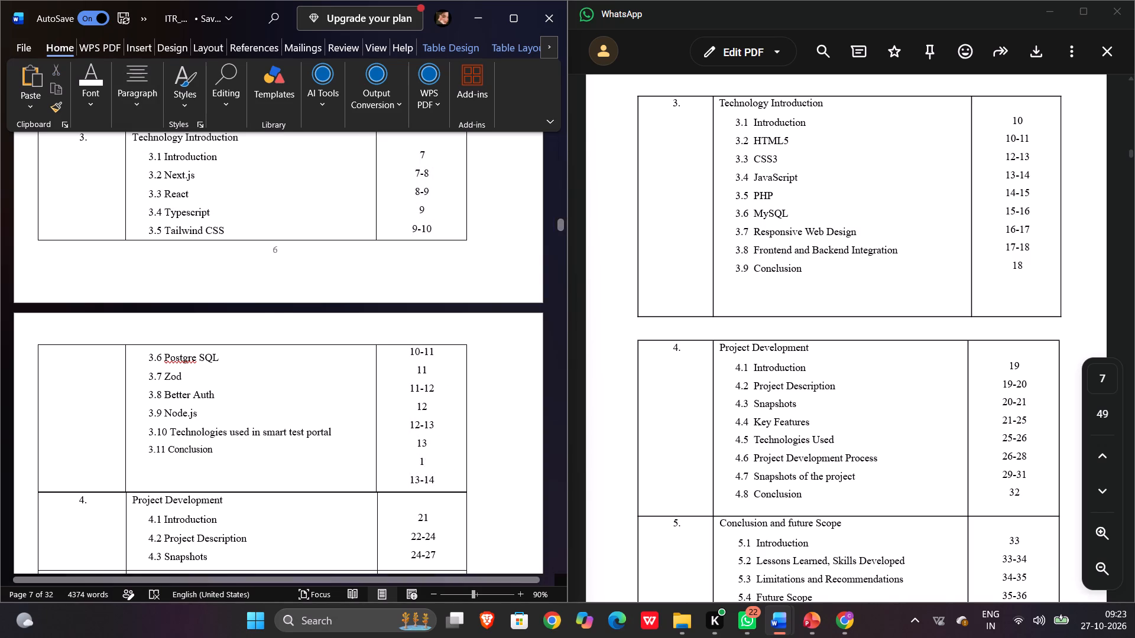
pyautogui.press('BackSpace')
pyautogui.press('BackSpace')
pyautogui.press('BackSpace')
pyautogui.press('BackSpace')
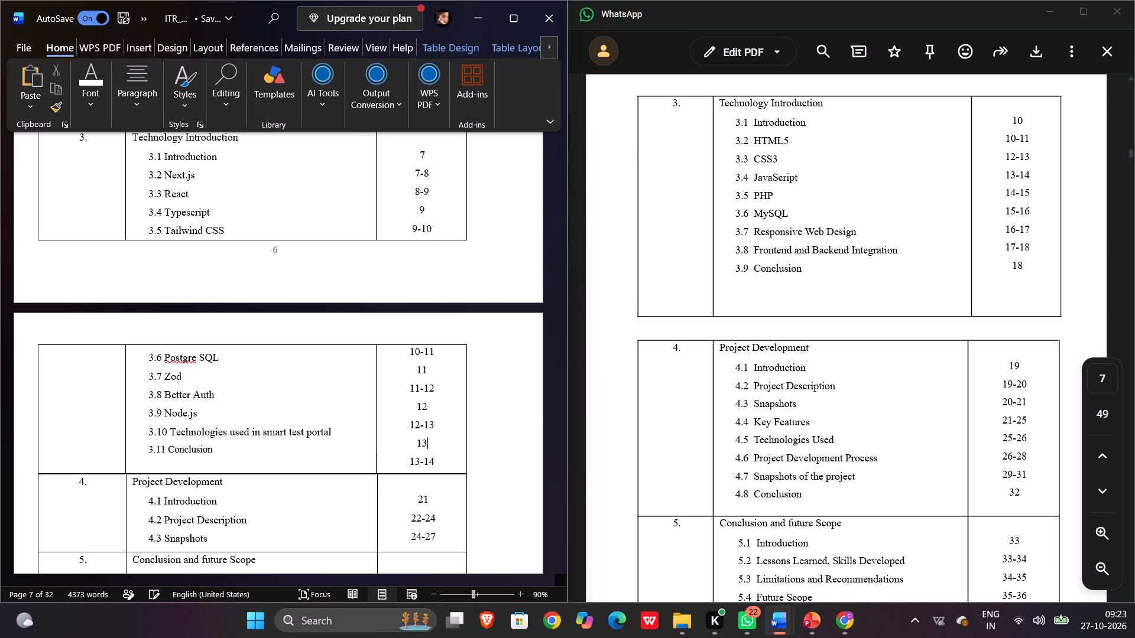
pyautogui.press('BackSpace')
pyautogui.press('BackSpace')
pyautogui.press('BackSpace')
pyautogui.press('BackSpace')
pyautogui.press('BackSpace')
pyautogui.click(538, 447)
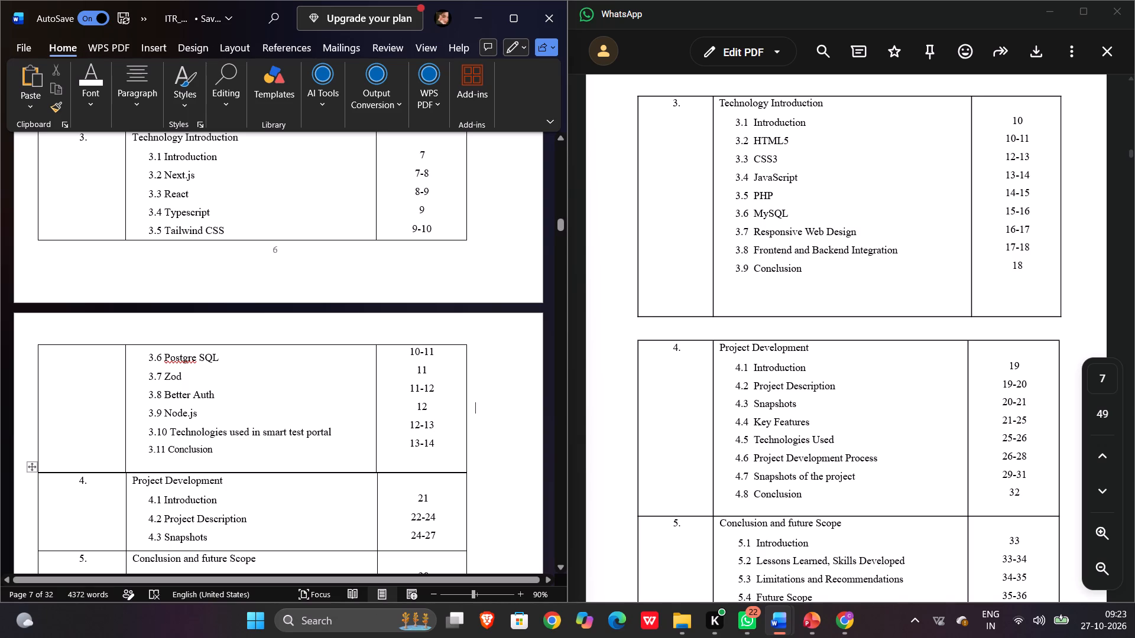
# Examine the report's pages from the table of contents through chapter 4 to find where sections 4.1 to 4.3 fall.
pyautogui.scroll(-2, 488, 375)
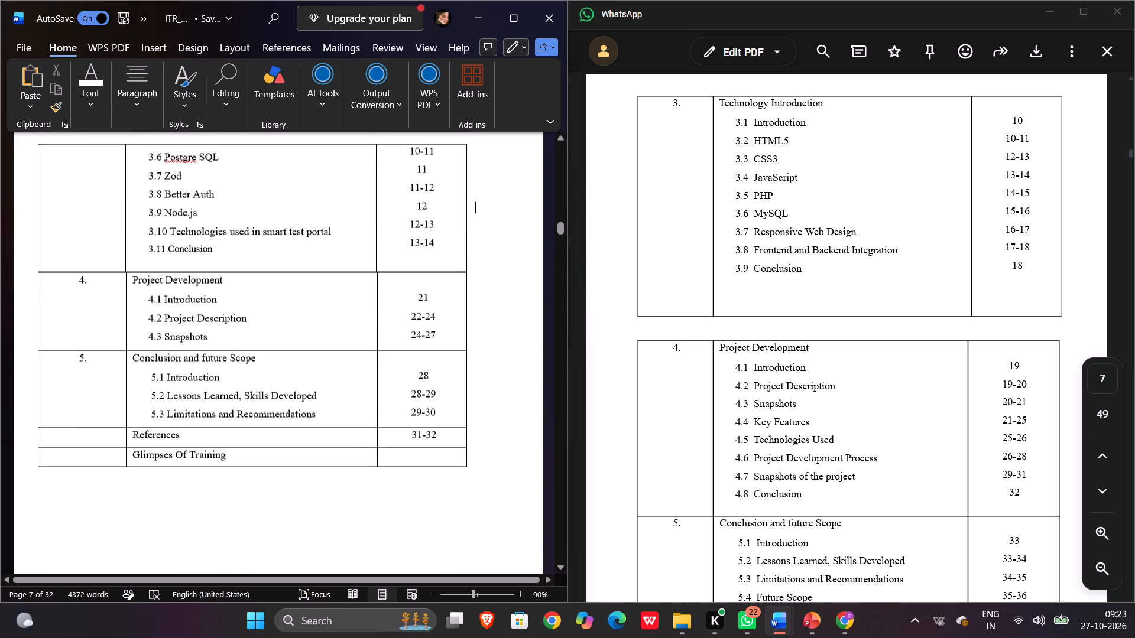
pyautogui.scroll(-6, 488, 375)
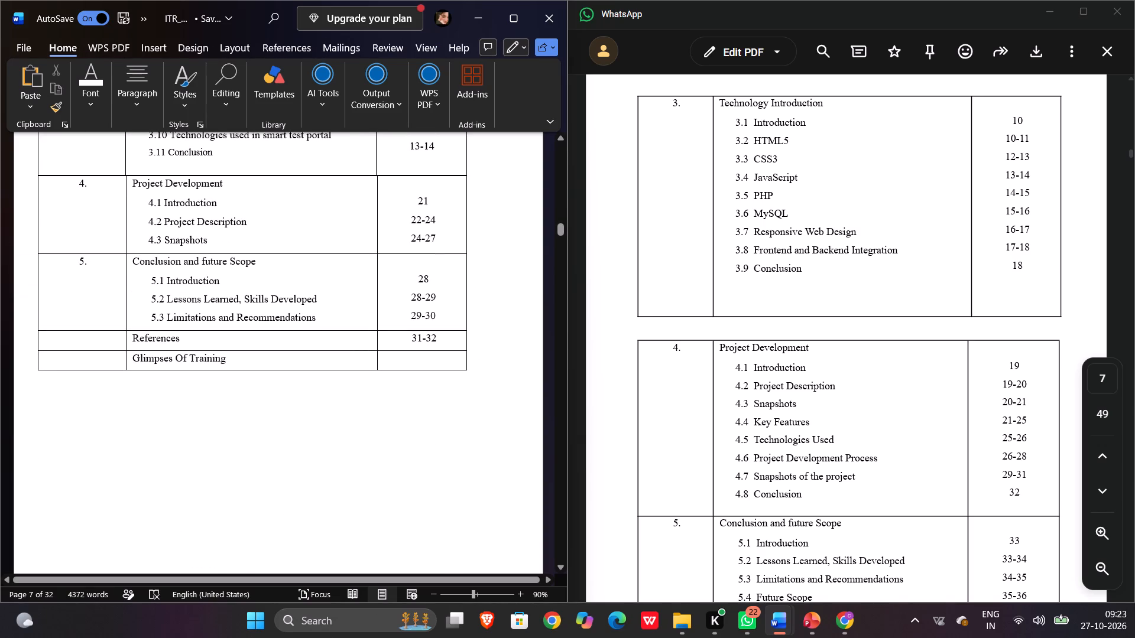
pyautogui.scroll(-11, 488, 375)
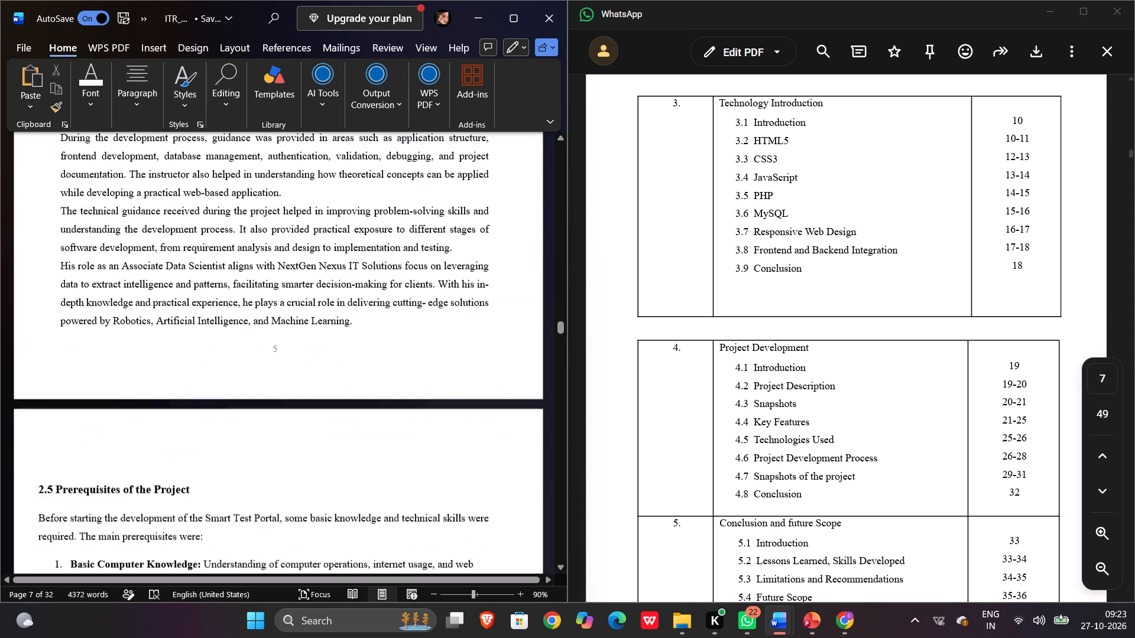
pyautogui.scroll(-11, 488, 375)
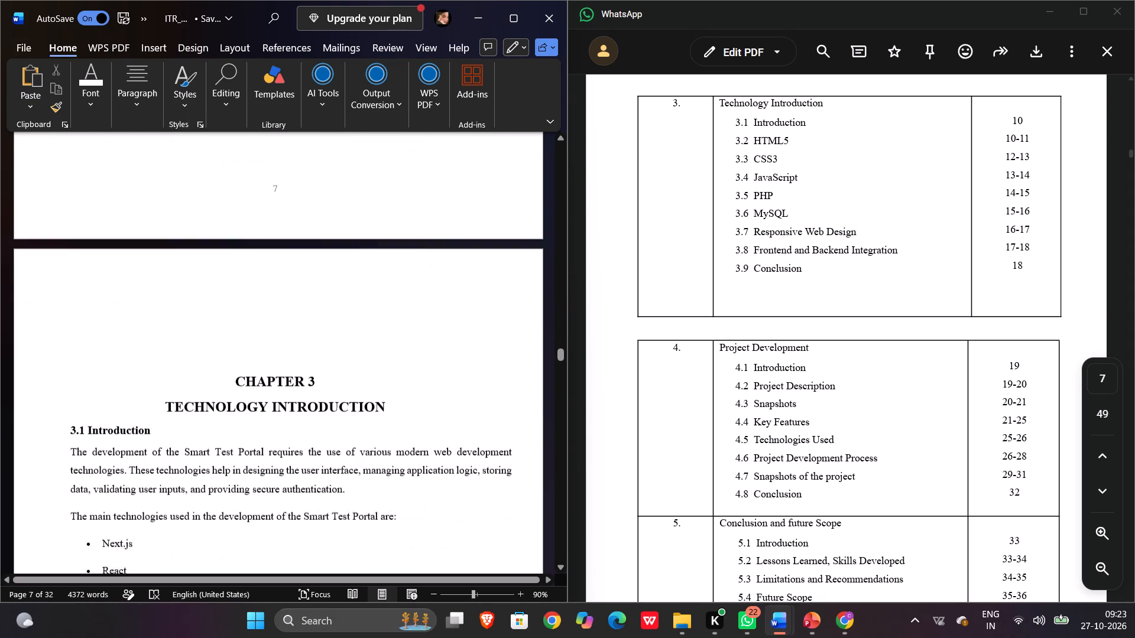
pyautogui.scroll(-13, 488, 375)
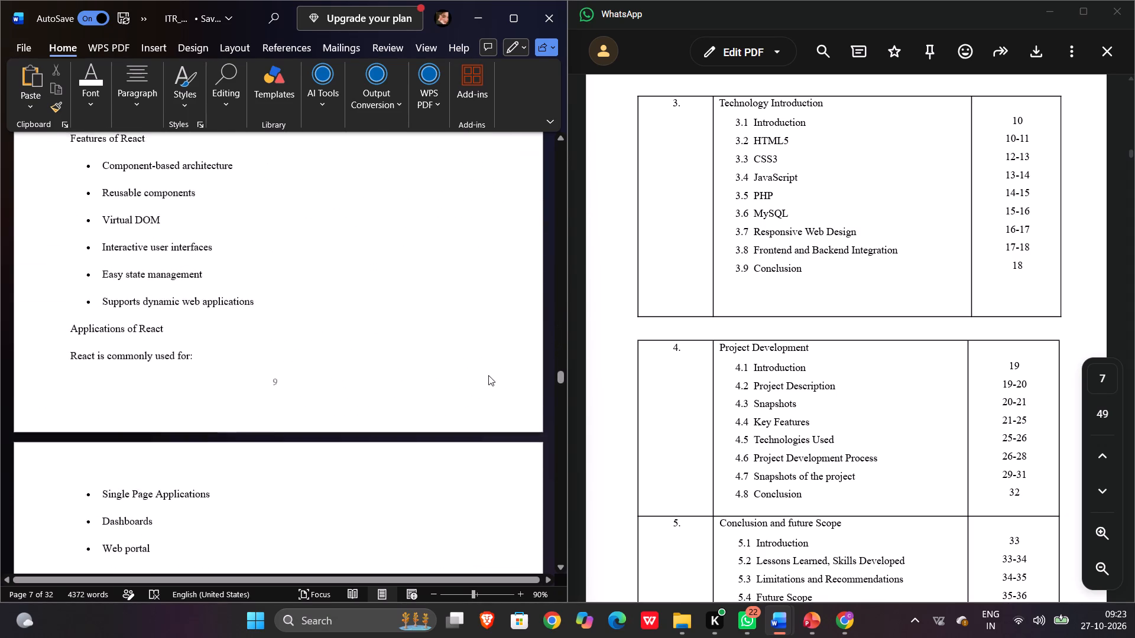
pyautogui.scroll(-8, 488, 375)
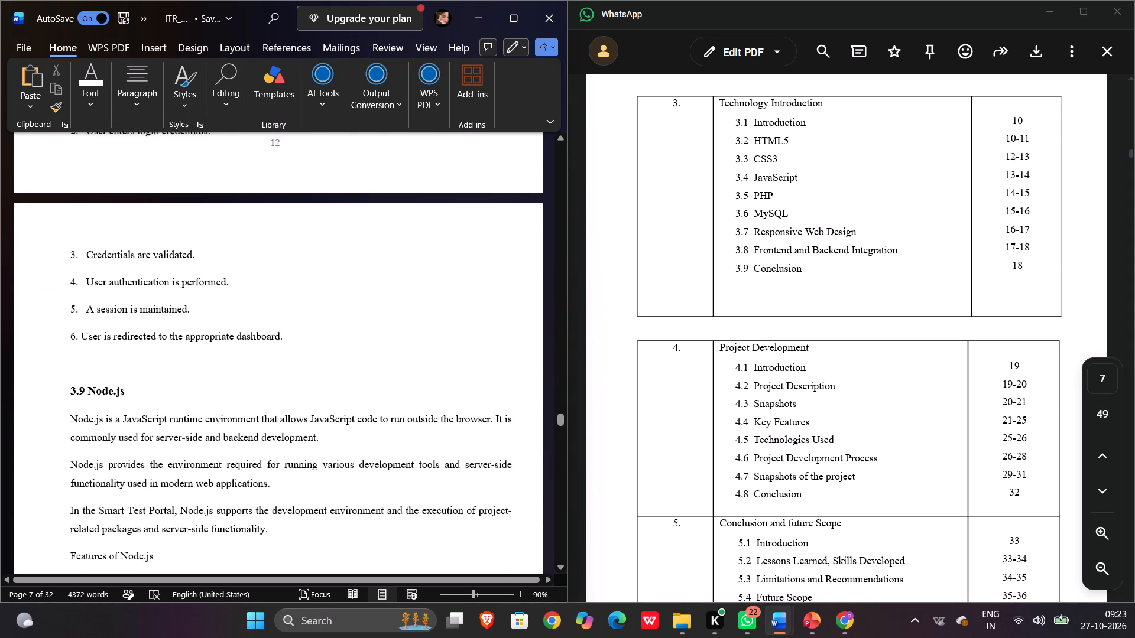
pyautogui.scroll(-10, 488, 375)
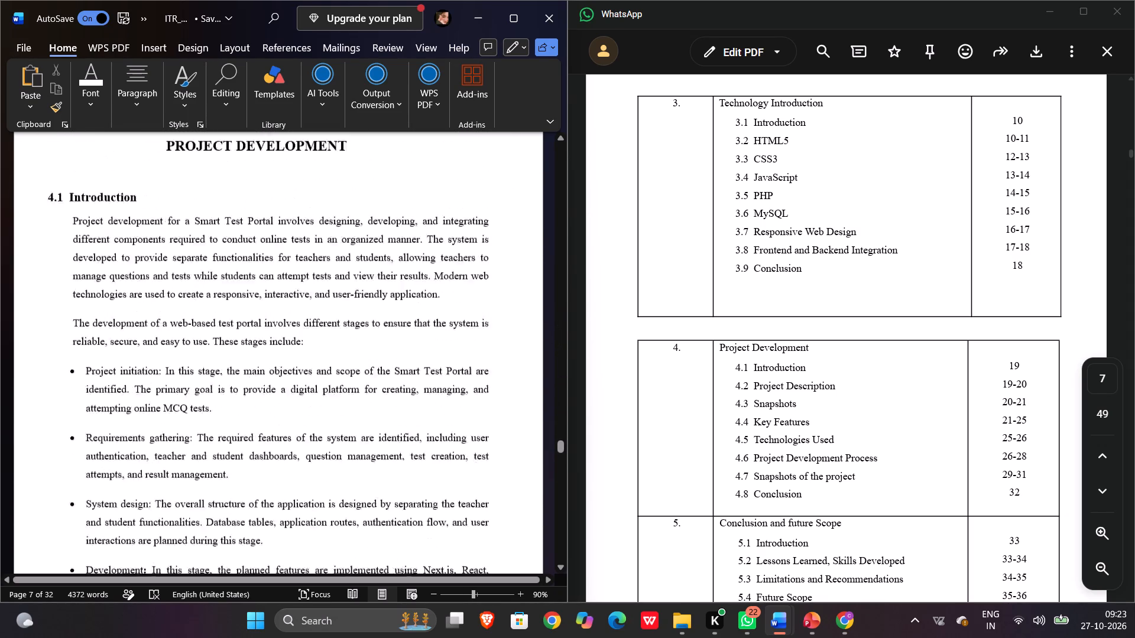
pyautogui.scroll(-7, 488, 375)
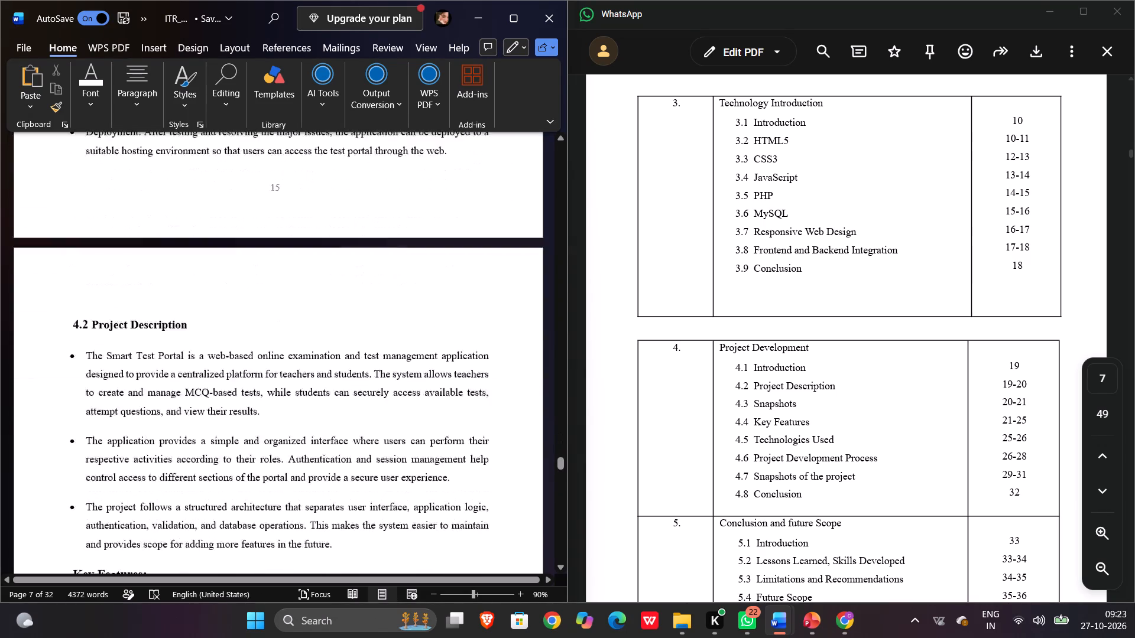
pyautogui.scroll(-8, 488, 375)
pyautogui.scroll(1, 488, 375)
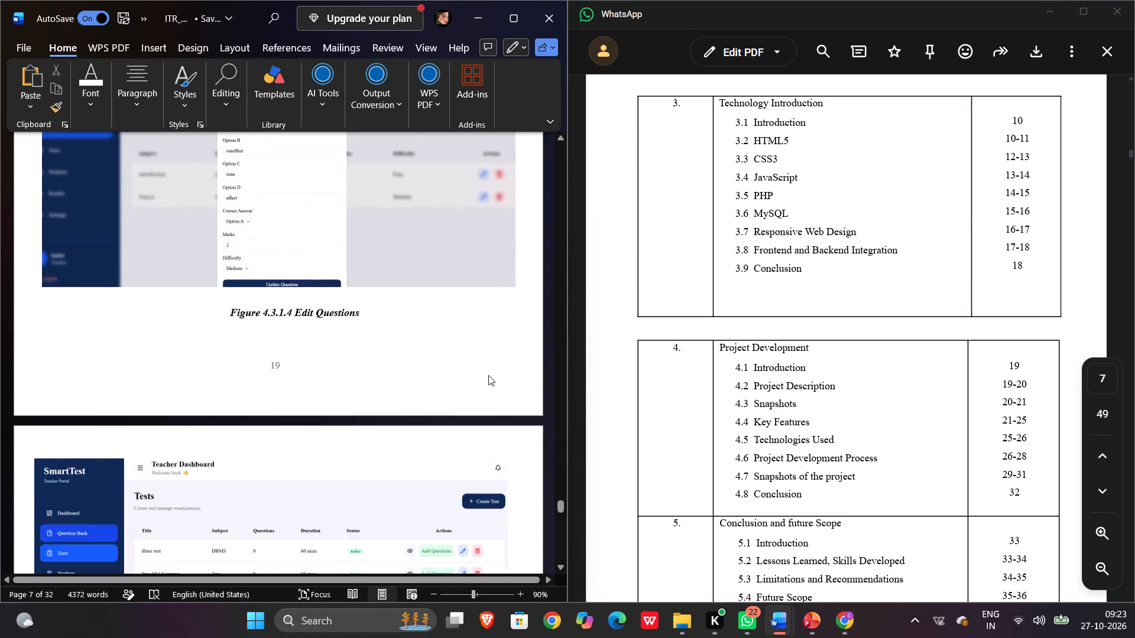
pyautogui.scroll(9, 488, 375)
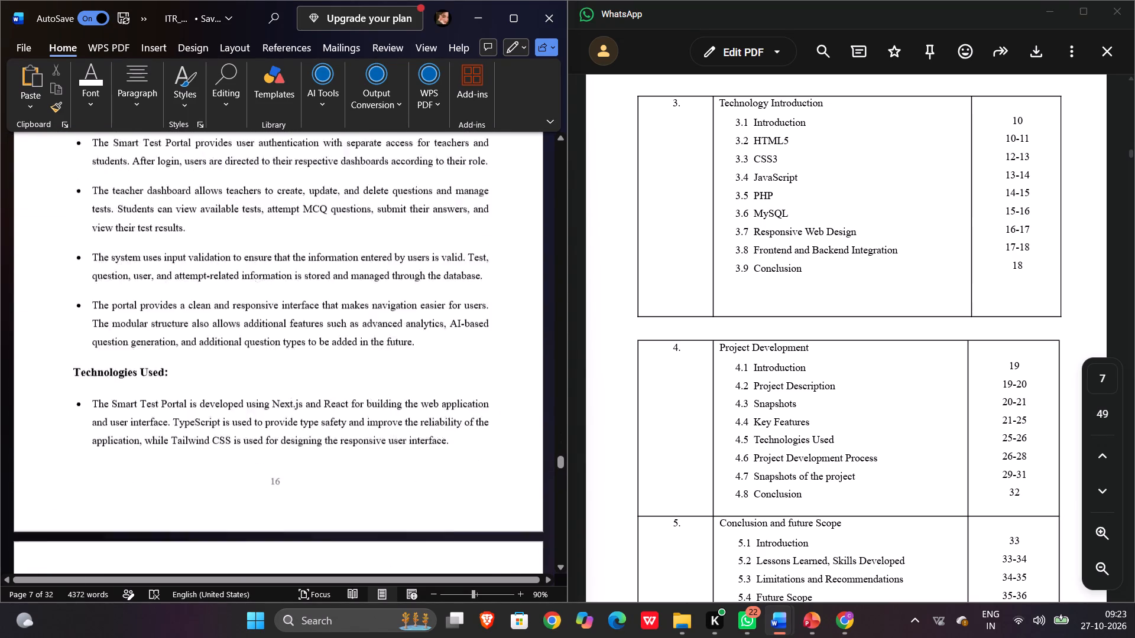
pyautogui.scroll(3, 488, 375)
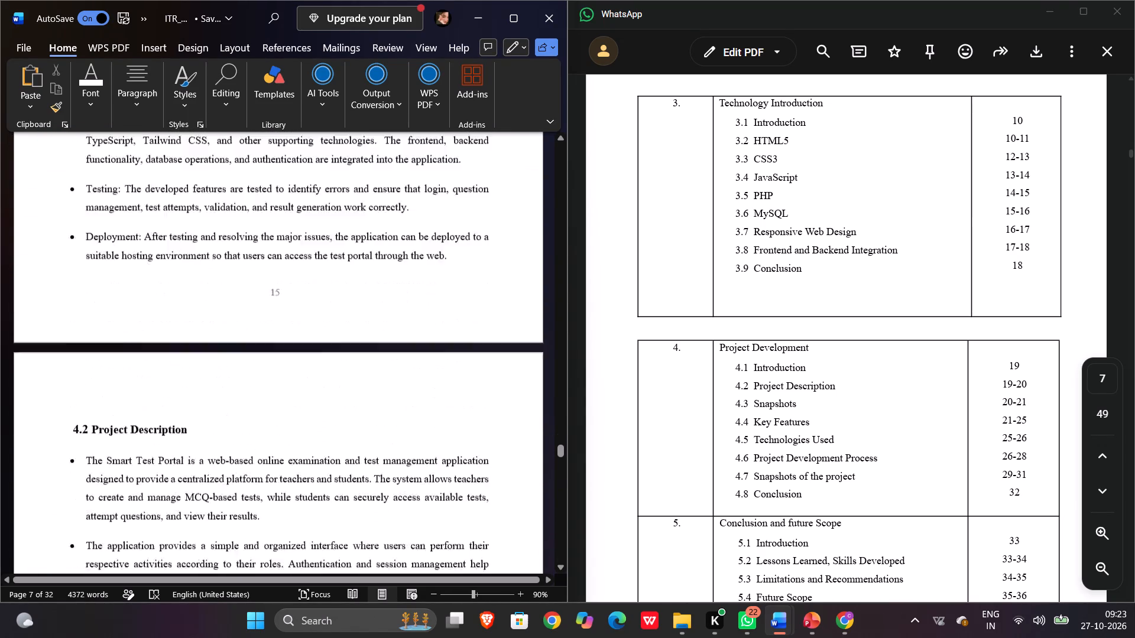
pyautogui.scroll(2, 488, 375)
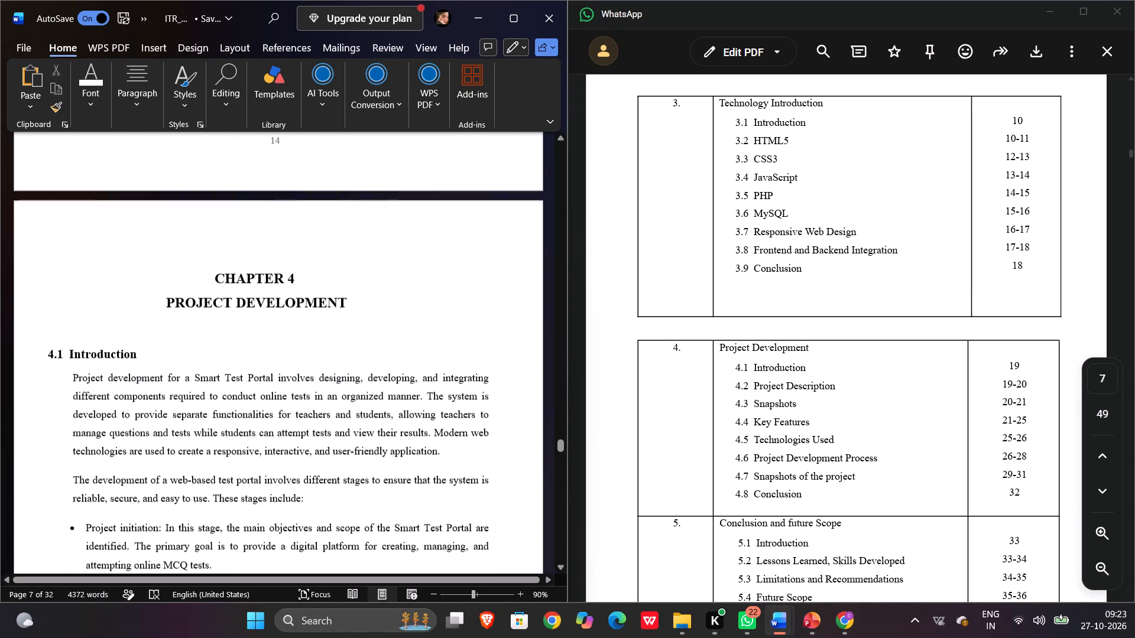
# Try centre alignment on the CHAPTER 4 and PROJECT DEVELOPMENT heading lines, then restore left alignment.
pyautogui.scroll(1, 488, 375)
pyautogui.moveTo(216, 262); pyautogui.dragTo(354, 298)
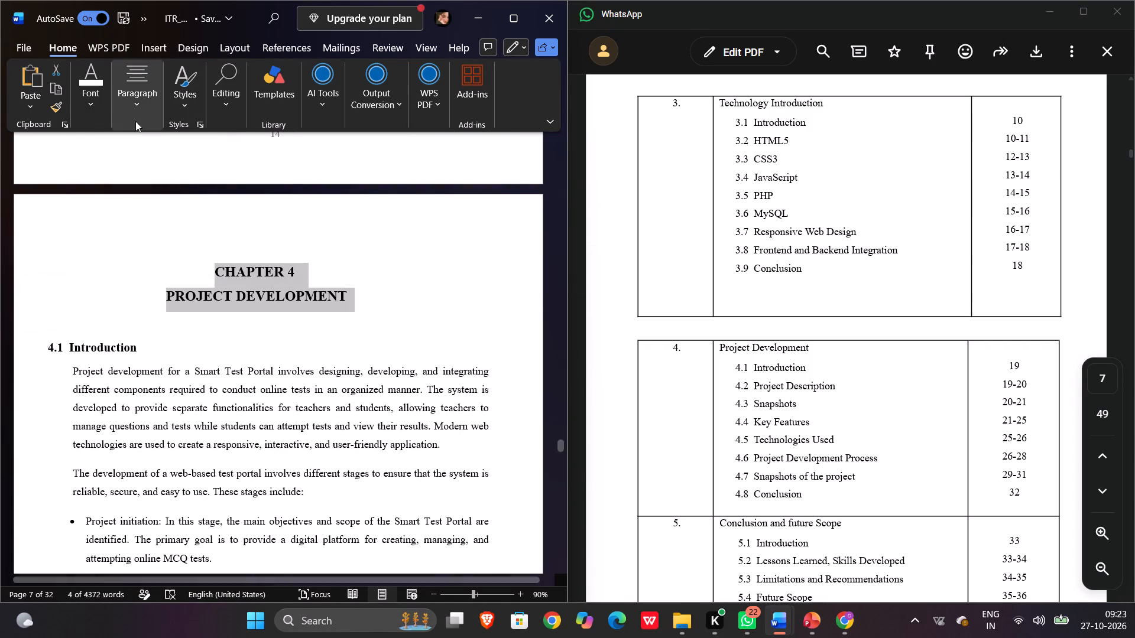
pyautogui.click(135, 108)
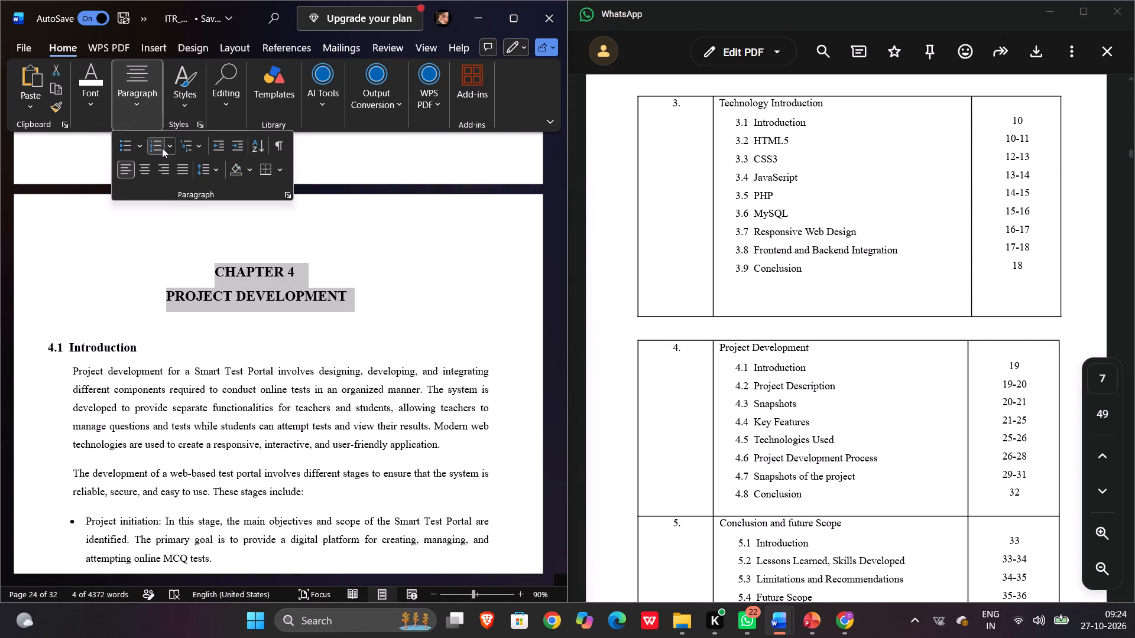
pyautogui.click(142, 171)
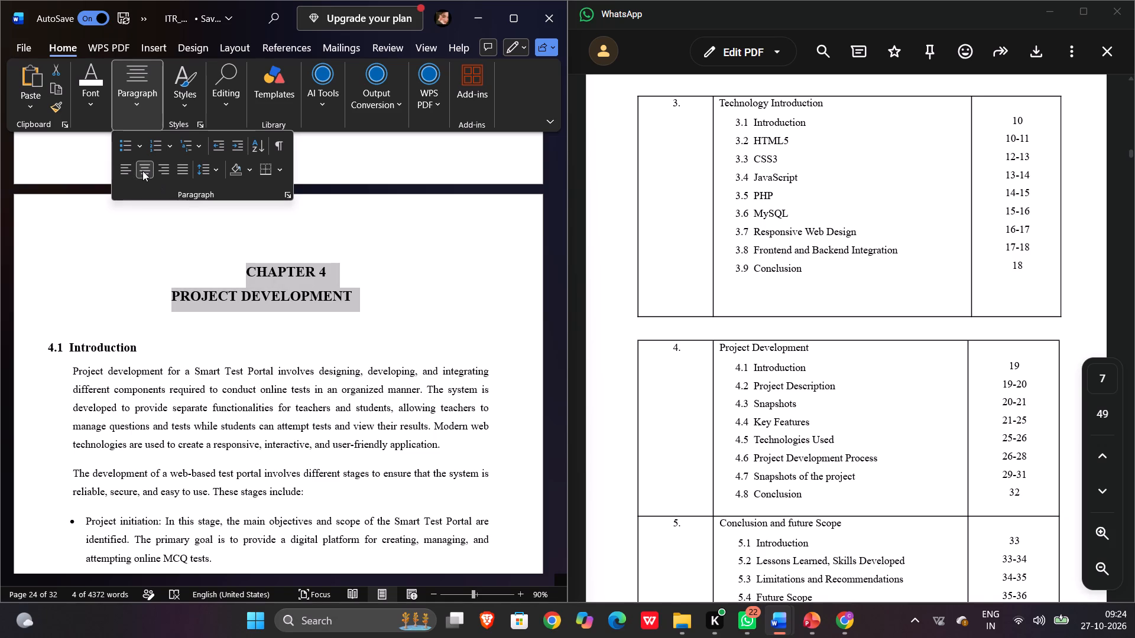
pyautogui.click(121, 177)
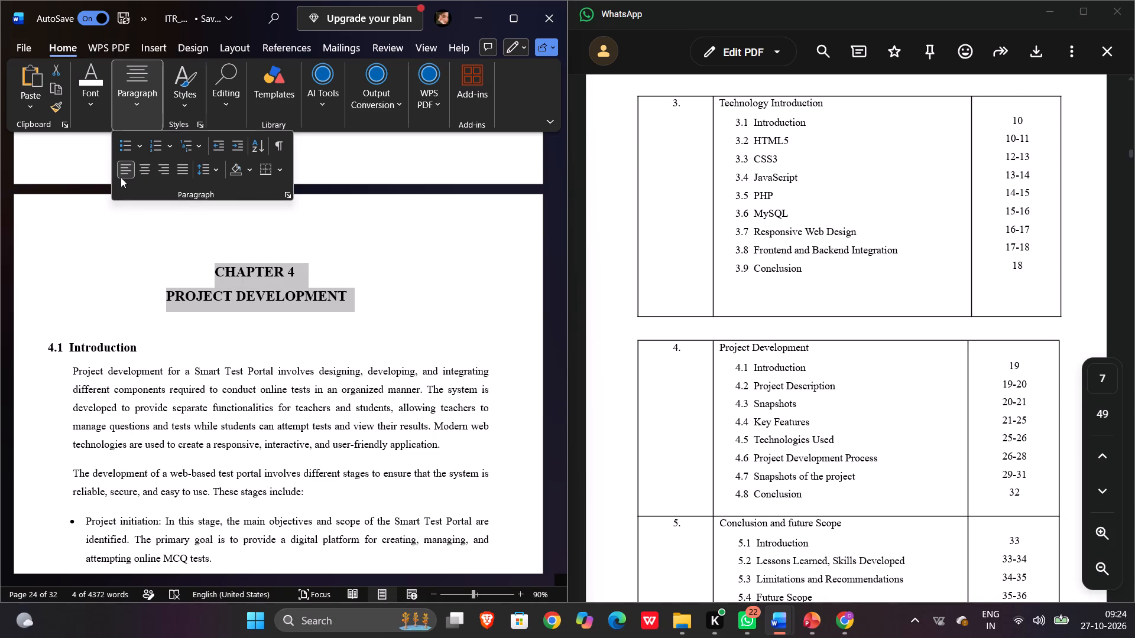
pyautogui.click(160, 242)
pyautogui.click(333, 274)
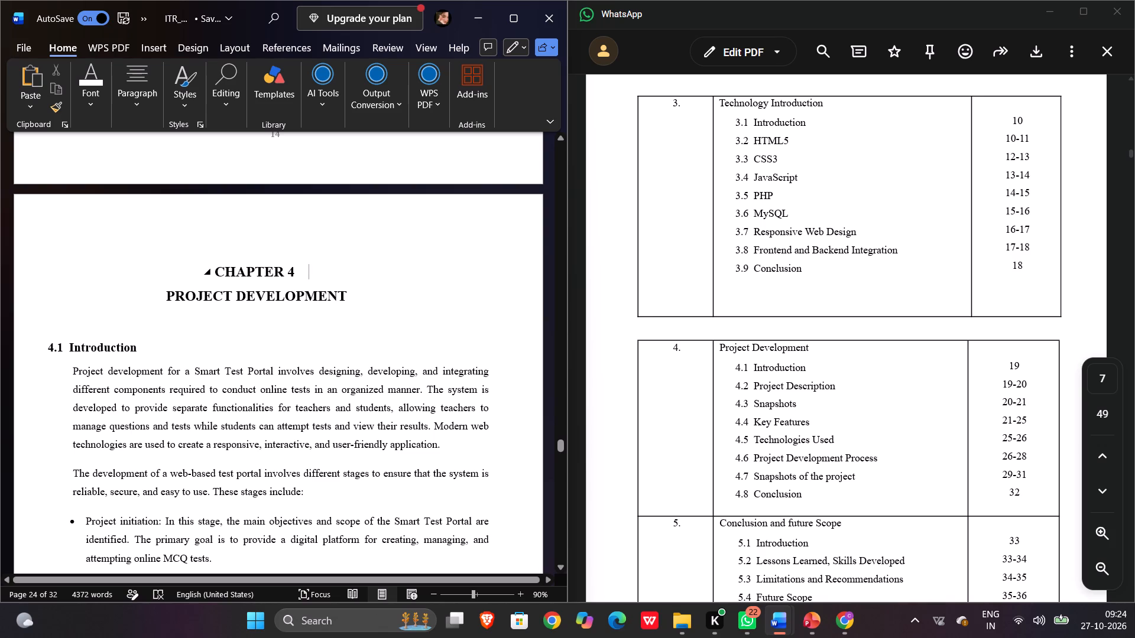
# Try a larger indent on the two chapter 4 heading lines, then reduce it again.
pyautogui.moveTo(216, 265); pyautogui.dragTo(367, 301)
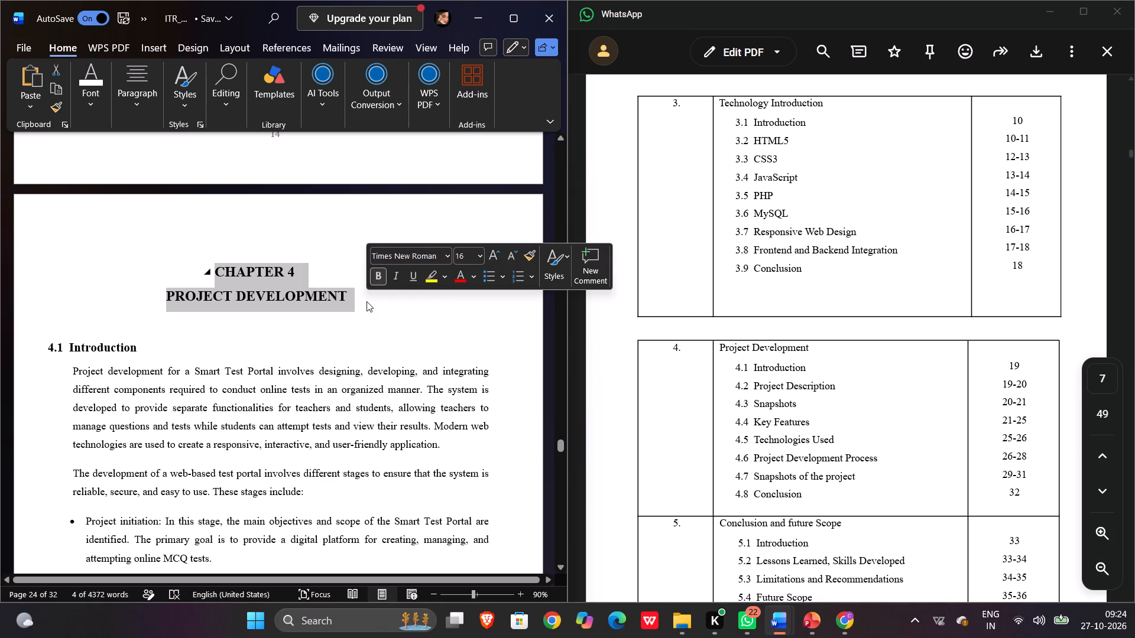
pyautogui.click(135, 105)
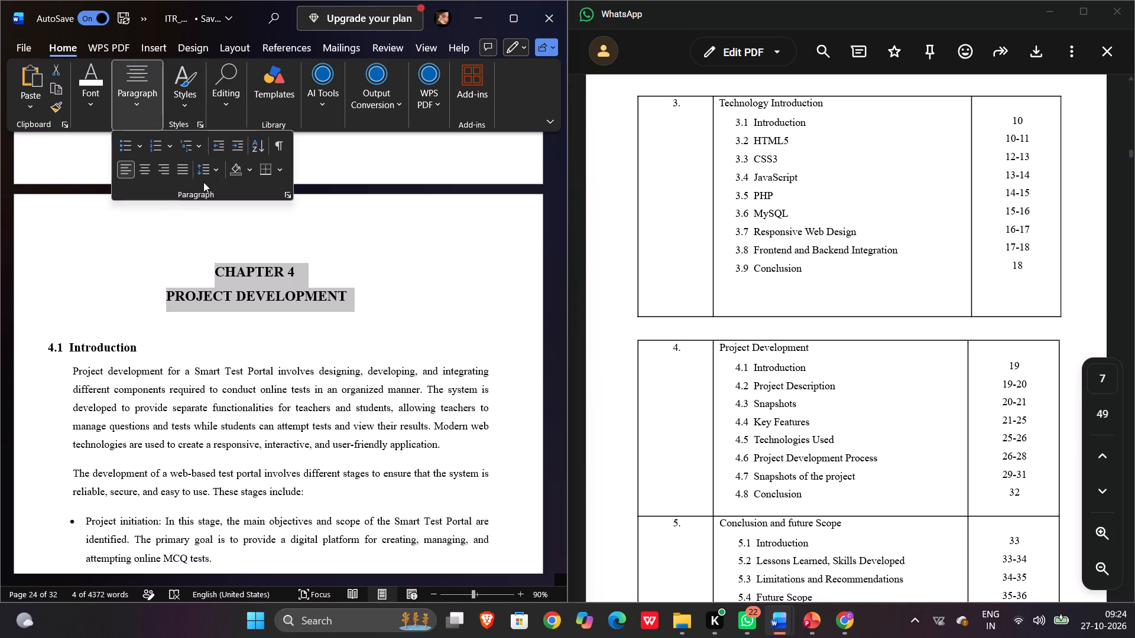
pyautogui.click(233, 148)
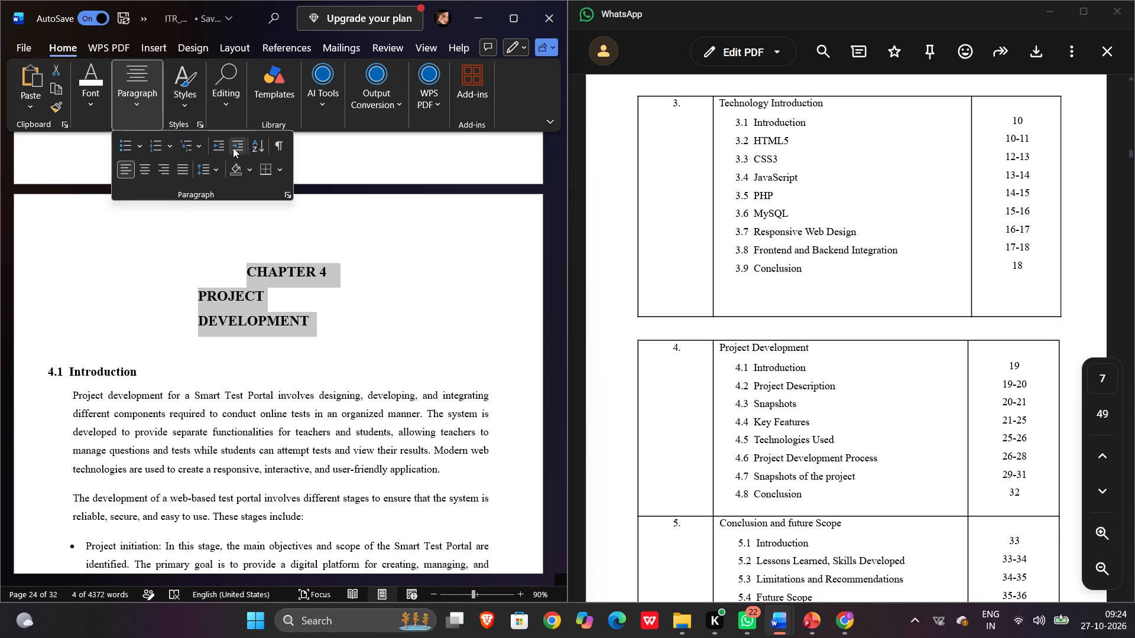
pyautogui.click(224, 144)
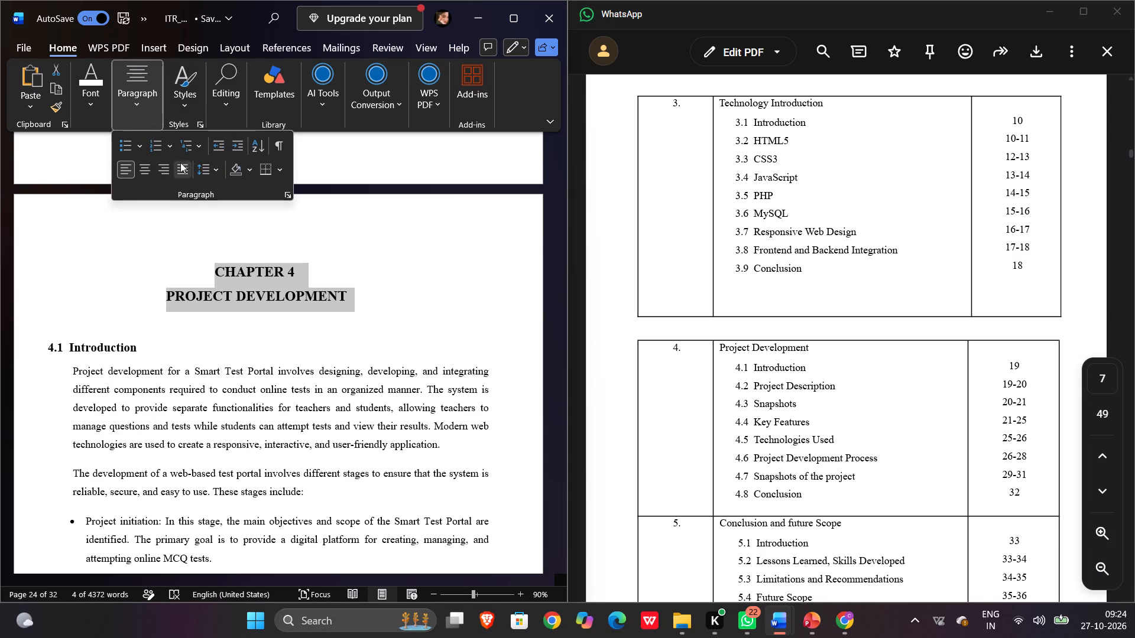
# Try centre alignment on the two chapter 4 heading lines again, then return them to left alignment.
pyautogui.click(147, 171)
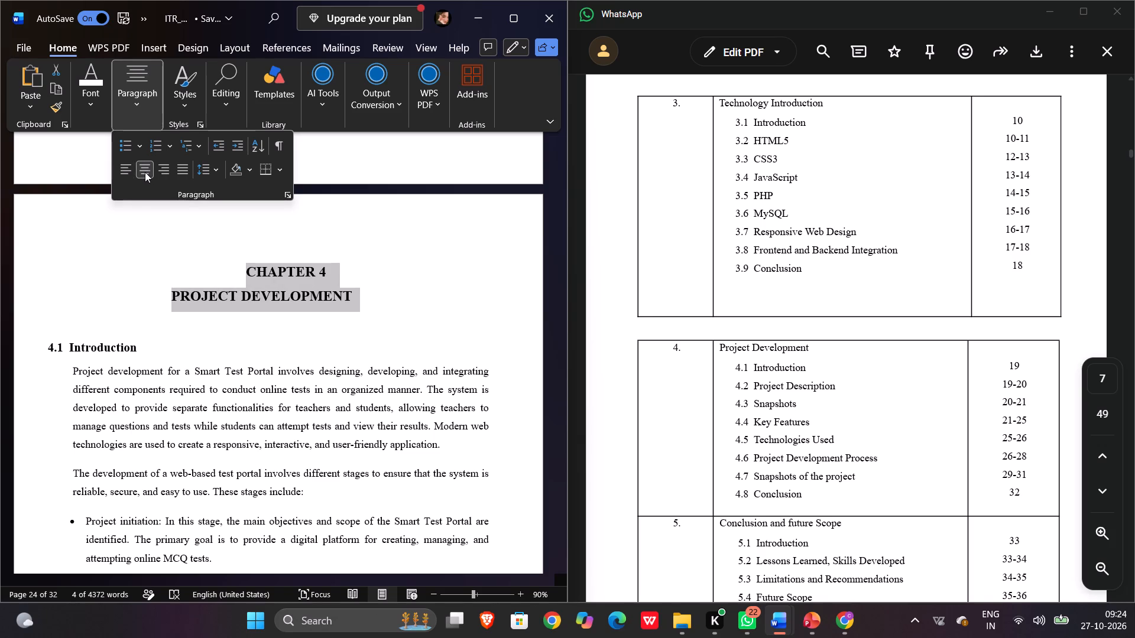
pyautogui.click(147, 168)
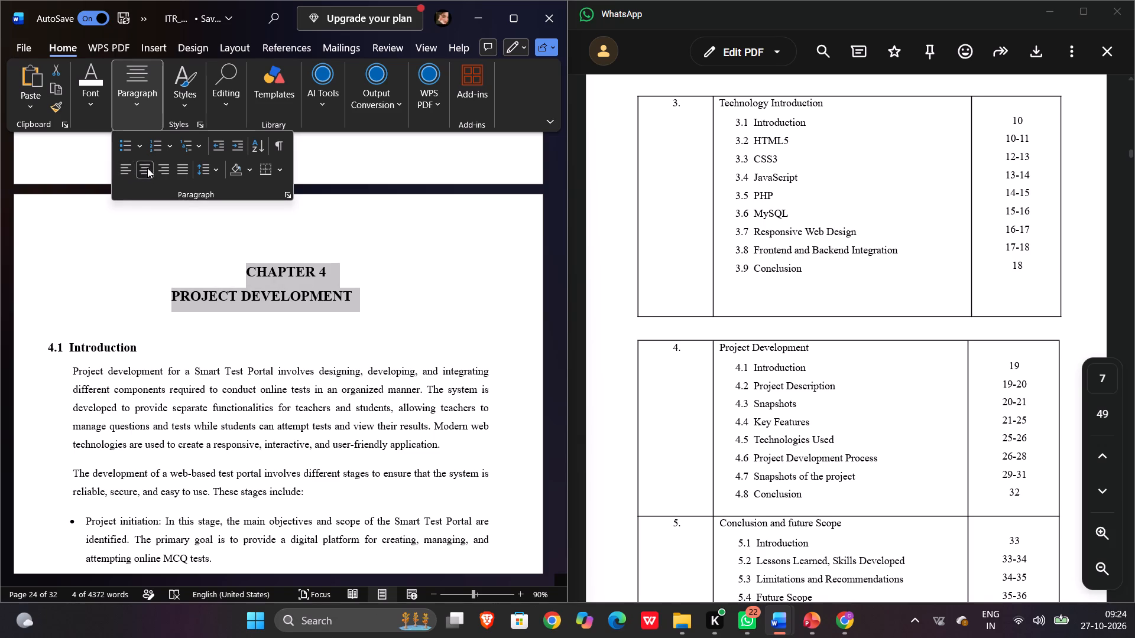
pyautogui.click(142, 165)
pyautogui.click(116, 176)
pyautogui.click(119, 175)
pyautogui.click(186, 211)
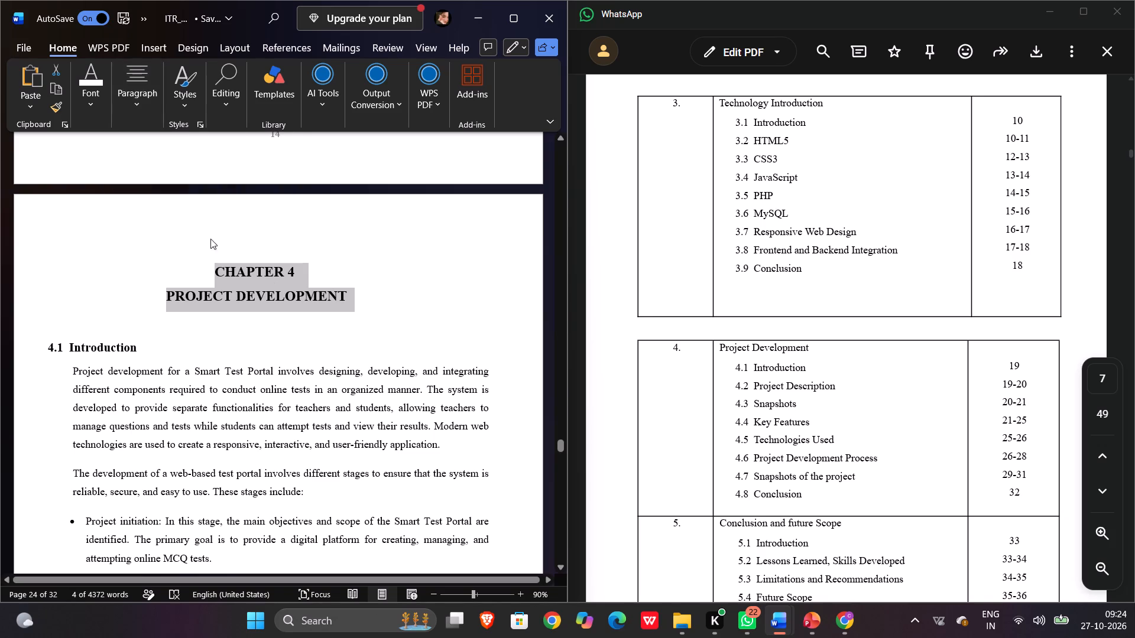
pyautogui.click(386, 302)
# Examine the reference PDF from its table of contents through to the chapter 1 heading layout.
pyautogui.scroll(-1, 721, 359)
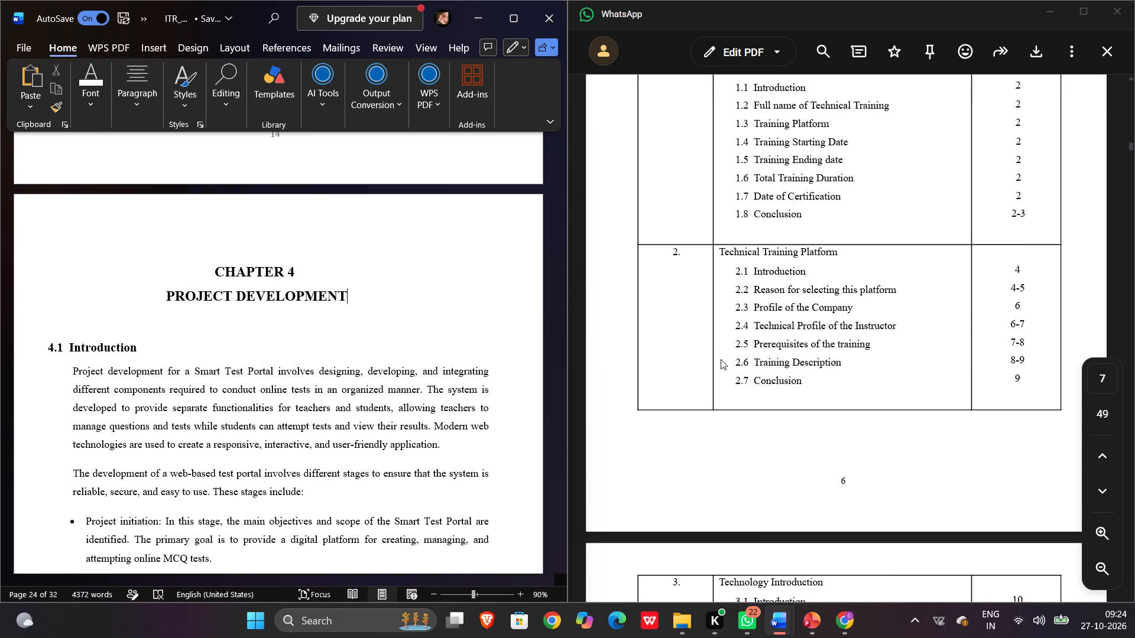
pyautogui.scroll(-4, 721, 359)
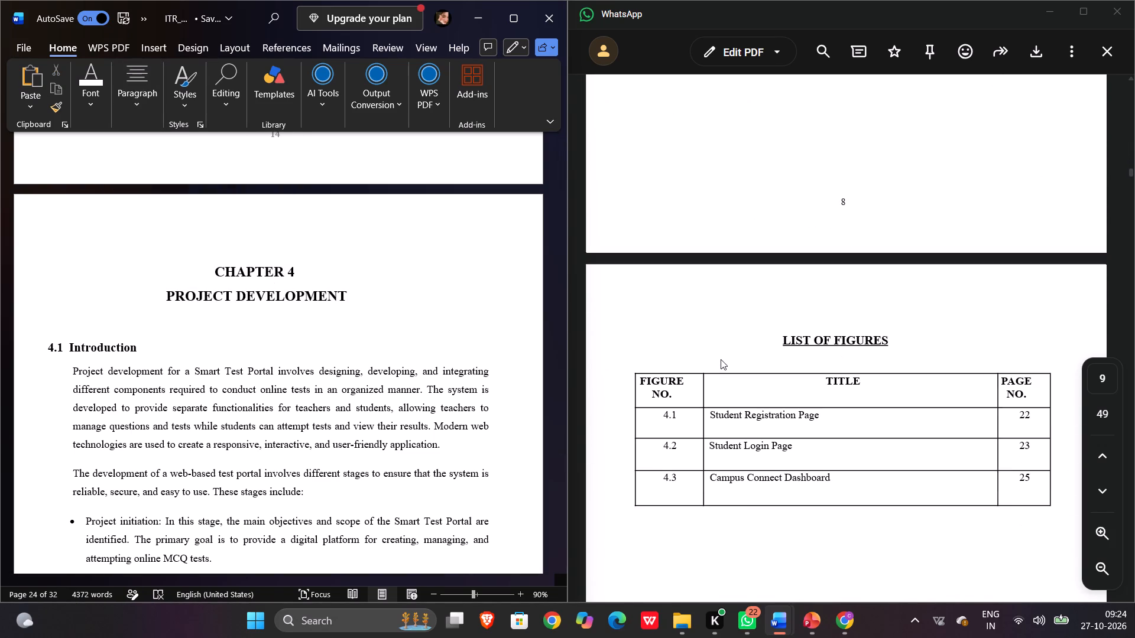
pyautogui.scroll(-4, 721, 359)
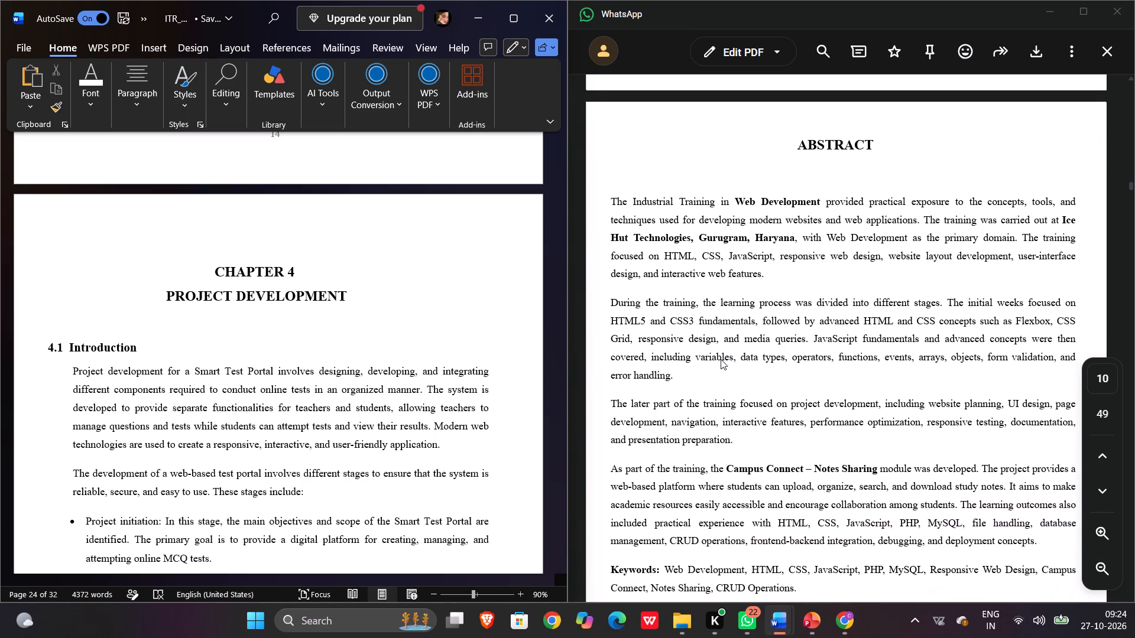
pyautogui.scroll(-3, 721, 359)
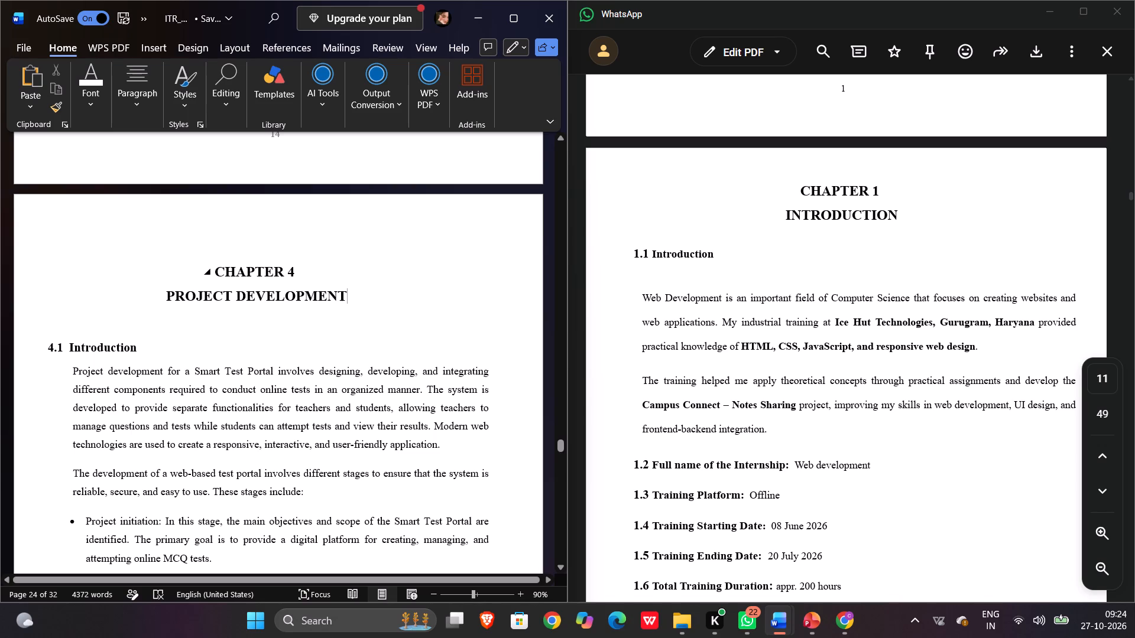
# Compare the chapter 4 and 5 entries in the report's table of contents with those in the reference PDF.
pyautogui.scroll(12, 370, 307)
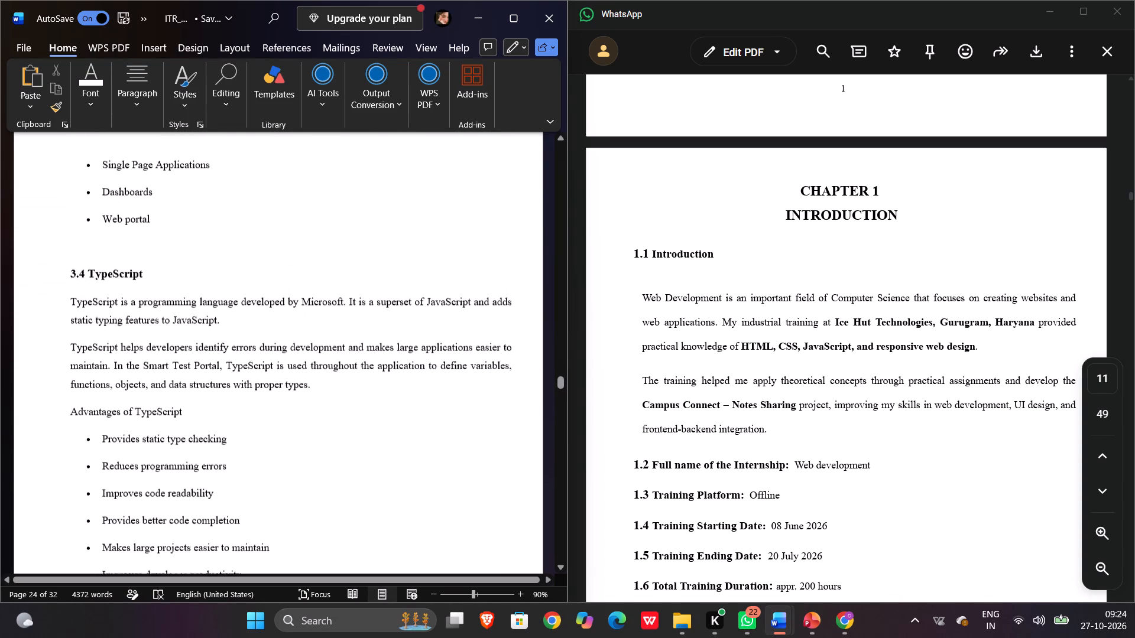
pyautogui.scroll(11, 370, 307)
pyautogui.scroll(15, 370, 307)
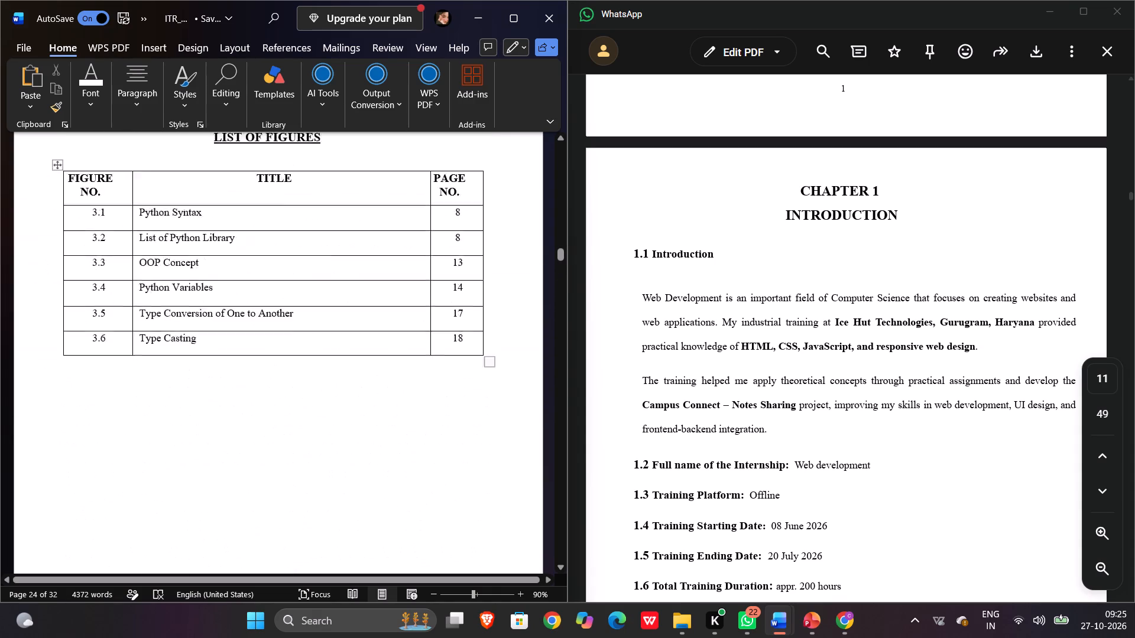
pyautogui.scroll(11, 370, 307)
pyautogui.scroll(-4, 370, 307)
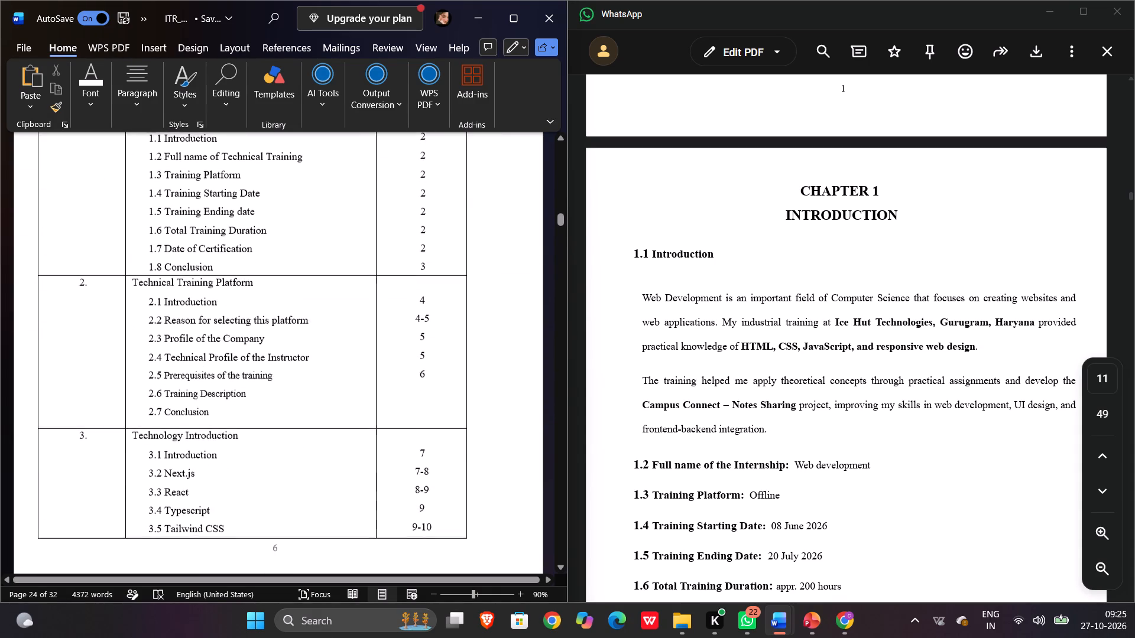
pyautogui.scroll(-1, 370, 307)
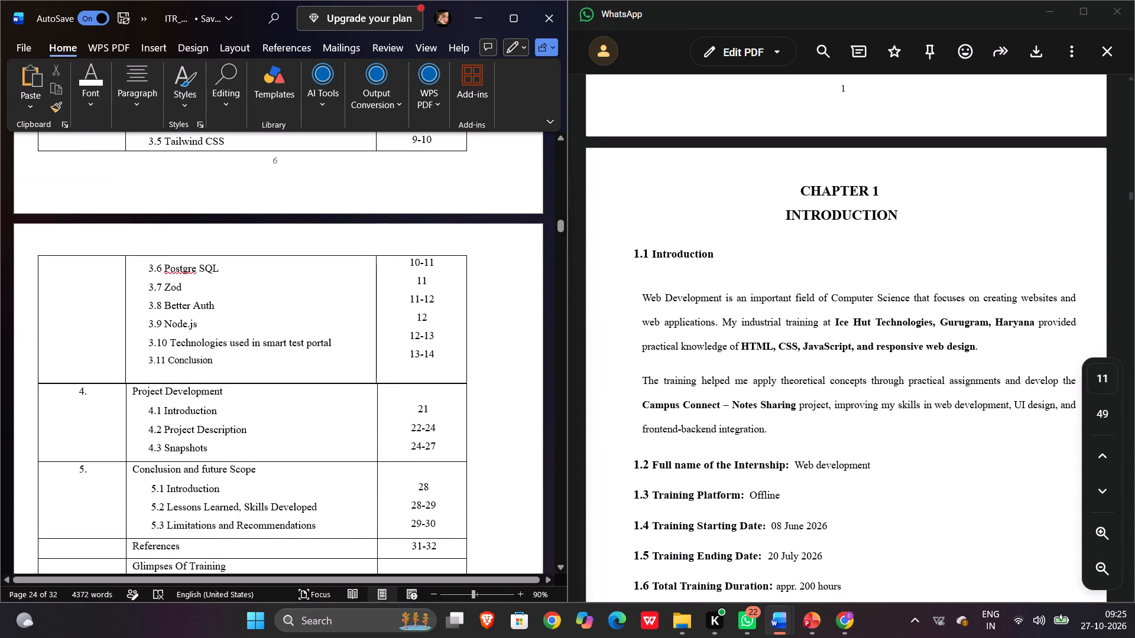
pyautogui.scroll(2, 719, 395)
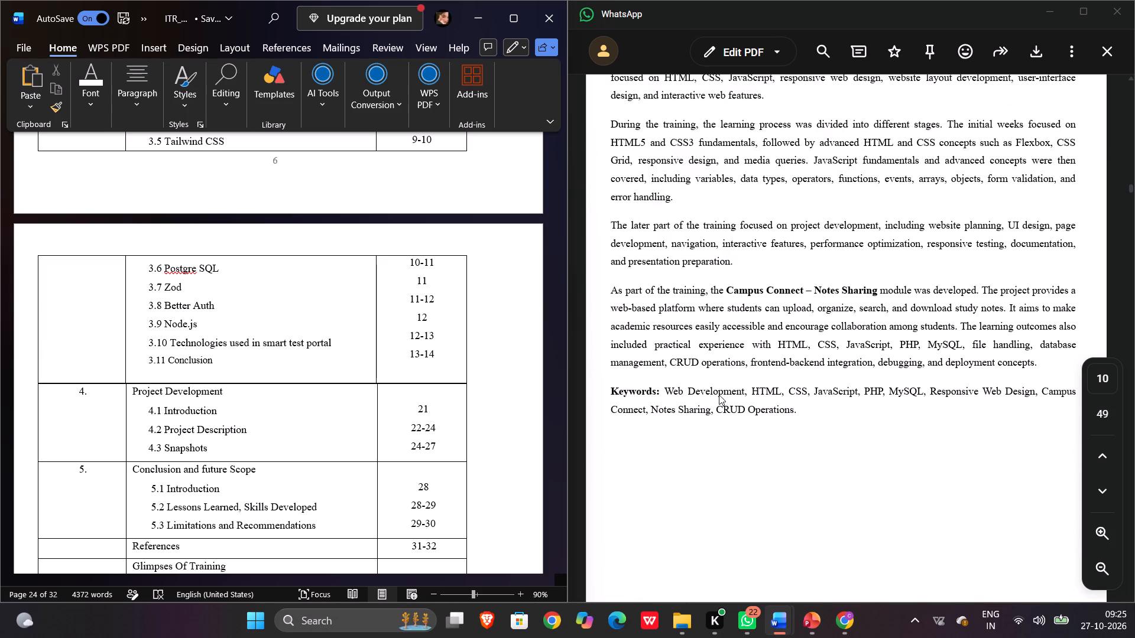
pyautogui.scroll(7, 719, 395)
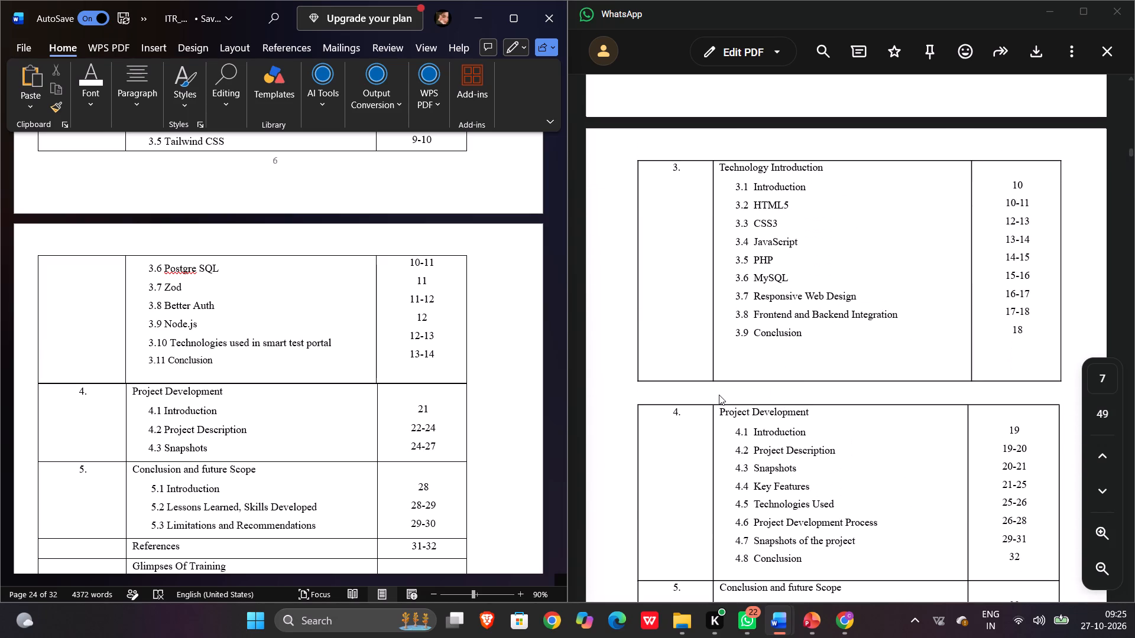
pyautogui.scroll(-1, 719, 395)
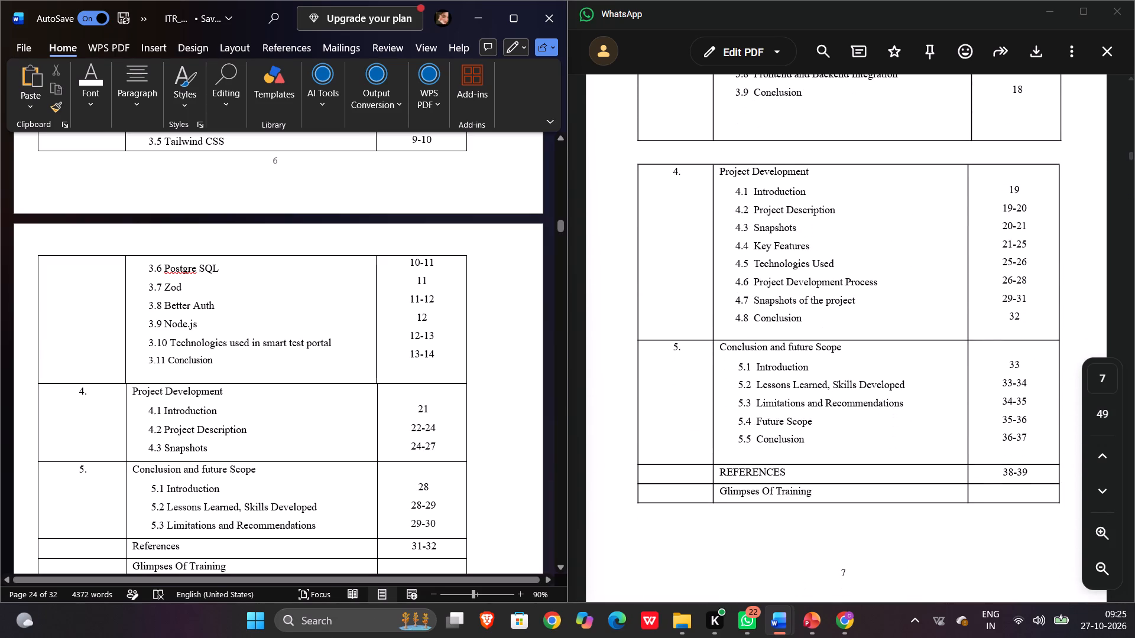
# Add entries 4.4 Key features, 4.5 Technologies Used, 4.6 Project Development Process and 4.7 Conclusion under chapter 4 in the report's table of contents.
pyautogui.click(225, 447)
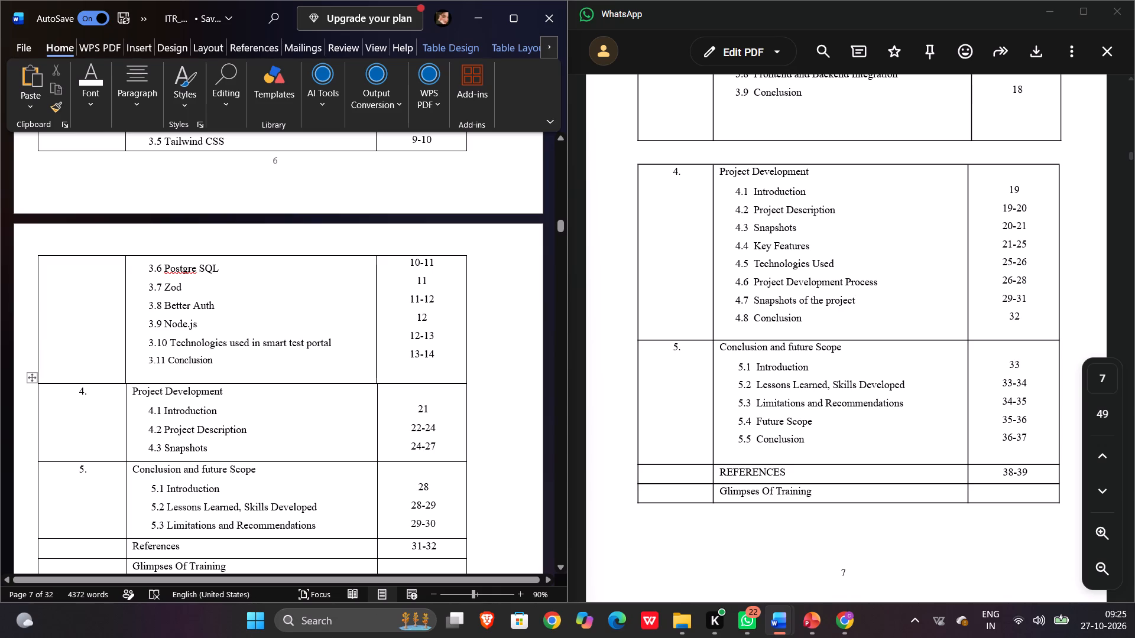
pyautogui.press('Return')
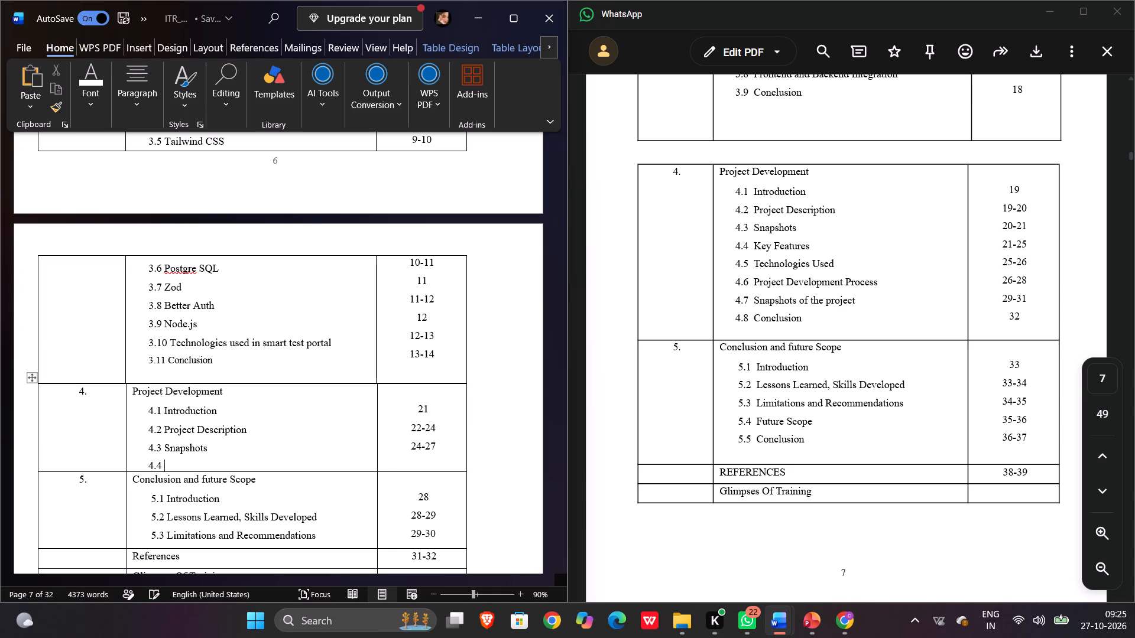
pyautogui.write('ey featr')
pyautogui.press('BackSpace')
pyautogui.write('ures')
pyautogui.press('Return')
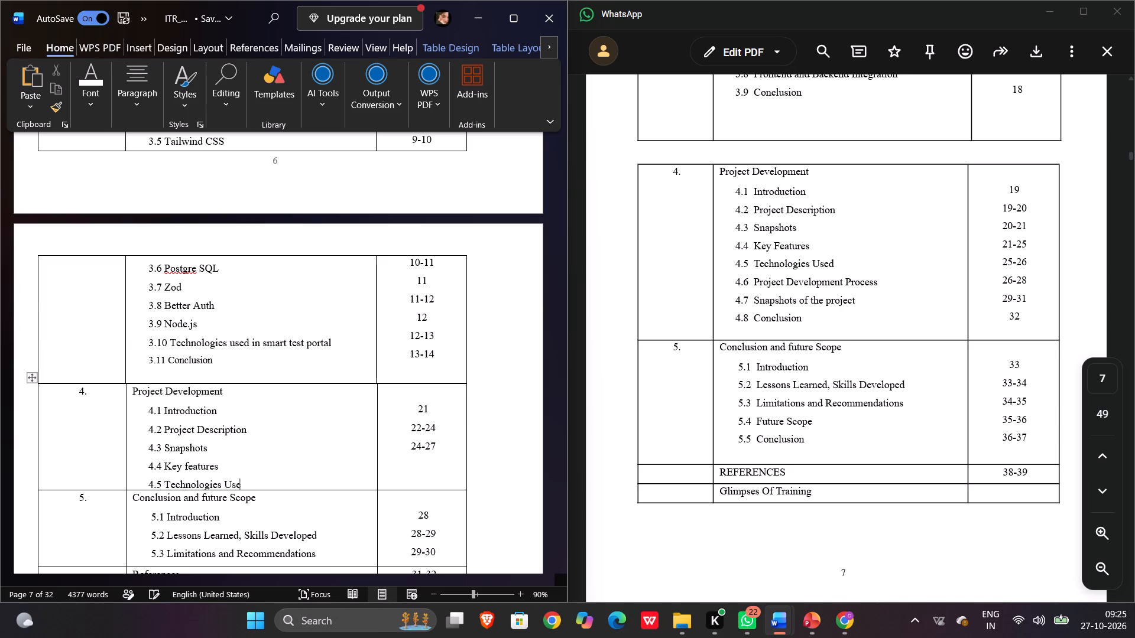
pyautogui.press('Return')
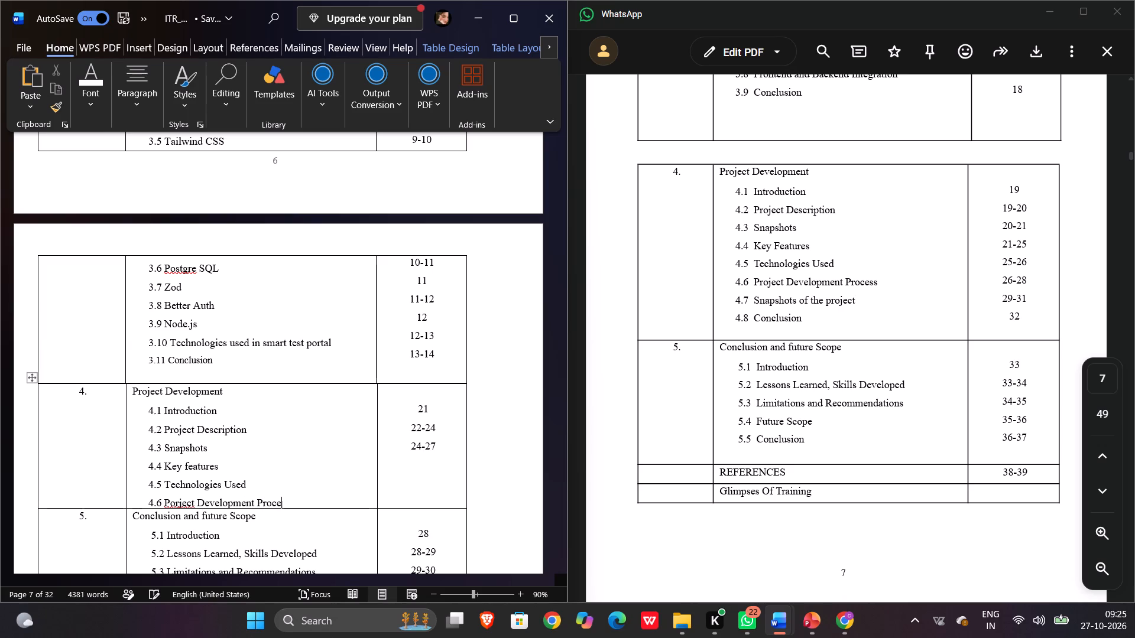
pyautogui.press('Return')
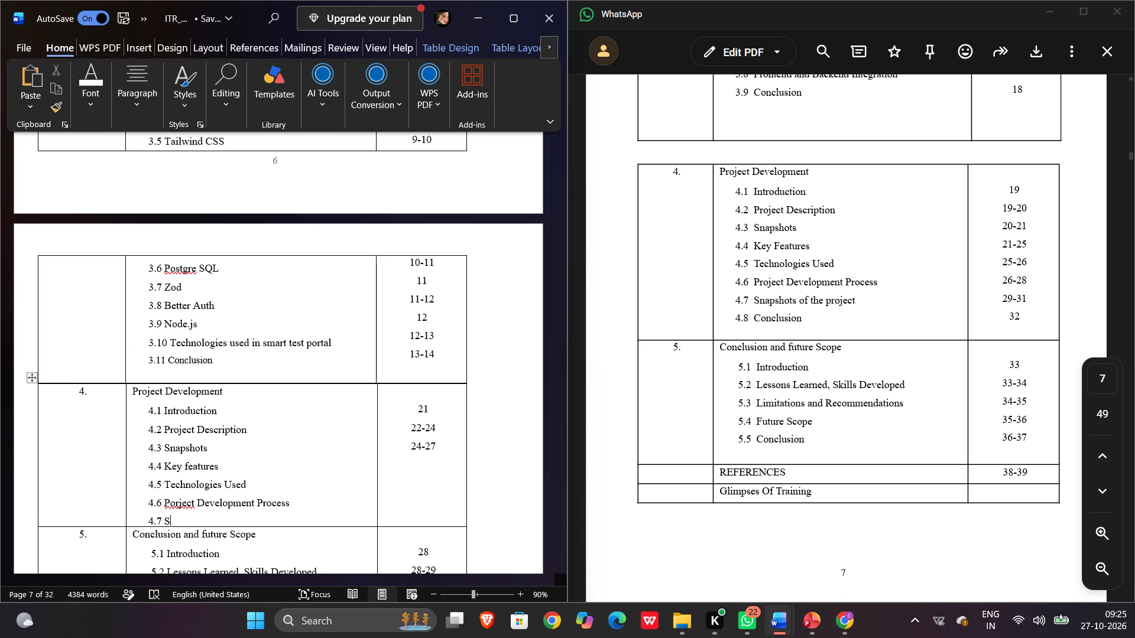
pyautogui.press('BackSpace')
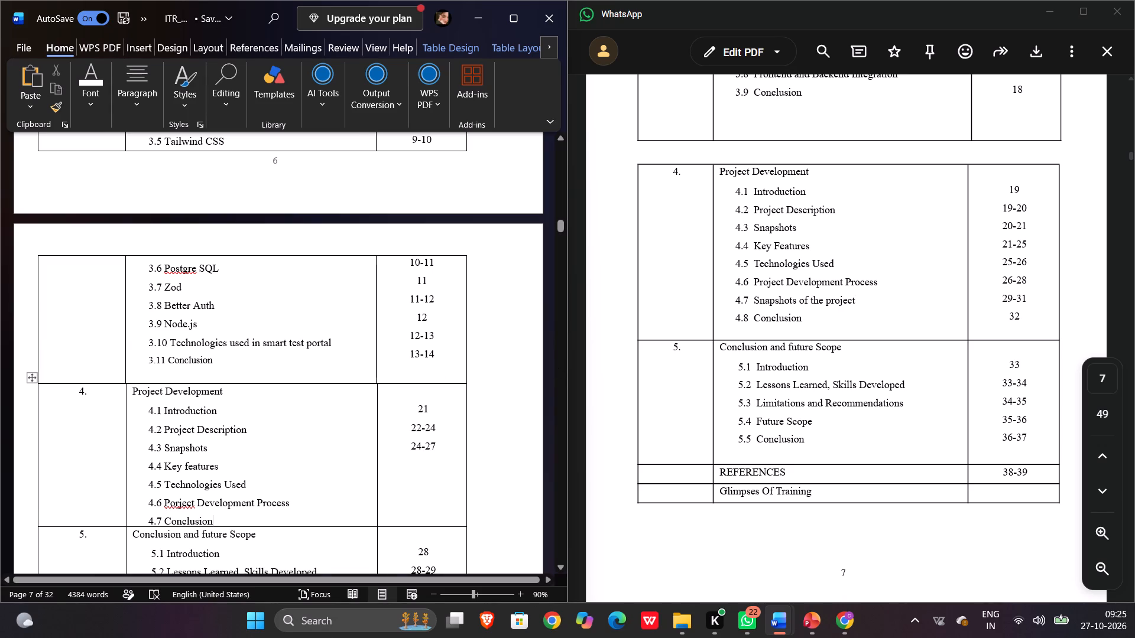
# Examine the report's pages from the chapter 4 page-number column of the contents through sections 3.7 to 3.9.
pyautogui.click(440, 453)
pyautogui.scroll(-15, 440, 453)
pyautogui.scroll(-19, 440, 453)
pyautogui.scroll(-5, 440, 453)
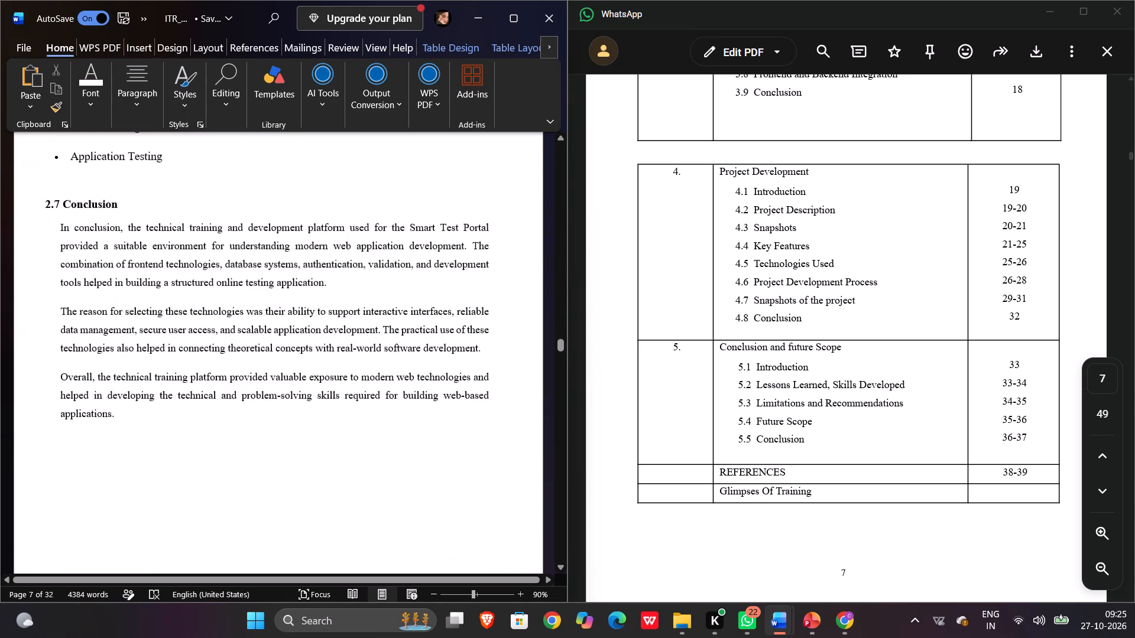
pyautogui.scroll(-11, 440, 453)
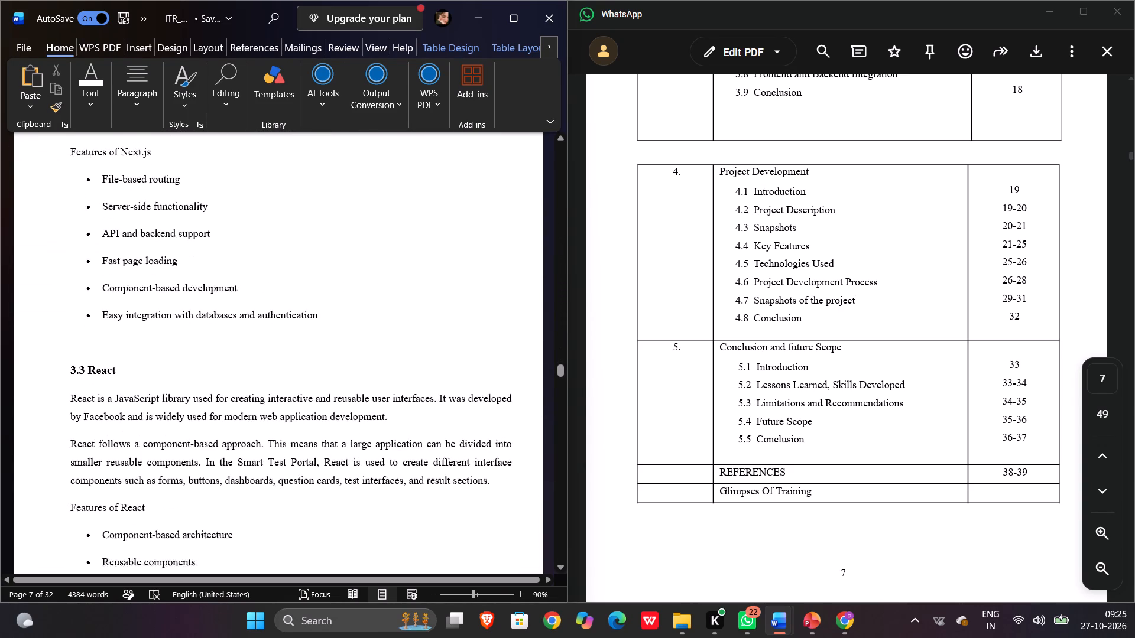
pyautogui.scroll(-5, 440, 453)
pyautogui.scroll(1, 440, 453)
pyautogui.scroll(-2, 440, 453)
pyautogui.scroll(1, 440, 453)
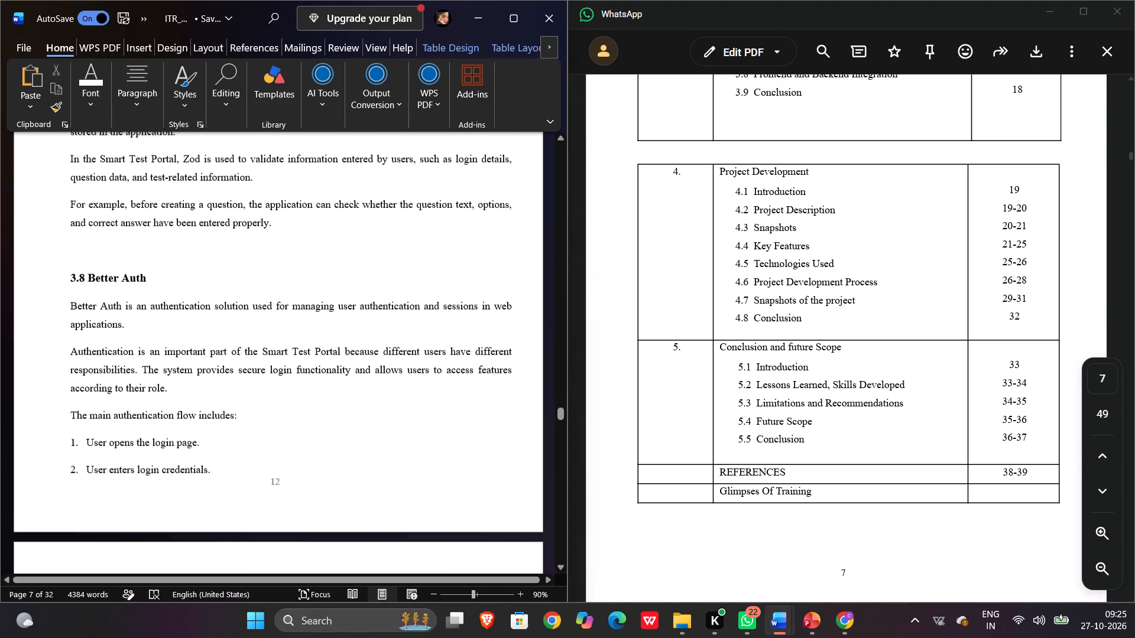
pyautogui.scroll(1, 440, 453)
pyautogui.scroll(-2, 440, 453)
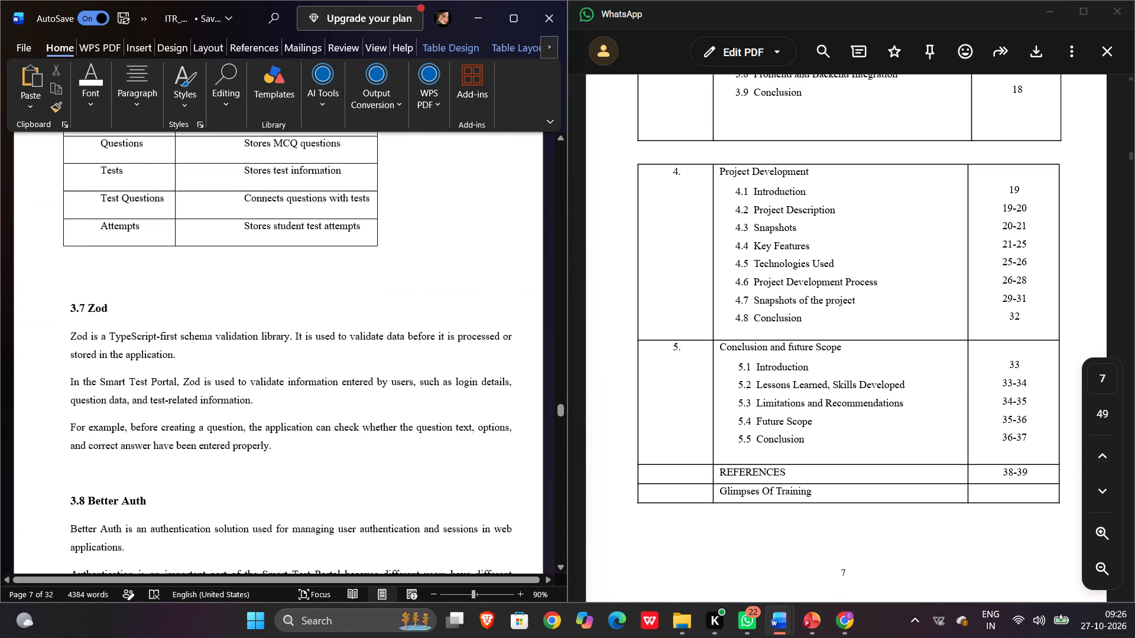
pyautogui.scroll(-3, 440, 453)
pyautogui.scroll(-1, 258, 426)
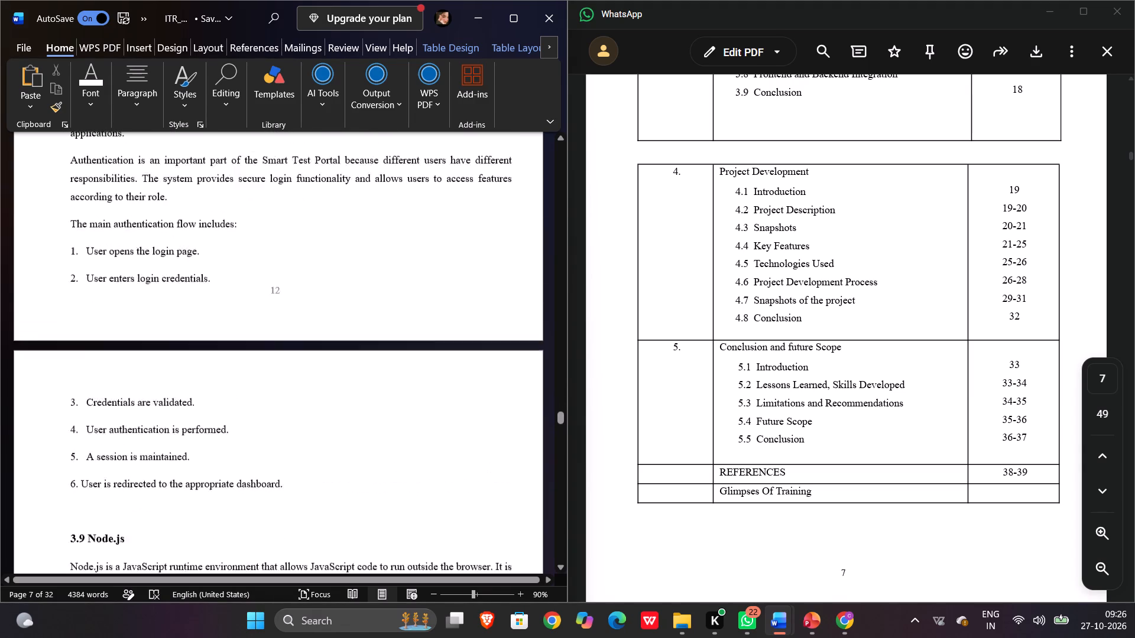
# Delete the blank line above the 3.8 Better Auth heading.
pyautogui.click(184, 223)
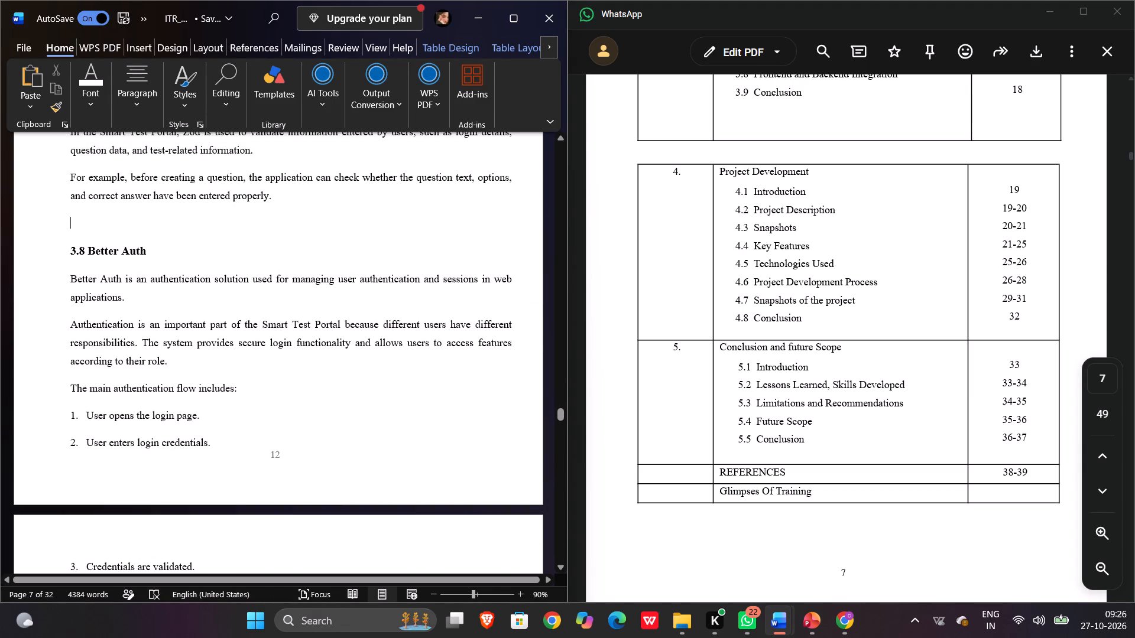
pyautogui.press('BackSpace')
pyautogui.press('BackSpace')
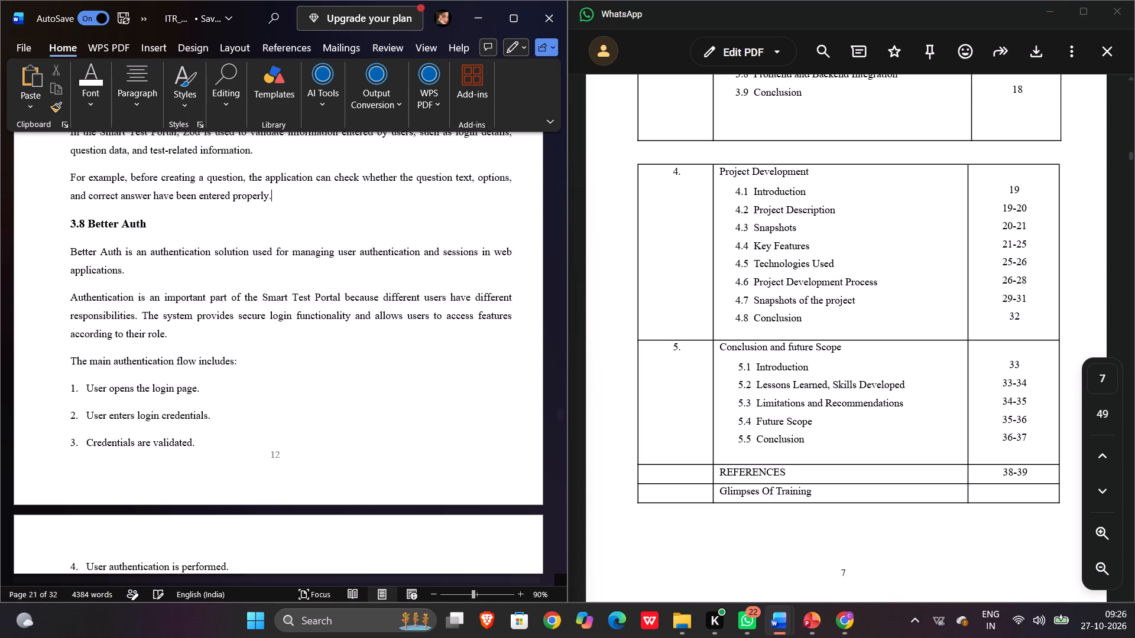
# Examine the section headings and page layout from chapter 2 to the start of chapter 3 in the report.
pyautogui.scroll(14, 184, 223)
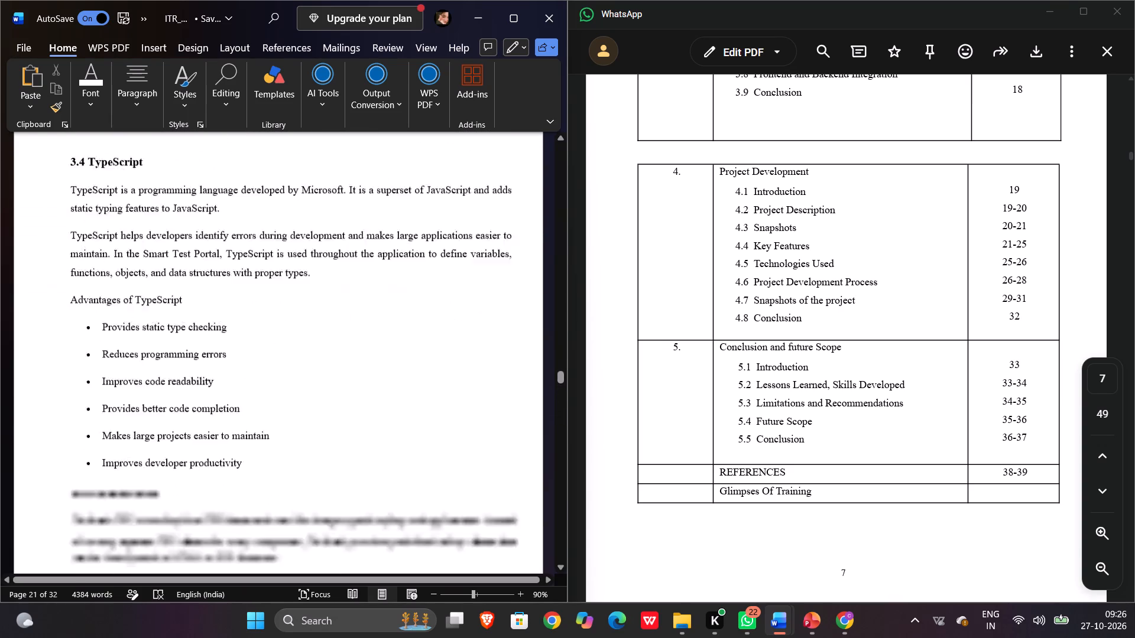
pyautogui.scroll(10, 184, 223)
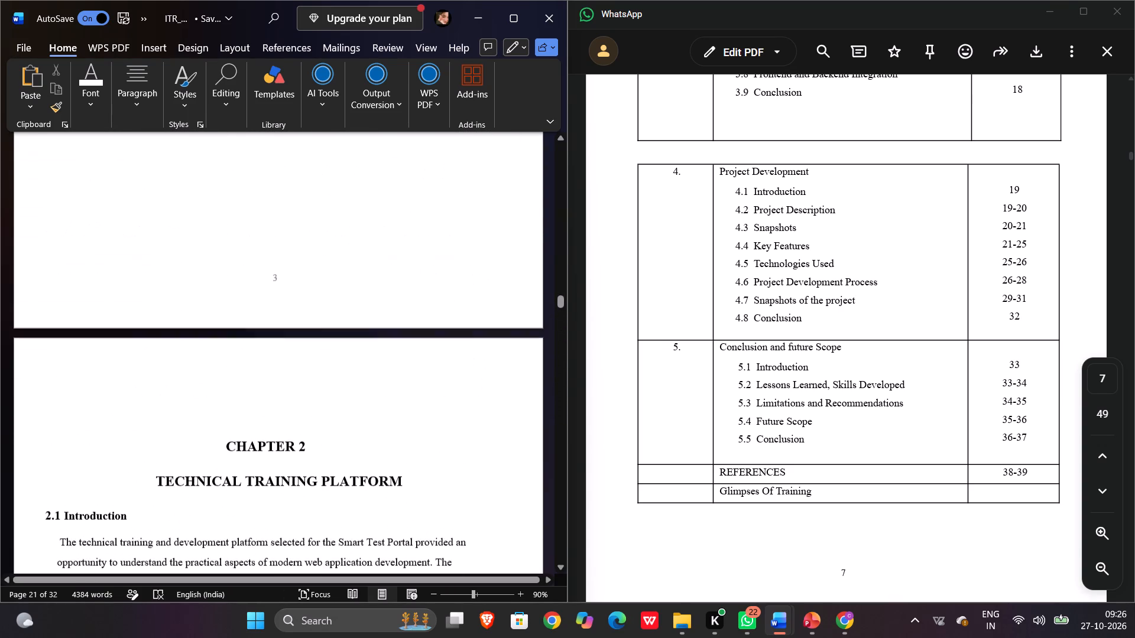
pyautogui.scroll(-1, 184, 223)
pyautogui.scroll(1, 184, 223)
pyautogui.scroll(-4, 184, 223)
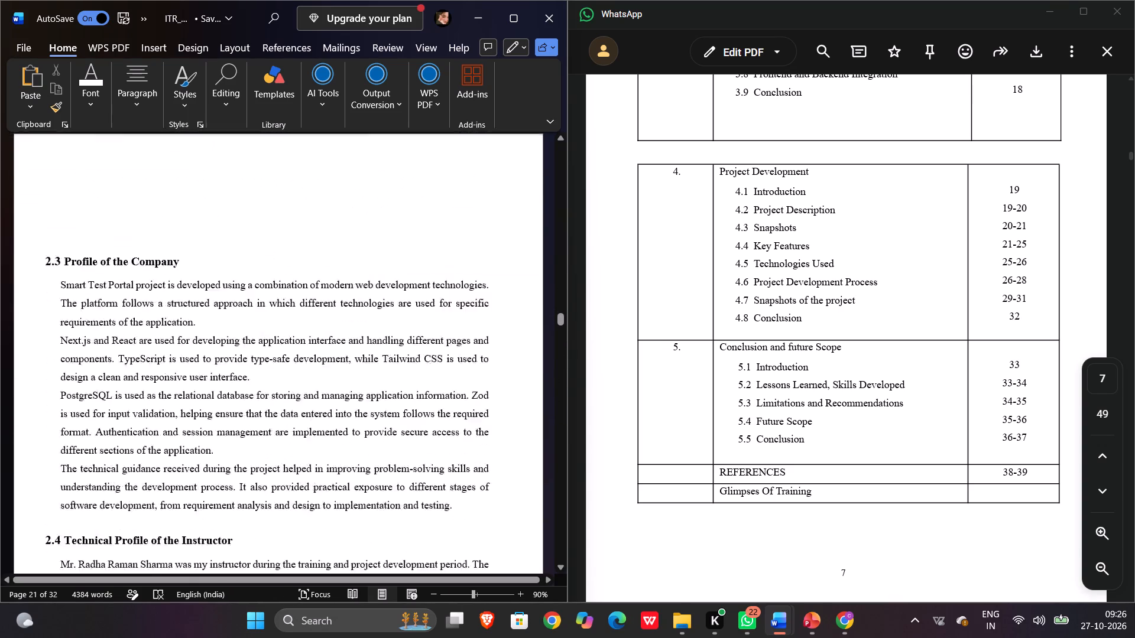
pyautogui.scroll(-6, 184, 223)
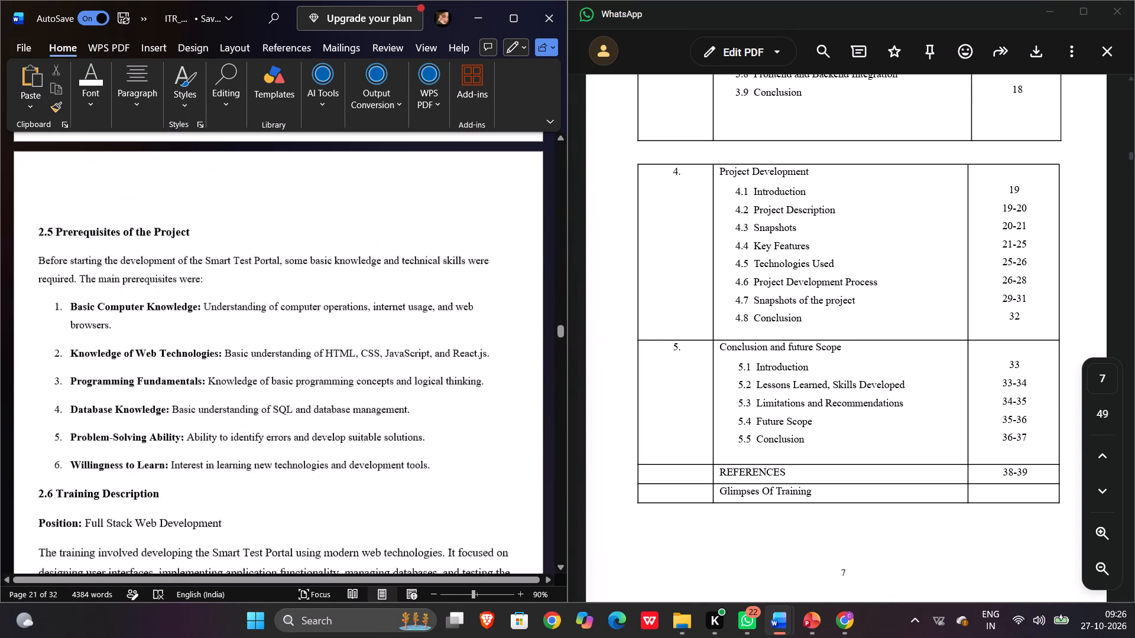
pyautogui.scroll(-8, 184, 223)
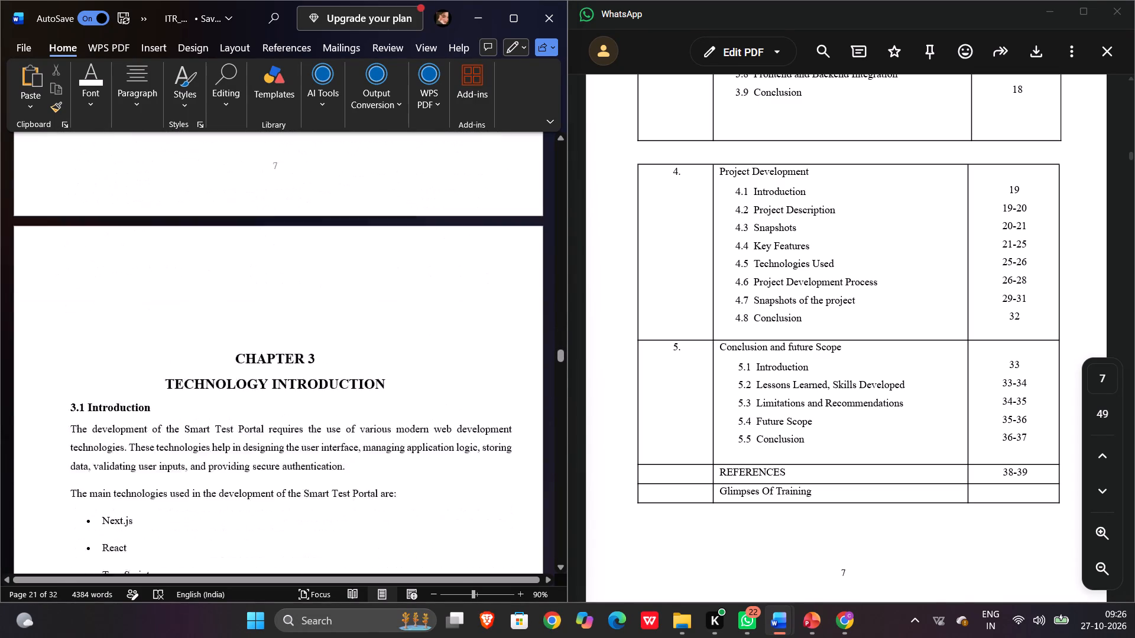
# Select chapter 3's text from the 3.1 Introduction heading through the Git and GitHub bullet and open the paragraph formatting options.
pyautogui.scroll(-2, 184, 223)
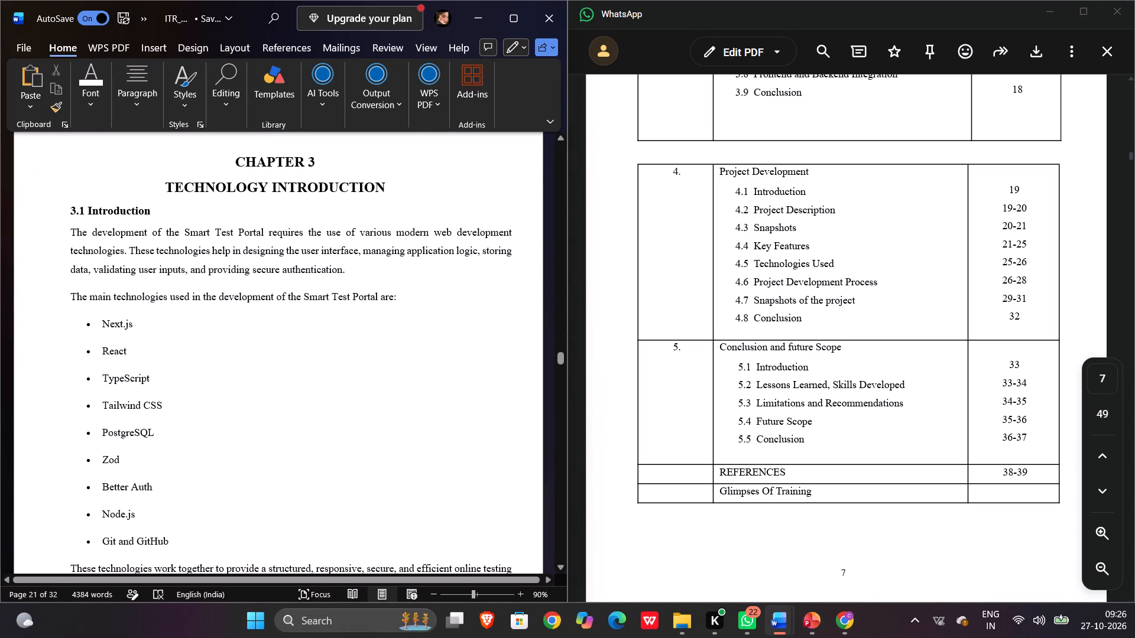
pyautogui.moveTo(69, 211); pyautogui.dragTo(187, 543)
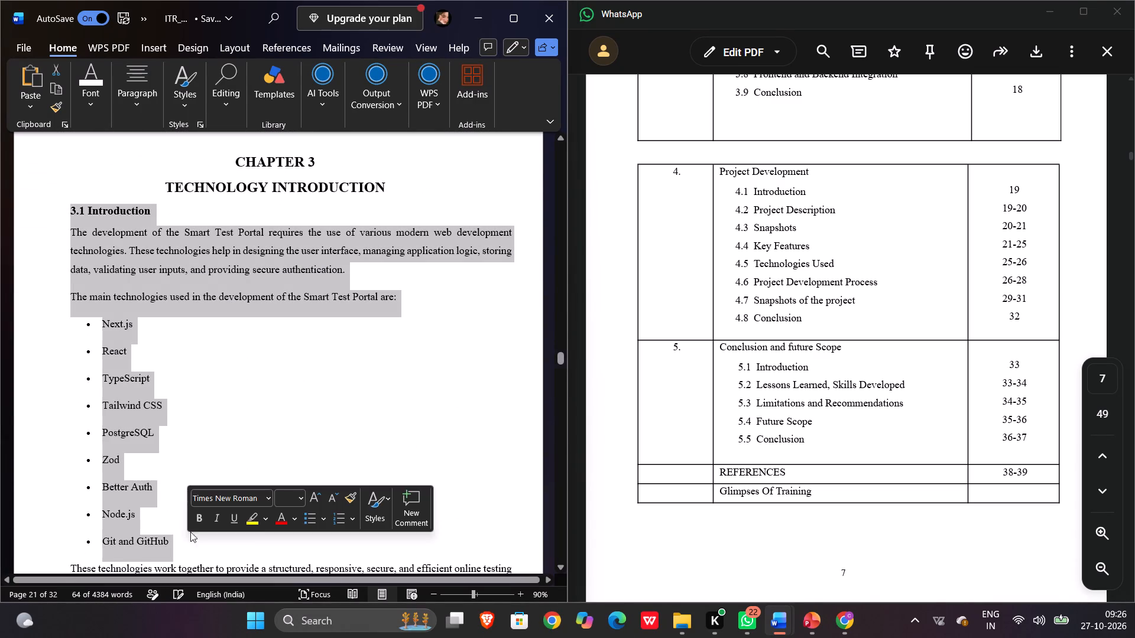
pyautogui.click(132, 102)
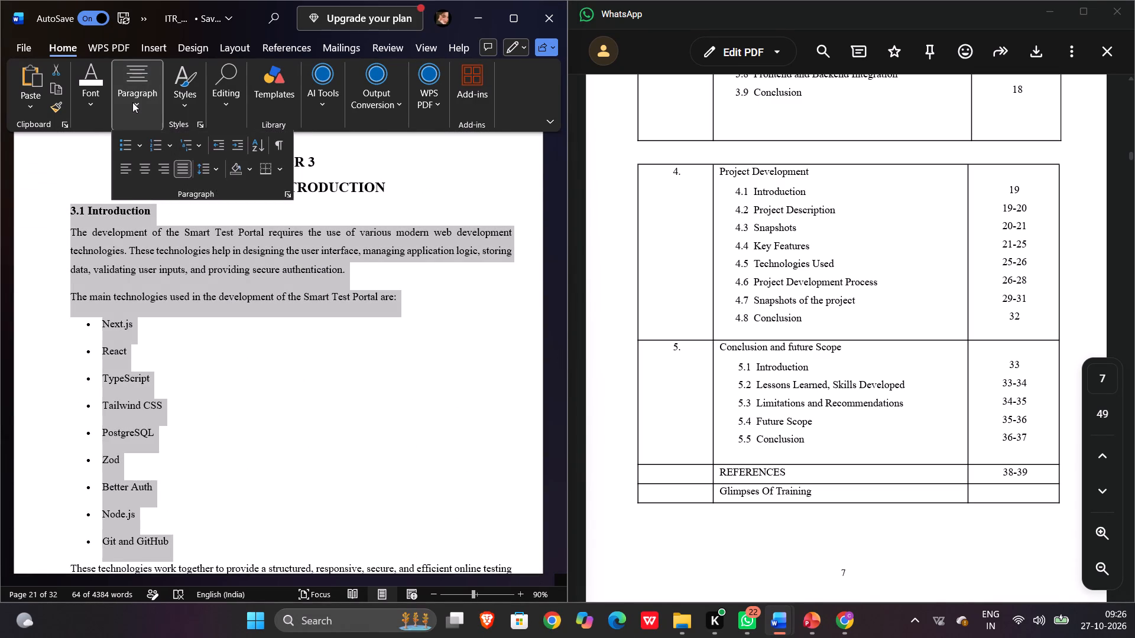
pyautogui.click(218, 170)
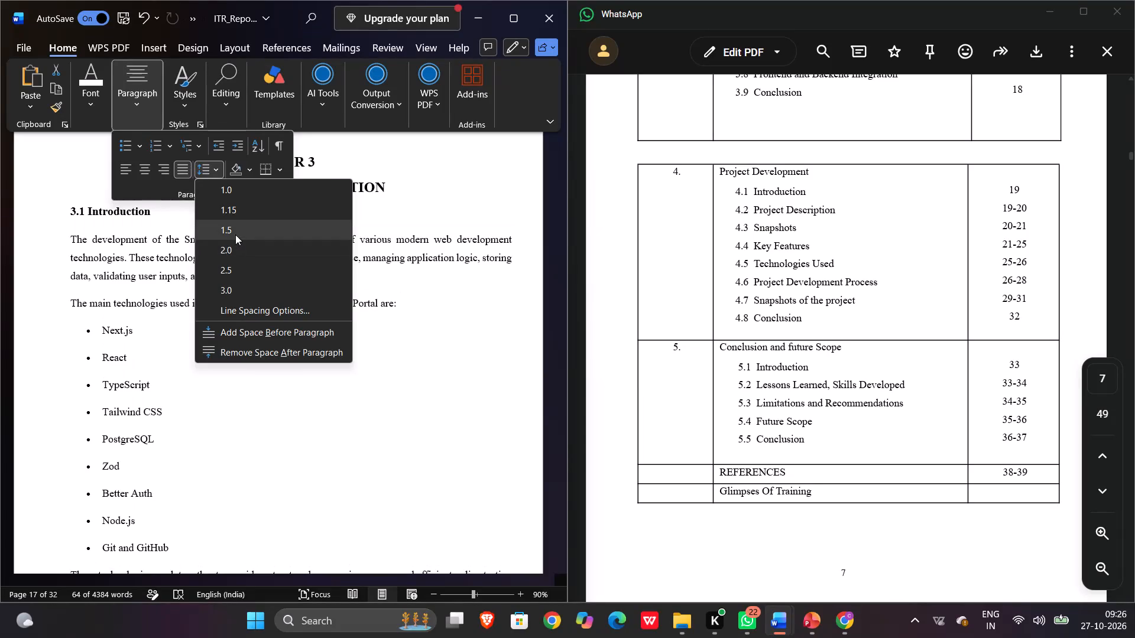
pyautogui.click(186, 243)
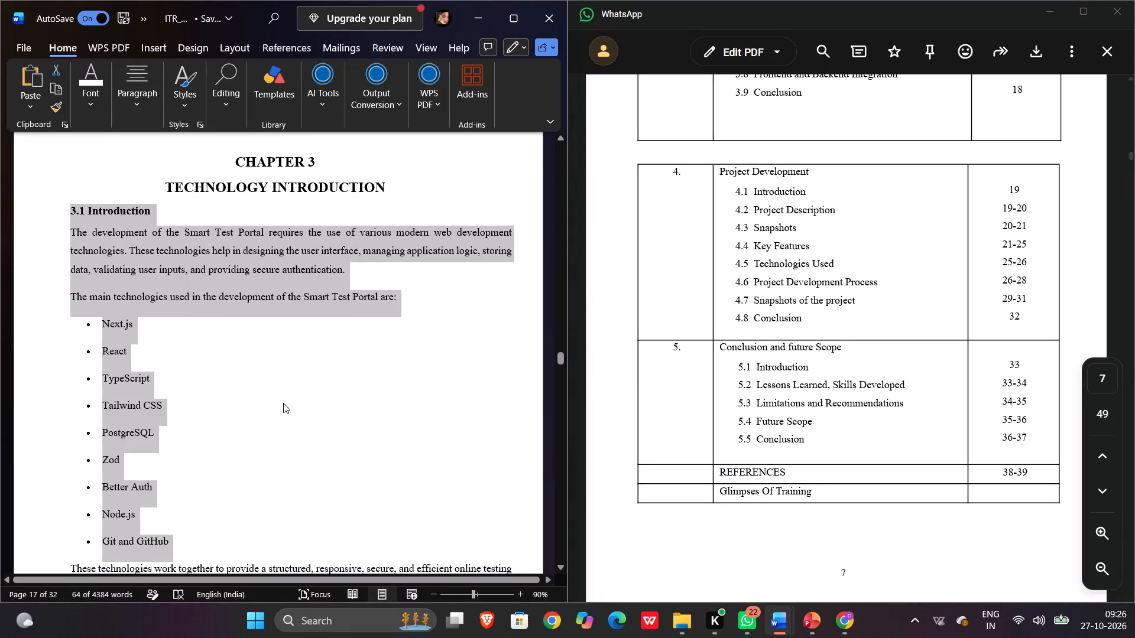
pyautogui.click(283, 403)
# Examine the report's layout from the chapter 3 technology sections through its conclusion to the start of chapter 4.
pyautogui.scroll(-8, 283, 403)
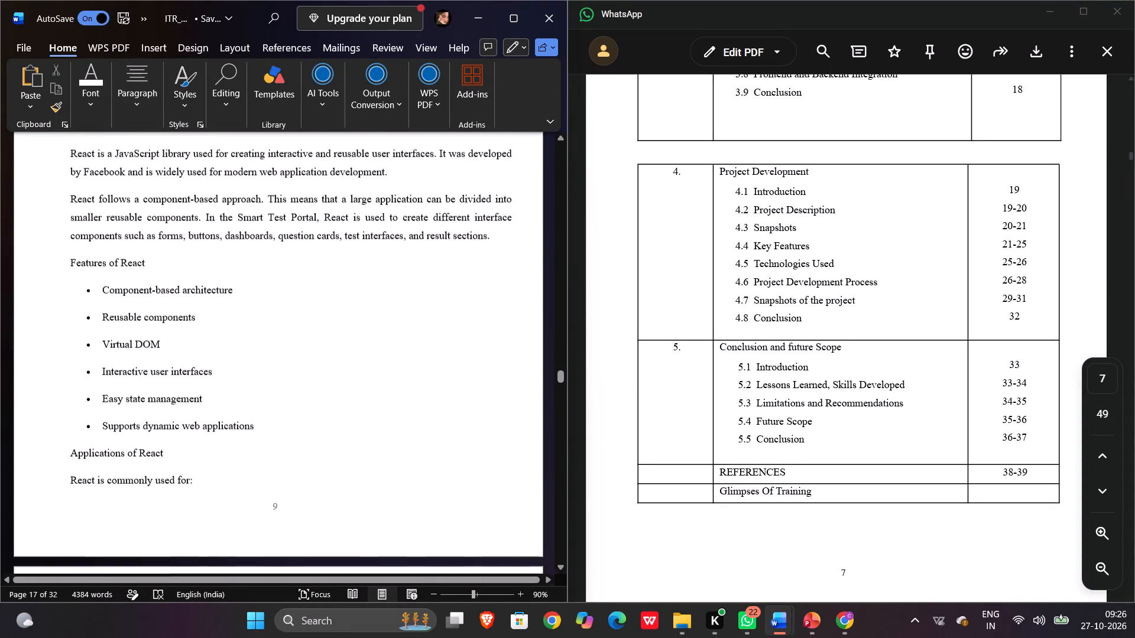
pyautogui.scroll(-9, 283, 403)
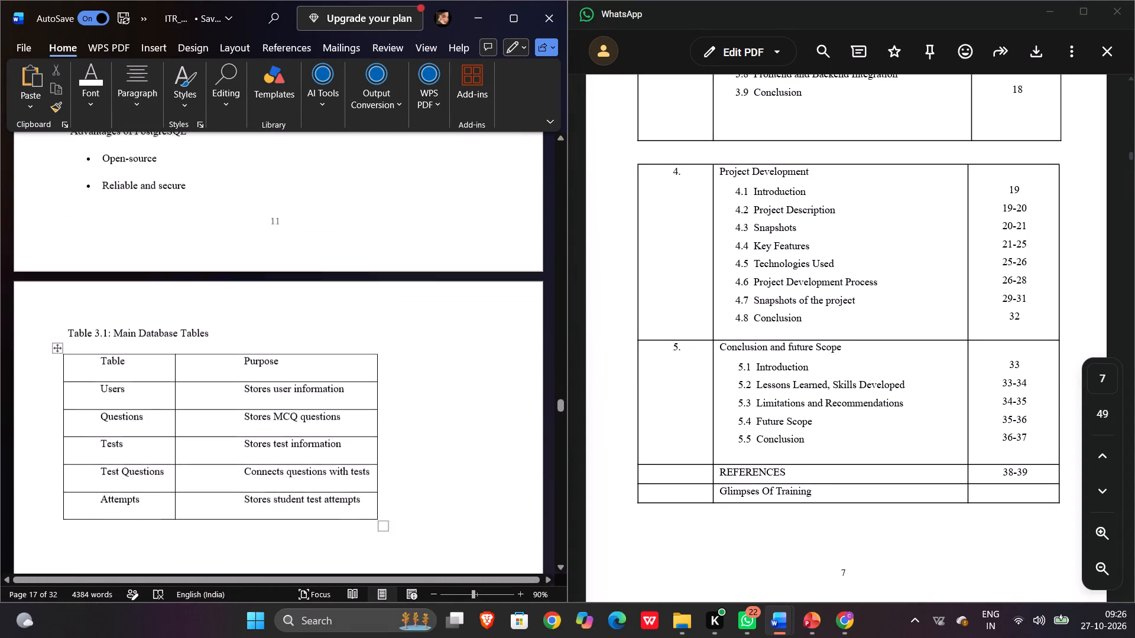
pyautogui.scroll(-9, 283, 403)
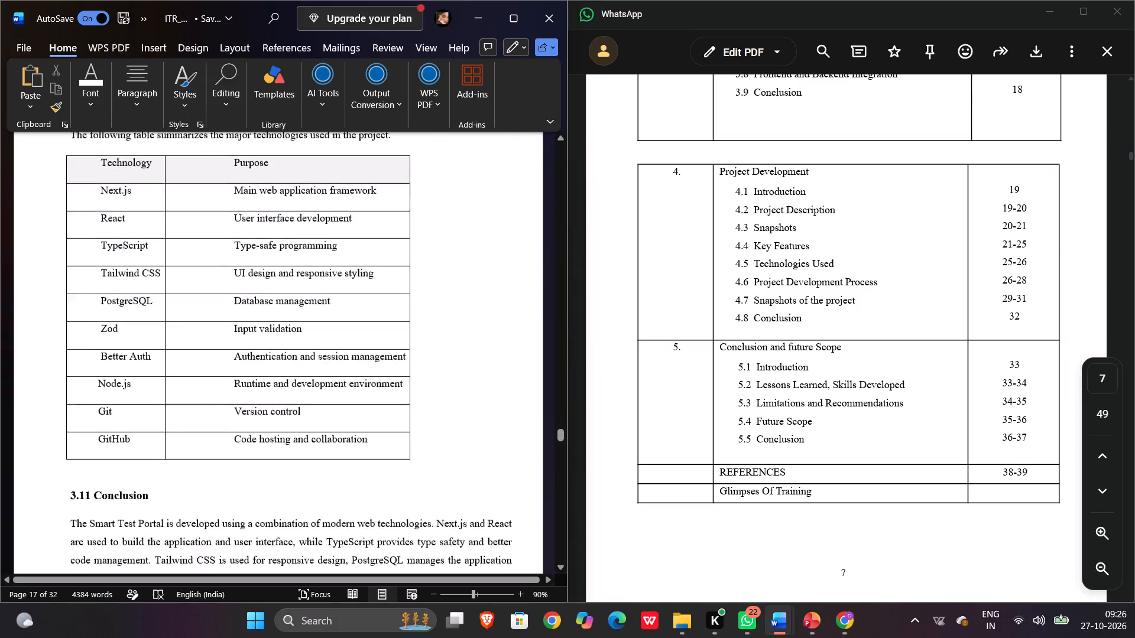
pyautogui.scroll(-3, 283, 403)
pyautogui.scroll(1, 283, 403)
pyautogui.scroll(-4, 731, 435)
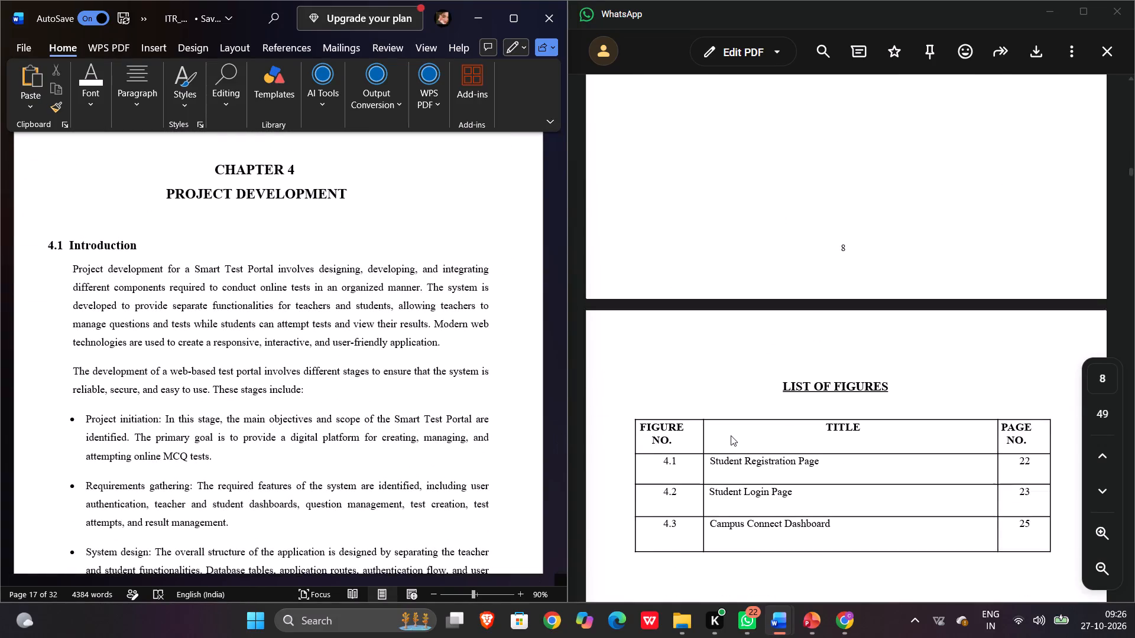
pyautogui.scroll(-20, 731, 435)
pyautogui.scroll(1, 731, 435)
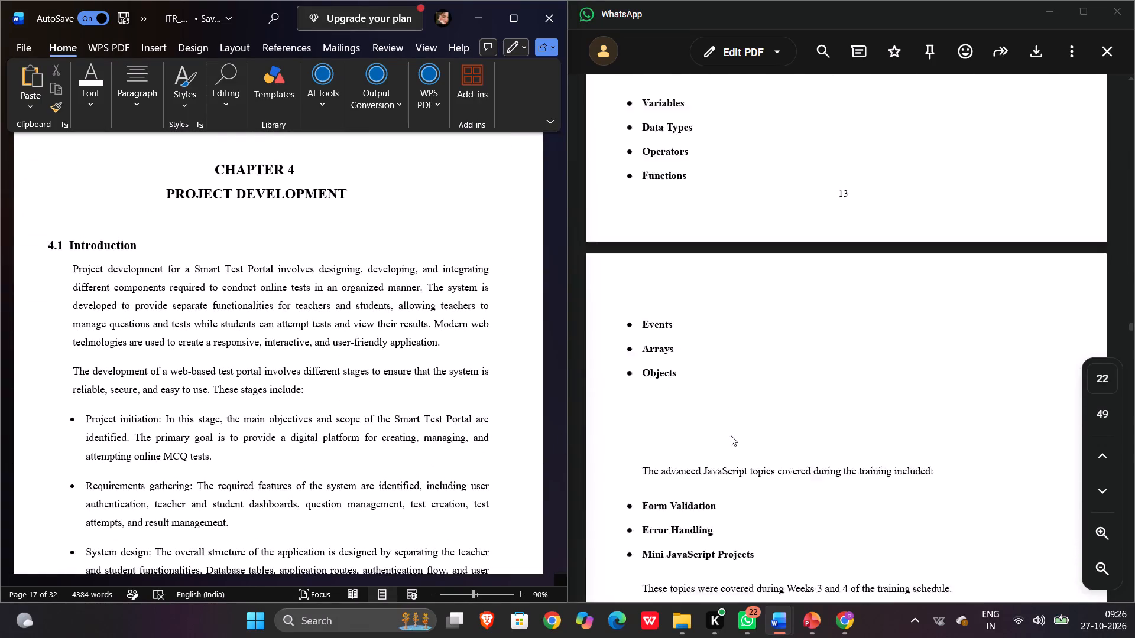
pyautogui.scroll(2, 731, 435)
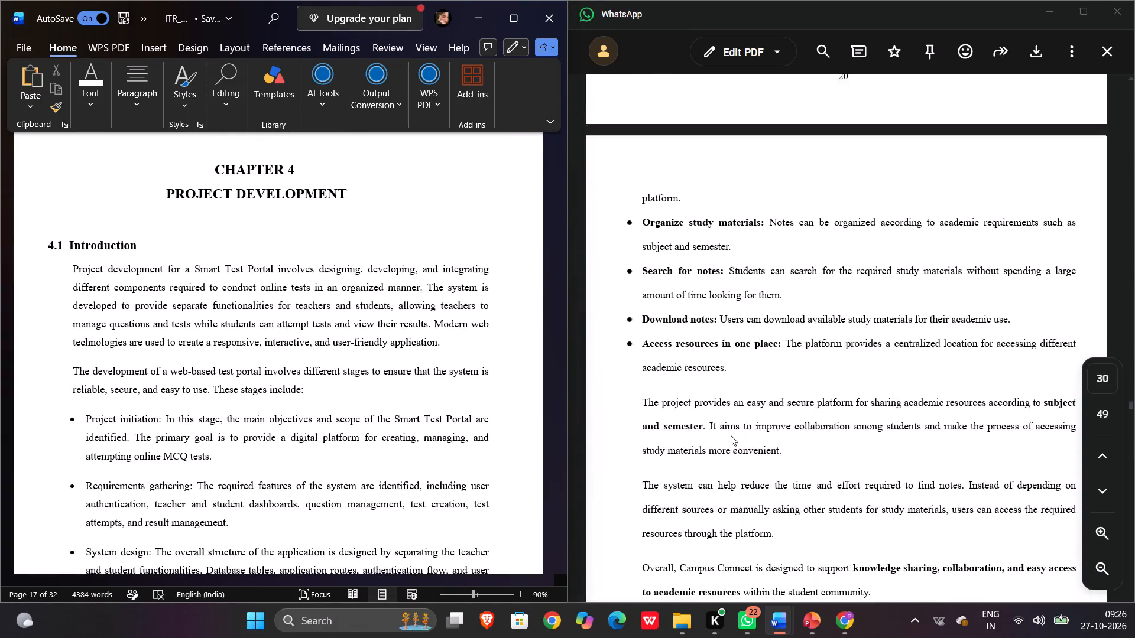
pyautogui.scroll(2, 731, 435)
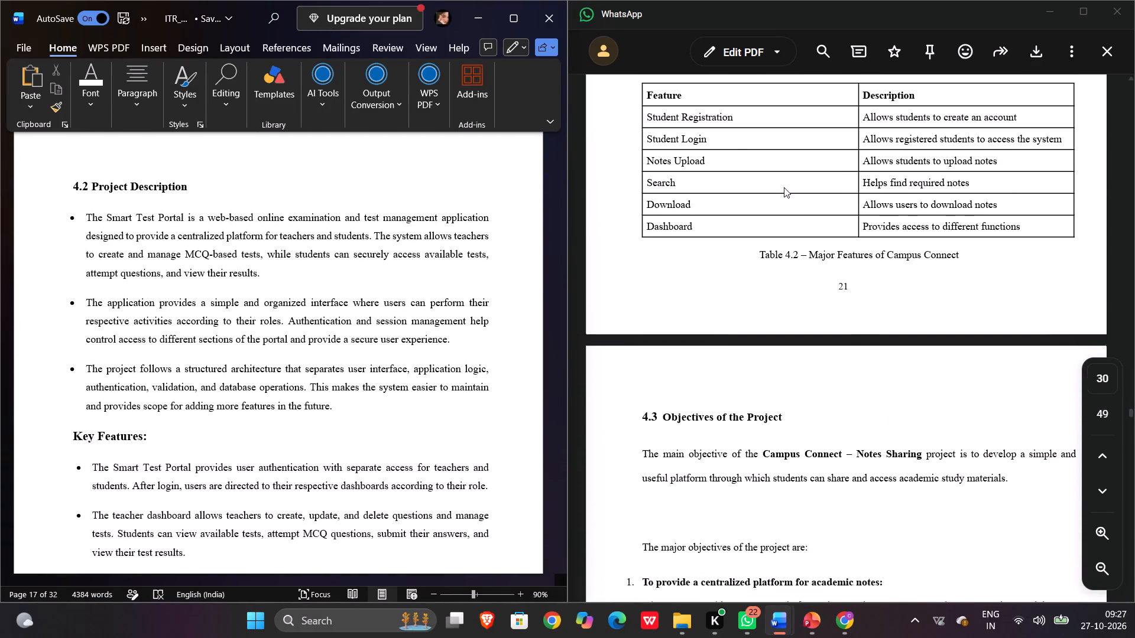
# Examine the reference PDF's chapter 4 layout from section 4.3 Objectives of the Project through the screenshots in 4.7 Snapshots of the Project.
pyautogui.scroll(-1, 784, 187)
pyautogui.scroll(-4, 789, 416)
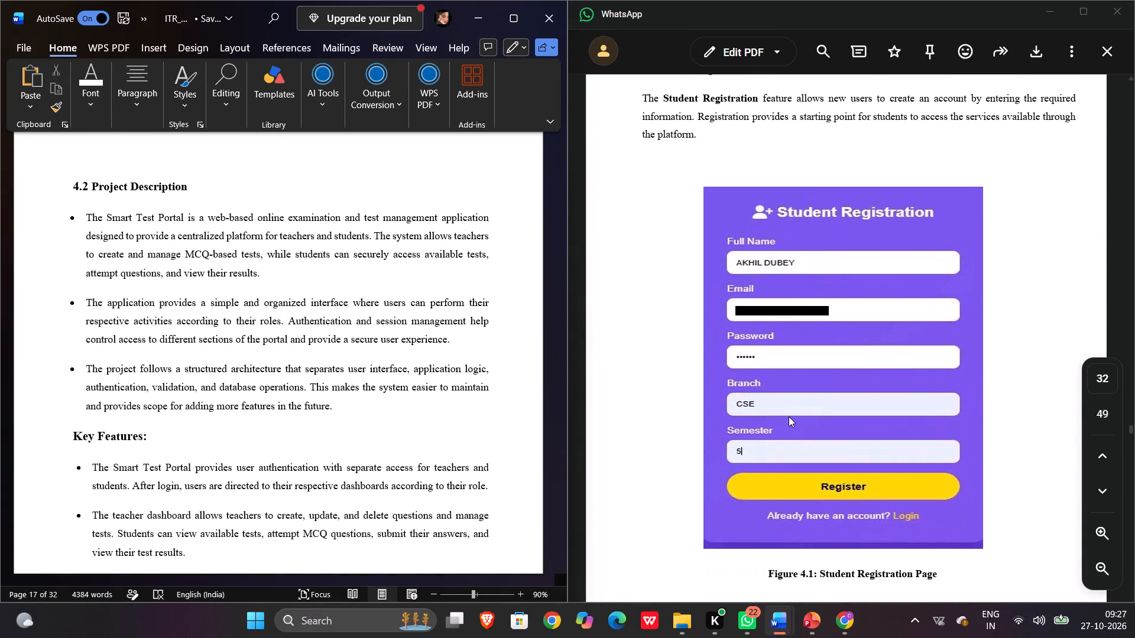
pyautogui.scroll(-7, 789, 416)
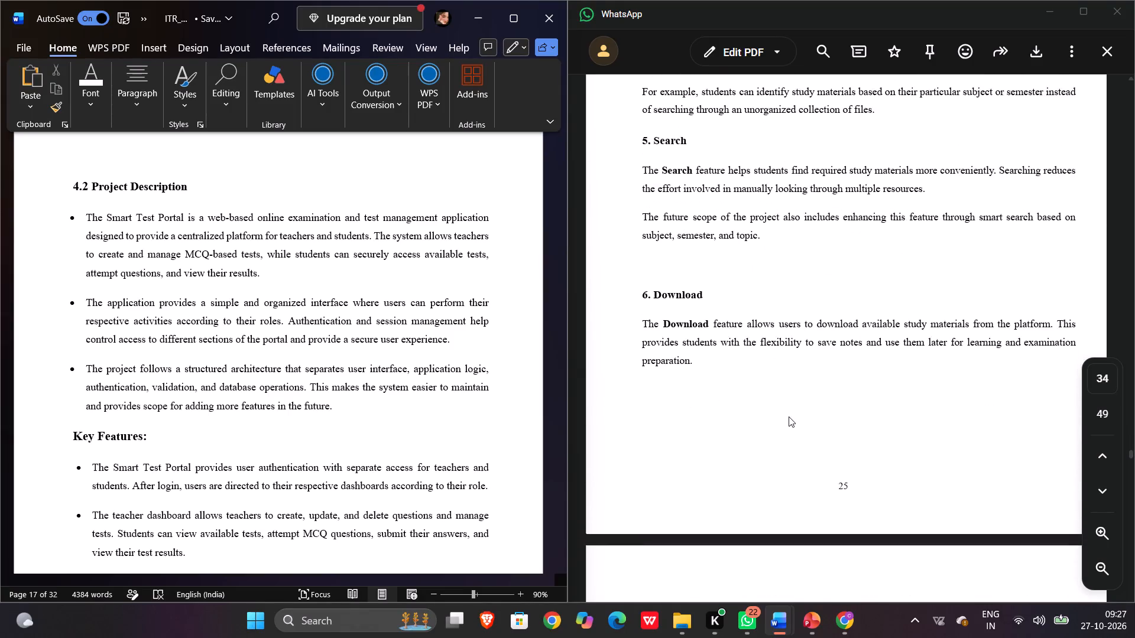
pyautogui.scroll(-4, 789, 416)
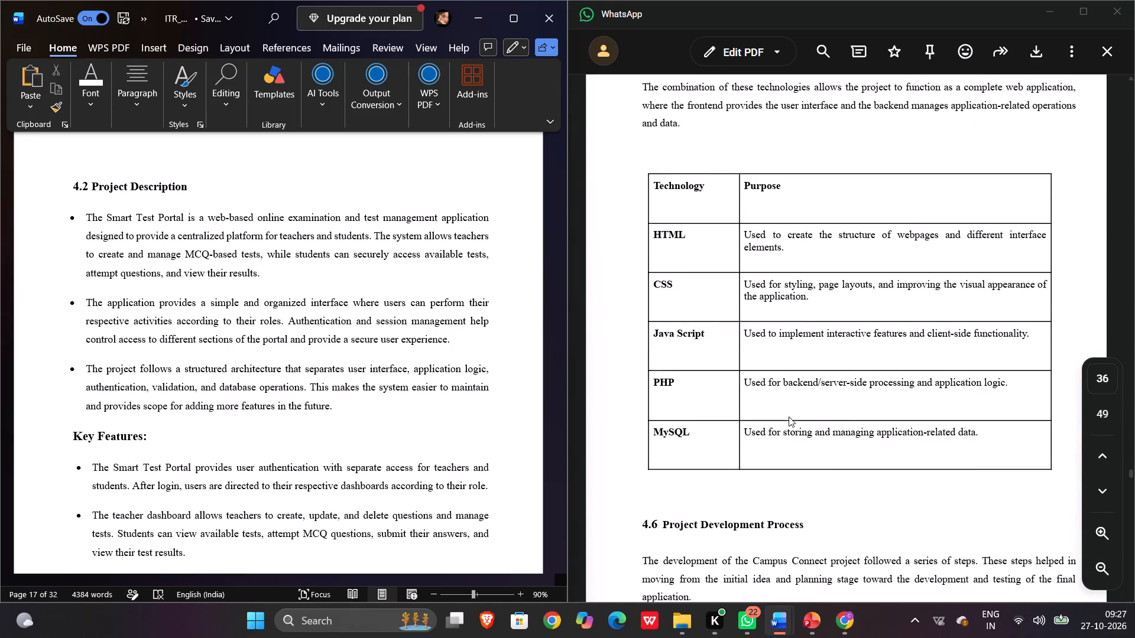
pyautogui.scroll(-14, 789, 416)
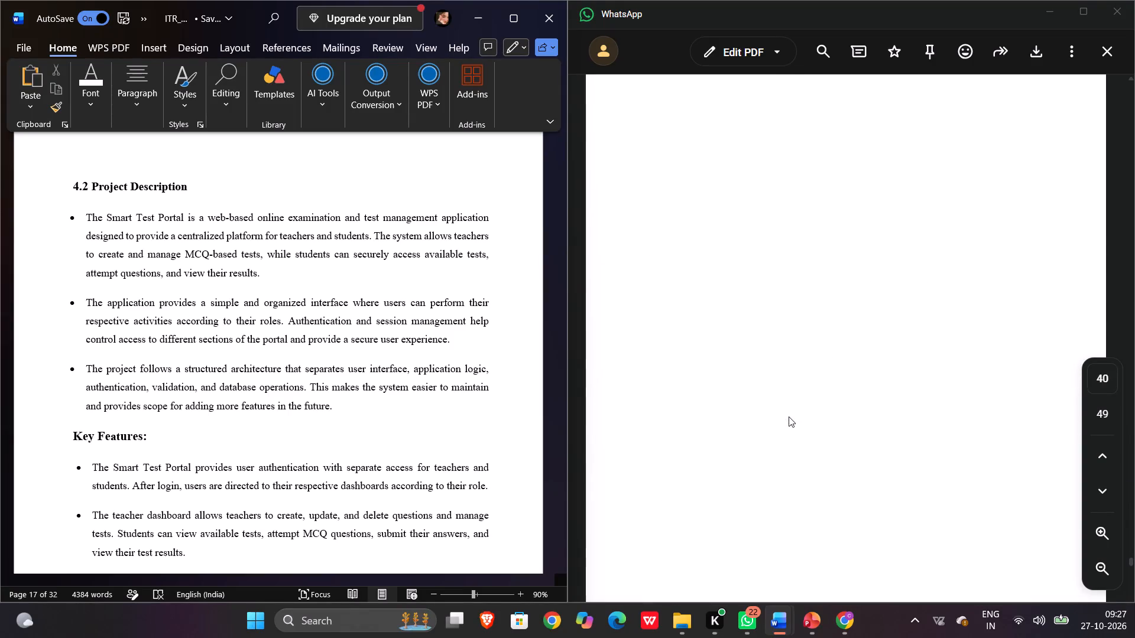
pyautogui.scroll(6, 789, 416)
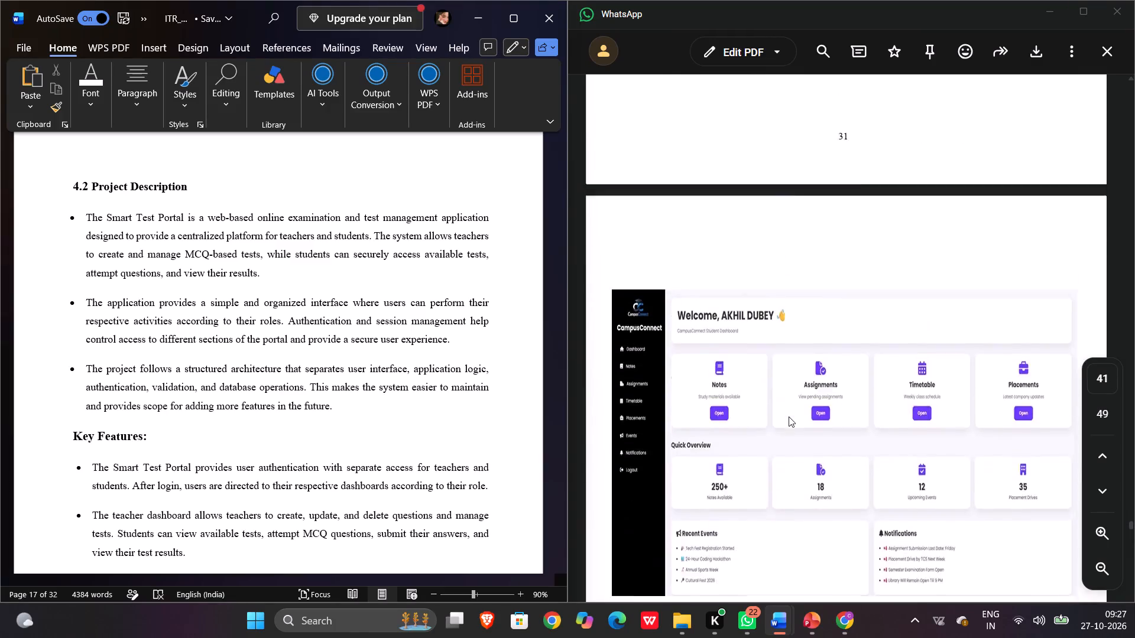
pyautogui.scroll(4, 789, 416)
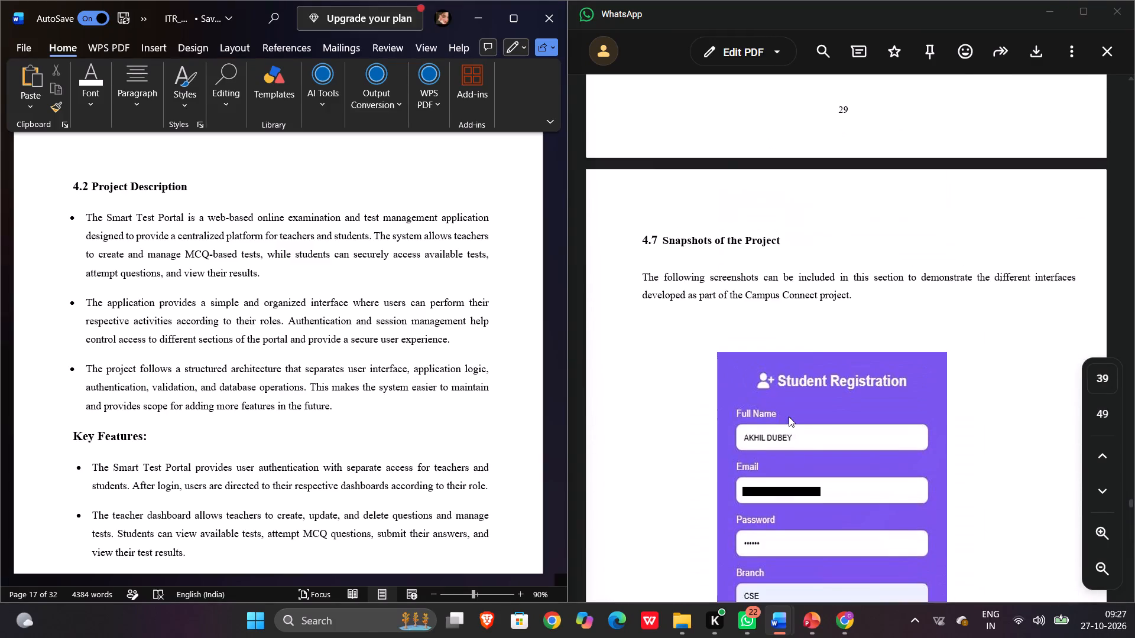
pyautogui.scroll(1, 789, 416)
pyautogui.scroll(-4, 789, 416)
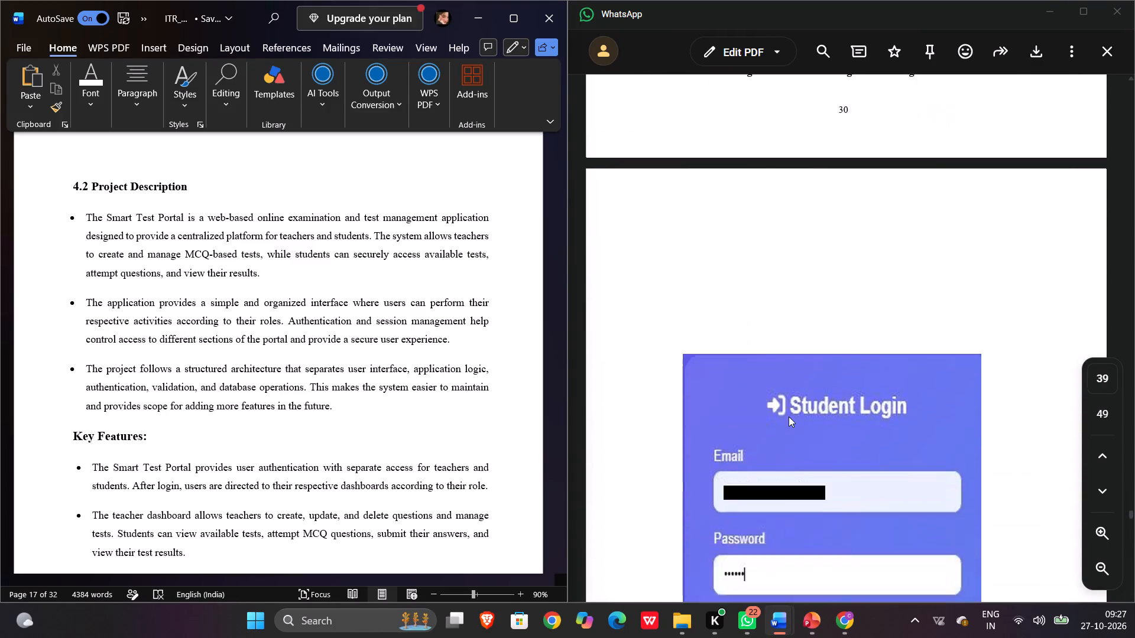
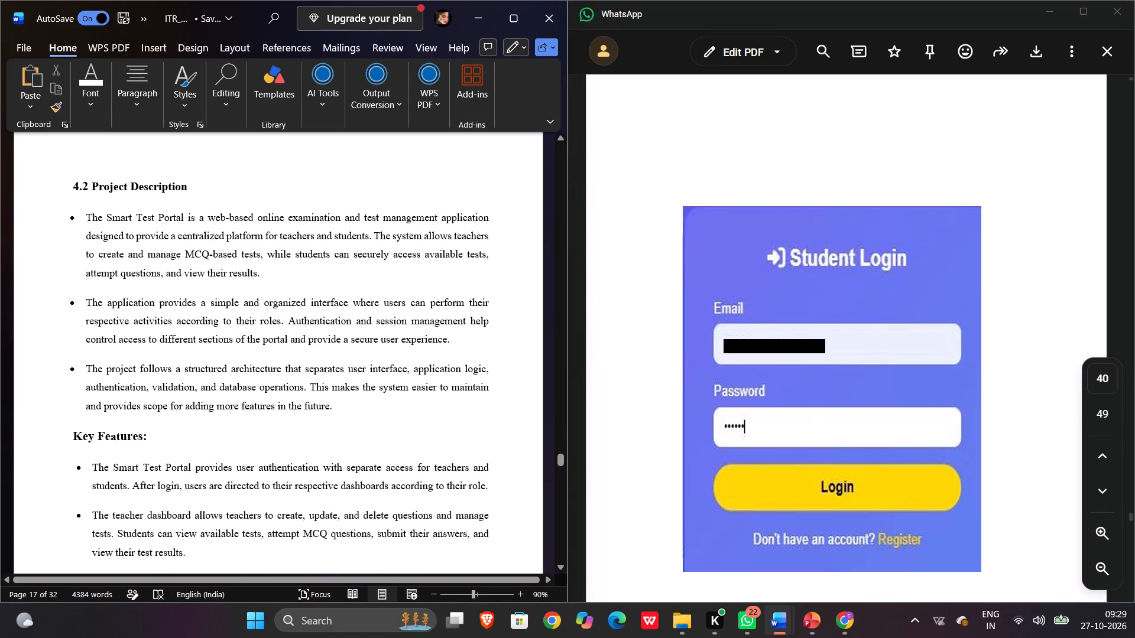
# Correct the misspelled first word of entry 4.6 in the table of contents so it reads "Project Development Process".
pyautogui.scroll(18, 384, 285)
pyautogui.scroll(9, 384, 285)
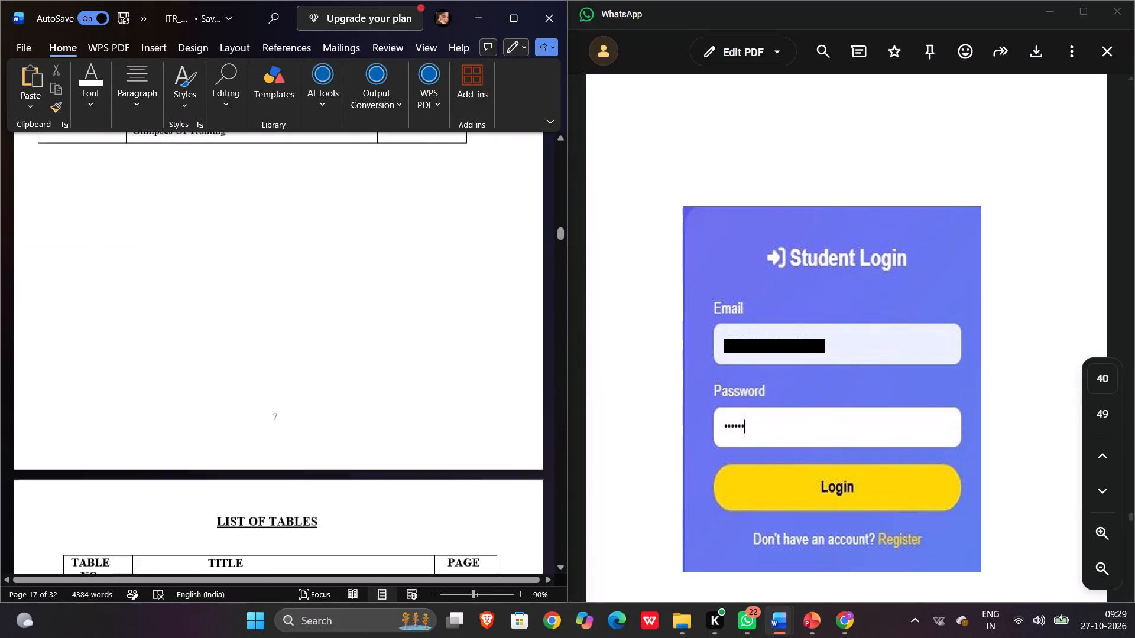
pyautogui.scroll(1, 384, 285)
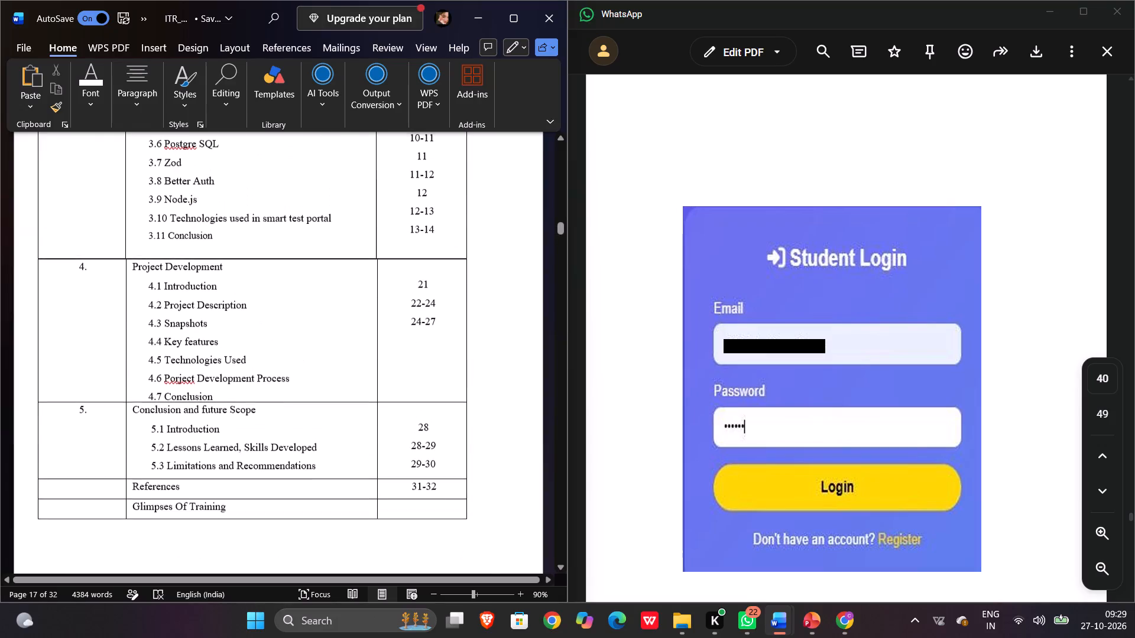
pyautogui.click(296, 380)
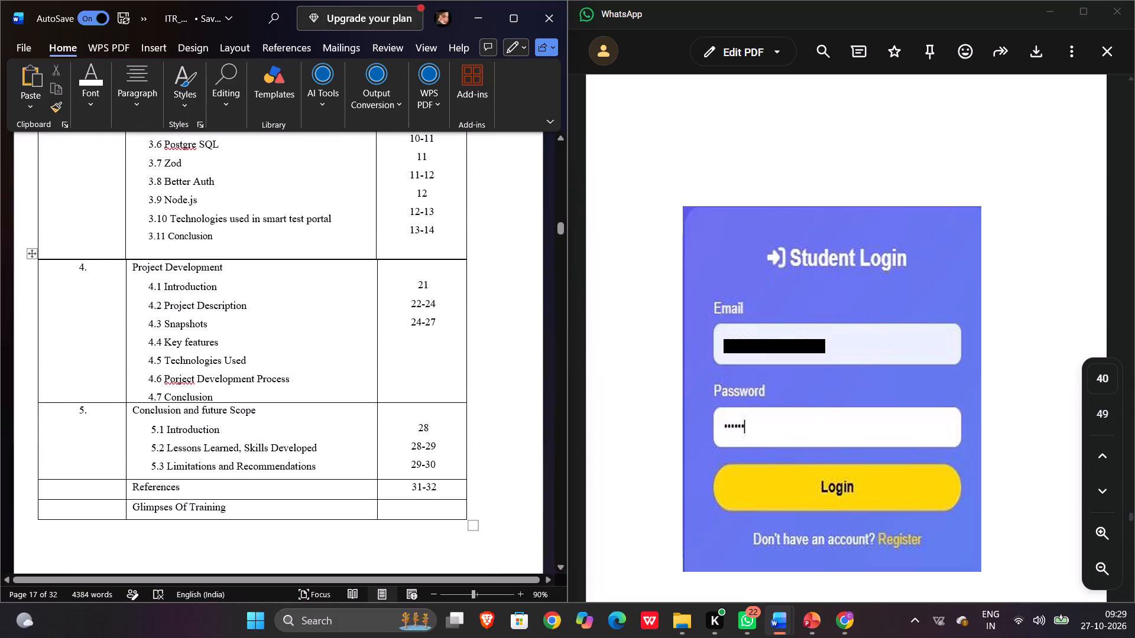
pyautogui.click(177, 379)
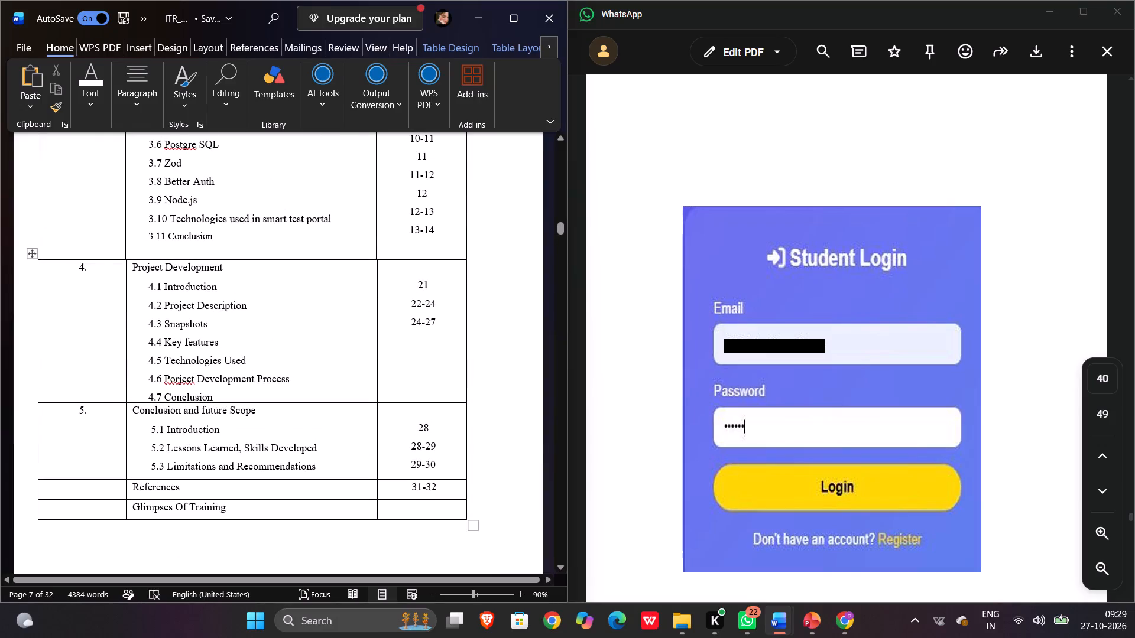
pyautogui.press('Right')
pyautogui.press('BackSpace')
pyautogui.press('BackSpace')
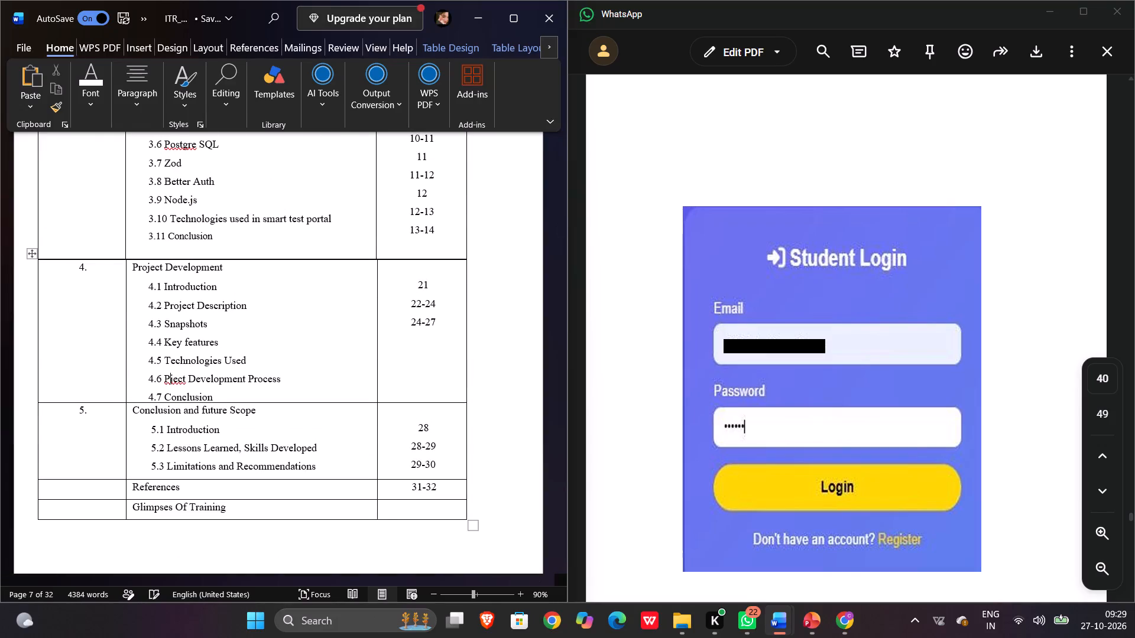
pyautogui.write('ro')
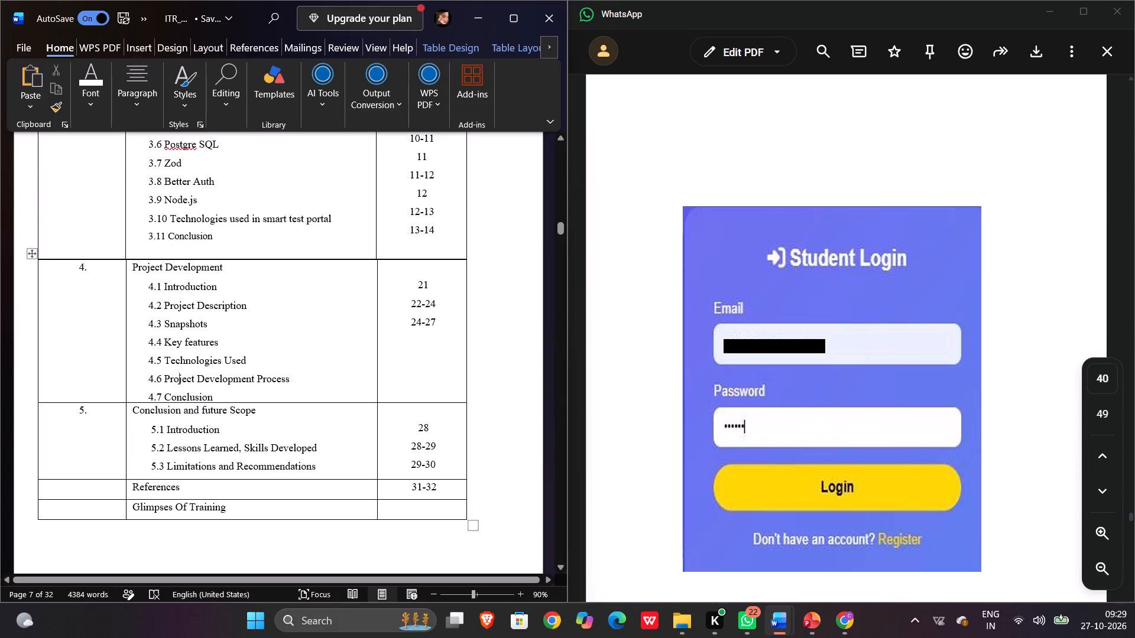
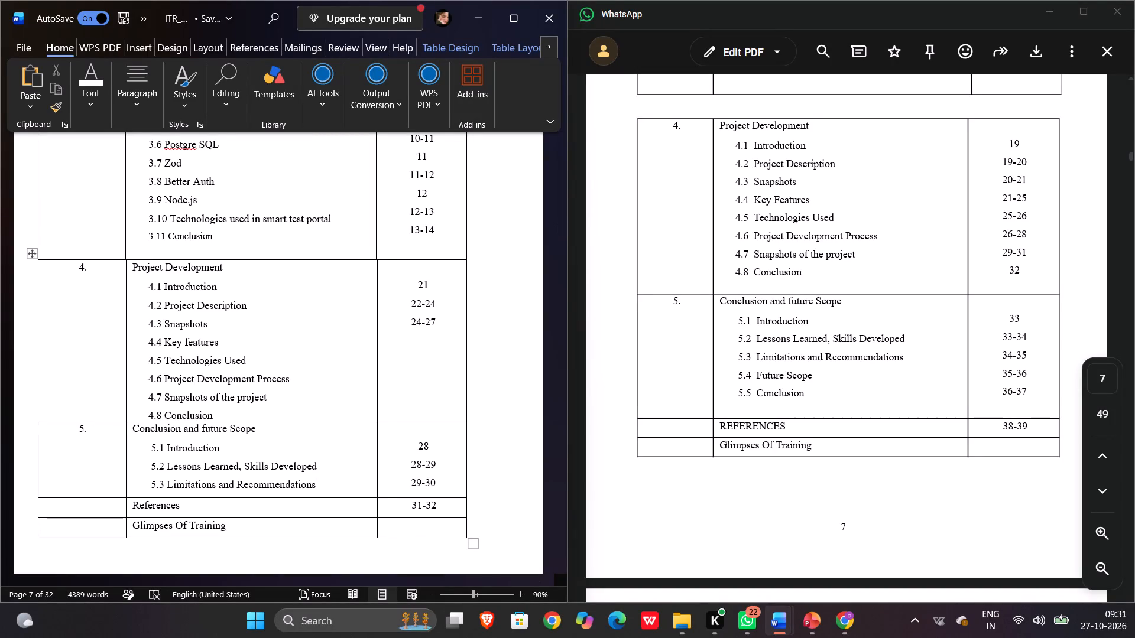
# Add entries 5.4 "Future Scope" and 5.5 "Conclusion" below entry 5.3 in chapter 5 of the table of contents.
pyautogui.press('Return')
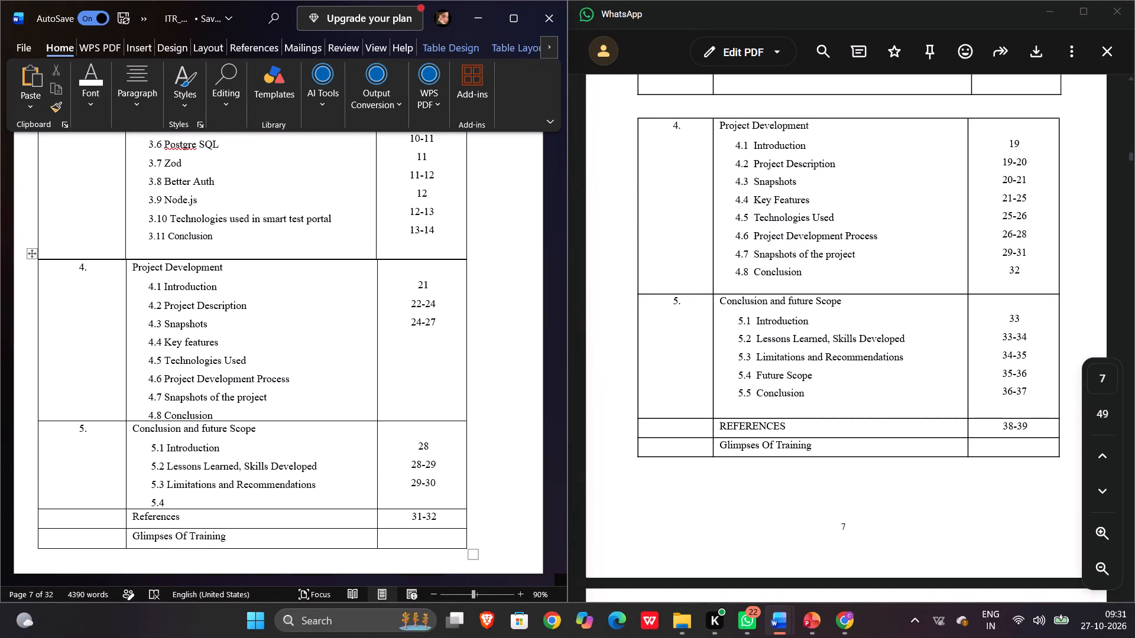
pyautogui.write('re')
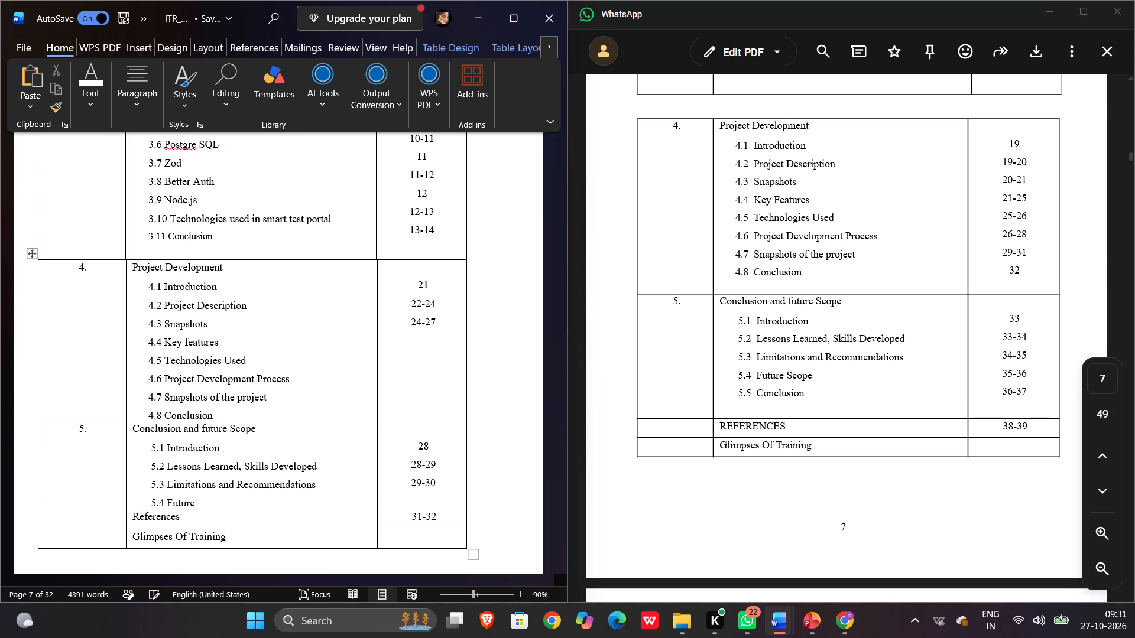
pyautogui.press('space')
pyautogui.write('ope')
pyautogui.press('Return')
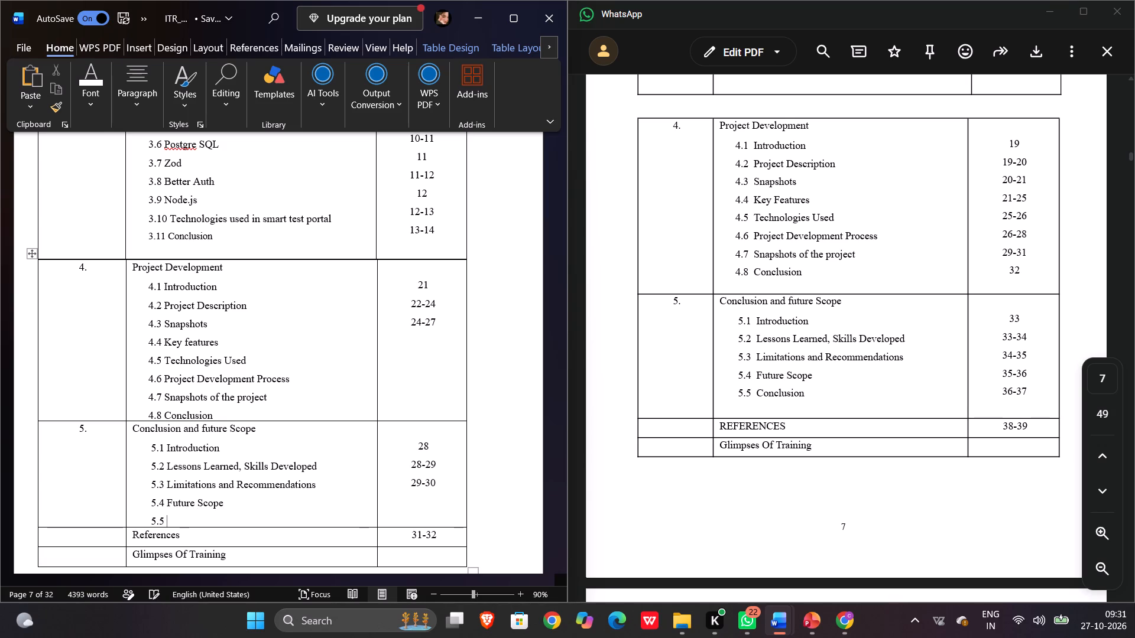
pyautogui.press('BackSpace')
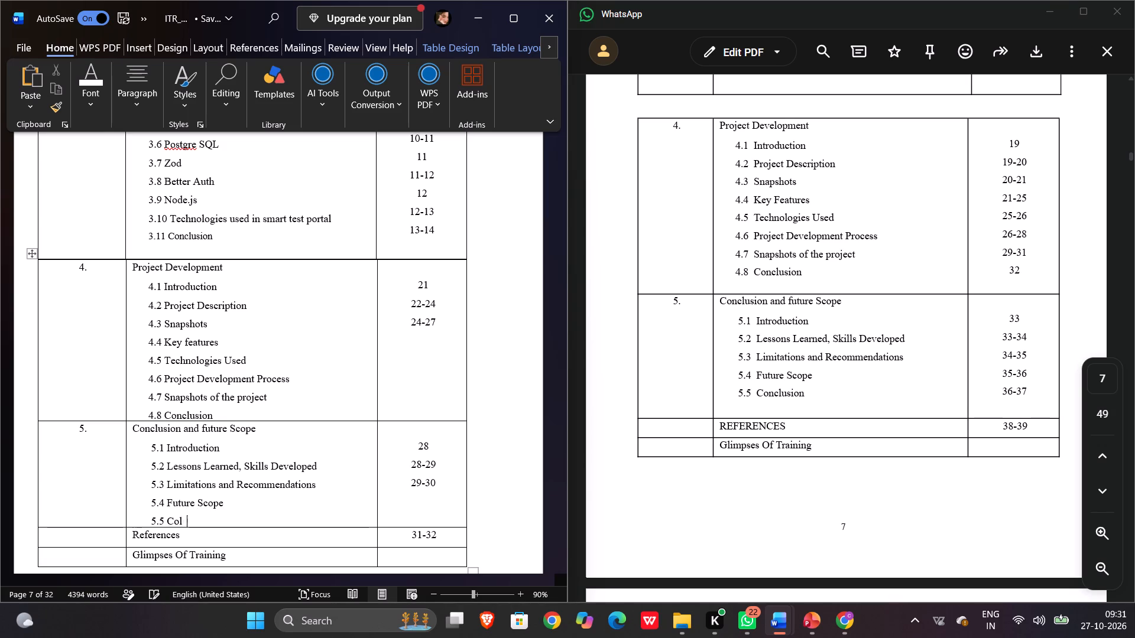
pyautogui.press('BackSpace')
pyautogui.write('nclusion')
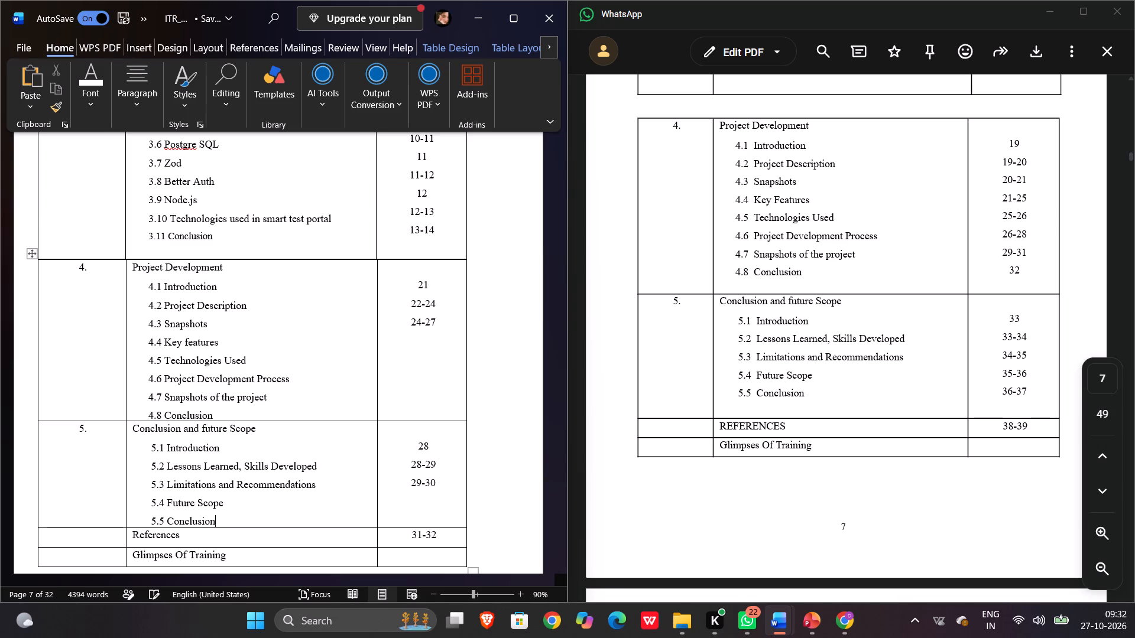
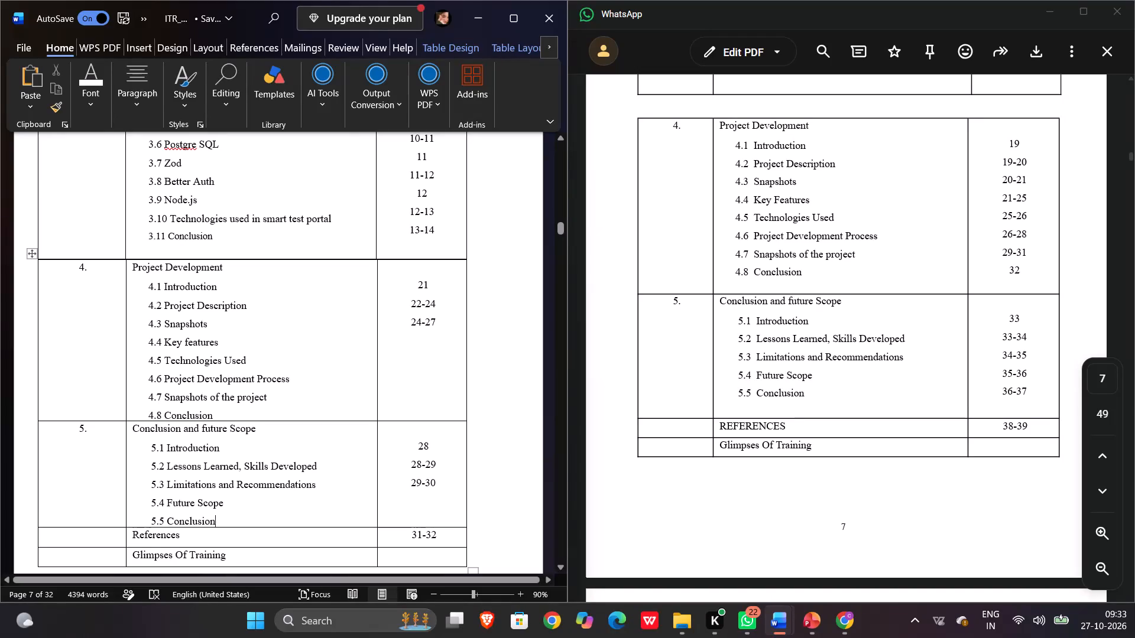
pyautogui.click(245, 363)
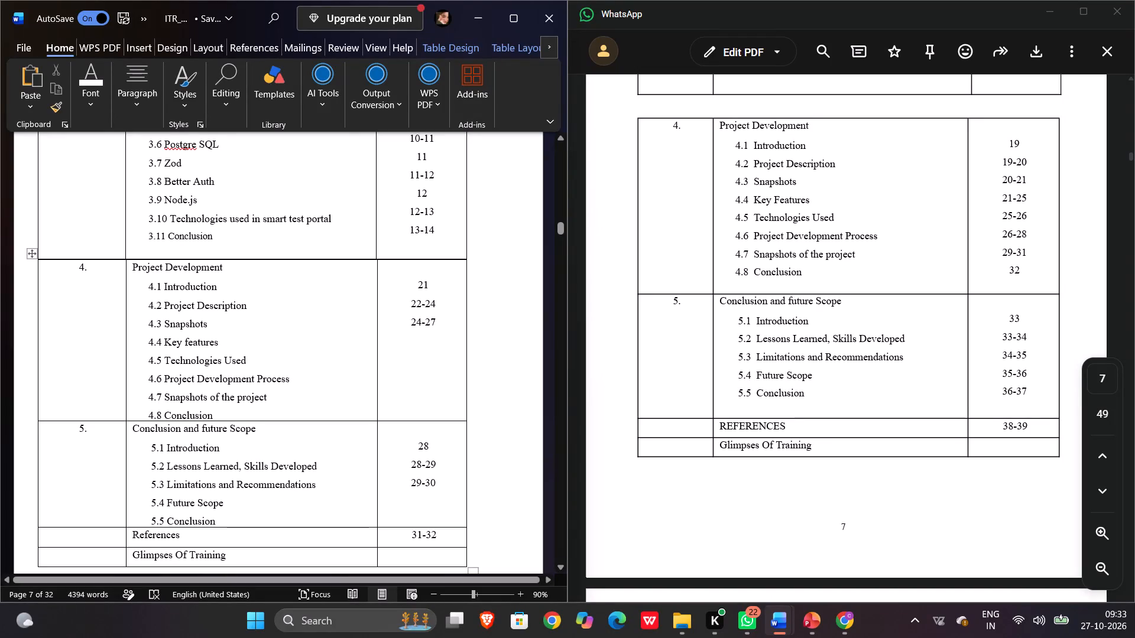